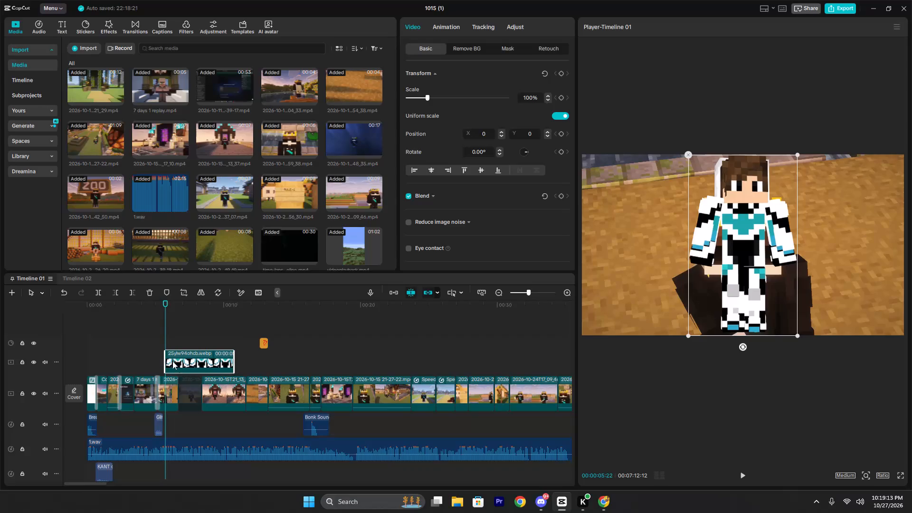
Switch to the browser and replace the "steel wing" query with a Google Images search for "mc addon".
{"action": "left_click", "coordinate": [164, 340]}
{"action": "left_click", "coordinate": [604, 509]}
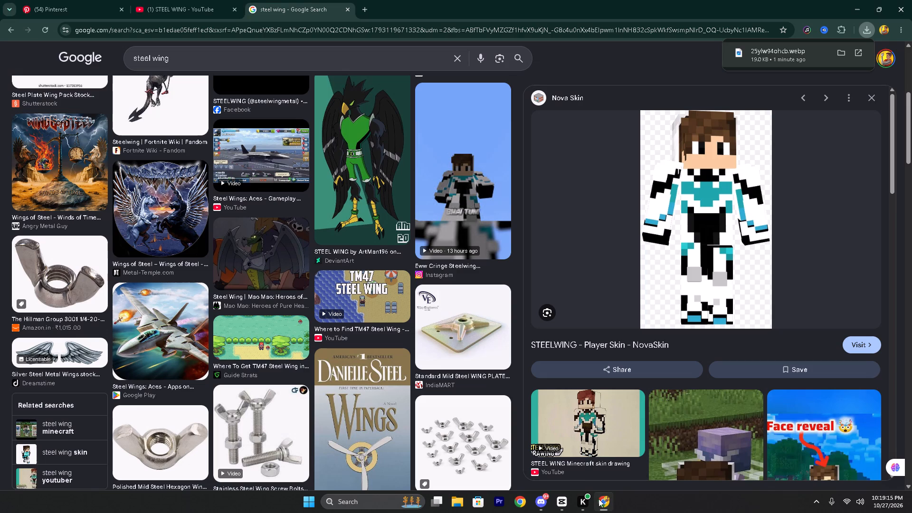
{"action": "left_click_drag", "start_coordinate": [244, 65], "coordinate": [143, 52]}
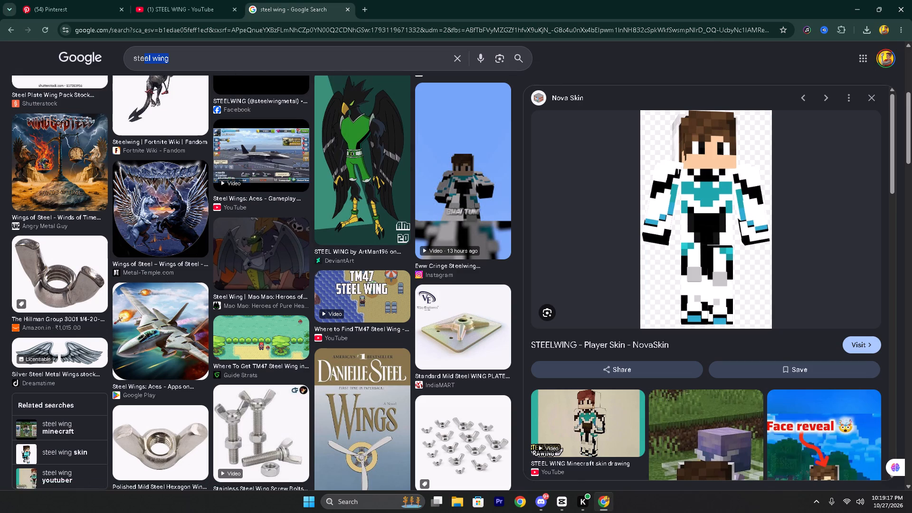
{"action": "left_click_drag", "start_coordinate": [143, 52], "coordinate": [133, 54]}
{"action": "key", "text": "BackSpace"}
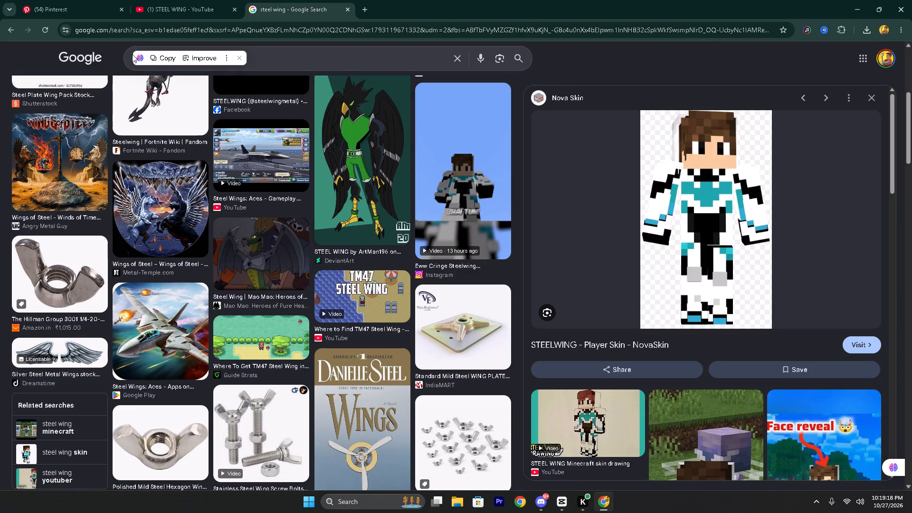
{"action": "type", "text": "mc addon"}
{"action": "key", "text": "Return"}
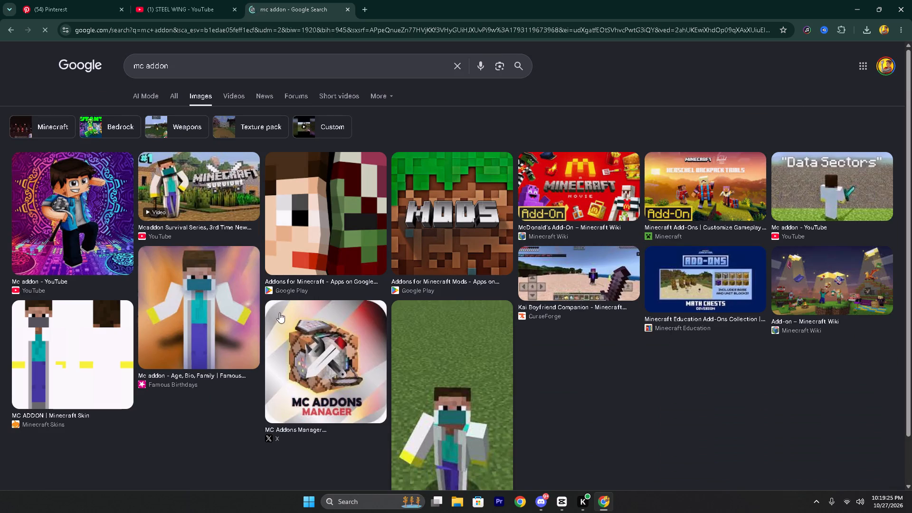
Browse the mc addon image results and open the Famous Birthdays picture of the masked character in a white coat.
{"action": "scroll", "coordinate": [372, 365], "scroll_direction": "down", "scroll_amount": 1}
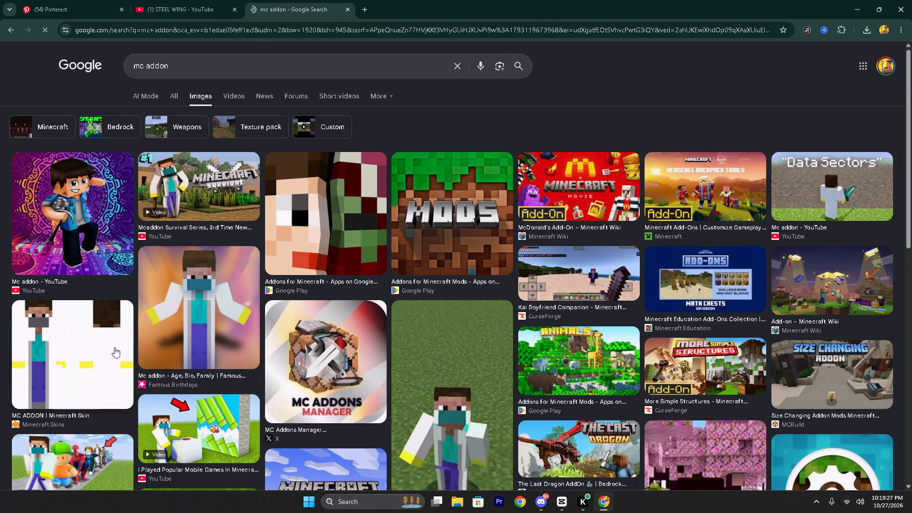
{"action": "scroll", "coordinate": [381, 365], "scroll_direction": "down", "scroll_amount": 3}
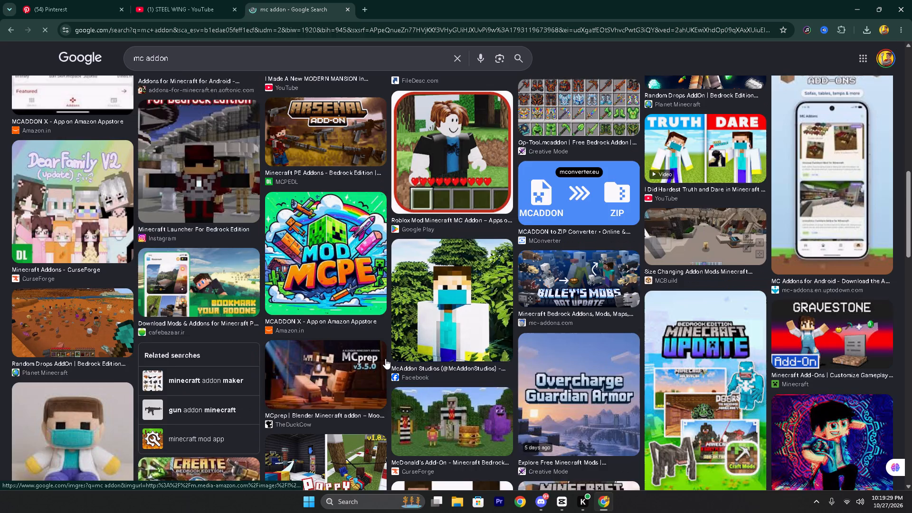
{"action": "scroll", "coordinate": [385, 359], "scroll_direction": "down", "scroll_amount": 3}
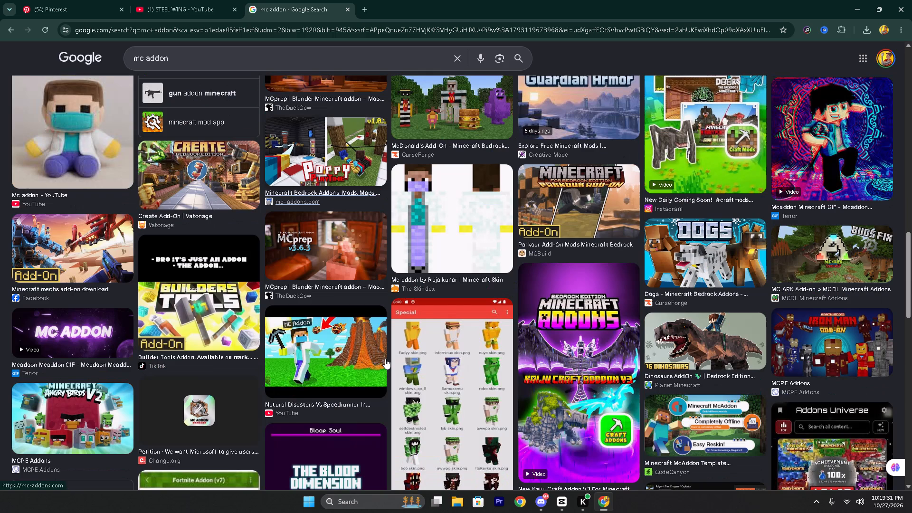
{"action": "scroll", "coordinate": [385, 359], "scroll_direction": "up", "scroll_amount": 7}
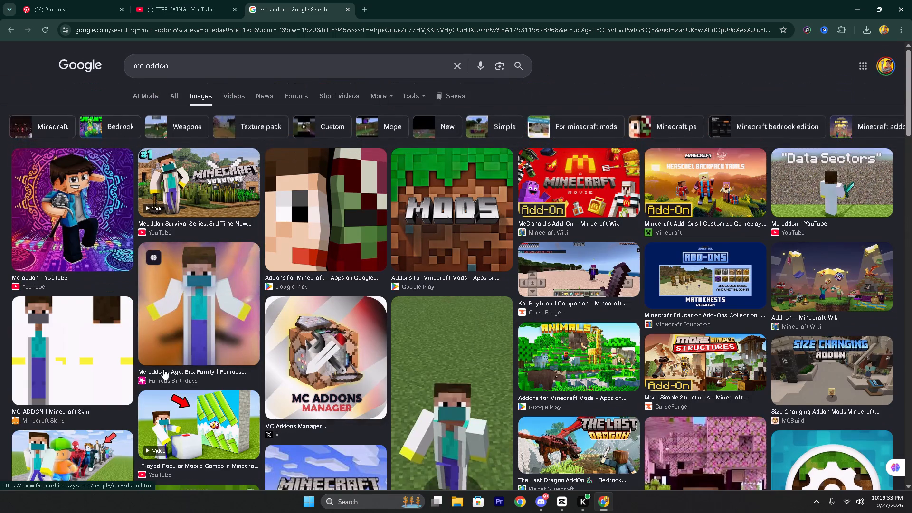
{"action": "left_click", "coordinate": [180, 309]}
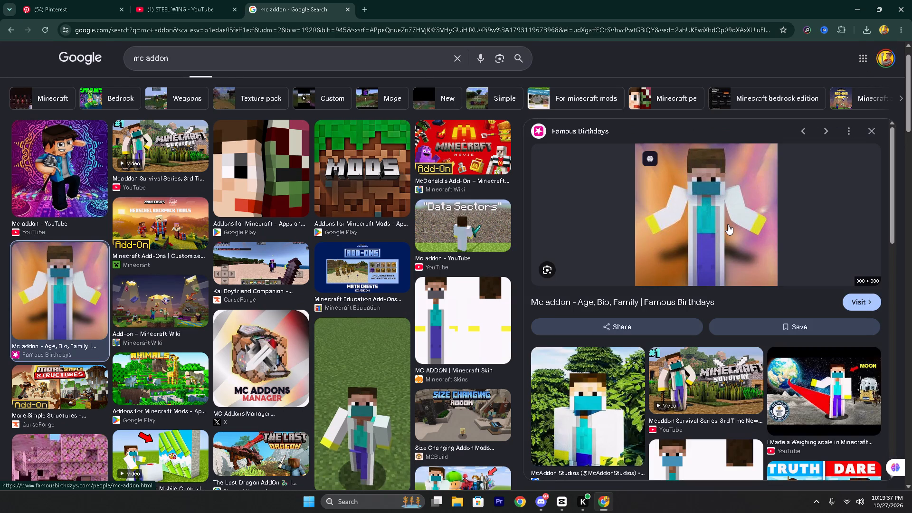
Look through the related images under the Famous Birthdays preview for a suitable picture of the character.
{"action": "scroll", "coordinate": [703, 273], "scroll_direction": "down", "scroll_amount": 2}
{"action": "scroll", "coordinate": [695, 342], "scroll_direction": "down", "scroll_amount": 1}
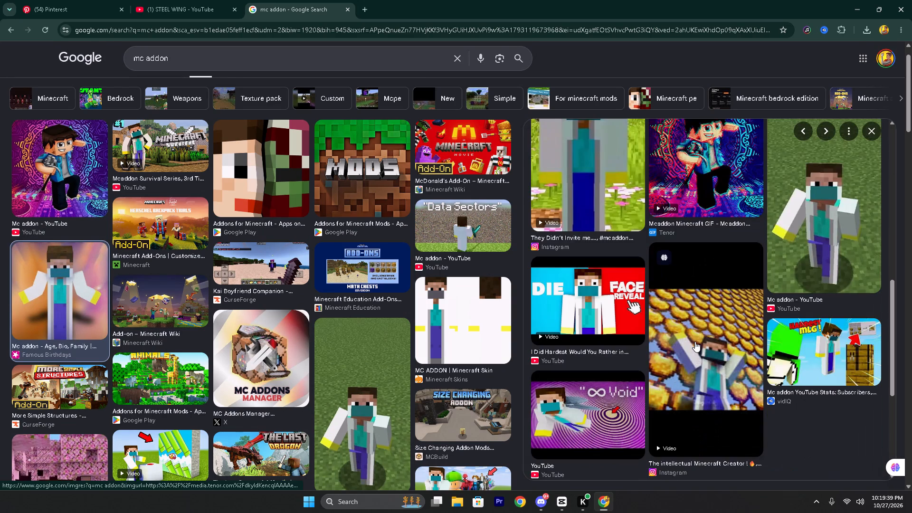
{"action": "scroll", "coordinate": [696, 342], "scroll_direction": "up", "scroll_amount": 1}
{"action": "scroll", "coordinate": [696, 342], "scroll_direction": "down", "scroll_amount": 1}
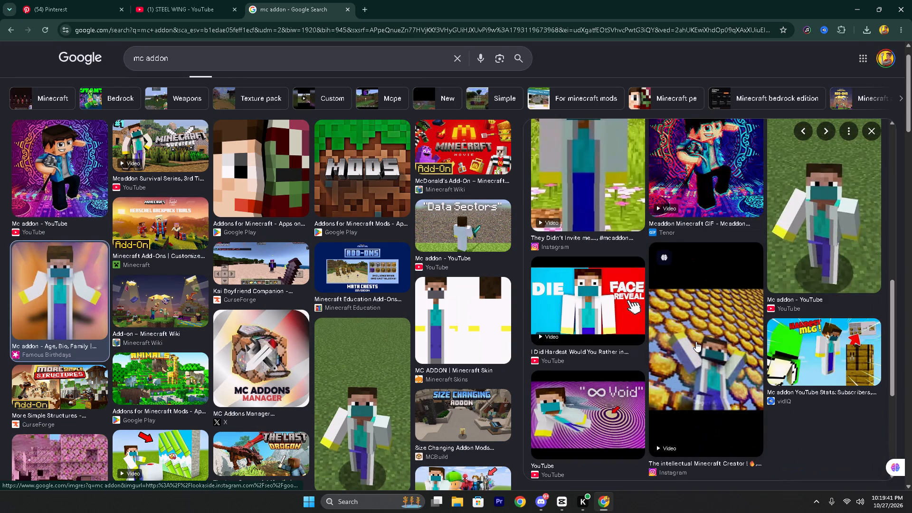
{"action": "scroll", "coordinate": [696, 342], "scroll_direction": "down", "scroll_amount": 1}
{"action": "scroll", "coordinate": [696, 342], "scroll_direction": "up", "scroll_amount": 5}
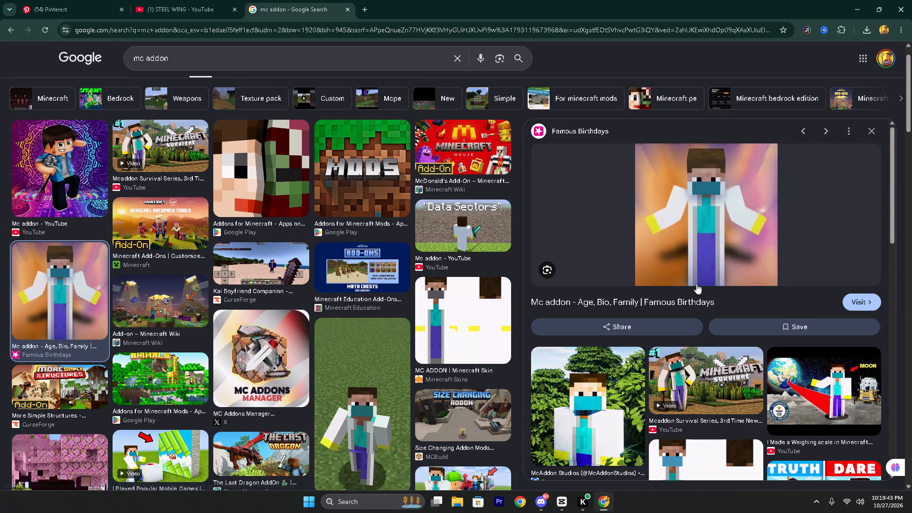
{"action": "scroll", "coordinate": [648, 367], "scroll_direction": "down", "scroll_amount": 1}
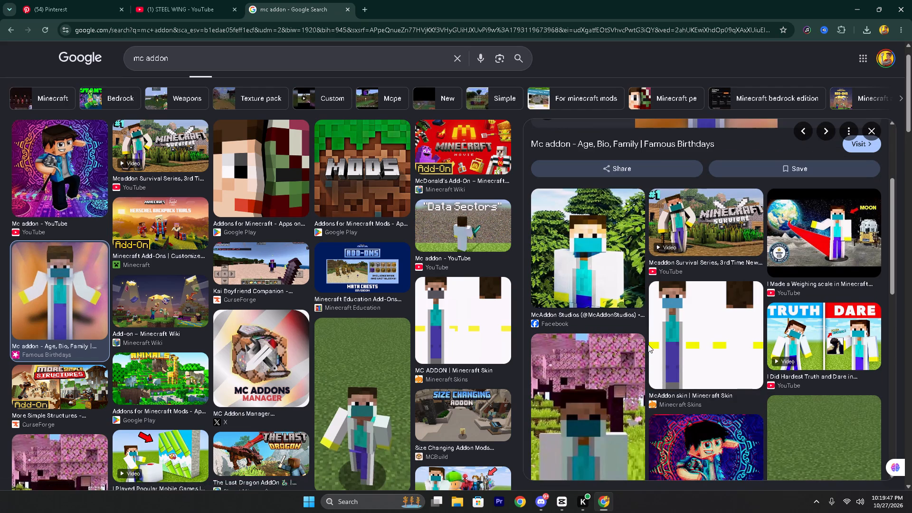
{"action": "scroll", "coordinate": [644, 321], "scroll_direction": "up", "scroll_amount": 1}
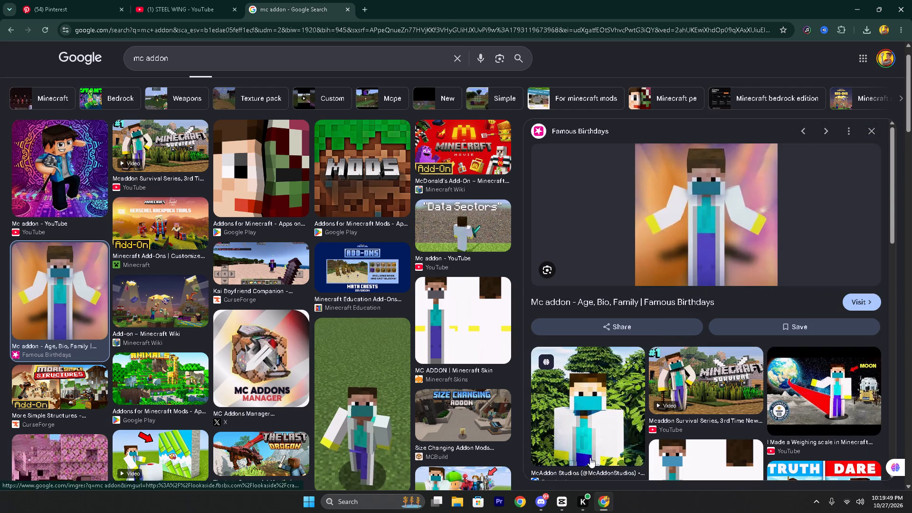
Switch to CapCut and play the timeline from just before the 25ylw94ohcb.webp overlay clip.
{"action": "left_click", "coordinate": [565, 503]}
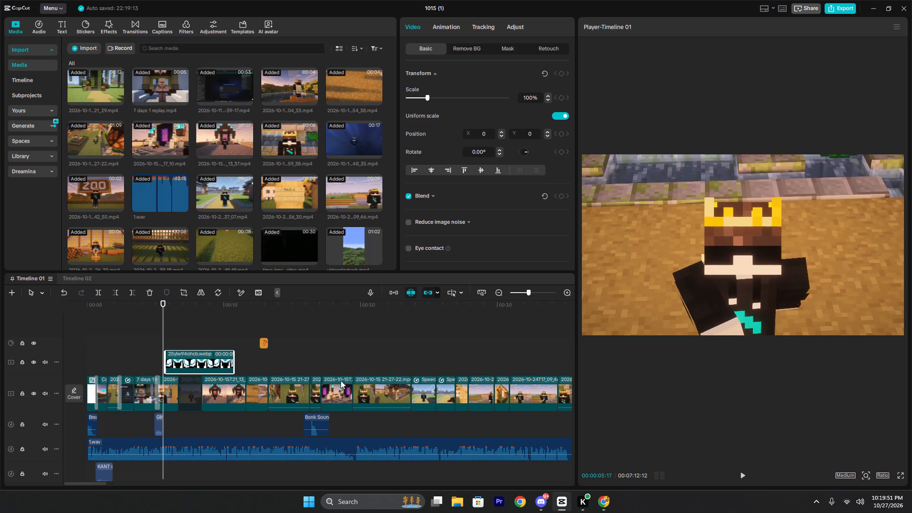
{"action": "left_click", "coordinate": [160, 336]}
{"action": "key", "text": "space"}
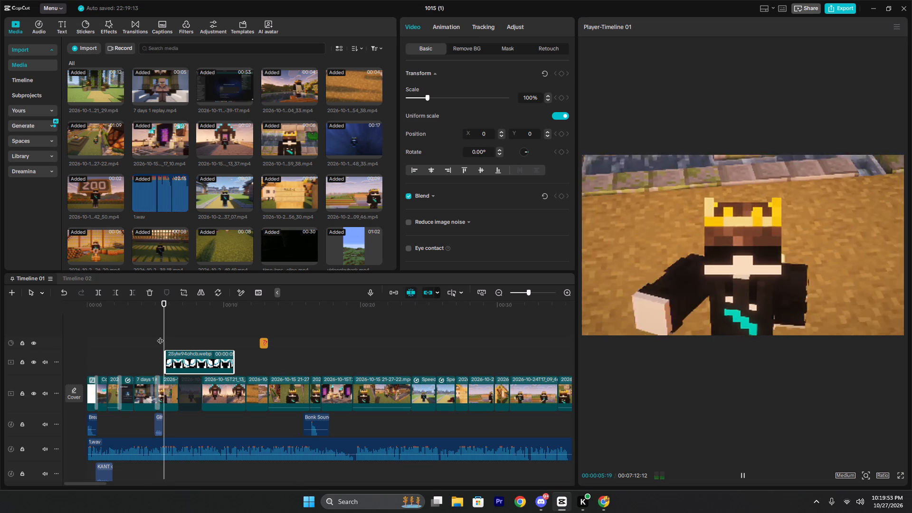
{"action": "key", "text": "space"}
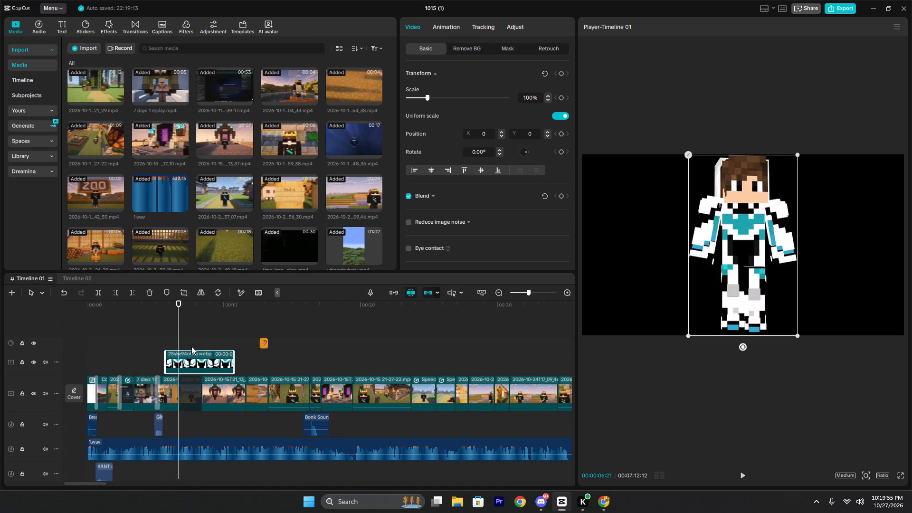
Return to the browser and save the Famous Birthdays mc addon picture to Downloads as mc-addon-image.
{"action": "left_click", "coordinate": [597, 500]}
{"action": "right_click", "coordinate": [721, 228]}
{"action": "left_click", "coordinate": [551, 374]}
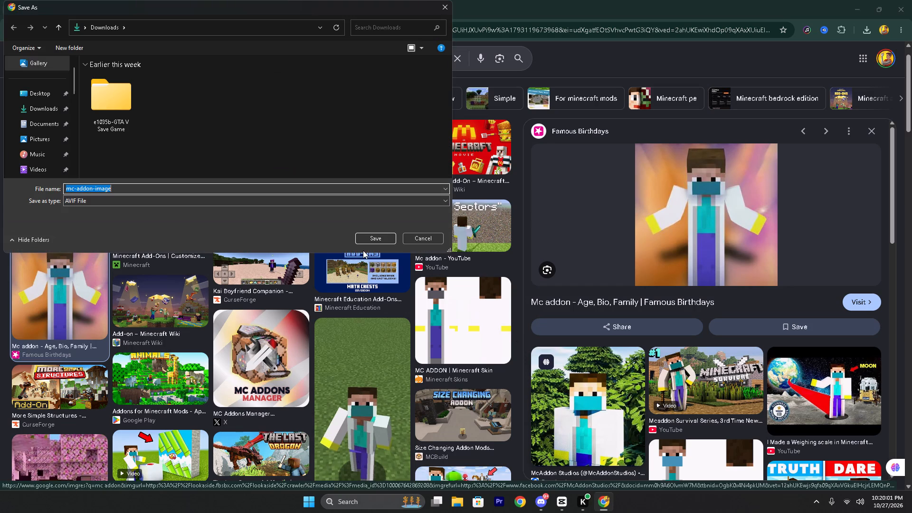
{"action": "left_click", "coordinate": [365, 245]}
{"action": "left_click", "coordinate": [368, 240]}
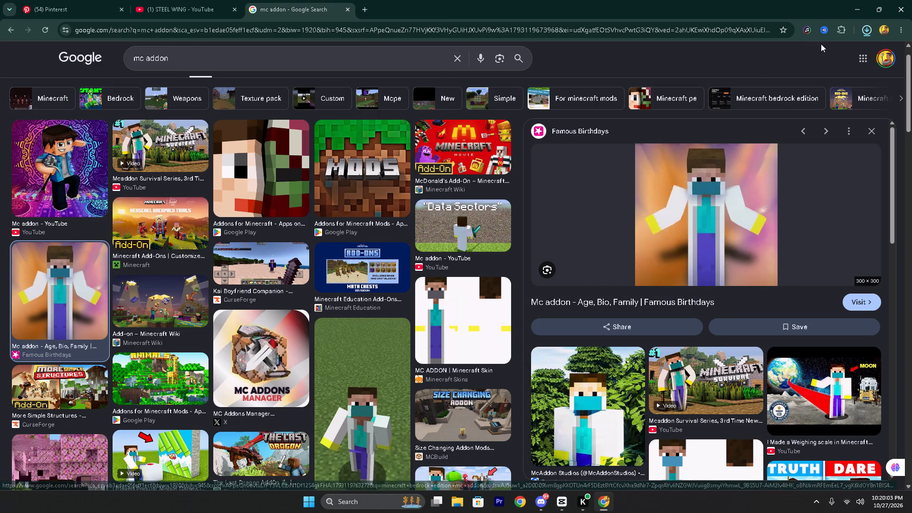
Bring the downloaded mc-addon-image.avif into the CapCut timeline on a new upper track, starting together with the 25ylw94ohcb.webp clip.
{"action": "left_click_drag", "start_coordinate": [769, 51], "coordinate": [724, 108]}
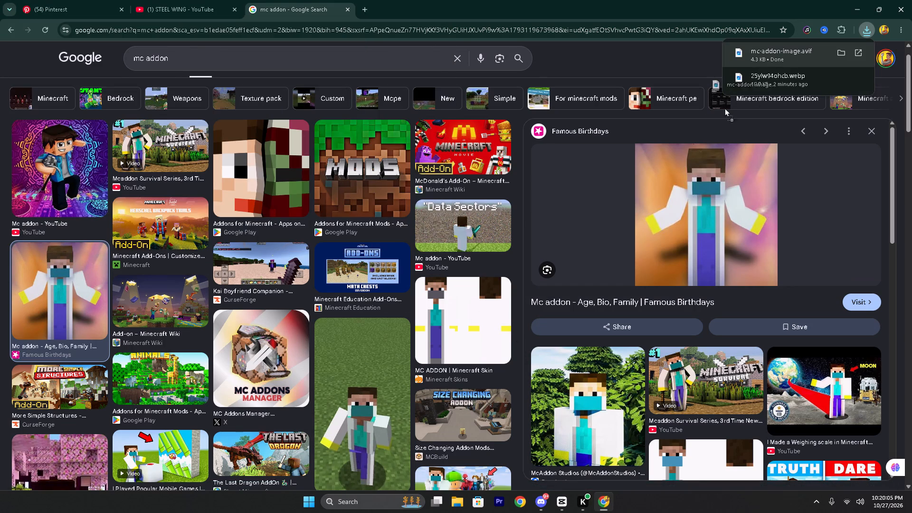
{"action": "left_click_drag", "start_coordinate": [724, 108], "coordinate": [484, 459]}
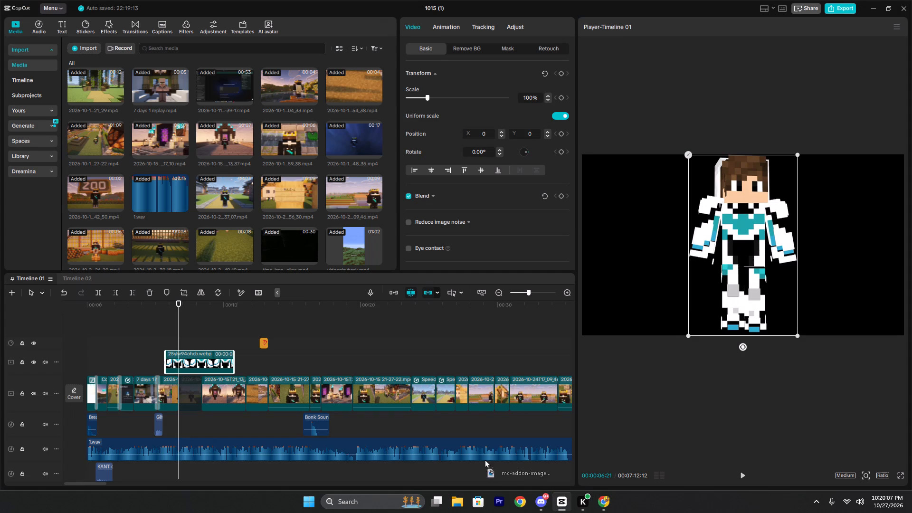
{"action": "left_click_drag", "start_coordinate": [484, 459], "coordinate": [383, 423]}
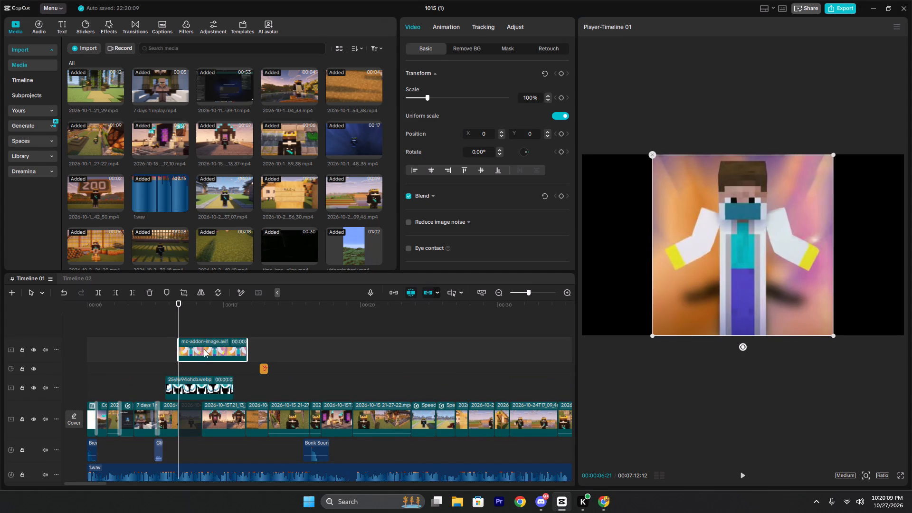
{"action": "left_click_drag", "start_coordinate": [204, 349], "coordinate": [191, 347]}
Apply automatic background removal to the mc-addon-image.avif clip.
{"action": "scroll", "coordinate": [161, 371], "scroll_direction": "up", "scroll_amount": 2, "text": "ctrl"}
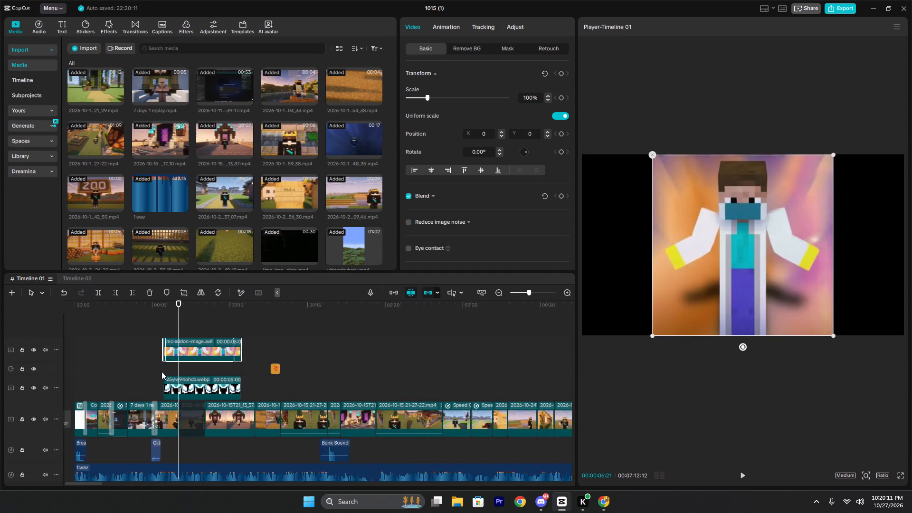
{"action": "scroll", "coordinate": [161, 371], "scroll_direction": "up", "scroll_amount": 11, "text": "ctrl"}
{"action": "left_click", "coordinate": [478, 46]}
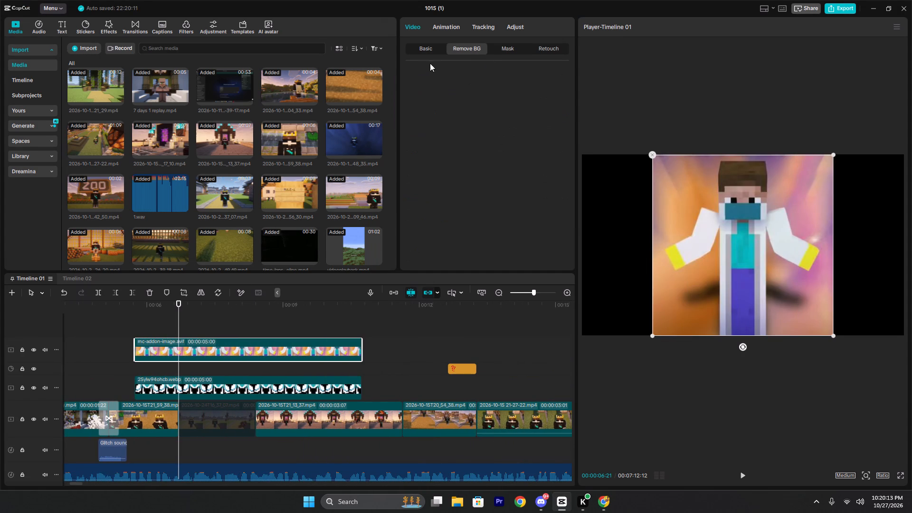
{"action": "left_click", "coordinate": [408, 75]}
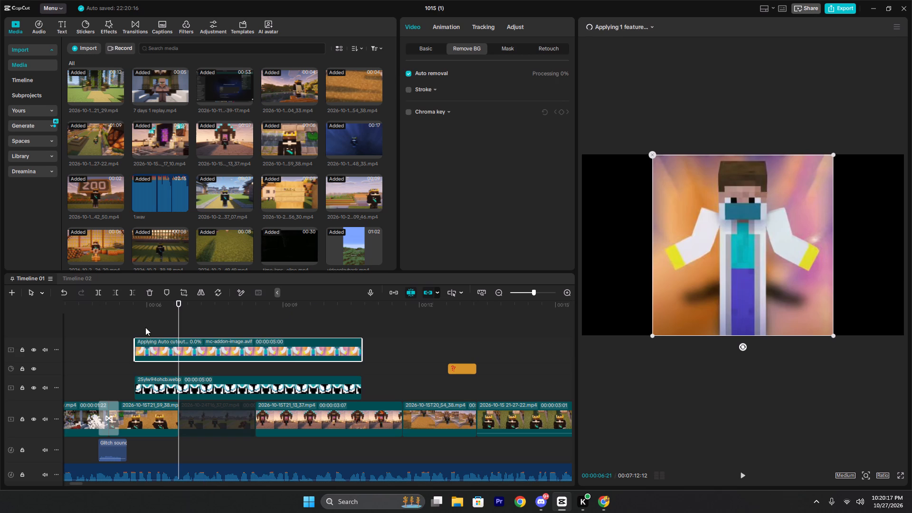
Play the section around the start of the two image overlays repeatedly to check when they appear.
{"action": "left_click", "coordinate": [129, 318]}
{"action": "key", "text": "space"}
{"action": "key", "text": "space"}
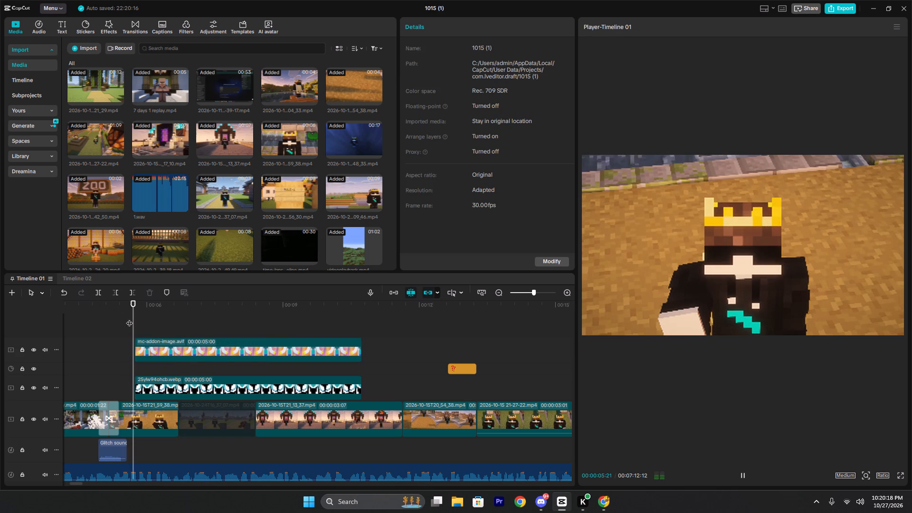
{"action": "left_click", "coordinate": [109, 344]}
{"action": "left_click", "coordinate": [101, 351]}
{"action": "key", "text": "space"}
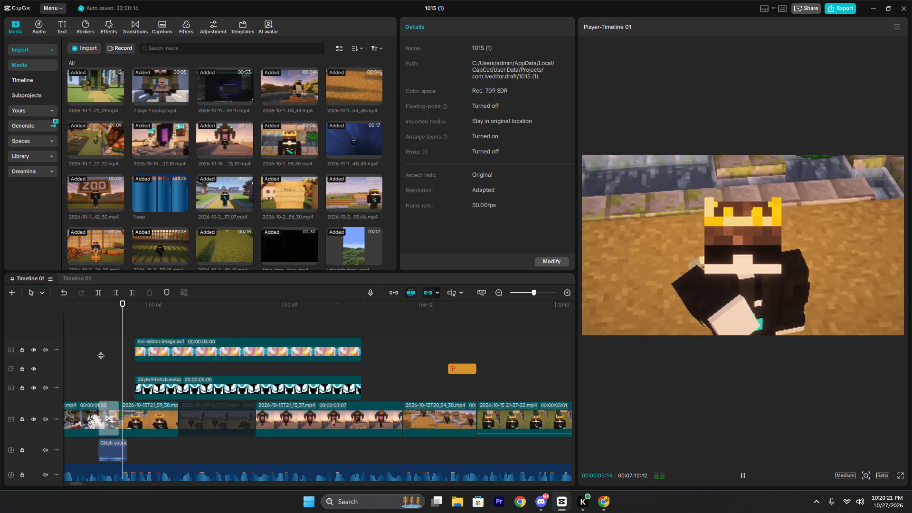
{"action": "key", "text": "space"}
{"action": "key", "text": "space"}
{"action": "key", "text": "space"}
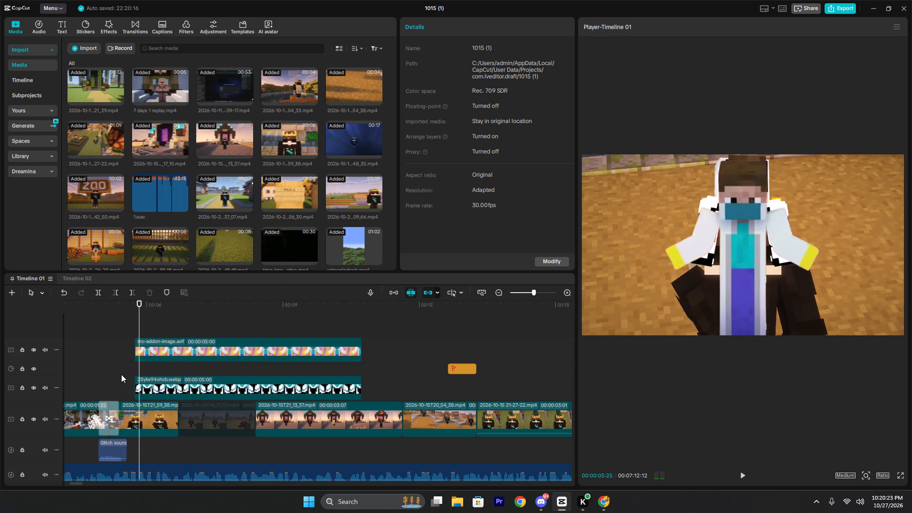
{"action": "left_click", "coordinate": [121, 374]}
{"action": "key", "text": "space"}
{"action": "key", "text": "space"}
{"action": "key", "text": "space"}
{"action": "key", "text": "space"}
Shift both image overlay clips slightly earlier so they start at the end of the Glitch sound clip.
{"action": "left_click", "coordinate": [150, 389]}
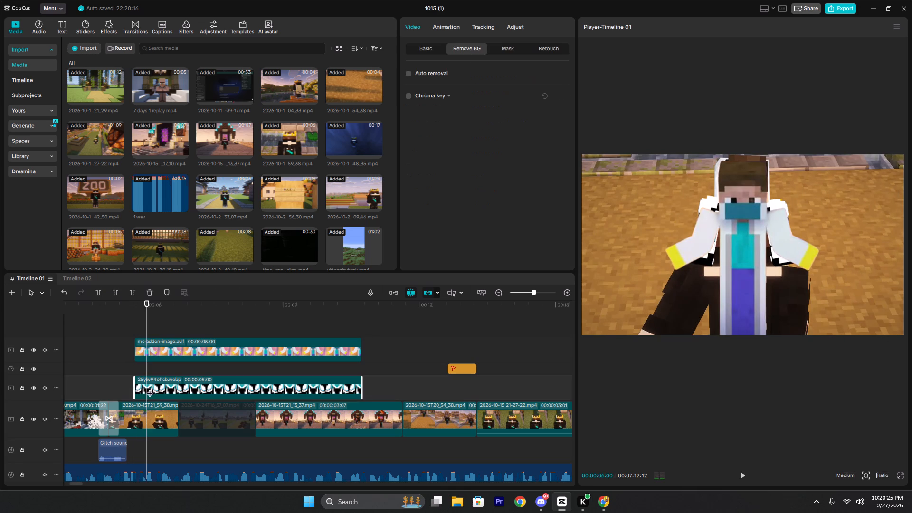
{"action": "left_click_drag", "start_coordinate": [149, 387], "coordinate": [141, 387]}
{"action": "left_click", "coordinate": [152, 350]}
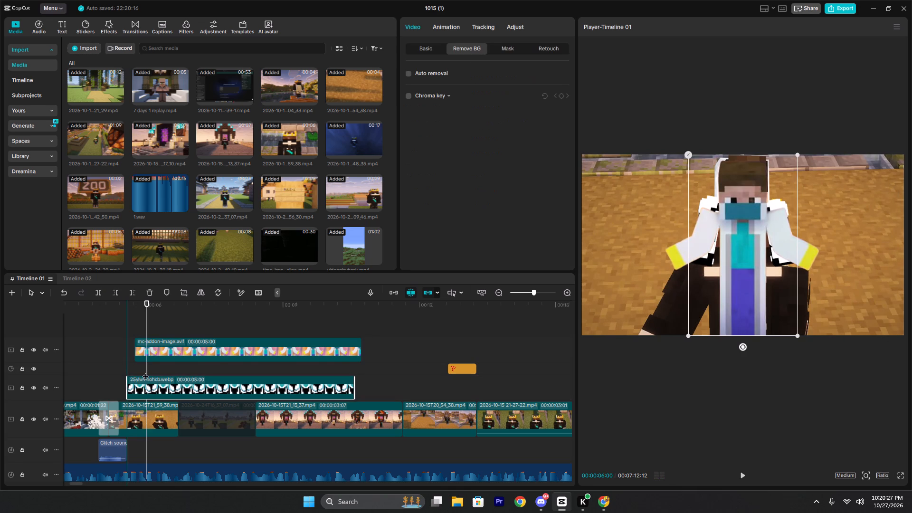
{"action": "left_click_drag", "start_coordinate": [153, 344], "coordinate": [146, 344]}
Reposition the mc-addon-image.avif character to the right of the frame's centre and slightly higher.
{"action": "left_click", "coordinate": [133, 328]}
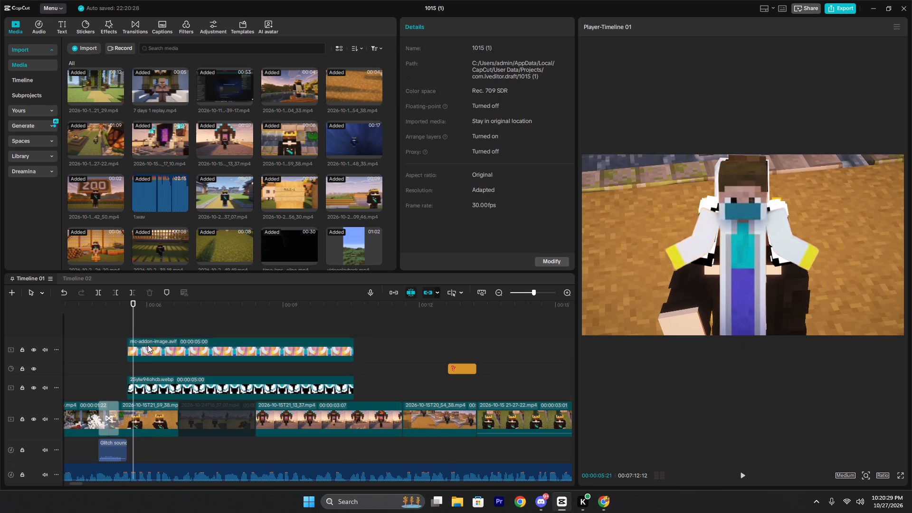
{"action": "left_click", "coordinate": [153, 349]}
{"action": "left_click_drag", "start_coordinate": [730, 285], "coordinate": [773, 277]}
{"action": "left_click", "coordinate": [711, 215]}
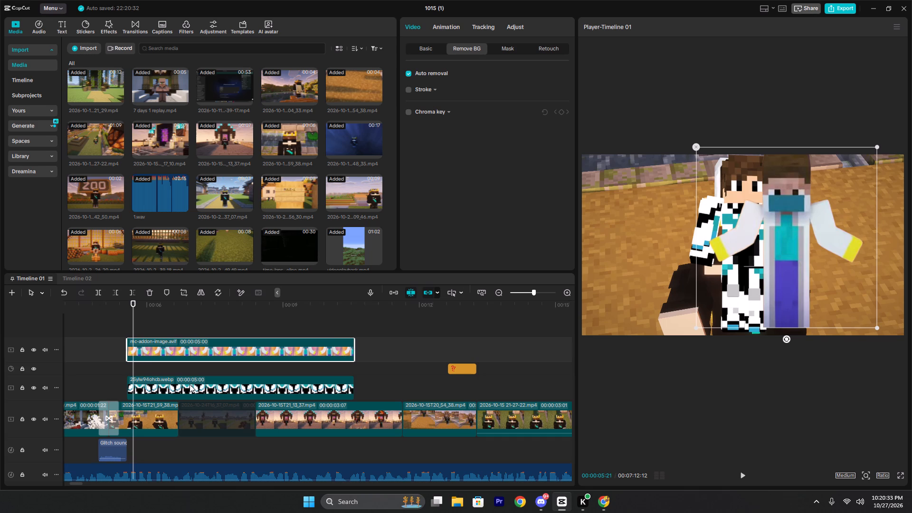
Move the 25ylw94ohcb.webp character left of the mc-addon character and scale it down slightly.
{"action": "left_click", "coordinate": [186, 381]}
{"action": "left_click_drag", "start_coordinate": [708, 263], "coordinate": [692, 266]}
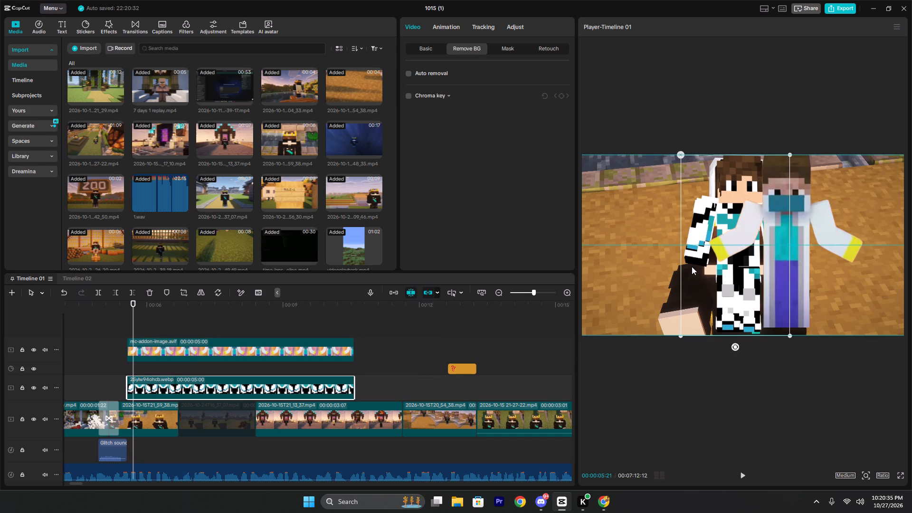
{"action": "left_click_drag", "start_coordinate": [692, 266], "coordinate": [670, 258]}
{"action": "left_click_drag", "start_coordinate": [762, 333], "coordinate": [755, 328]}
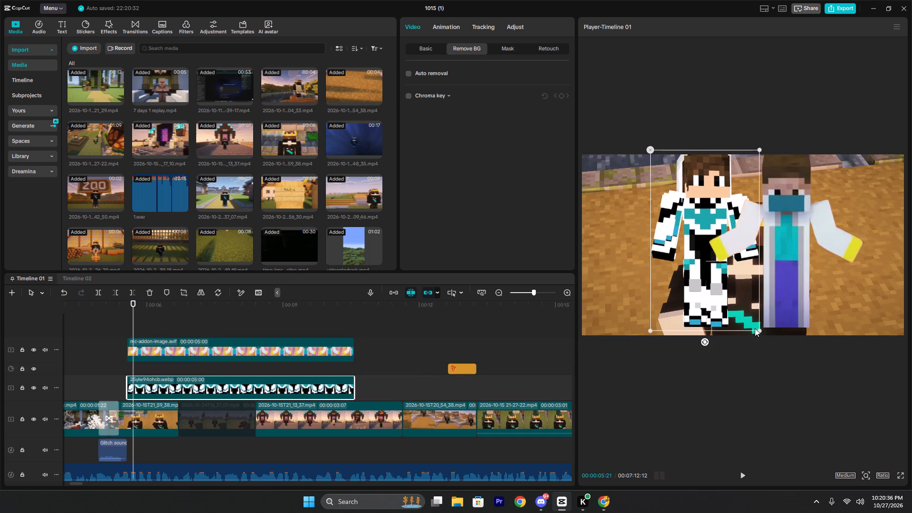
{"action": "left_click_drag", "start_coordinate": [755, 328], "coordinate": [748, 309]}
Scale the mc-addon-image.avif character down slightly and place it close beside the 25ylw94ohcb.webp character at matching foot level.
{"action": "left_click", "coordinate": [790, 285]}
{"action": "left_click_drag", "start_coordinate": [808, 304], "coordinate": [780, 293]}
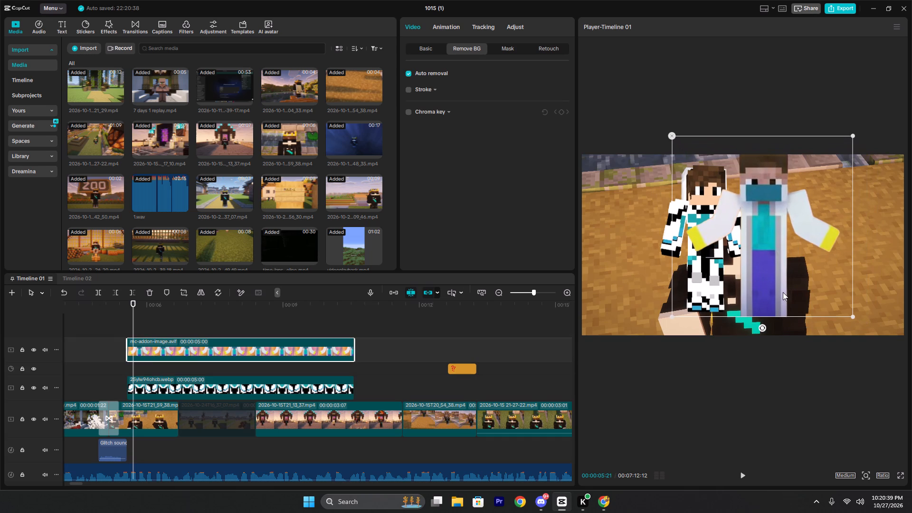
{"action": "left_click_drag", "start_coordinate": [847, 316], "coordinate": [825, 292]}
{"action": "left_click_drag", "start_coordinate": [790, 276], "coordinate": [846, 314]}
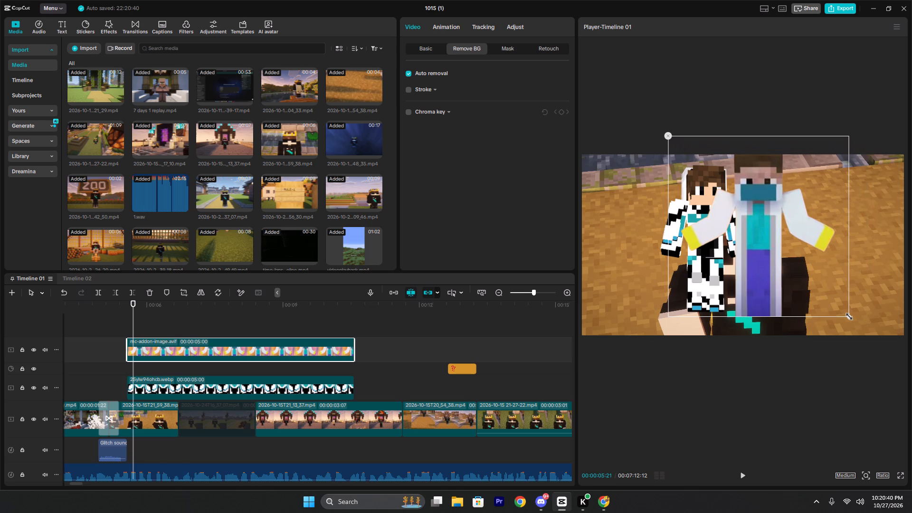
{"action": "left_click_drag", "start_coordinate": [846, 314], "coordinate": [780, 295]}
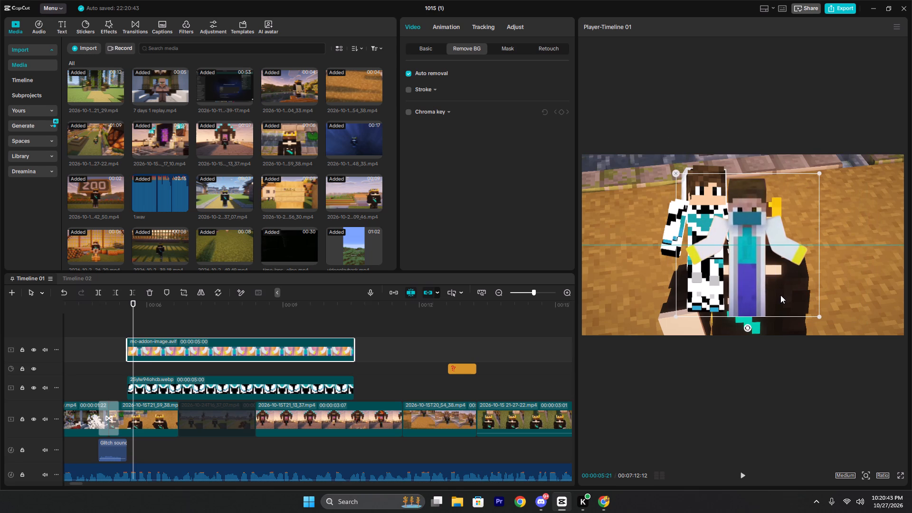
{"action": "left_click_drag", "start_coordinate": [780, 295], "coordinate": [789, 283]}
{"action": "left_click", "coordinate": [827, 303]}
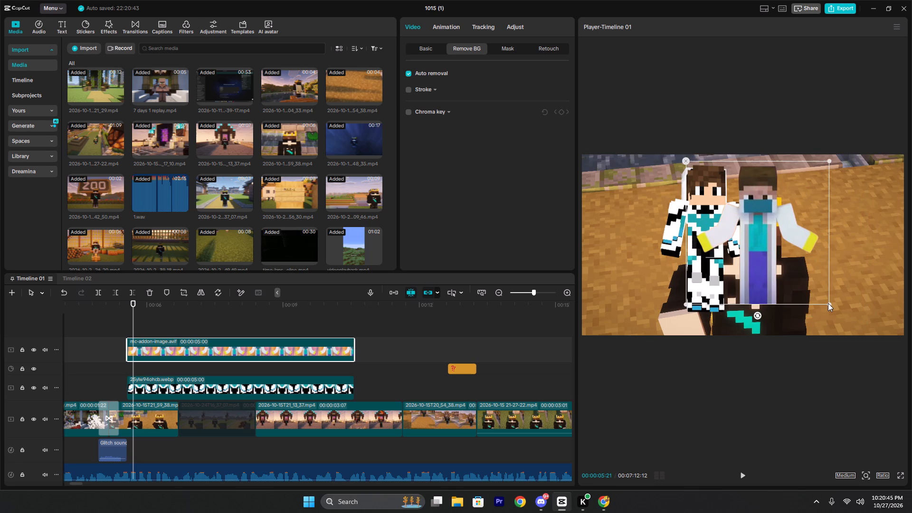
{"action": "left_click_drag", "start_coordinate": [829, 304], "coordinate": [834, 313]}
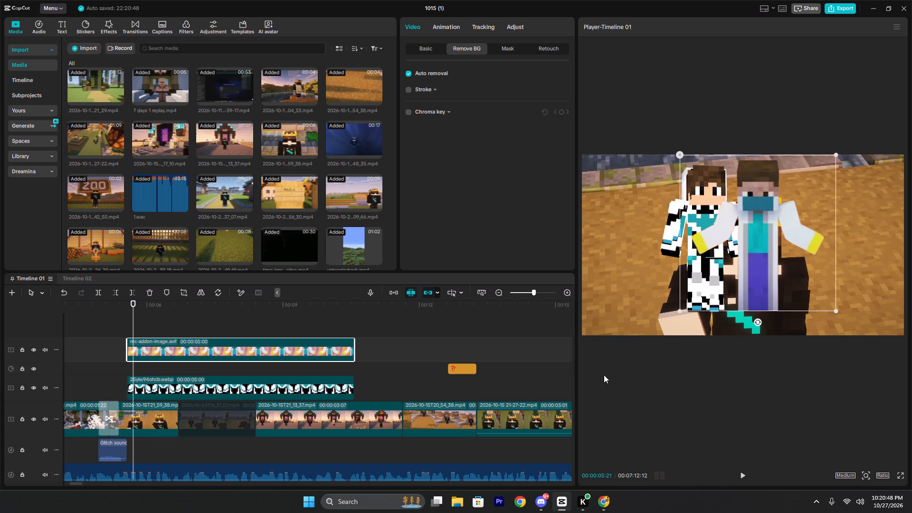
Rotate the mc-addon-image.avif character clockwise to about 13°.
{"action": "left_click_drag", "start_coordinate": [759, 323], "coordinate": [744, 309]}
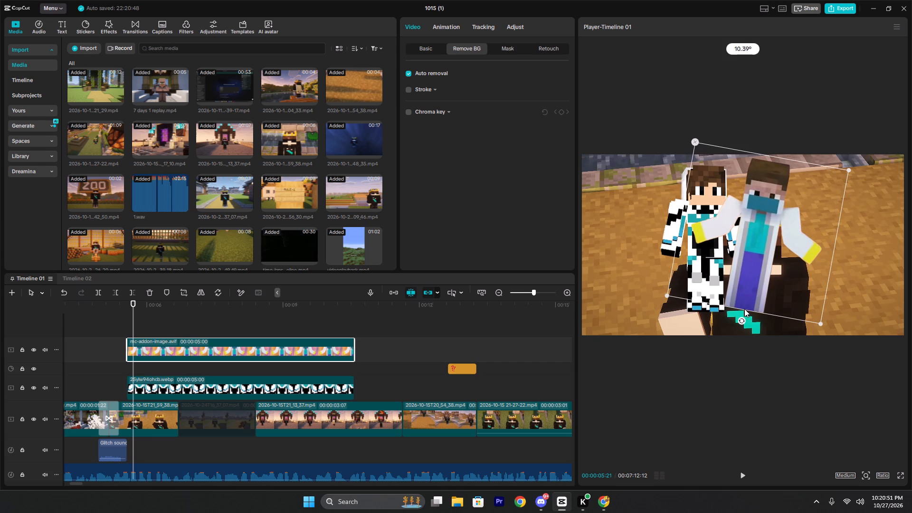
{"action": "left_click_drag", "start_coordinate": [744, 309], "coordinate": [742, 301]}
Rotate the 25ylw94ohcb.webp character the opposite way, to about -14°.
{"action": "left_click", "coordinate": [678, 219]}
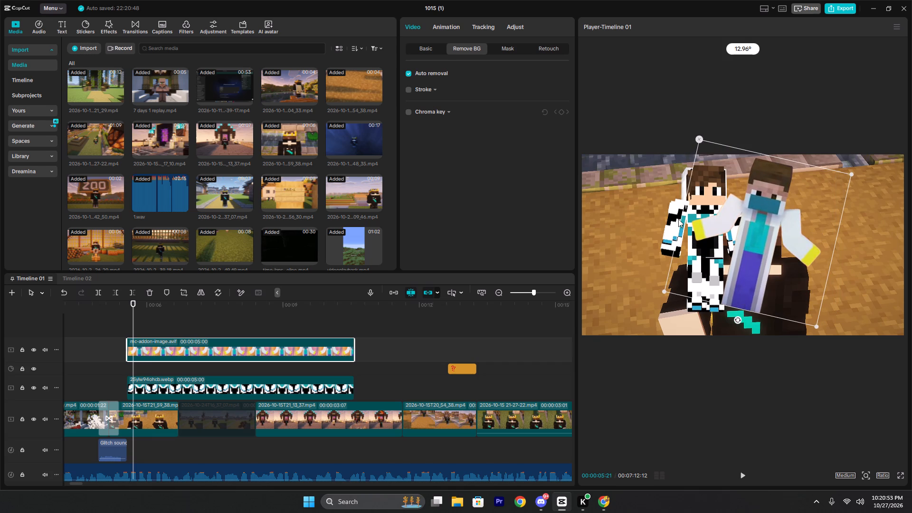
{"action": "left_click_drag", "start_coordinate": [703, 323], "coordinate": [689, 252]}
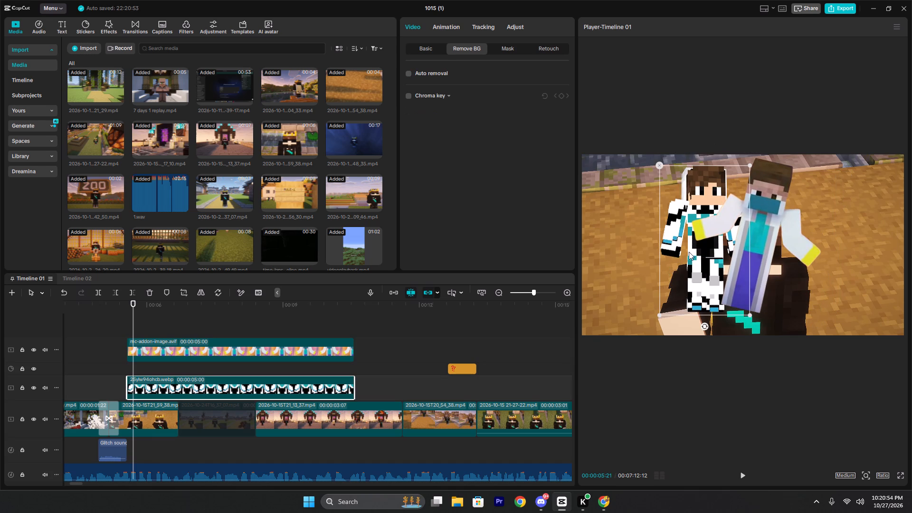
{"action": "left_click_drag", "start_coordinate": [689, 252], "coordinate": [722, 318]}
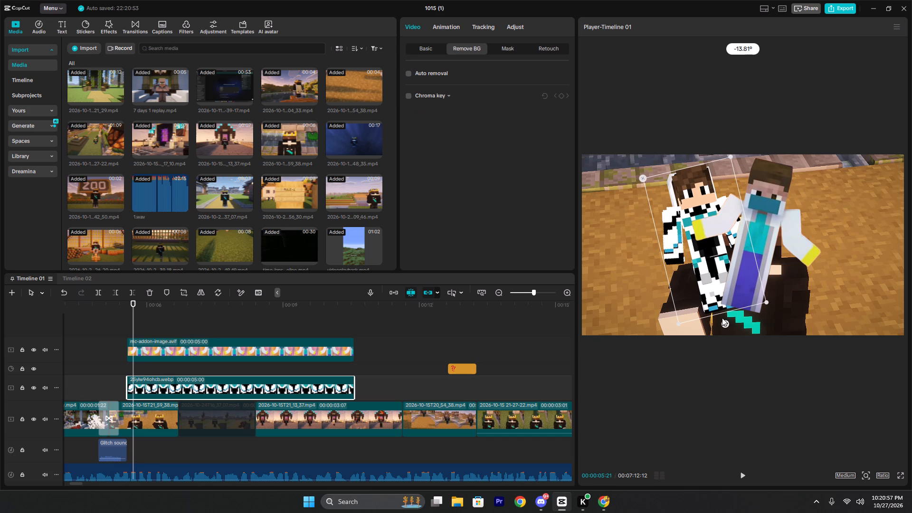
Play the section from just before the two character overlays start to check how they look and when they should end.
{"action": "left_click", "coordinate": [128, 327]}
{"action": "left_click", "coordinate": [123, 327]}
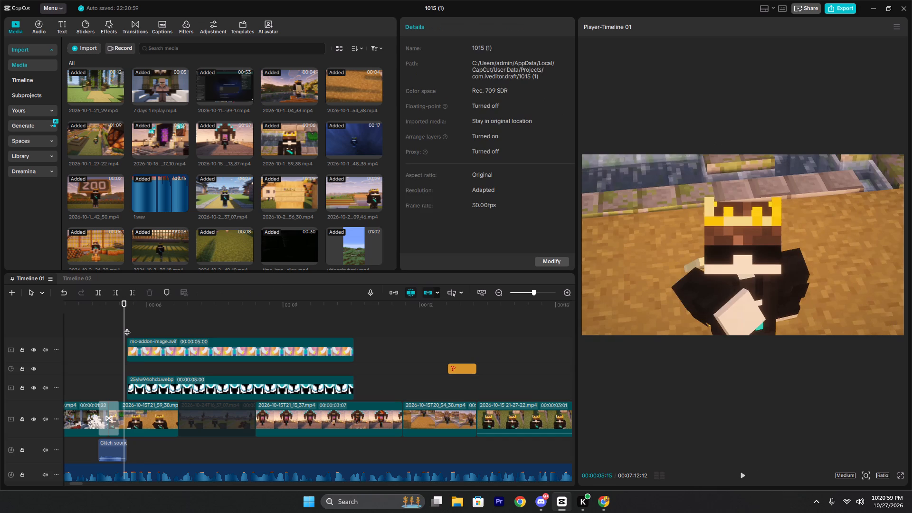
{"action": "key", "text": "space"}
{"action": "key", "text": "space"}
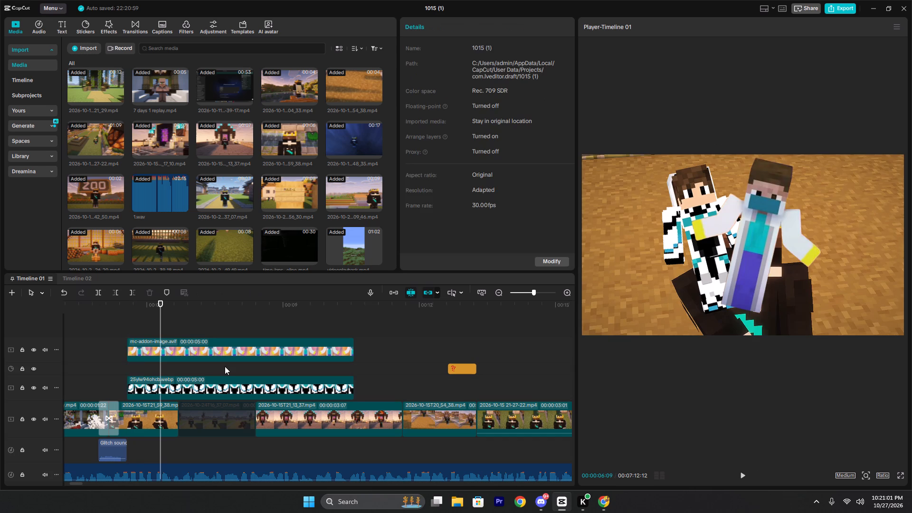
{"action": "key", "text": "space"}
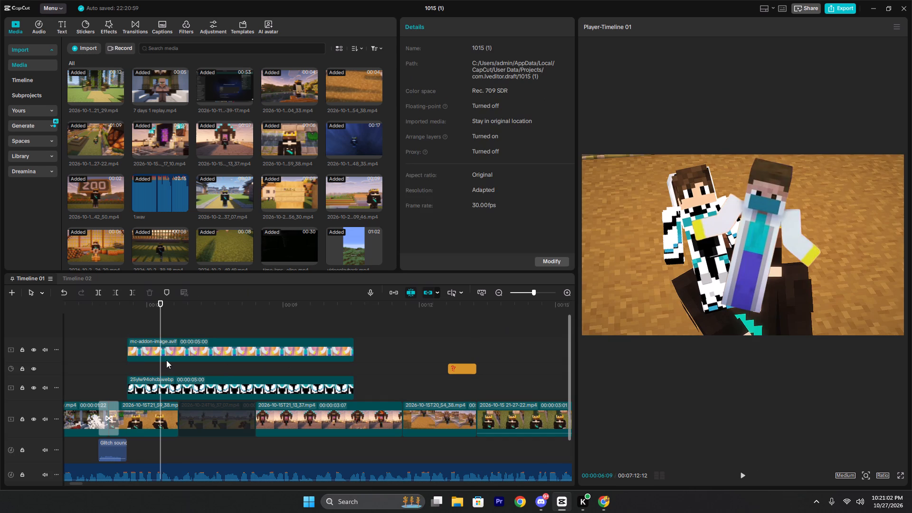
{"action": "key", "text": "space"}
{"action": "key", "text": "space"}
{"action": "key", "text": "space"}
Trim the ends of both image overlay clips to 00:00:06:20, near the end of the main clip beneath them.
{"action": "key", "text": "Right"}
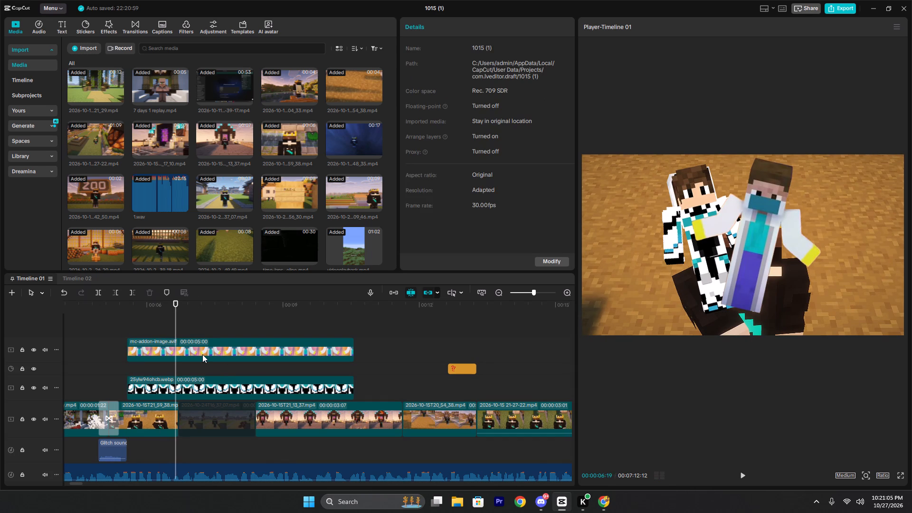
{"action": "key", "text": "Right"}
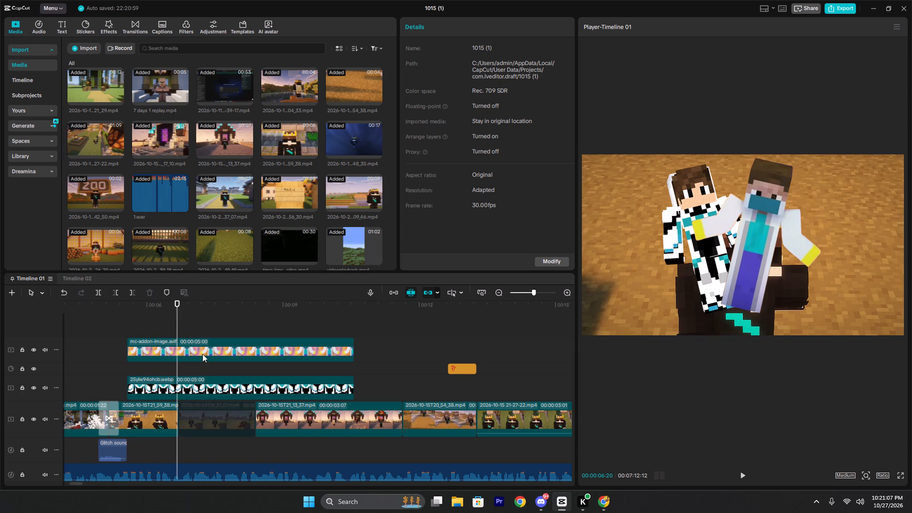
{"action": "key", "text": "Right"}
{"action": "key", "text": "Left"}
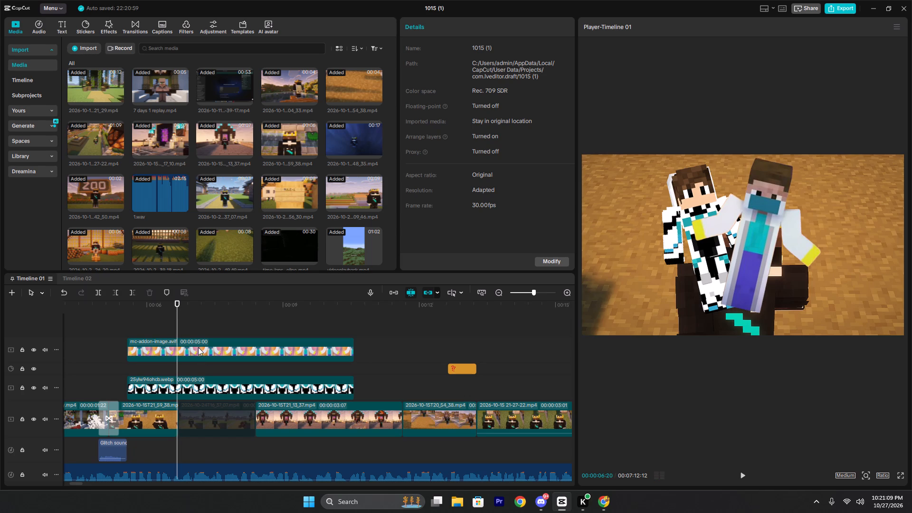
{"action": "left_click", "coordinate": [199, 339], "text": "ctrl"}
{"action": "left_click", "coordinate": [193, 384], "text": "ctrl"}
{"action": "key", "text": "w"}
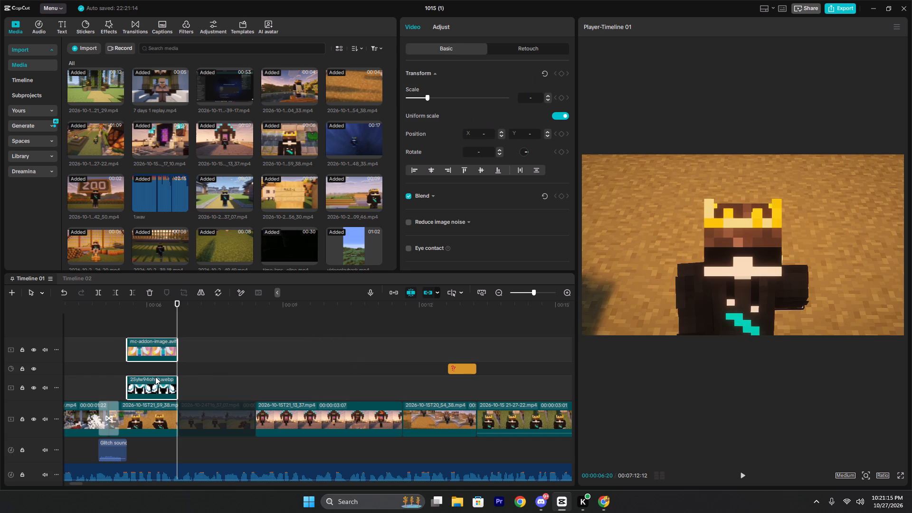
Combine the two trimmed image overlays into a compound clip.
{"action": "key", "text": "alt+g"}
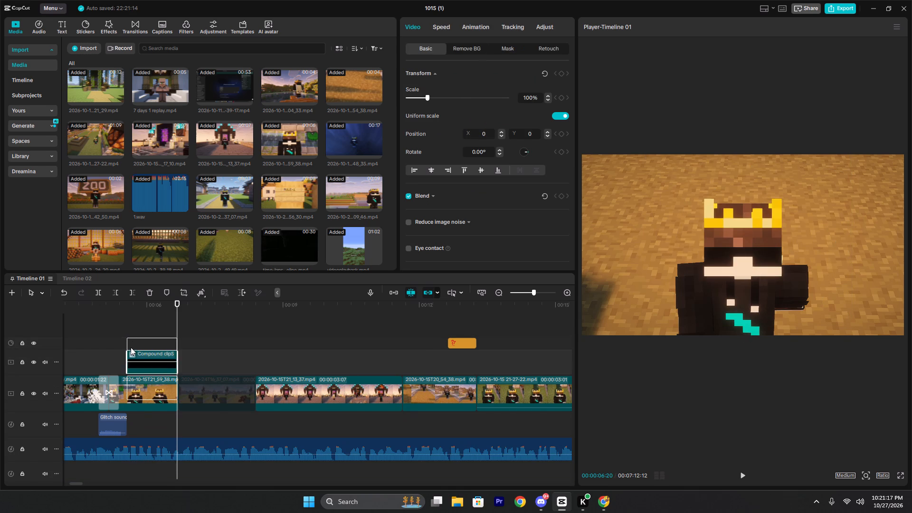
Move the compound clip of both characters down out of the frame, to about X 31, Y -2106.
{"action": "left_click", "coordinate": [132, 341]}
{"action": "left_click", "coordinate": [145, 361]}
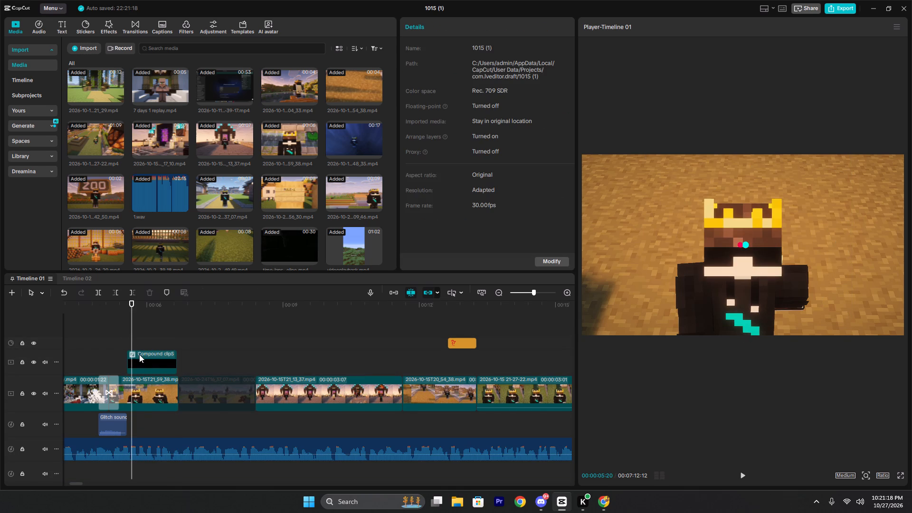
{"action": "left_click_drag", "start_coordinate": [719, 273], "coordinate": [721, 328]}
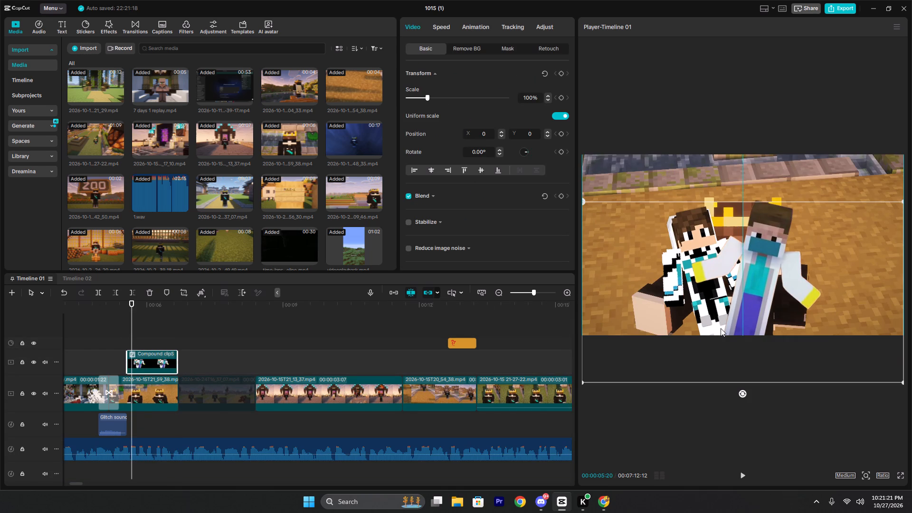
{"action": "left_click_drag", "start_coordinate": [721, 328], "coordinate": [717, 380]}
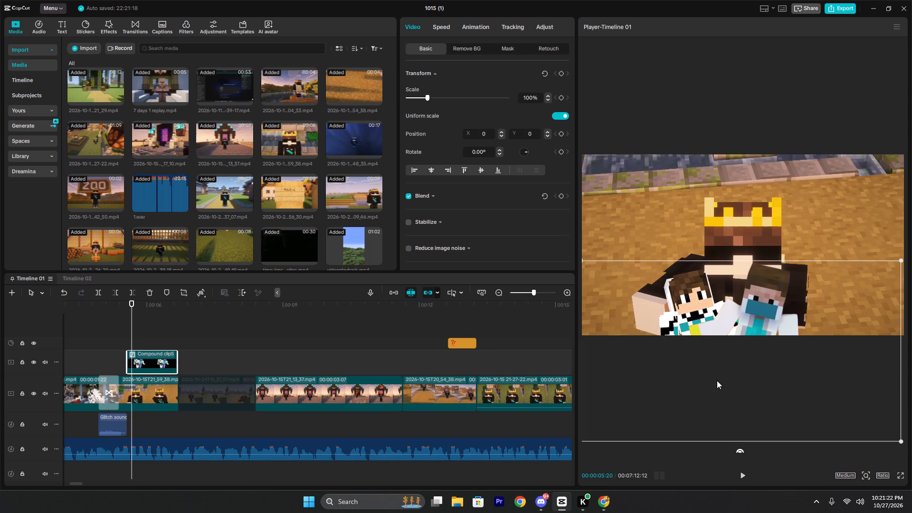
{"action": "left_click_drag", "start_coordinate": [717, 380], "coordinate": [722, 449]}
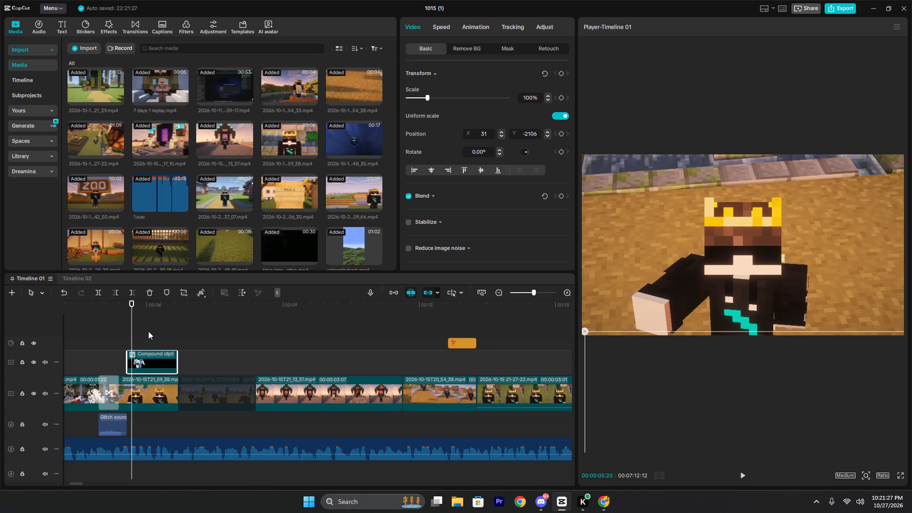
Add a Transform keyframe to the compound clip at 00:00:05:24 and shift that keyframe back to the clip's start.
{"action": "left_click_drag", "start_coordinate": [130, 339], "coordinate": [137, 342]}
{"action": "left_click", "coordinate": [562, 75]}
{"action": "key", "text": "Left"}
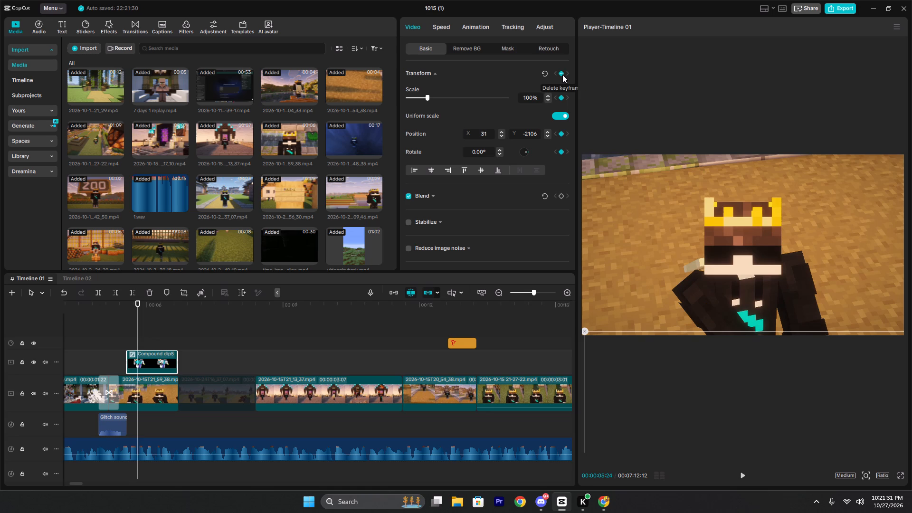
{"action": "key", "text": "Left"}
{"action": "key", "text": "Left"}
{"action": "key", "text": "Left"}
{"action": "key", "text": "Left"}
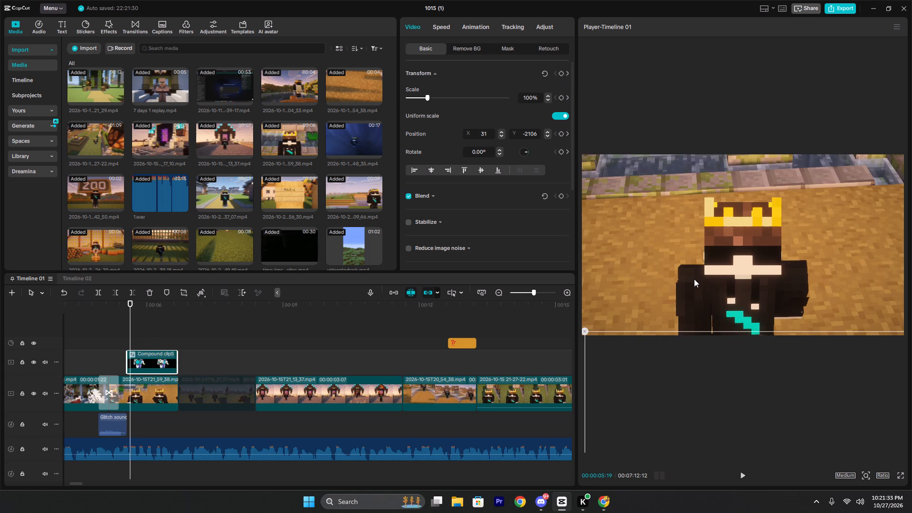
{"action": "left_click_drag", "start_coordinate": [137, 362], "coordinate": [123, 365]}
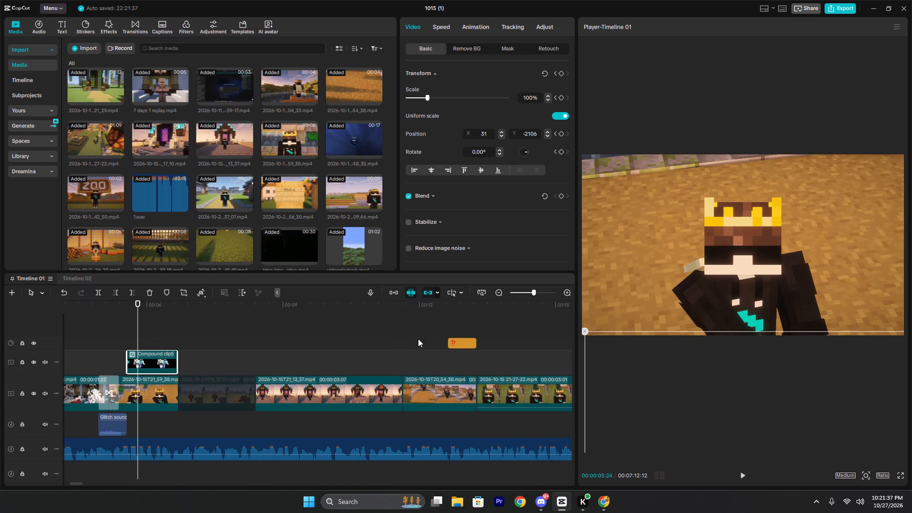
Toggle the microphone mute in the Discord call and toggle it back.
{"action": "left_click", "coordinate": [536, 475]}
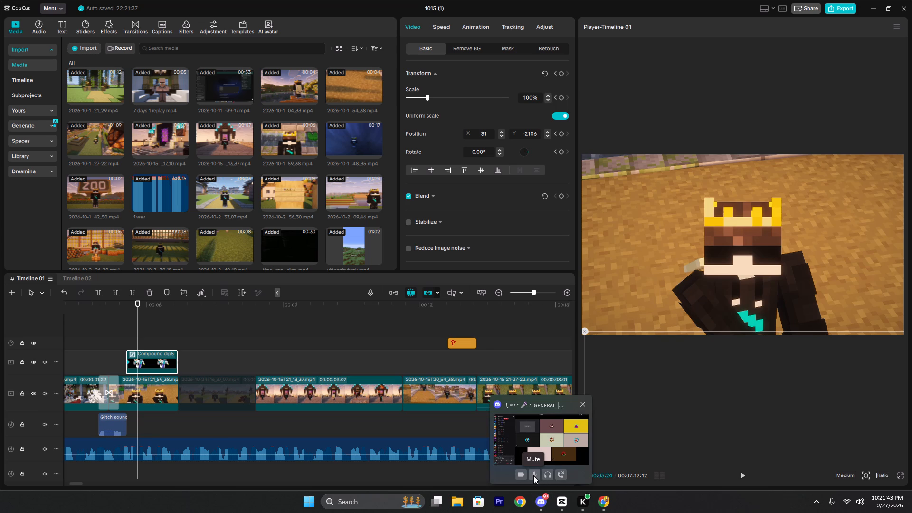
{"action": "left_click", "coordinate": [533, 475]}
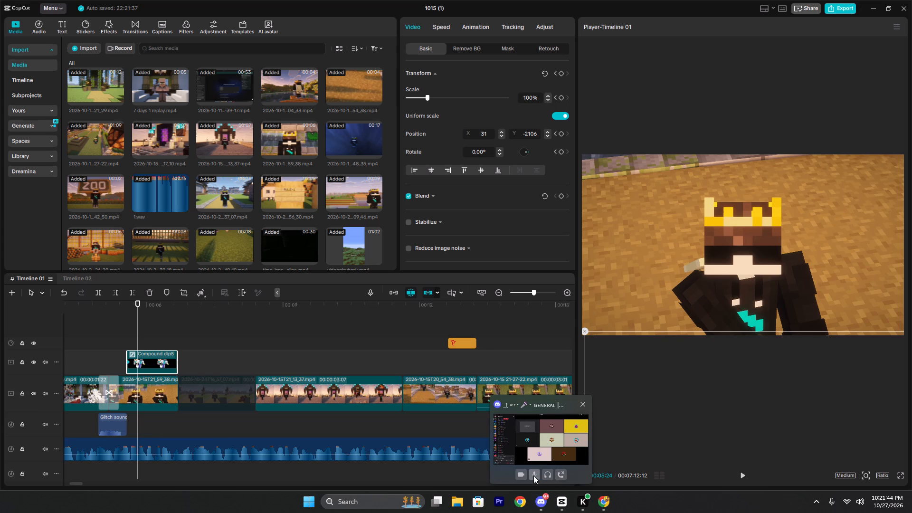
Switch to Chrome with the mc addon image search results.
{"action": "left_click", "coordinate": [598, 498]}
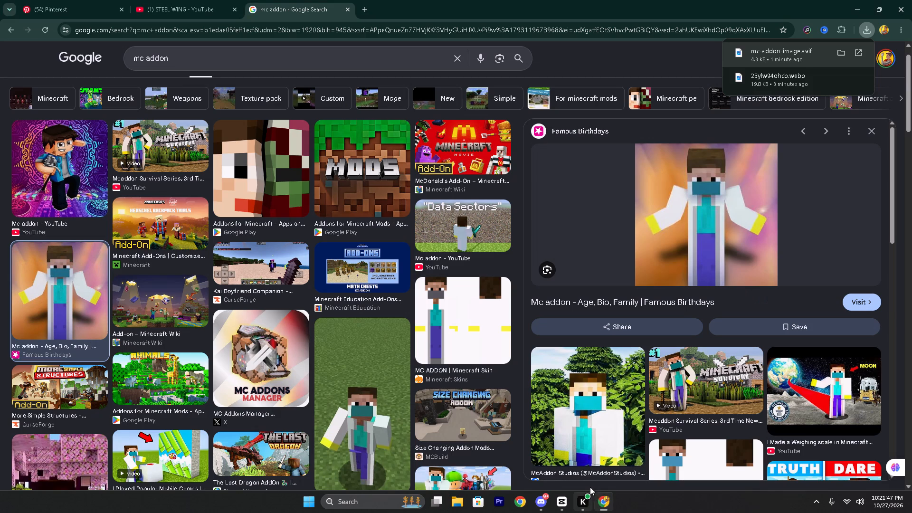
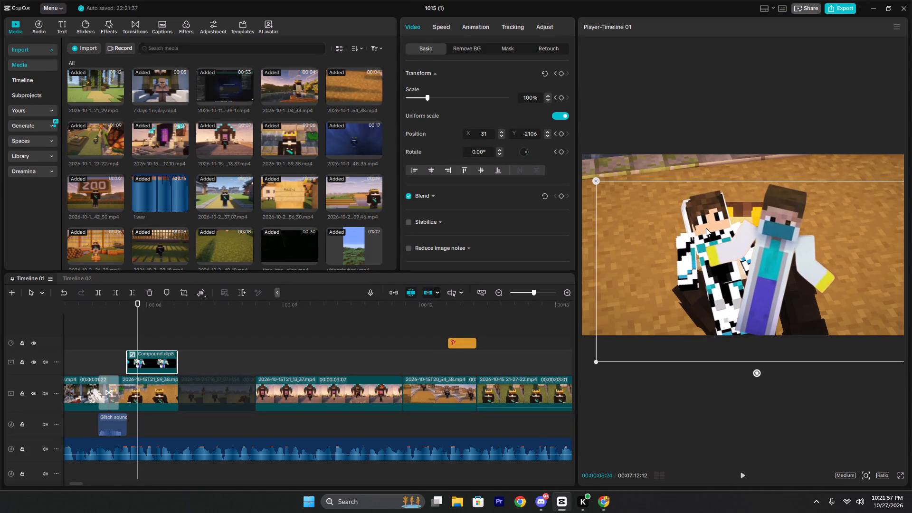
Apply the Cubic Out preset curve to the compound clip's position keyframes after previewing its entrance.
{"action": "left_click", "coordinate": [129, 346]}
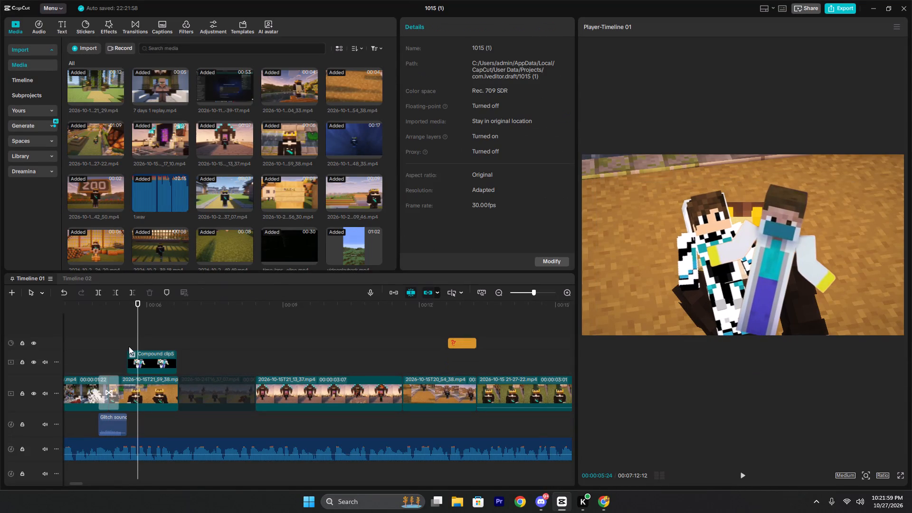
{"action": "key", "text": "space"}
{"action": "key", "text": "space"}
{"action": "left_click", "coordinate": [134, 358]}
{"action": "left_click", "coordinate": [138, 361]}
{"action": "right_click", "coordinate": [138, 361]}
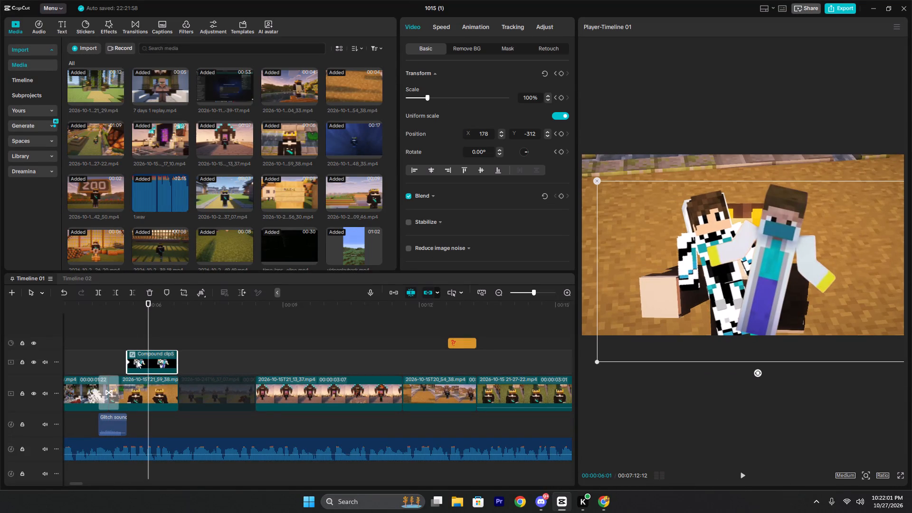
{"action": "left_click", "coordinate": [171, 424]}
{"action": "left_click", "coordinate": [274, 411]}
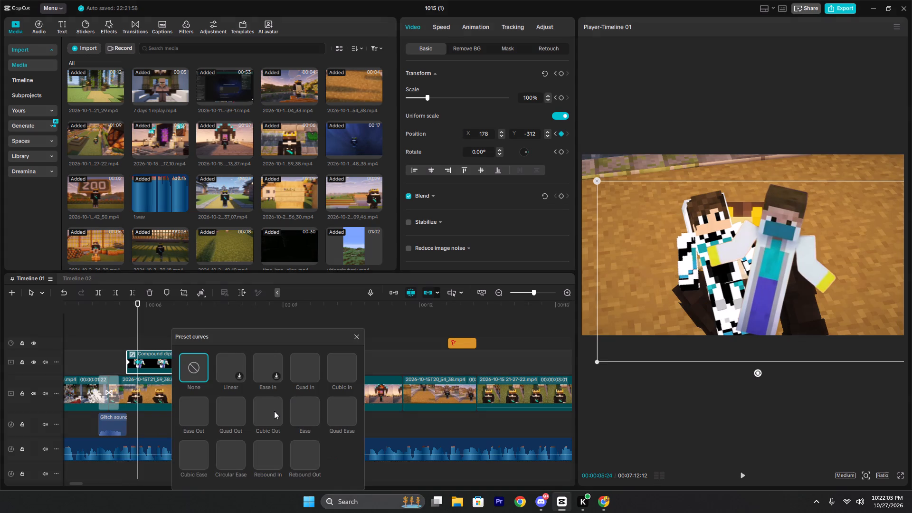
{"action": "left_click", "coordinate": [351, 336]}
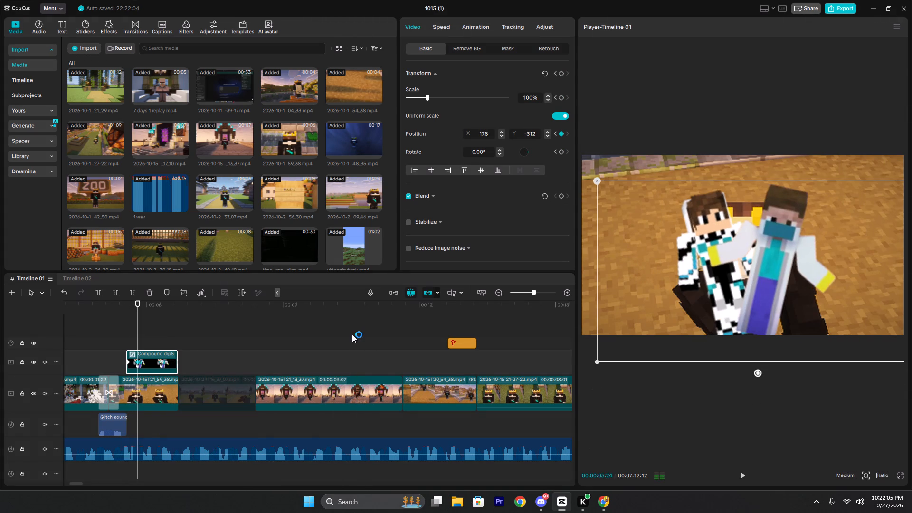
Preview the entrance and nudge the compound clip at its 00:00:05:24 keyframe to about X 173, Y -298.
{"action": "left_click", "coordinate": [129, 339]}
{"action": "key", "text": "space"}
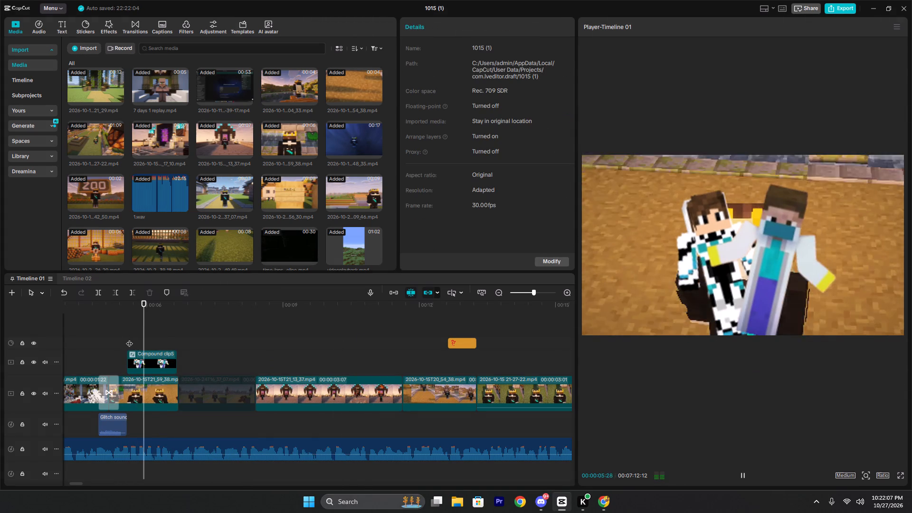
{"action": "key", "text": "space"}
{"action": "left_click", "coordinate": [141, 357]}
{"action": "left_click", "coordinate": [140, 363]}
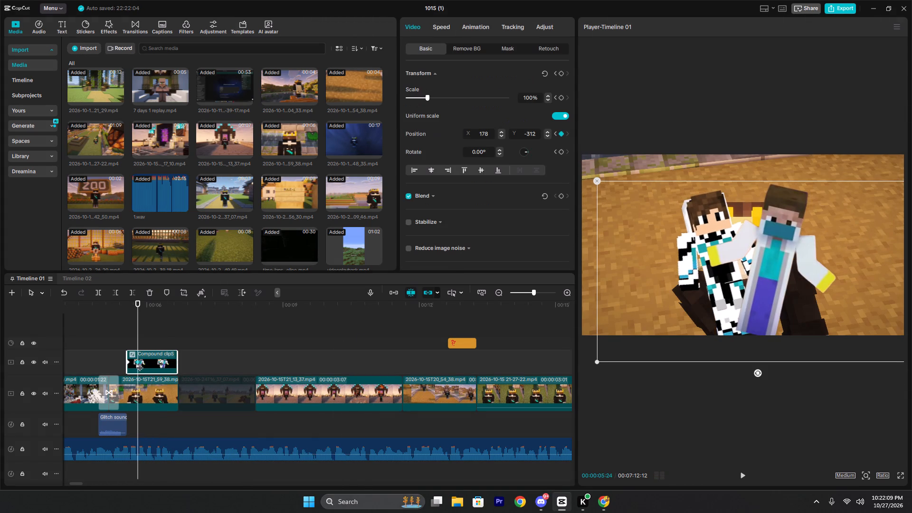
{"action": "left_click", "coordinate": [737, 301]}
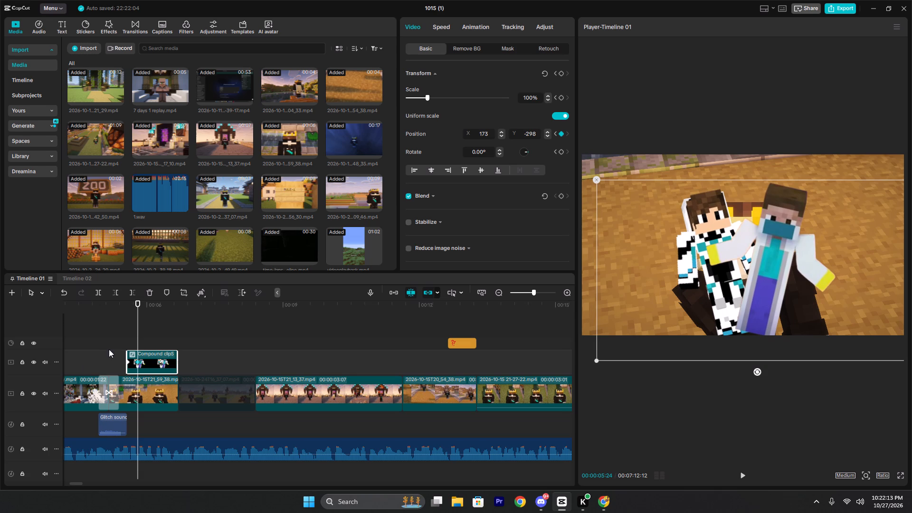
Play back the start of the compound clip to check how the two characters enter the frame.
{"action": "left_click", "coordinate": [128, 342]}
{"action": "key", "text": "space"}
{"action": "key", "text": "space"}
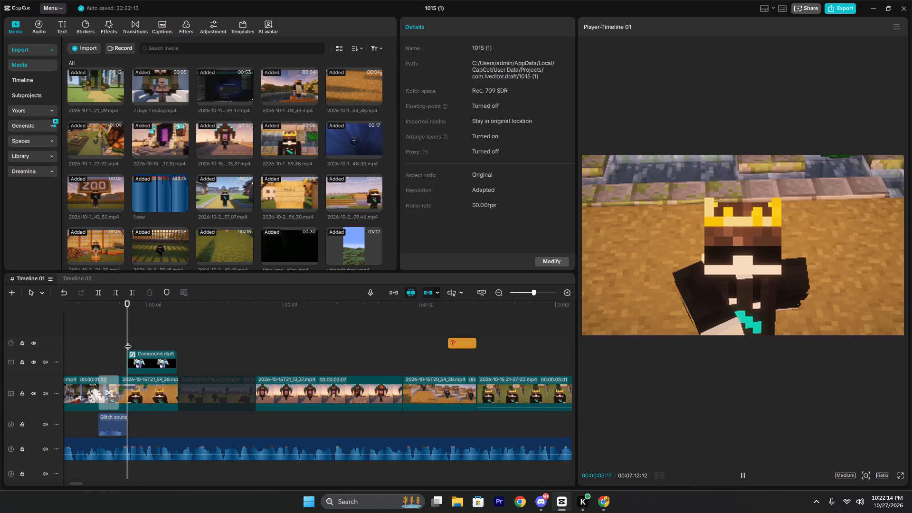
{"action": "left_click", "coordinate": [130, 342]}
{"action": "left_click", "coordinate": [130, 342]}
{"action": "key", "text": "space"}
{"action": "key", "text": "space"}
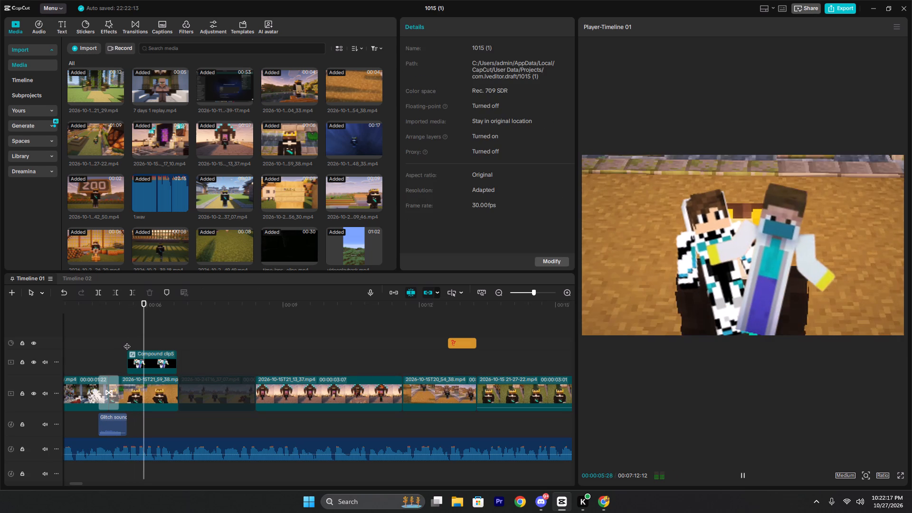
Split the main background clip beneath the compound clip at 00:00:05:18.
{"action": "left_click", "coordinate": [126, 346]}
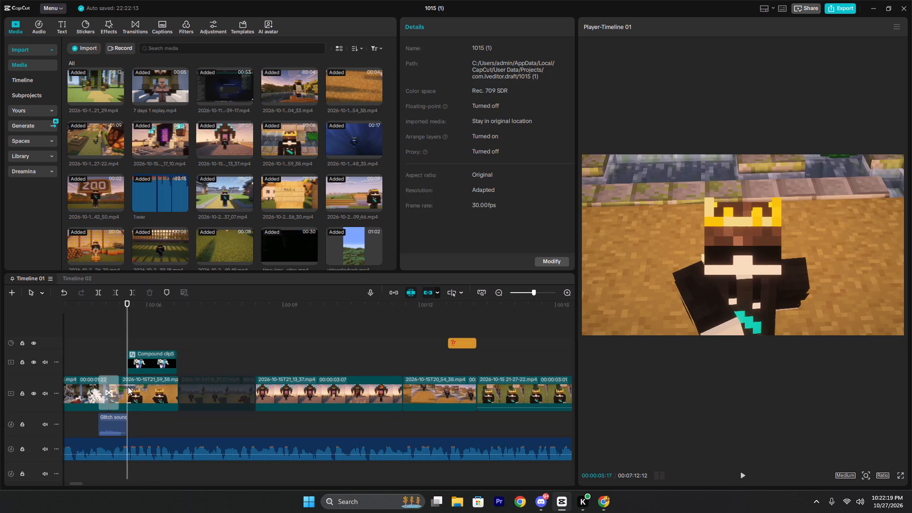
{"action": "left_click", "coordinate": [128, 387]}
{"action": "key", "text": "Right"}
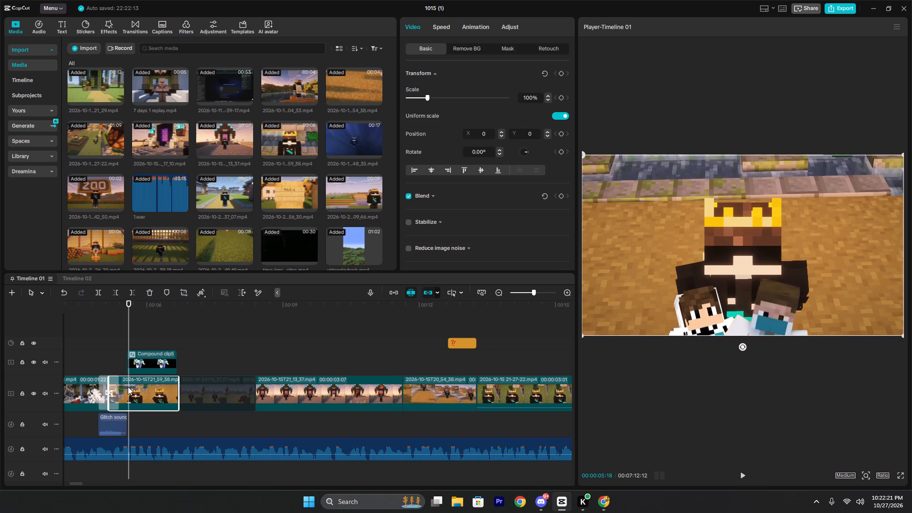
{"action": "key", "text": "ctrl+b"}
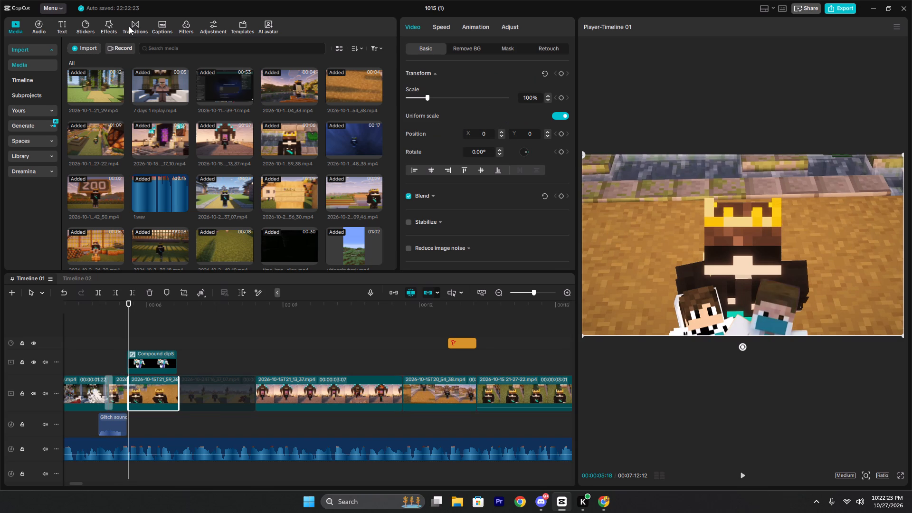
Search the video effects for "blur".
{"action": "left_click", "coordinate": [107, 22]}
{"action": "left_click", "coordinate": [123, 52]}
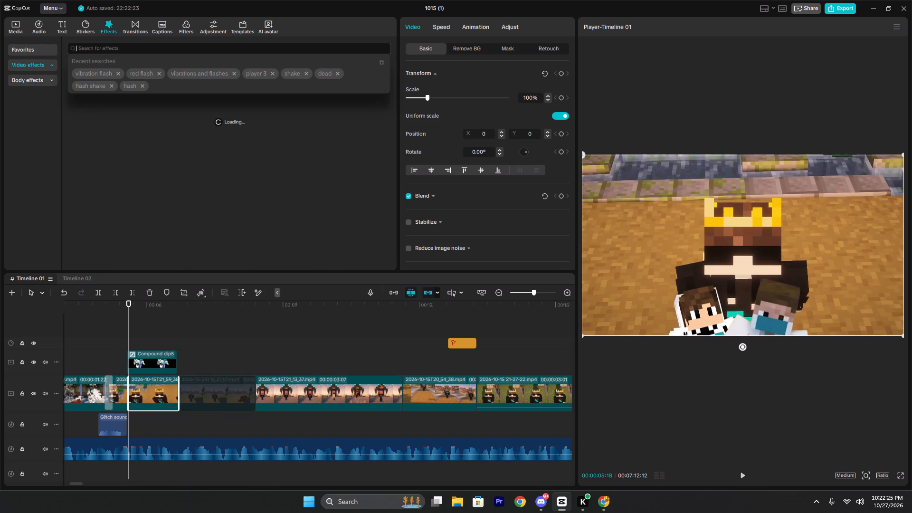
{"action": "type", "text": "blur"}
{"action": "key", "text": "Return"}
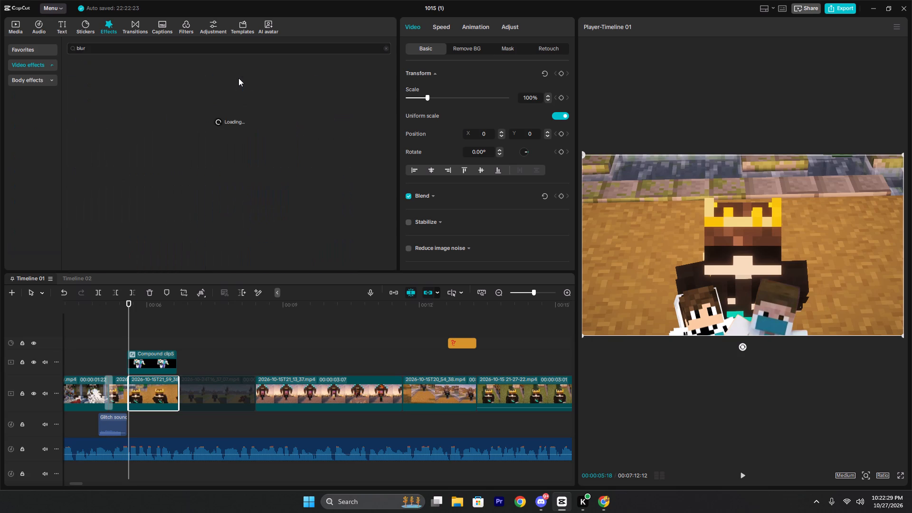
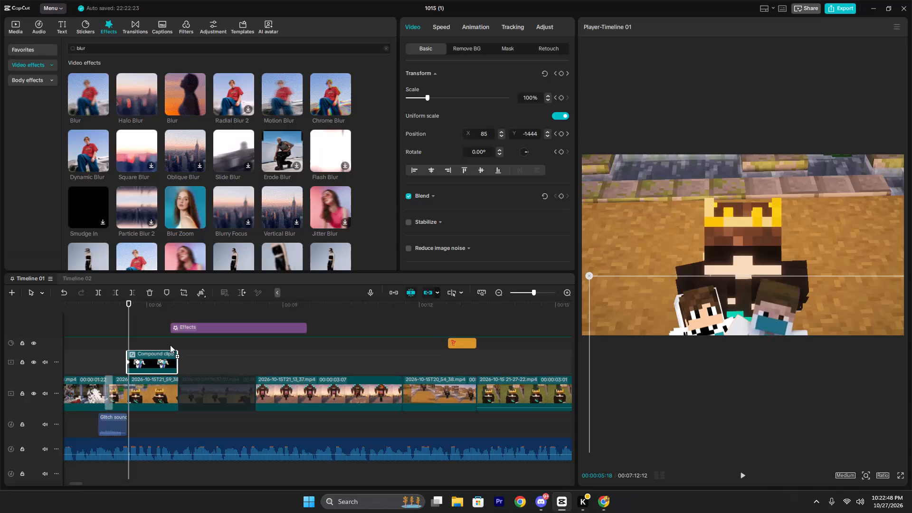
Play back the blurred background beneath the compound clip to check the effect.
{"action": "left_click", "coordinate": [114, 338]}
{"action": "key", "text": "space"}
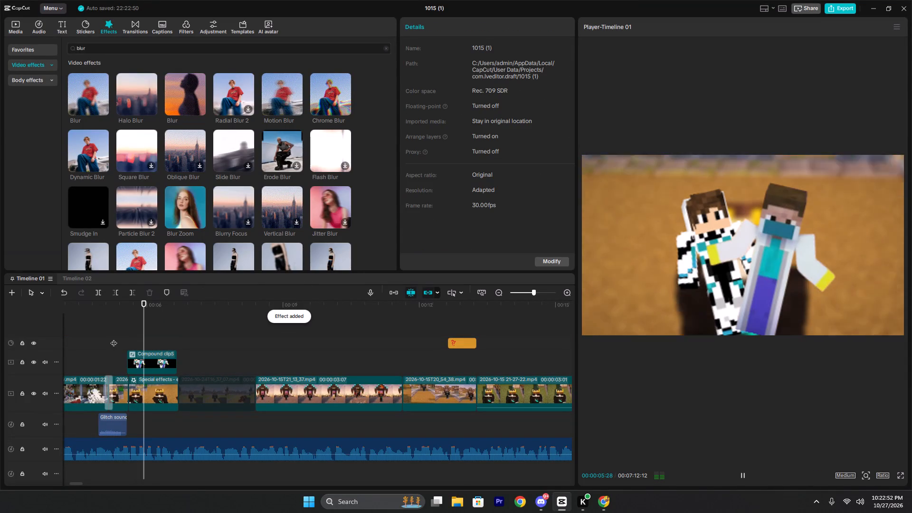
{"action": "key", "text": "space"}
{"action": "left_click", "coordinate": [178, 342]}
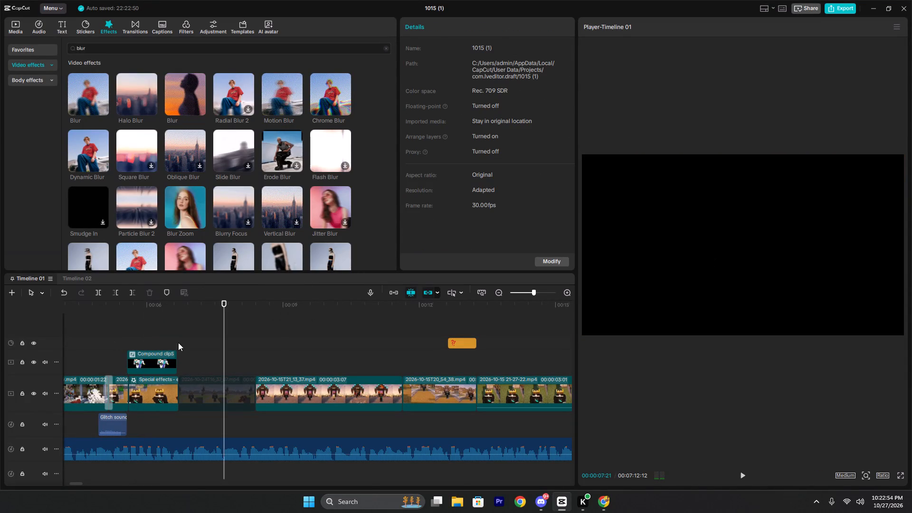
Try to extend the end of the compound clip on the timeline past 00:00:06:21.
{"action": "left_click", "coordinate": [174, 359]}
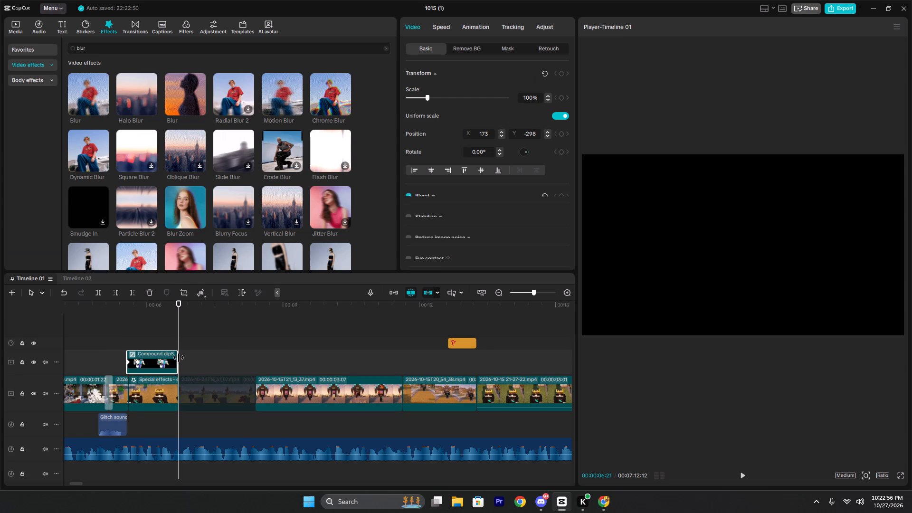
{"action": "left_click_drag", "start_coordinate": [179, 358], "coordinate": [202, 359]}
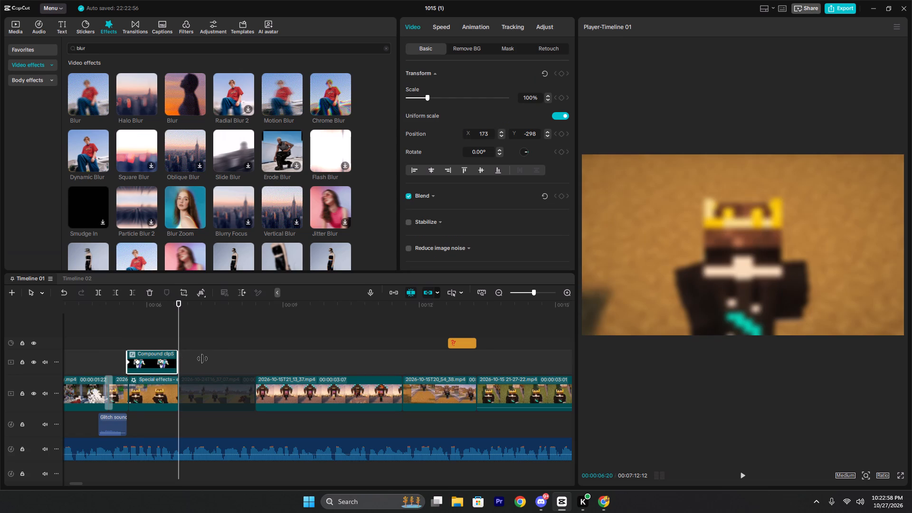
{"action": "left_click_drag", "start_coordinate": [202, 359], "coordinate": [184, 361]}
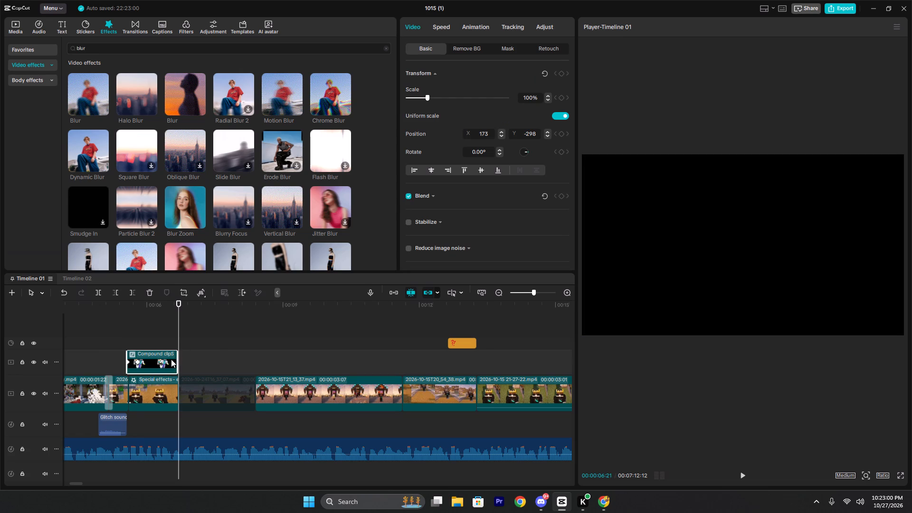
Play back the end of the compound clip to check how it passes into the following section.
{"action": "left_click", "coordinate": [164, 352]}
{"action": "left_click", "coordinate": [162, 342]}
{"action": "key", "text": "space"}
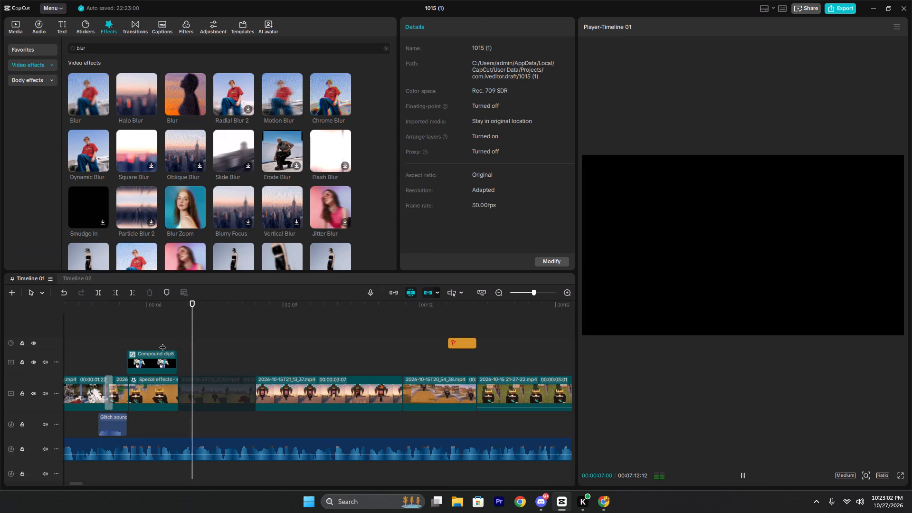
{"action": "key", "text": "space"}
{"action": "left_click", "coordinate": [164, 340]}
{"action": "key", "text": "space"}
{"action": "key", "text": "space"}
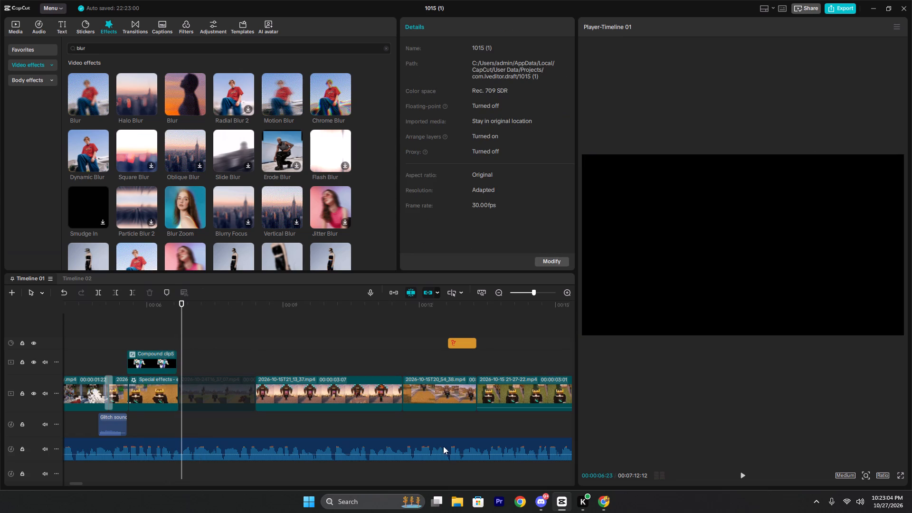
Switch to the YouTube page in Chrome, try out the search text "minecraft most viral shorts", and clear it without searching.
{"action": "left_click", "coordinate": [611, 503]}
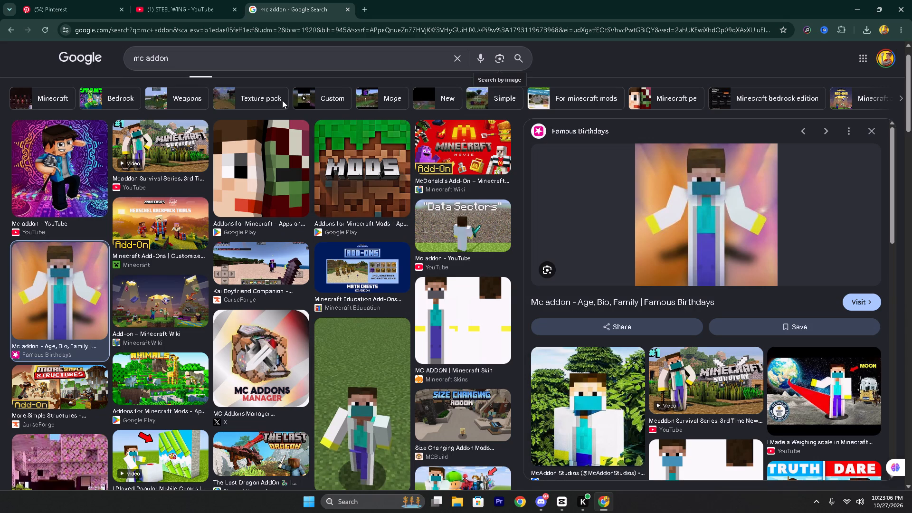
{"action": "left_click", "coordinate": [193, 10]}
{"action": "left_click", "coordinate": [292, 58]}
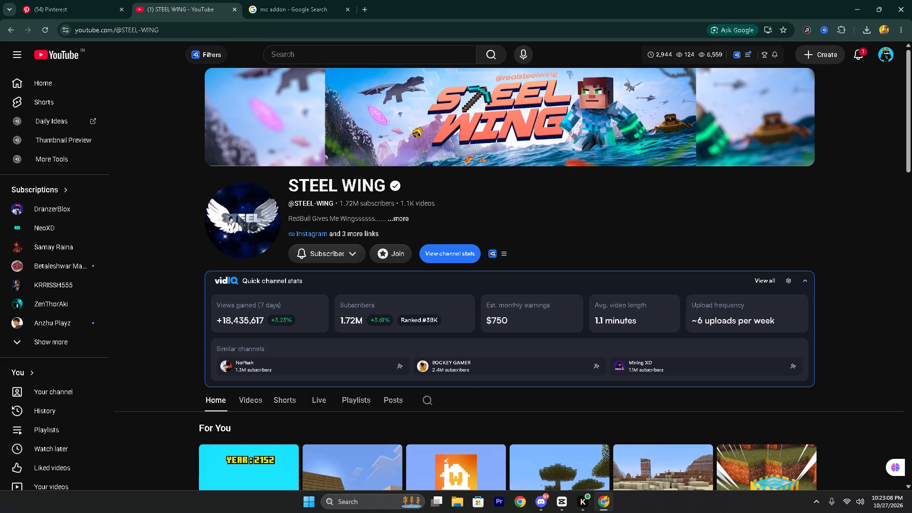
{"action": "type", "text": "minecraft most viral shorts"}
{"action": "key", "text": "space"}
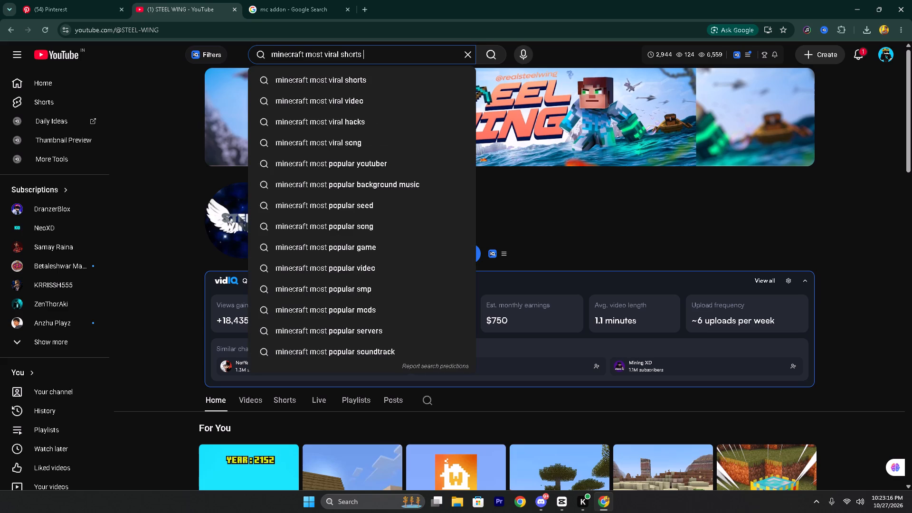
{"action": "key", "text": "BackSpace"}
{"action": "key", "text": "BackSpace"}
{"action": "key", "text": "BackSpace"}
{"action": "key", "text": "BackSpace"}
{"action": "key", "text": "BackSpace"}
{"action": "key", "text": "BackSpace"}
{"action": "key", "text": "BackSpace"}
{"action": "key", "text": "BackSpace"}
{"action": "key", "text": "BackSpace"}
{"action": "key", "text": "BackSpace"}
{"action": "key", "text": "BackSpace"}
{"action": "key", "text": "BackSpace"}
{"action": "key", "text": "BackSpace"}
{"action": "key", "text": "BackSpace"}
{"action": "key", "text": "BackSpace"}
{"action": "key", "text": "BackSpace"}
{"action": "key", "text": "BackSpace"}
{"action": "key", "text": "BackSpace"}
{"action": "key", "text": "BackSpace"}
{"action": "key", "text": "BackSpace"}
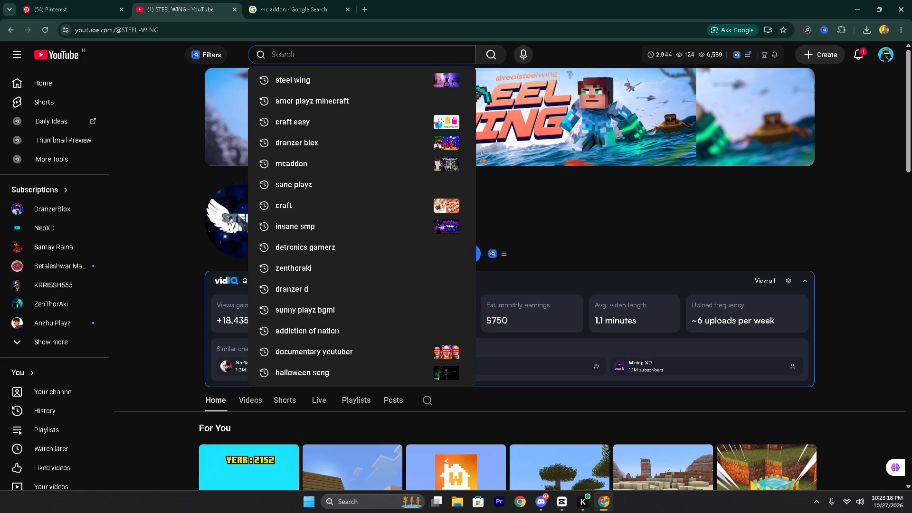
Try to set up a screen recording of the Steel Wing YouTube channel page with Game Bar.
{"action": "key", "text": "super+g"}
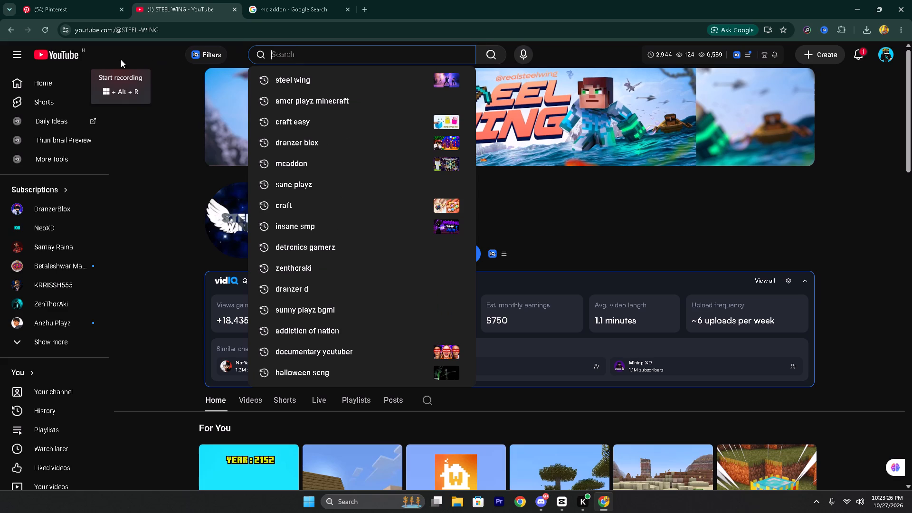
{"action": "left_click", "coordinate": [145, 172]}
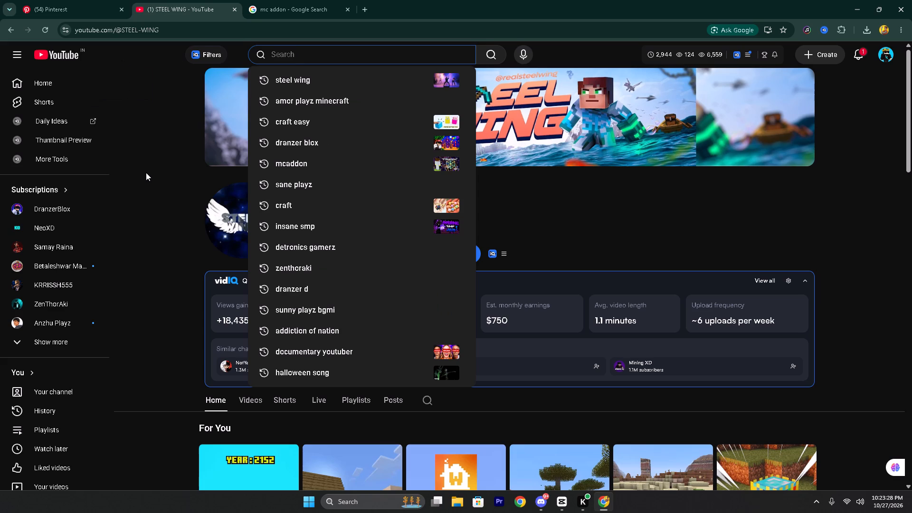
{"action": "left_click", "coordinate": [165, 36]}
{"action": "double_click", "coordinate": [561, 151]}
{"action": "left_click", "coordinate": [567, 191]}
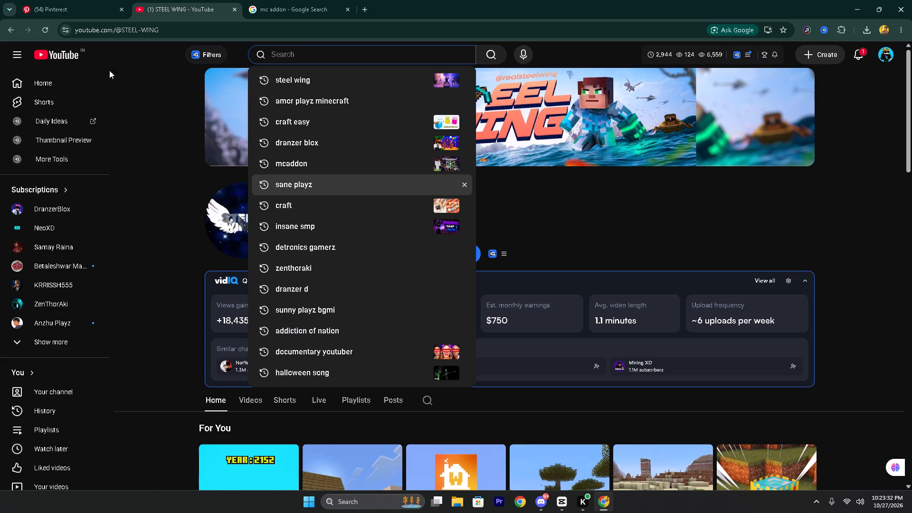
Open the YouTube home page, activate its empty search box, and start a screen recording.
{"action": "left_click", "coordinate": [58, 54]}
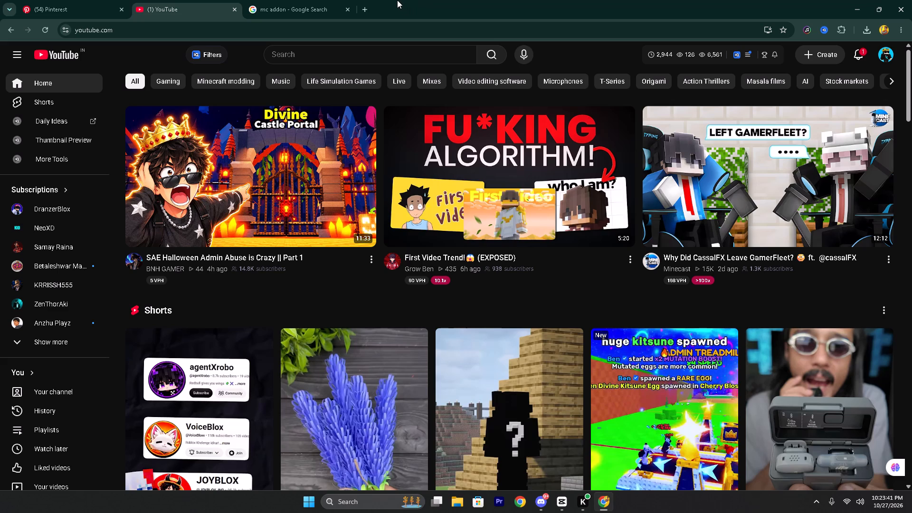
{"action": "left_click", "coordinate": [342, 49]}
{"action": "left_click", "coordinate": [342, 49]}
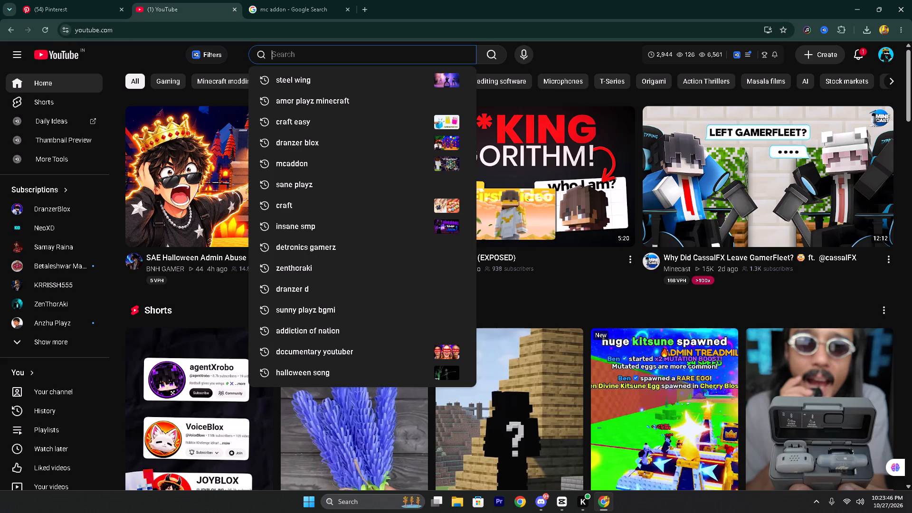
{"action": "key", "text": "super+g"}
{"action": "left_click", "coordinate": [115, 64]}
Enter "minecraft most viral shorts" in the YouTube search box while the screen is being recorded, and stop the recording.
{"action": "left_click", "coordinate": [304, 53]}
{"action": "type", "text": "mine"}
{"action": "type", "text": "craft most viral"}
{"action": "key", "text": "space"}
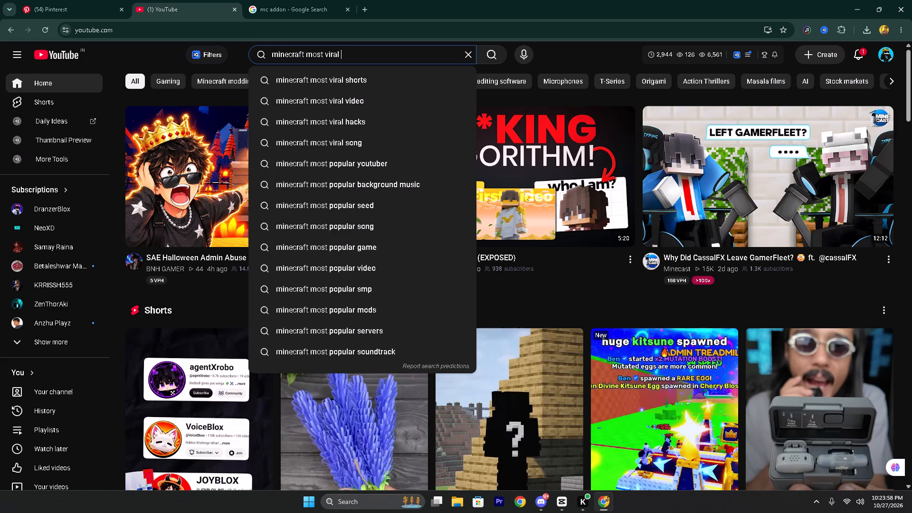
{"action": "type", "text": "sj"}
{"action": "key", "text": "BackSpace"}
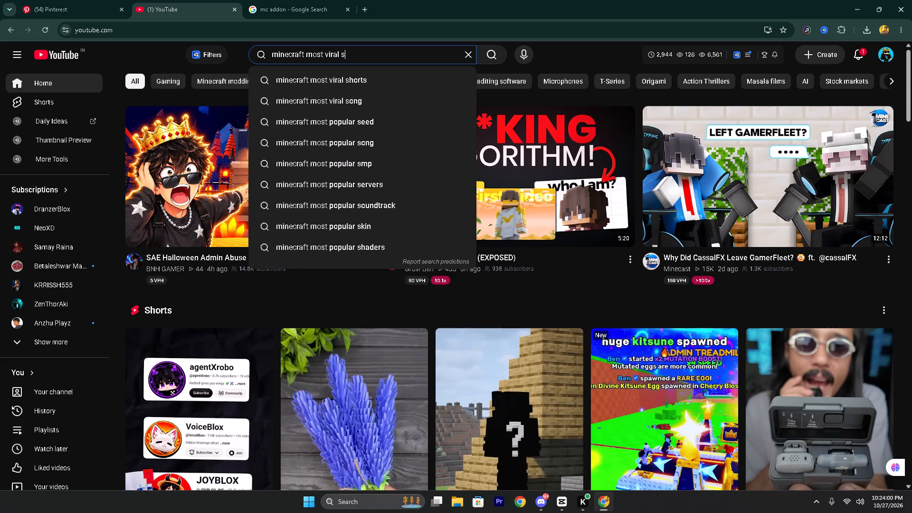
{"action": "type", "text": "horts"}
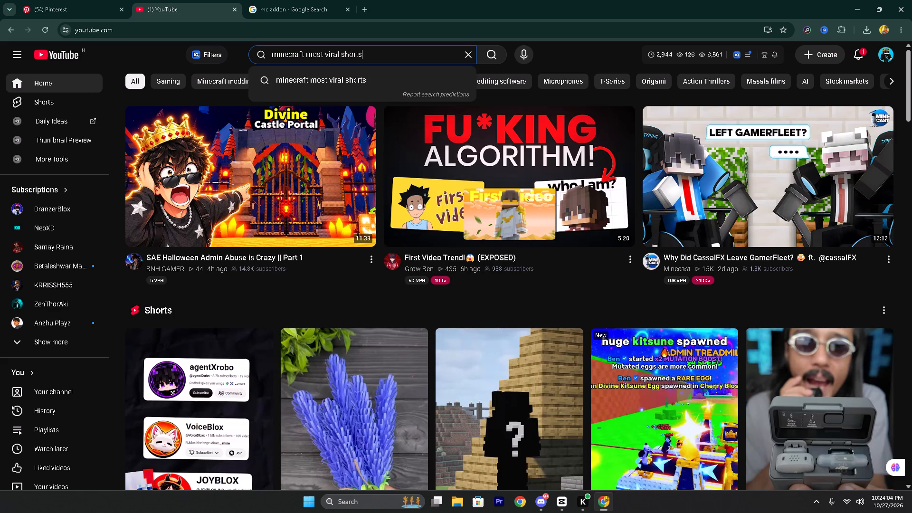
{"action": "left_click", "coordinate": [802, 67]}
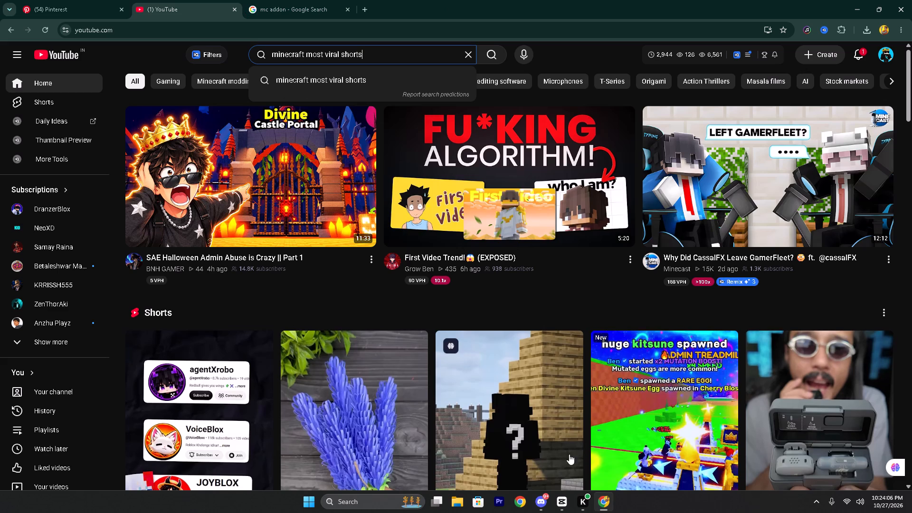
Switch back to CapCut and open File Explorer.
{"action": "left_click", "coordinate": [555, 494]}
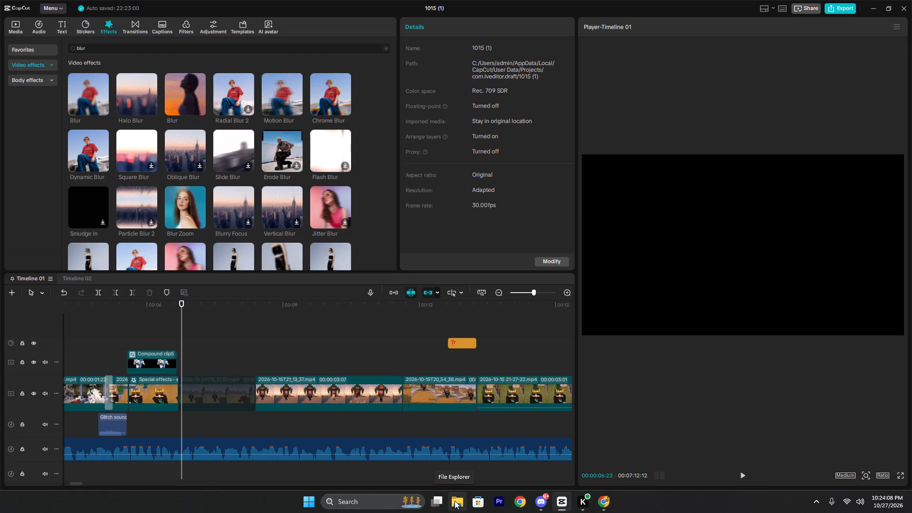
{"action": "left_click", "coordinate": [460, 503]}
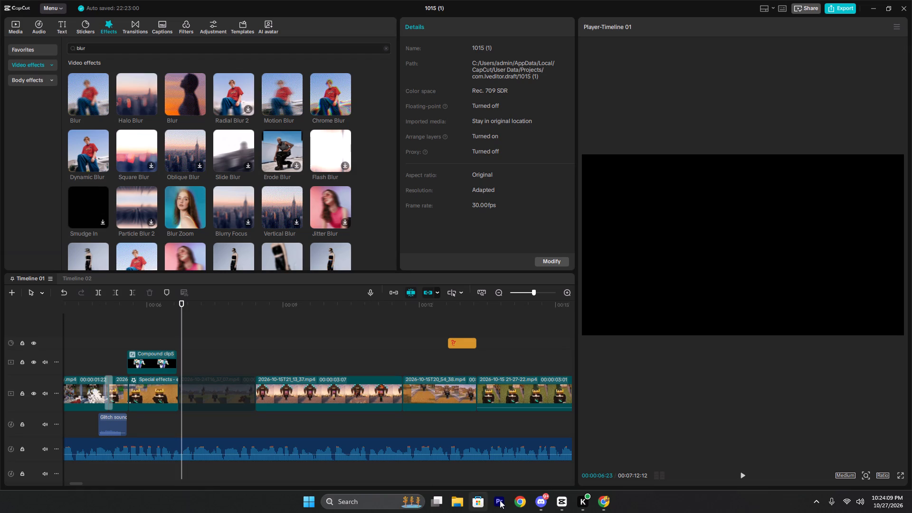
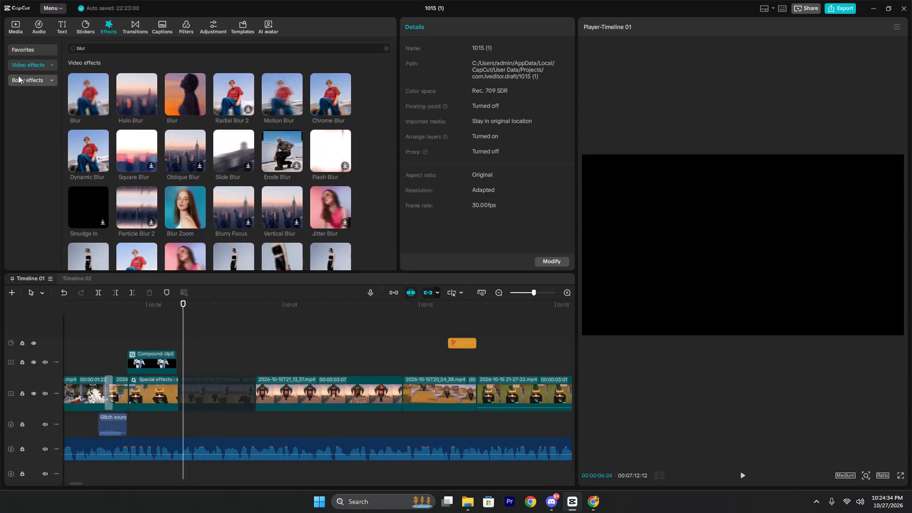
Import the newest YouTube screen recording from the File Explorer gallery into the CapCut project media.
{"action": "left_click", "coordinate": [17, 24]}
{"action": "scroll", "coordinate": [230, 170], "scroll_direction": "down", "scroll_amount": 10}
{"action": "scroll", "coordinate": [323, 213], "scroll_direction": "down", "scroll_amount": 4}
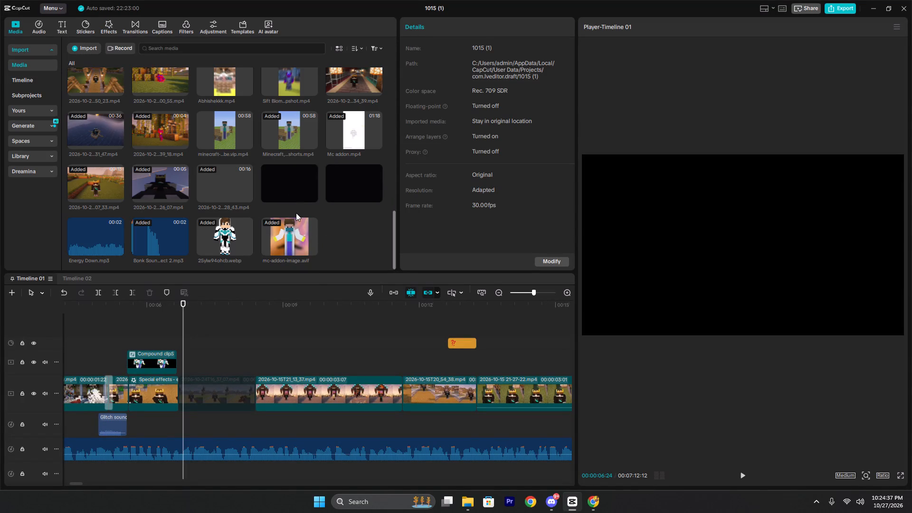
{"action": "scroll", "coordinate": [296, 213], "scroll_direction": "down", "scroll_amount": 3}
{"action": "left_click", "coordinate": [585, 506]}
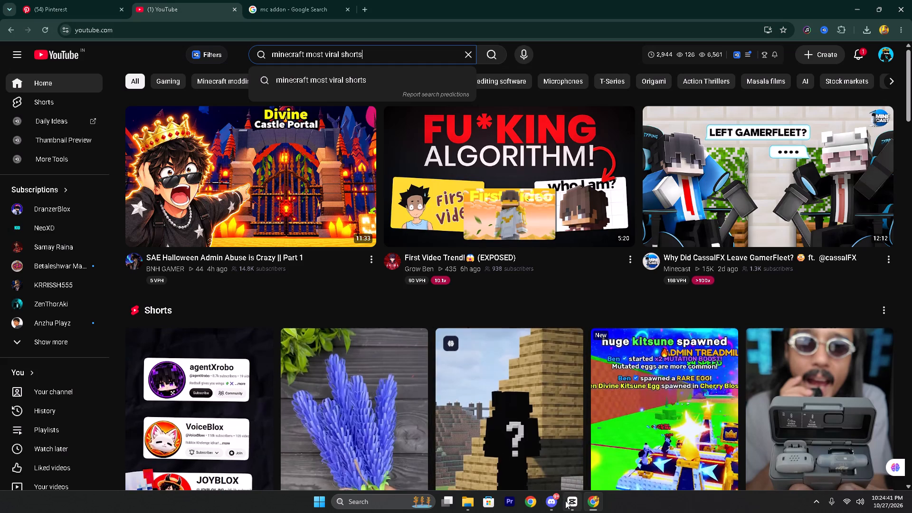
{"action": "left_click", "coordinate": [565, 501]}
{"action": "left_click", "coordinate": [471, 506]}
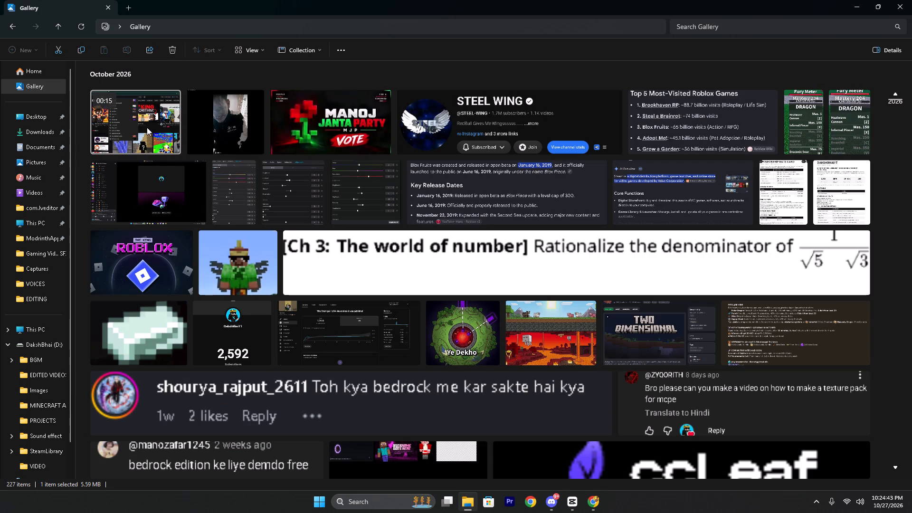
{"action": "left_click_drag", "start_coordinate": [134, 109], "coordinate": [572, 502]}
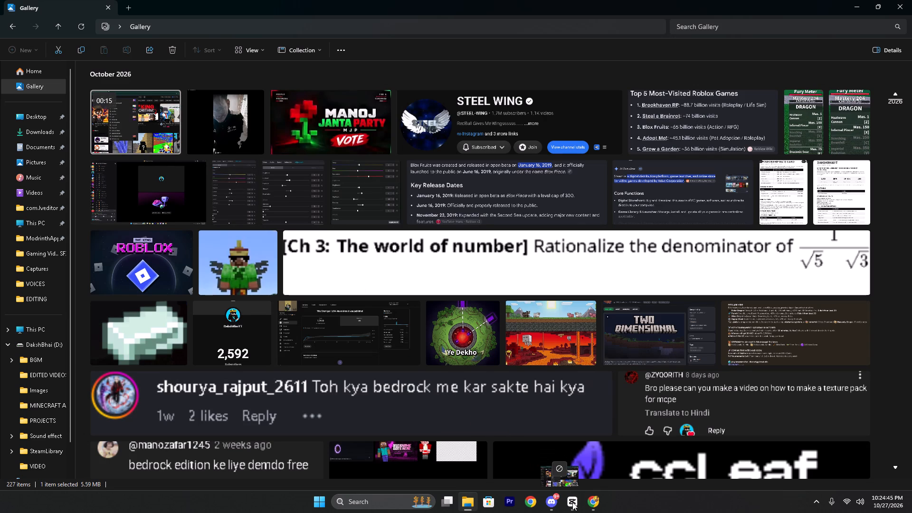
{"action": "left_click_drag", "start_coordinate": [572, 502], "coordinate": [302, 243]}
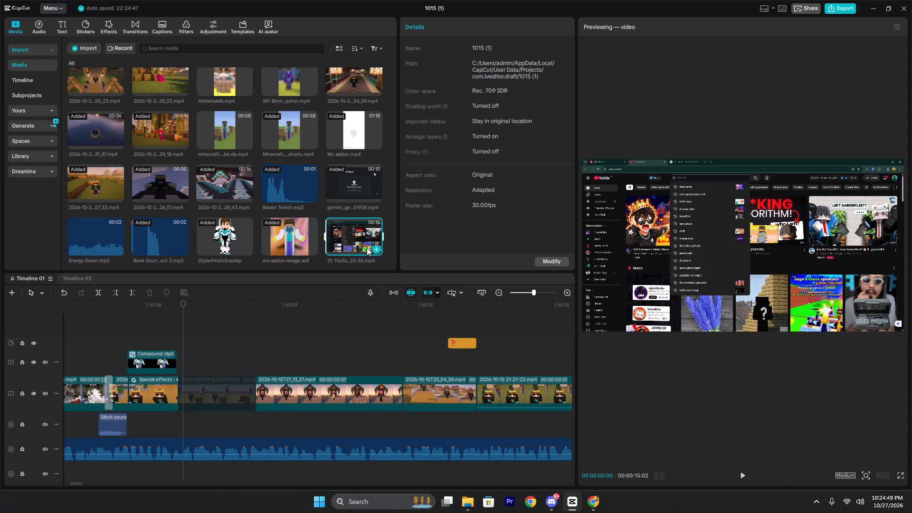
Place the YouTube recording on the overlay track just after the Steel Wing and Mc Addon compound clip and preview it.
{"action": "left_click_drag", "start_coordinate": [352, 236], "coordinate": [190, 361]}
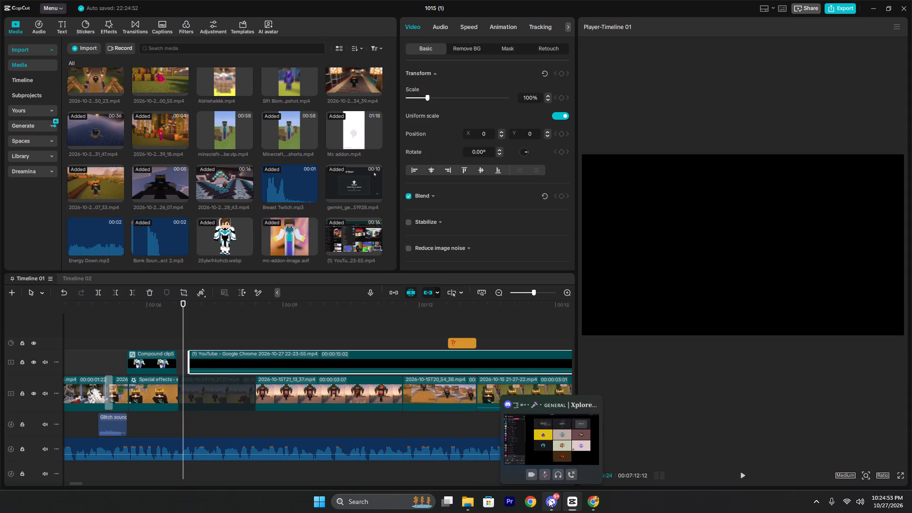
{"action": "left_click", "coordinate": [196, 343]}
{"action": "key", "text": "space"}
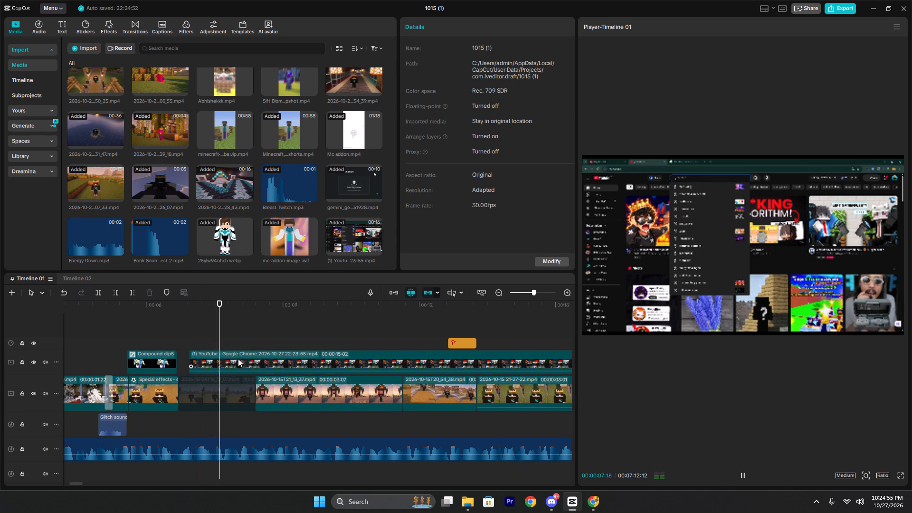
{"action": "key", "text": "space"}
Trim away the start of the YouTube recording up to 00:00:08:28, just before the search text is entered.
{"action": "left_click", "coordinate": [291, 367]}
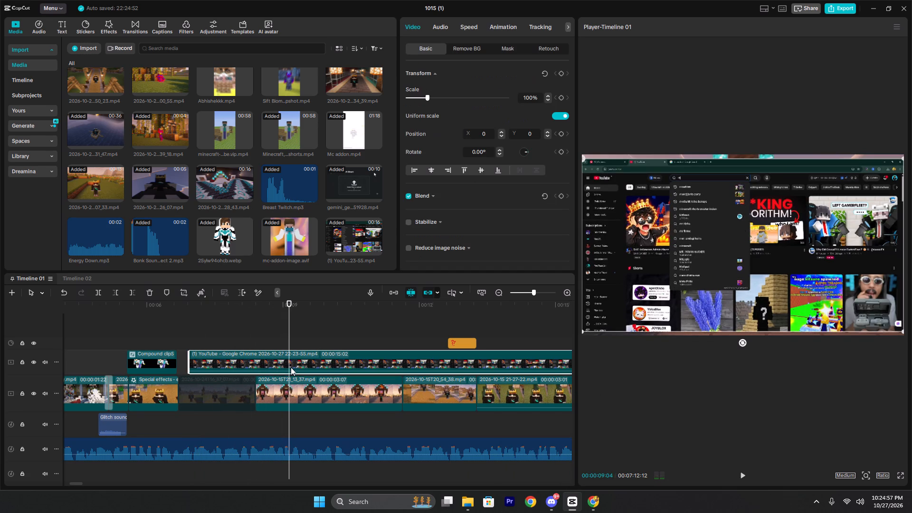
{"action": "scroll", "coordinate": [636, 257], "scroll_direction": "up", "scroll_amount": 3, "text": "ctrl"}
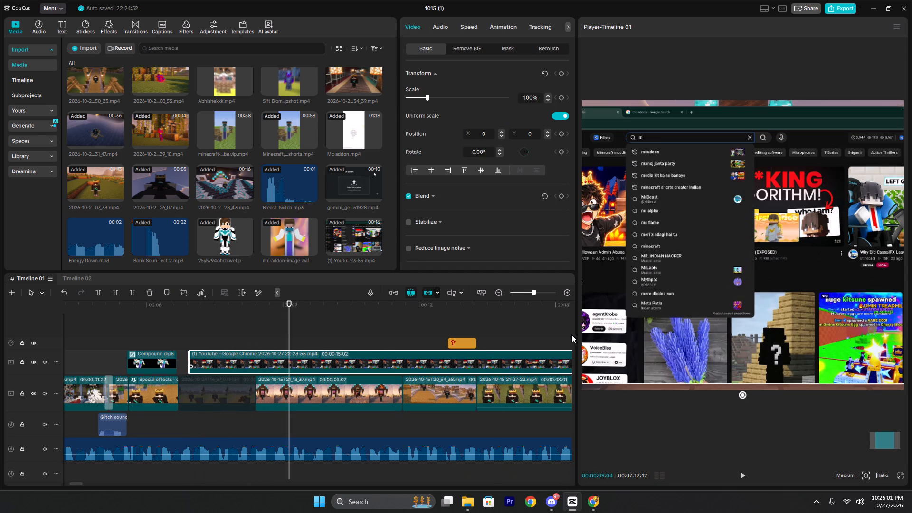
{"action": "scroll", "coordinate": [874, 359], "scroll_direction": "down", "scroll_amount": 3, "text": "ctrl"}
{"action": "left_click_drag", "start_coordinate": [289, 334], "coordinate": [296, 336]}
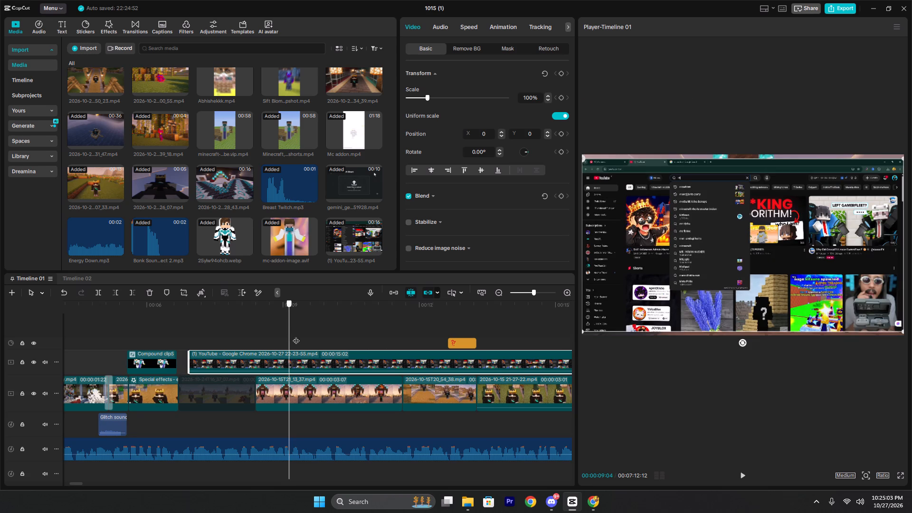
{"action": "left_click_drag", "start_coordinate": [296, 336], "coordinate": [279, 340]}
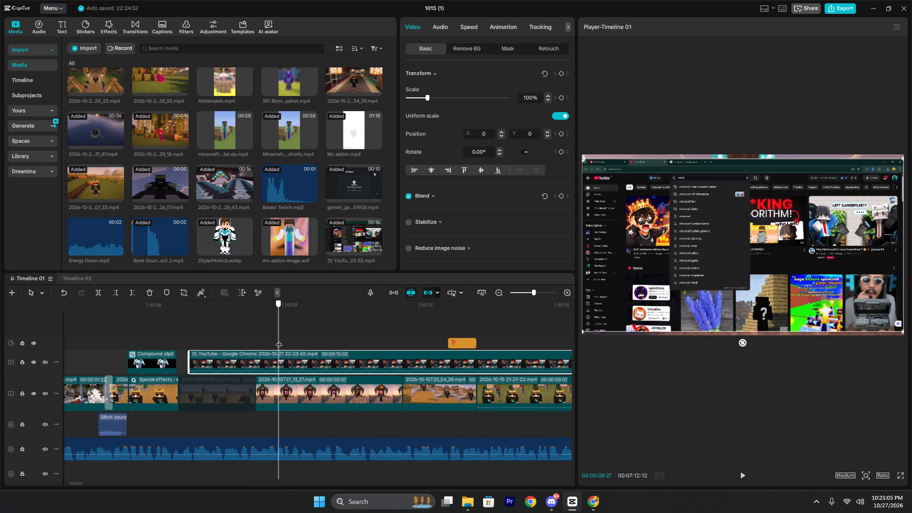
{"action": "left_click_drag", "start_coordinate": [279, 340], "coordinate": [288, 339]}
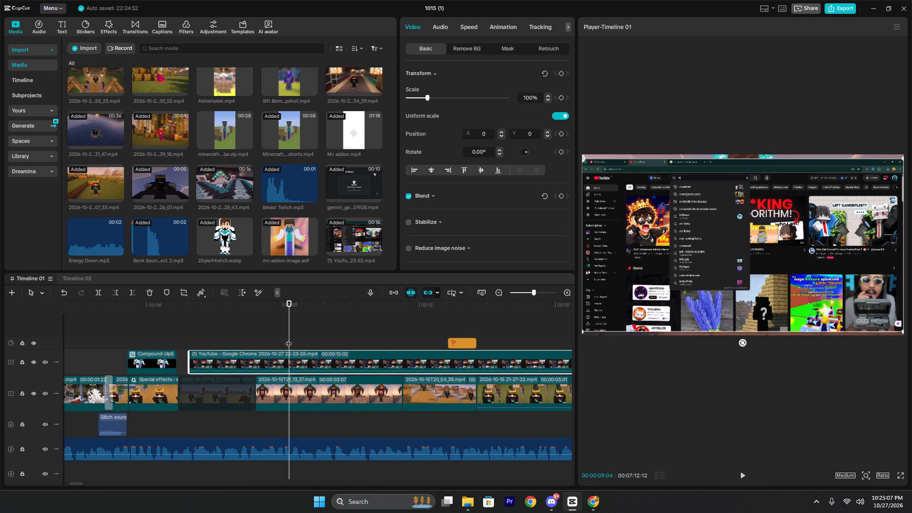
{"action": "key", "text": "Left"}
{"action": "key", "text": "Left"}
{"action": "key", "text": "Left"}
{"action": "key", "text": "Left"}
{"action": "key", "text": "Left"}
{"action": "key", "text": "Left"}
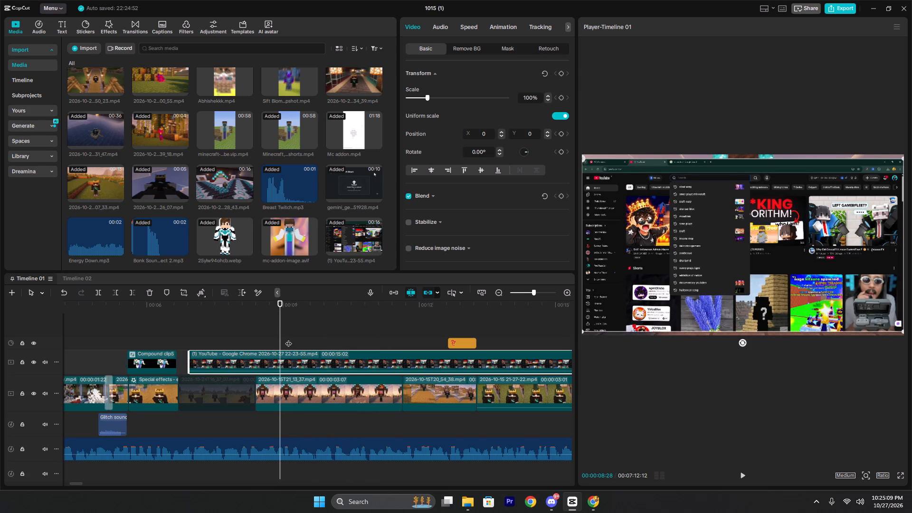
{"action": "key", "text": "q"}
Move the trimmed YouTube recording against the end of the compound clip and play back from the join.
{"action": "left_click_drag", "start_coordinate": [308, 357], "coordinate": [210, 364]}
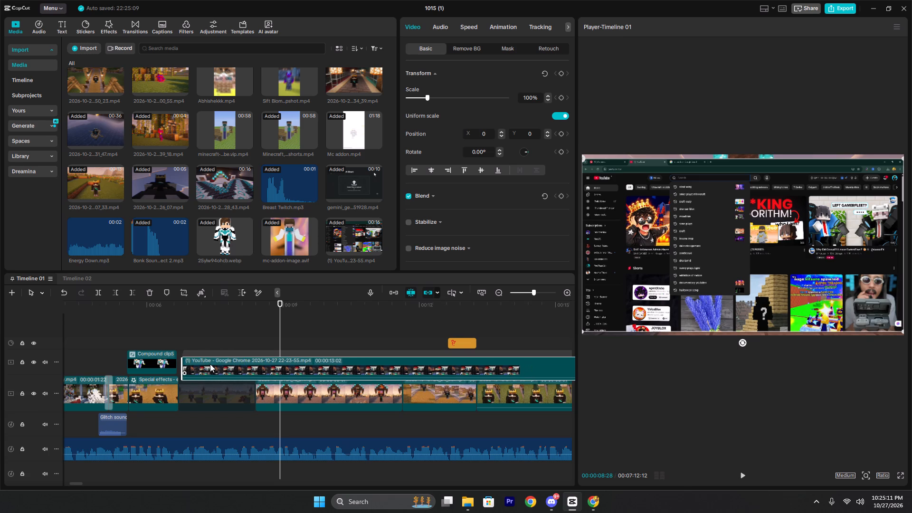
{"action": "left_click_drag", "start_coordinate": [210, 364], "coordinate": [208, 363]}
{"action": "left_click", "coordinate": [178, 338]}
{"action": "key", "text": "space"}
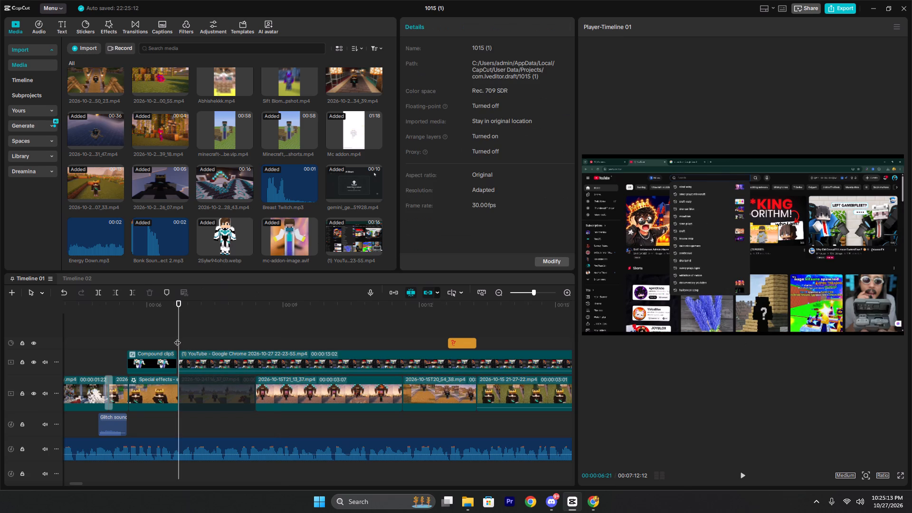
{"action": "key", "text": "space"}
{"action": "key", "text": "space"}
{"action": "key", "text": "space"}
Set the YouTube recording's playback speed to 6.44x.
{"action": "left_click", "coordinate": [237, 363]}
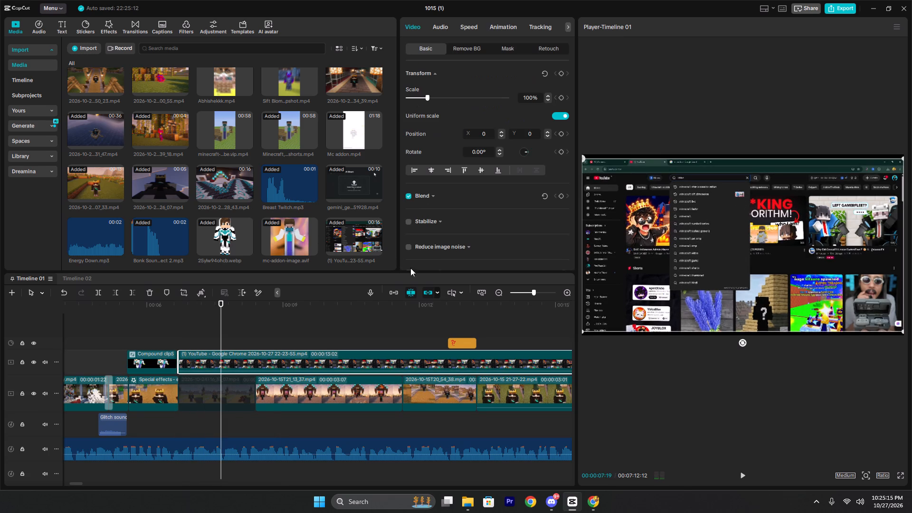
{"action": "left_click", "coordinate": [462, 27]}
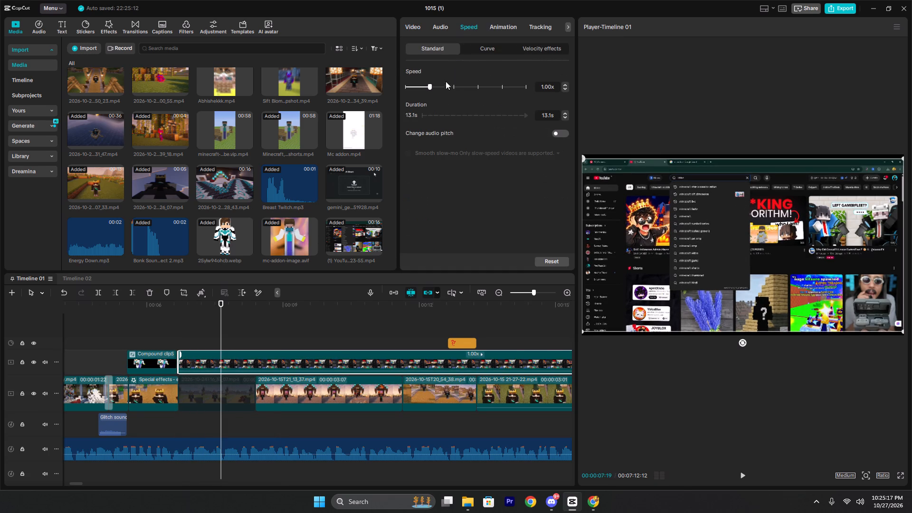
{"action": "left_click_drag", "start_coordinate": [439, 86], "coordinate": [478, 90]}
{"action": "left_click_drag", "start_coordinate": [478, 83], "coordinate": [485, 85]}
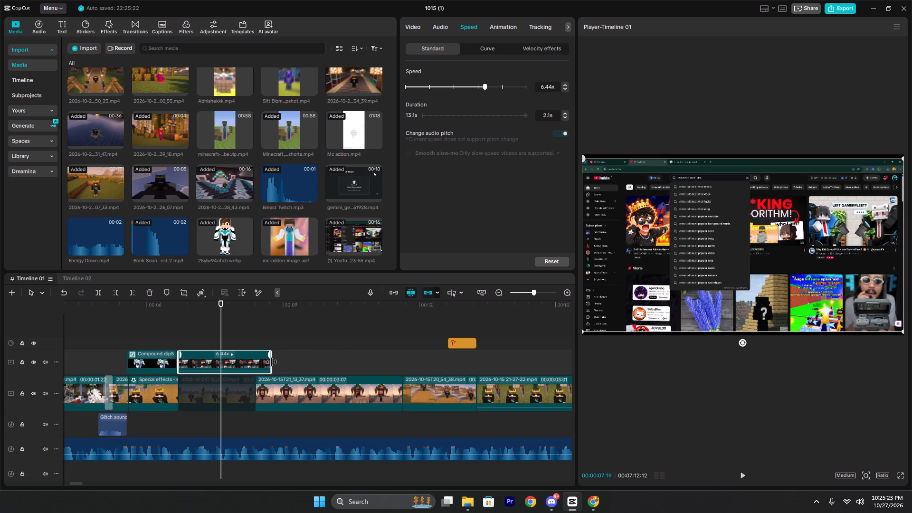
Shorten the sped-up recording's end to match the end of the darkened main-track clip beneath it, and play back the result.
{"action": "left_click_drag", "start_coordinate": [272, 362], "coordinate": [256, 365]}
{"action": "key", "text": "space"}
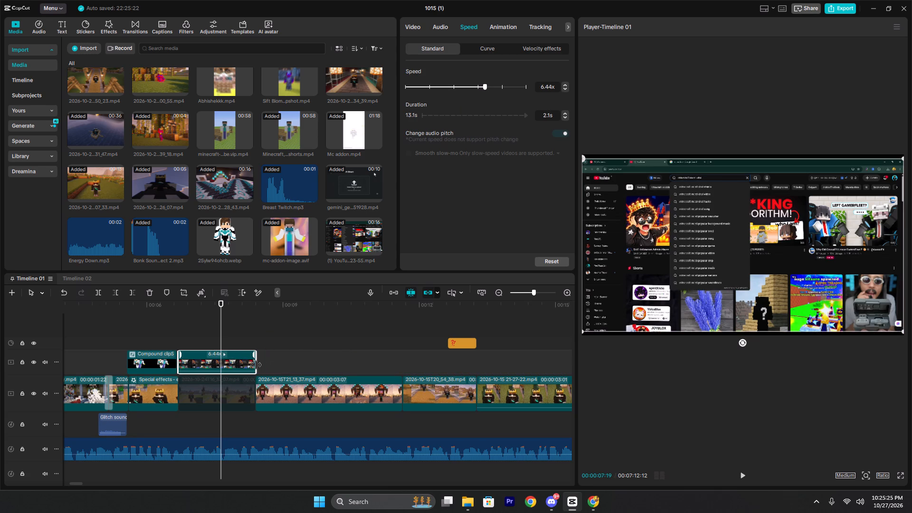
{"action": "key", "text": "space"}
{"action": "left_click", "coordinate": [188, 336]}
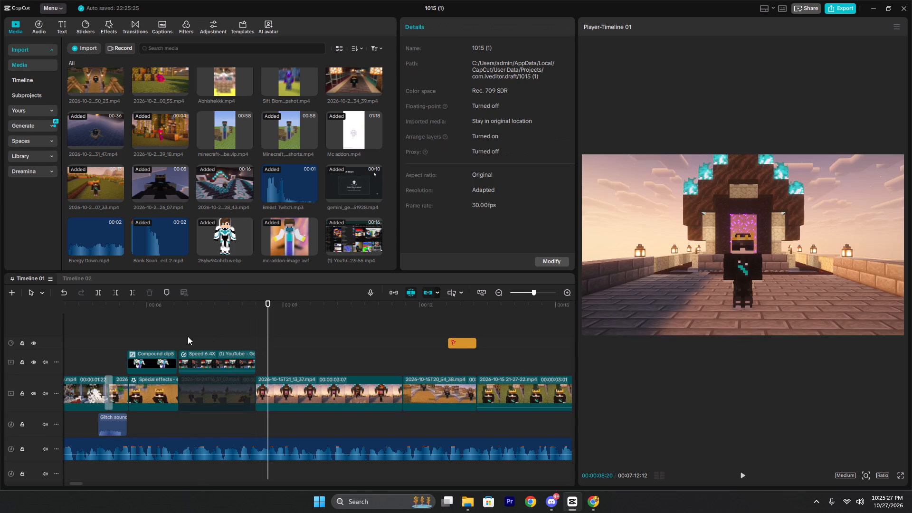
{"action": "key", "text": "space"}
{"action": "key", "text": "space"}
{"action": "left_click", "coordinate": [234, 372]}
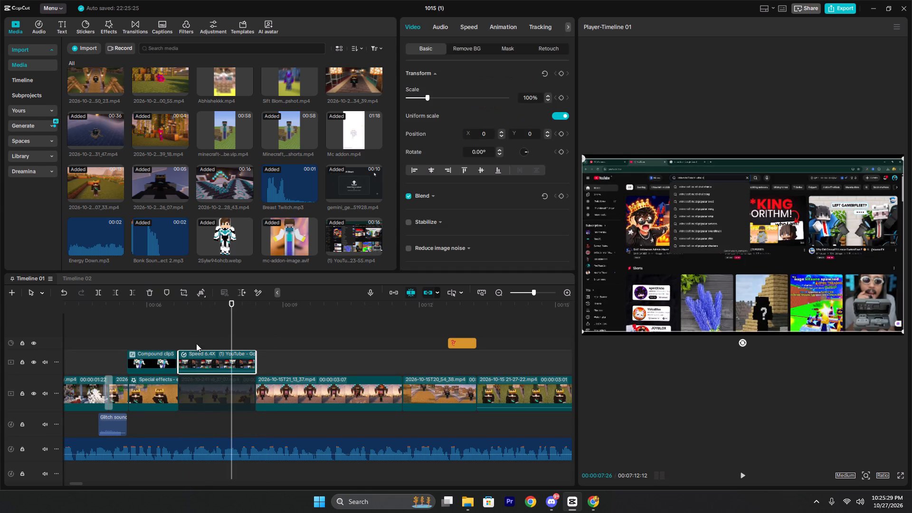
{"action": "left_click", "coordinate": [180, 339]}
Inside the compound clip, extend both character image layers to 00:00:01:05 and return to the main timeline.
{"action": "double_click", "coordinate": [172, 363]}
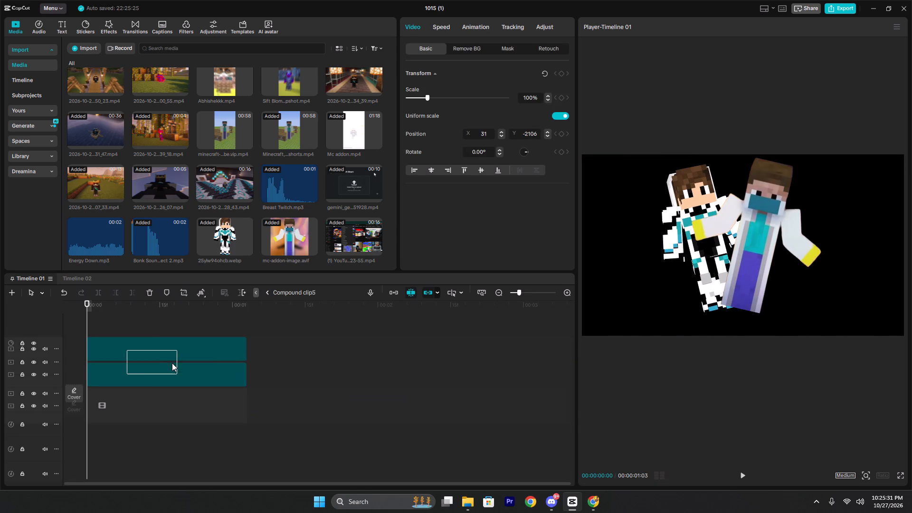
{"action": "left_click_drag", "start_coordinate": [240, 330], "coordinate": [237, 375], "text": "ctrl"}
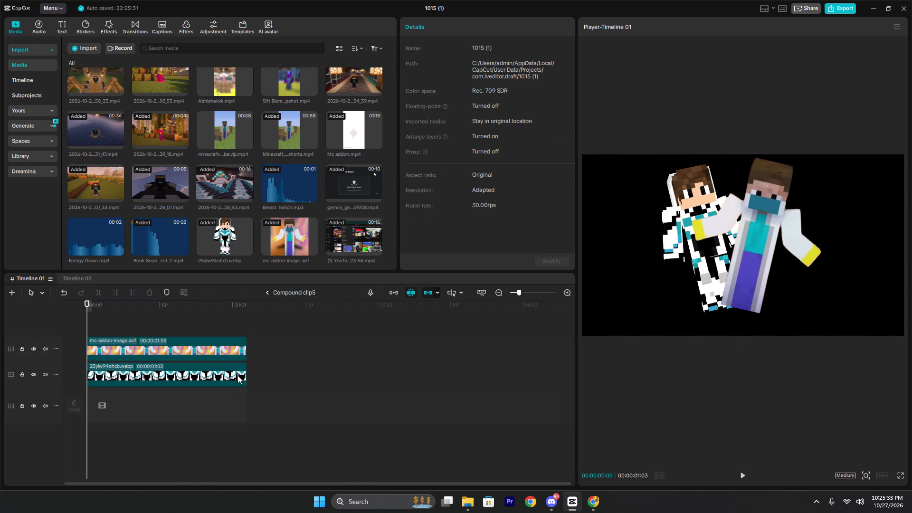
{"action": "left_click_drag", "start_coordinate": [237, 375], "coordinate": [237, 375], "text": "ctrl"}
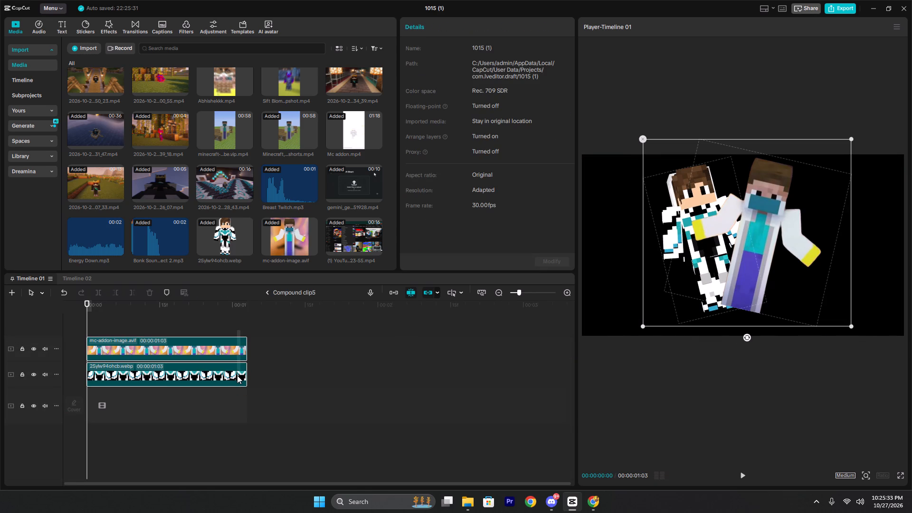
{"action": "left_click_drag", "start_coordinate": [247, 371], "coordinate": [256, 371]}
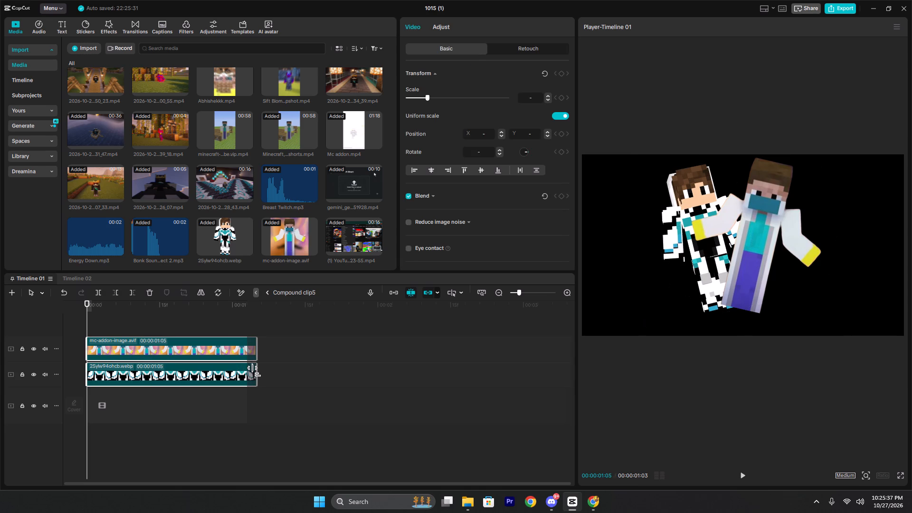
{"action": "left_click_drag", "start_coordinate": [256, 371], "coordinate": [256, 371]}
{"action": "left_click", "coordinate": [270, 291]}
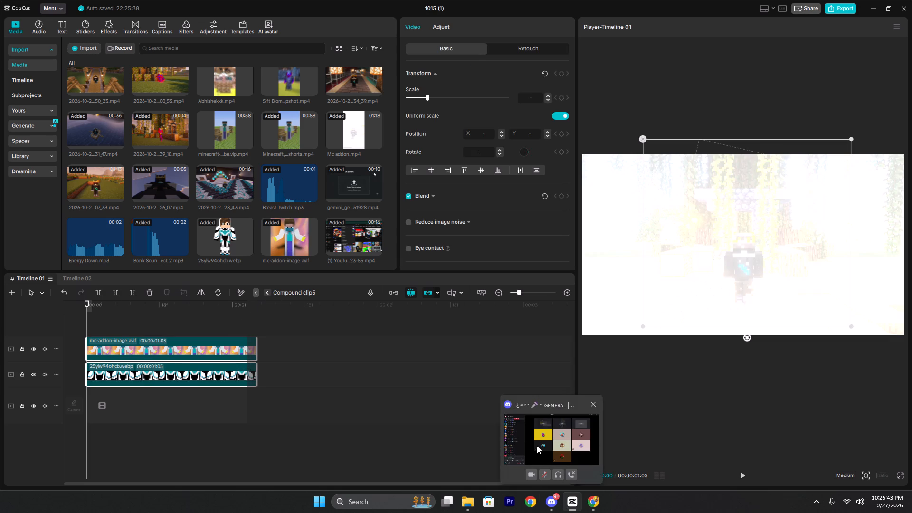
Play back the section around the glitch transition and the compound clip repeatedly to check its timing.
{"action": "left_click", "coordinate": [120, 332]}
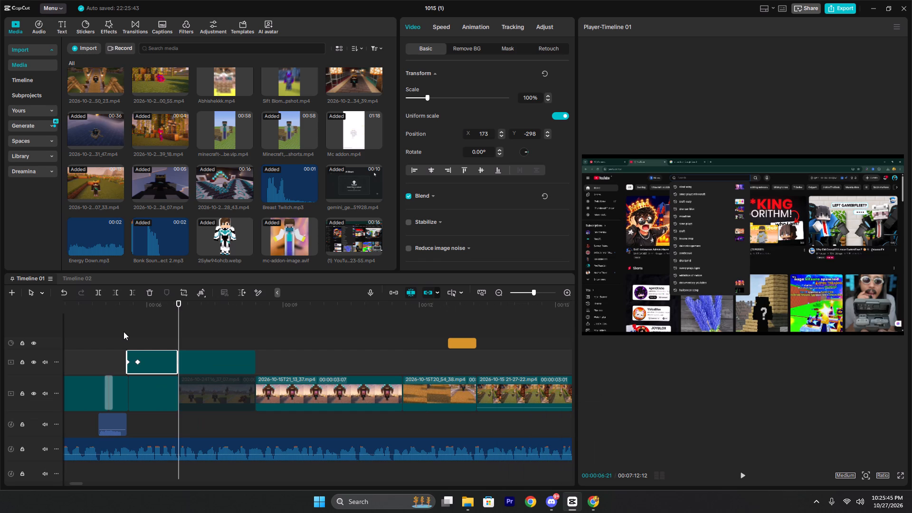
{"action": "left_click", "coordinate": [123, 332]}
{"action": "left_click", "coordinate": [125, 330]}
{"action": "key", "text": "space"}
{"action": "key", "text": "space"}
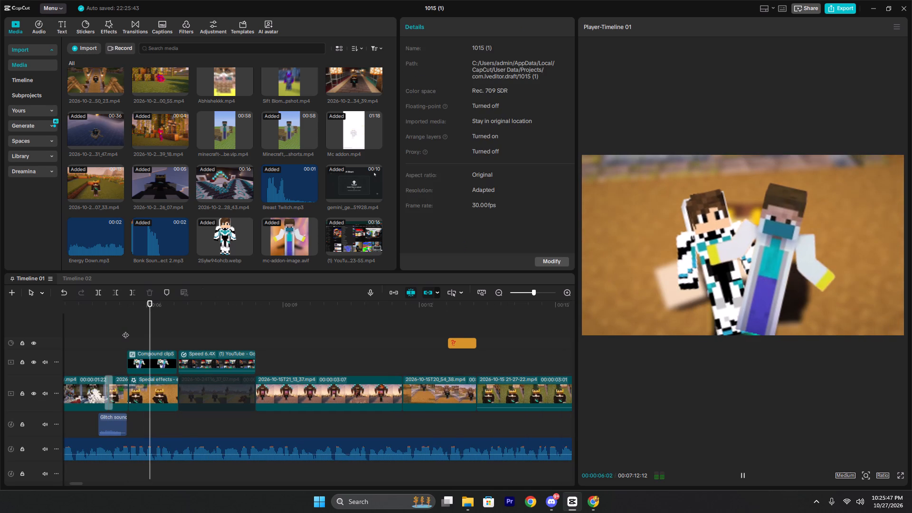
{"action": "left_click", "coordinate": [123, 325]}
{"action": "key", "text": "space"}
{"action": "key", "text": "space"}
{"action": "left_click", "coordinate": [123, 325]}
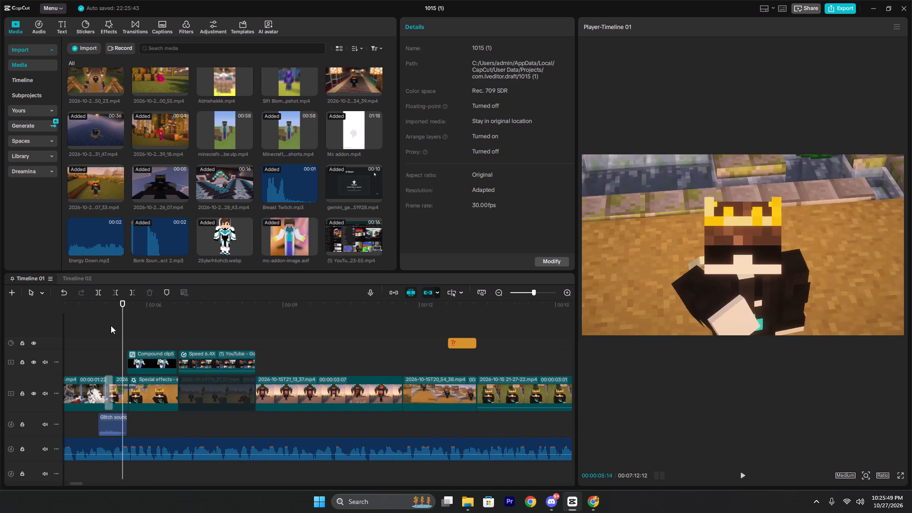
{"action": "left_click", "coordinate": [104, 326]}
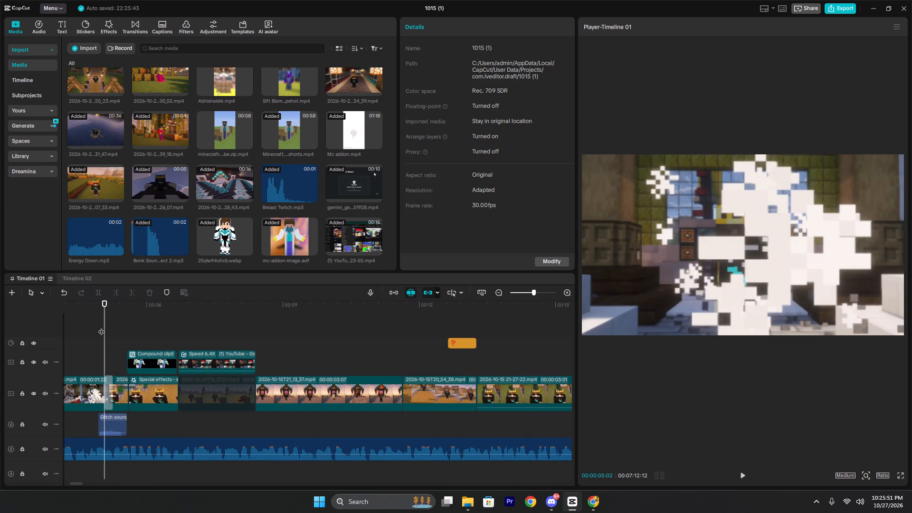
{"action": "left_click", "coordinate": [101, 327]}
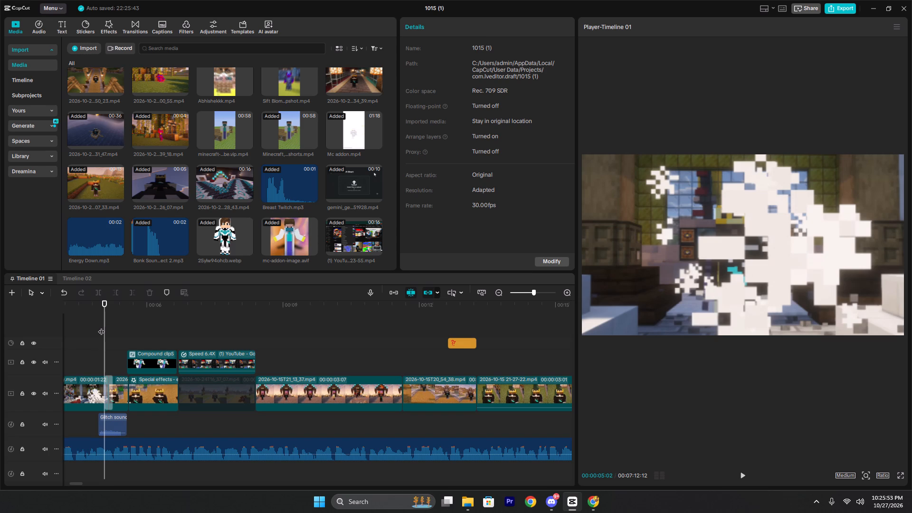
{"action": "key", "text": "space"}
{"action": "key", "text": "space"}
{"action": "key", "text": "space"}
{"action": "left_click", "coordinate": [95, 327]}
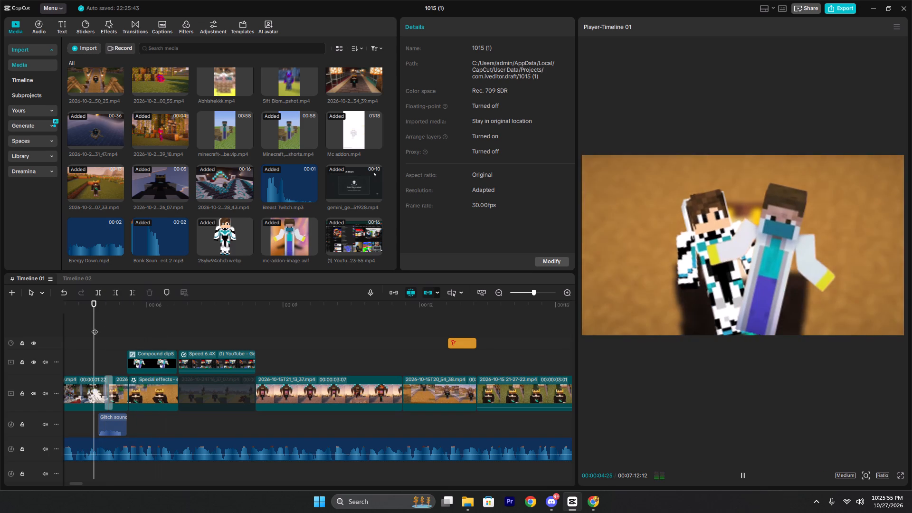
{"action": "key", "text": "space"}
{"action": "key", "text": "space"}
{"action": "left_click", "coordinate": [95, 327]}
{"action": "key", "text": "space"}
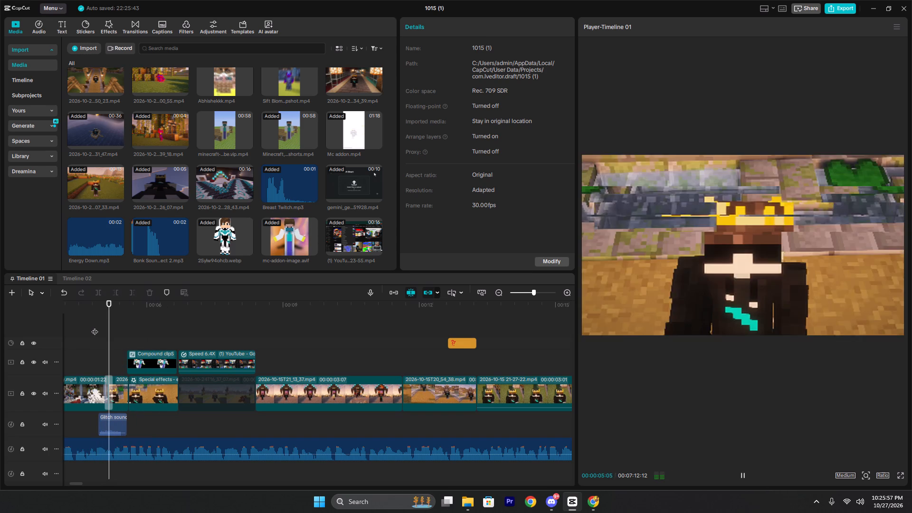
Play back the glitch transition, the compound clip's entrance and the cut to the YouTube recording repeatedly to check their timing.
{"action": "key", "text": "space"}
{"action": "left_click", "coordinate": [95, 327]}
{"action": "key", "text": "space"}
{"action": "key", "text": "space"}
{"action": "key", "text": "space"}
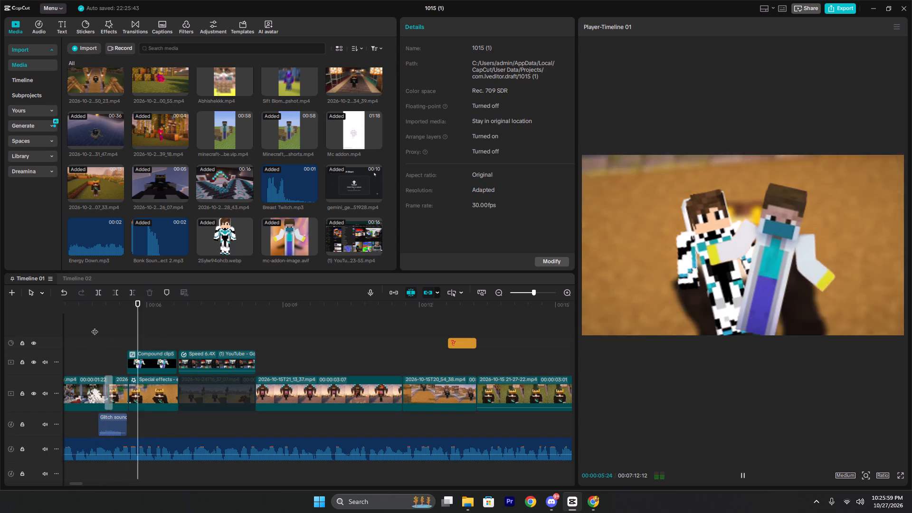
{"action": "key", "text": "space"}
{"action": "left_click", "coordinate": [95, 327]}
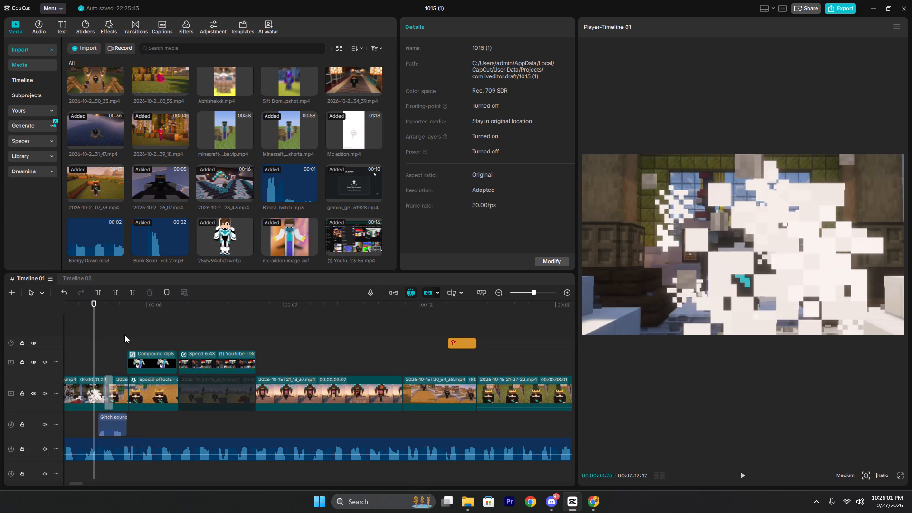
{"action": "key", "text": "space"}
{"action": "key", "text": "space"}
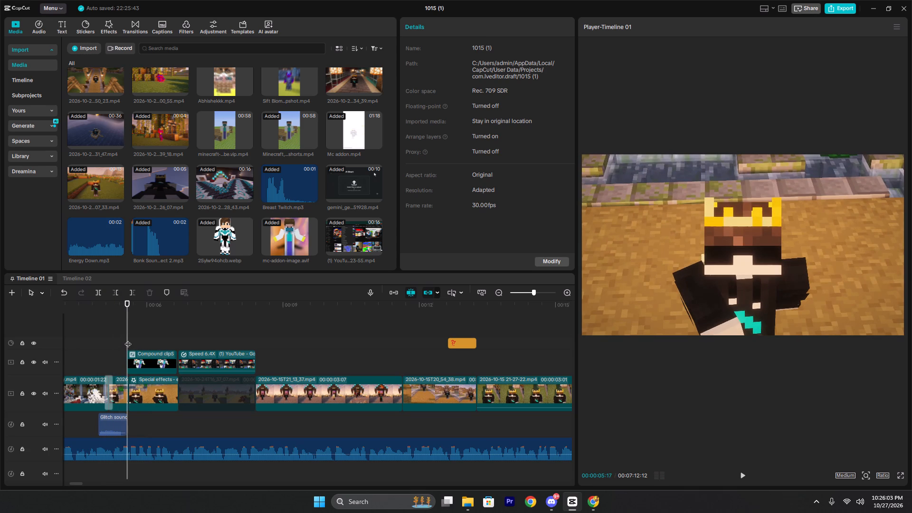
{"action": "left_click", "coordinate": [128, 339]}
{"action": "key", "text": "space"}
{"action": "key", "text": "space"}
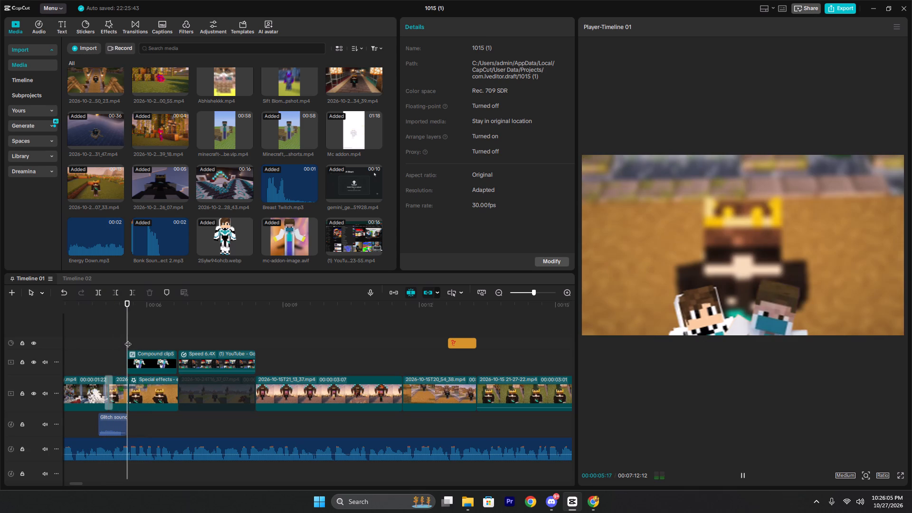
{"action": "left_click", "coordinate": [128, 338]}
{"action": "key", "text": "space"}
{"action": "key", "text": "space"}
{"action": "key", "text": "space"}
{"action": "left_click", "coordinate": [128, 338]}
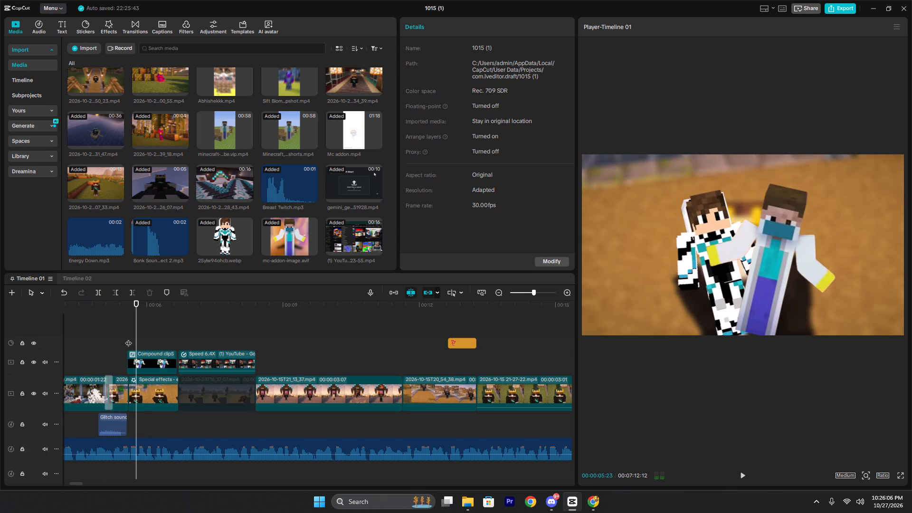
{"action": "left_click", "coordinate": [131, 359]}
{"action": "key", "text": "space"}
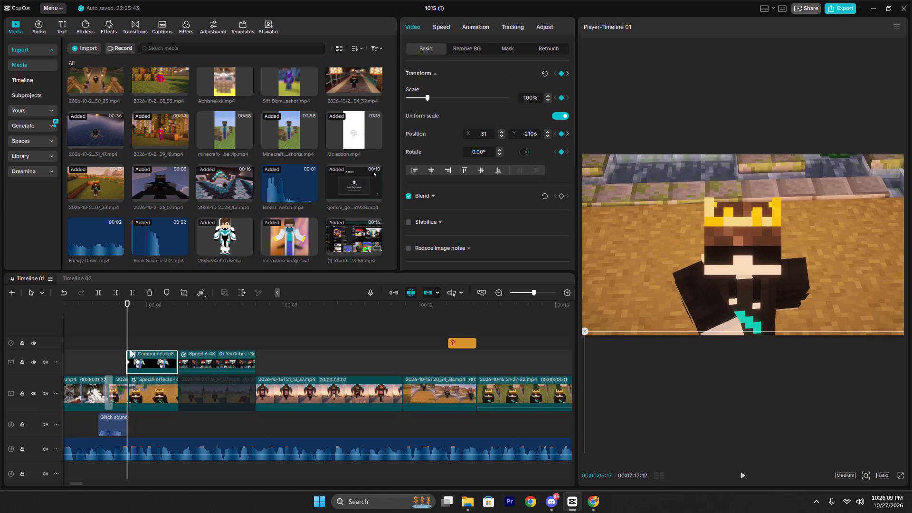
{"action": "key", "text": "space"}
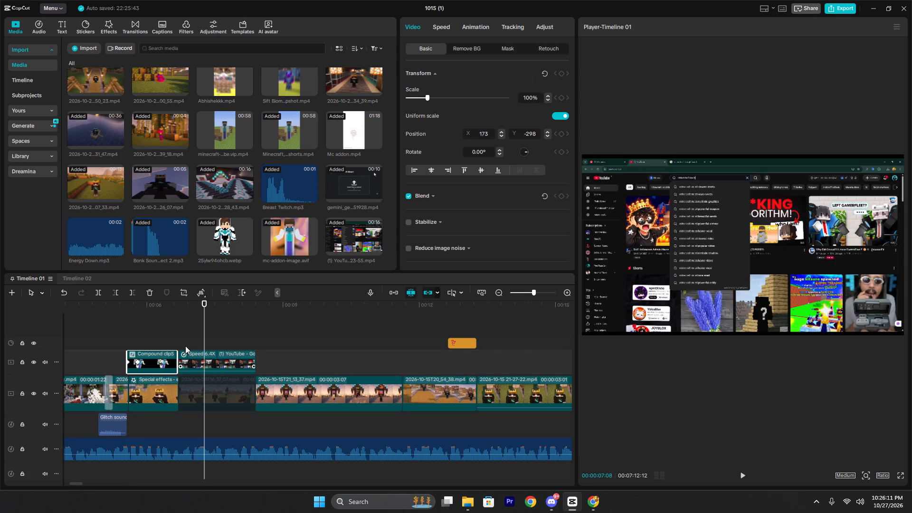
Delete the darkened main-track clip beneath the sped-up YouTube recording and move the recording down into its place.
{"action": "double_click", "coordinate": [184, 340]}
{"action": "left_click", "coordinate": [194, 359]}
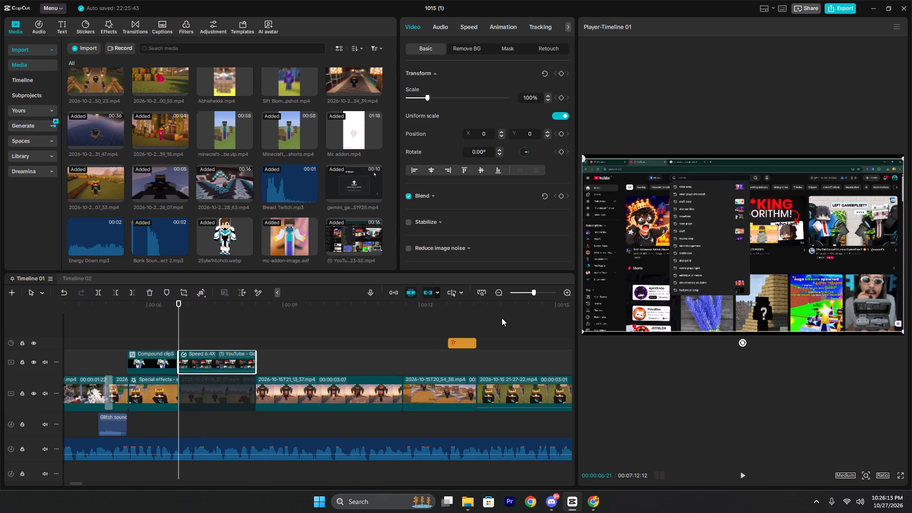
{"action": "left_click", "coordinate": [235, 398]}
{"action": "key", "text": "BackSpace"}
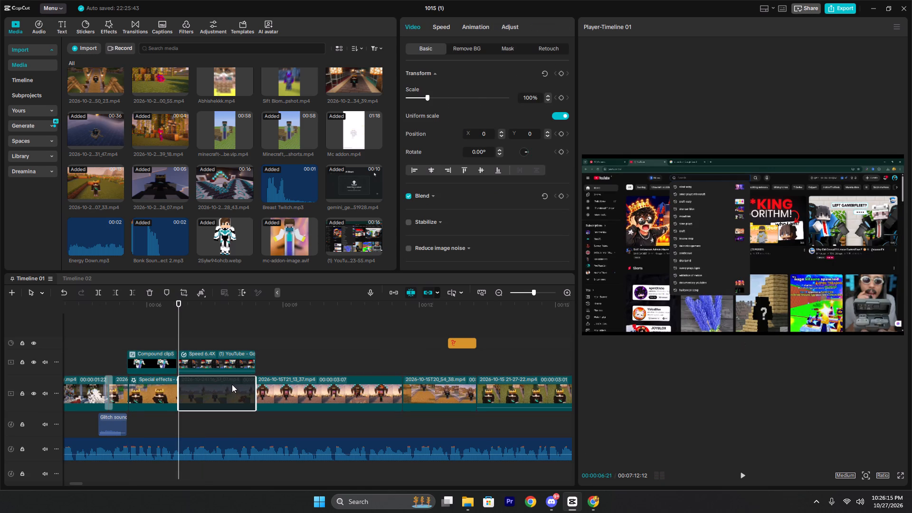
{"action": "left_click", "coordinate": [217, 362]}
{"action": "left_click_drag", "start_coordinate": [217, 360], "coordinate": [215, 388]}
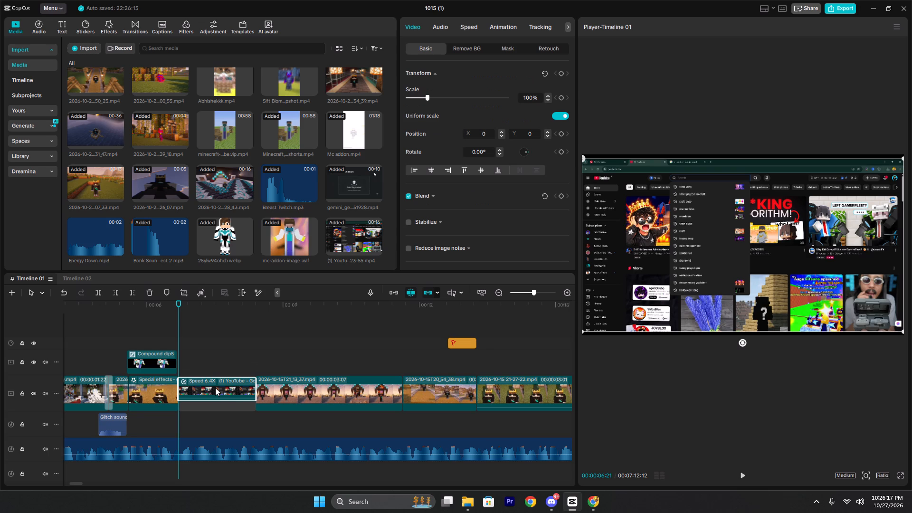
Extend the compound clip's end slightly past the start of the YouTube recording and play back the cut.
{"action": "left_click", "coordinate": [157, 358]}
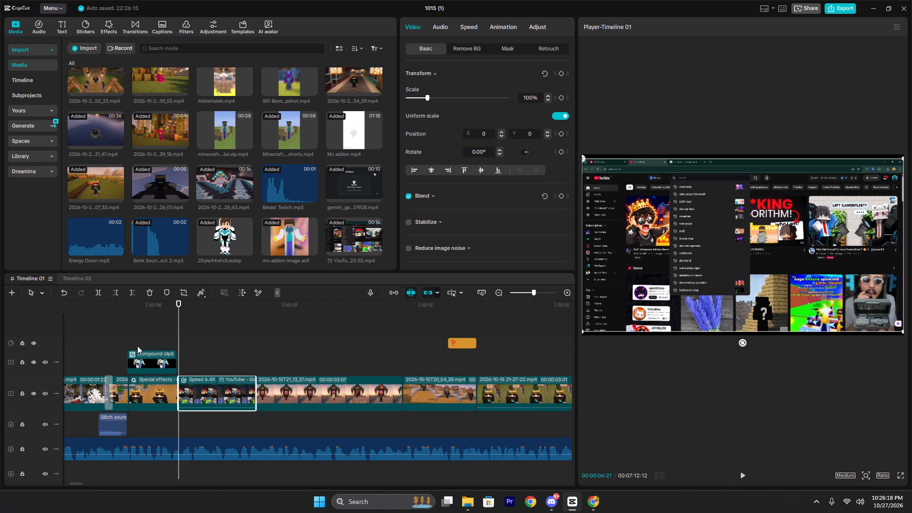
{"action": "left_click", "coordinate": [179, 357]}
{"action": "left_click", "coordinate": [180, 336]}
{"action": "key", "text": "space"}
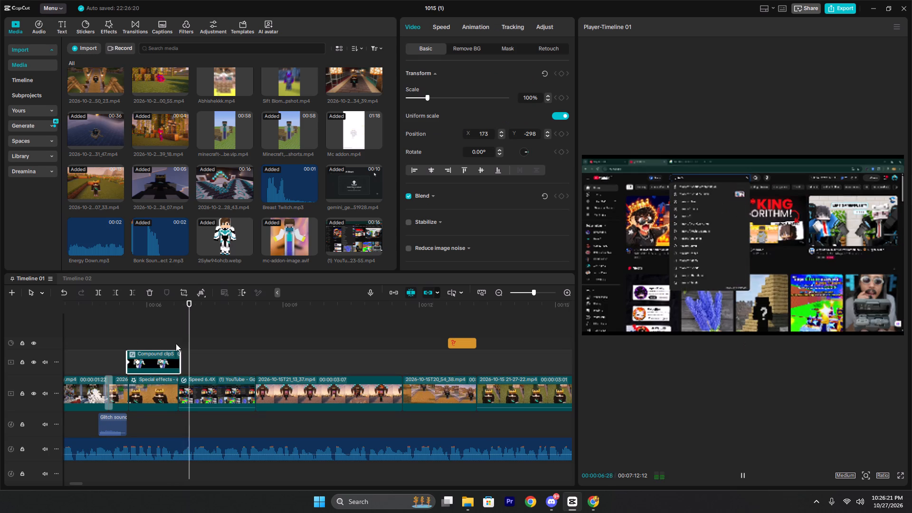
{"action": "key", "text": "space"}
{"action": "left_click", "coordinate": [167, 339]}
{"action": "left_click", "coordinate": [177, 361]}
{"action": "left_click", "coordinate": [180, 347]}
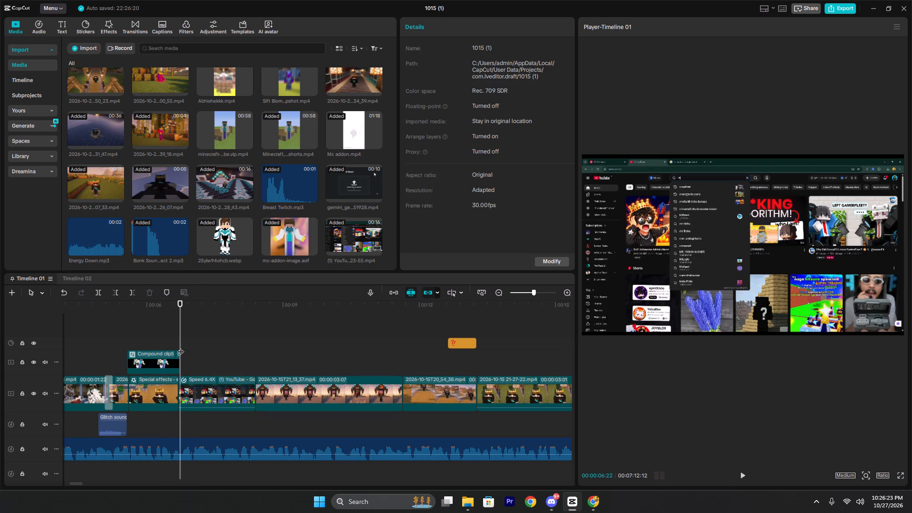
{"action": "key", "text": "space"}
{"action": "key", "text": "space"}
Crop the top of the YouTube recording to remove the browser's tab and address bars.
{"action": "left_click", "coordinate": [196, 383]}
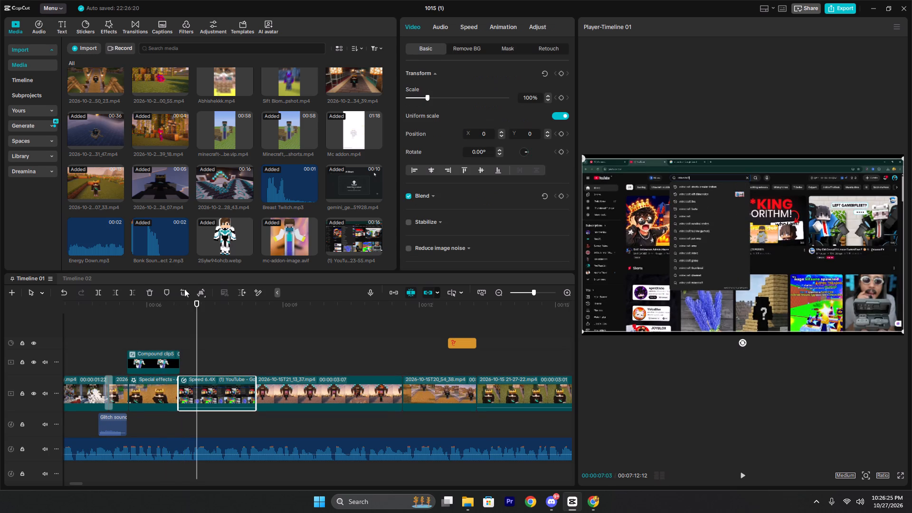
{"action": "left_click", "coordinate": [184, 289]}
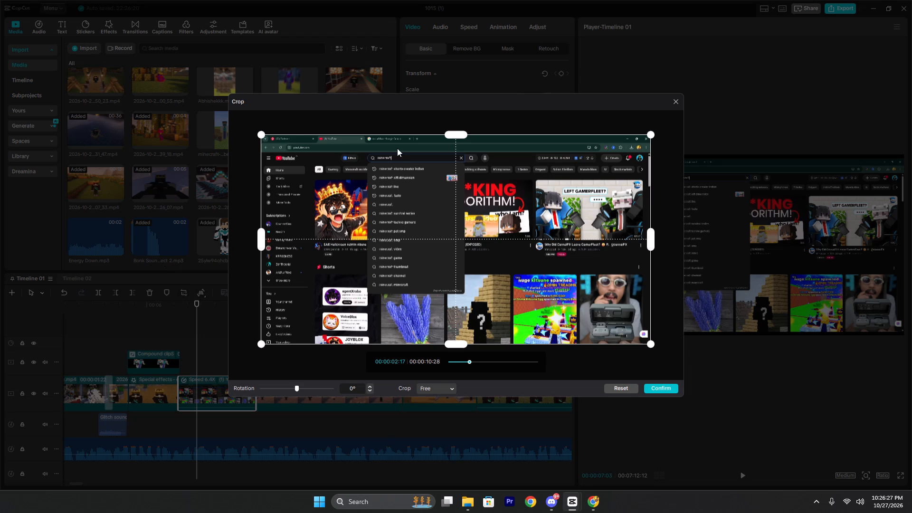
{"action": "left_click_drag", "start_coordinate": [455, 134], "coordinate": [461, 152]}
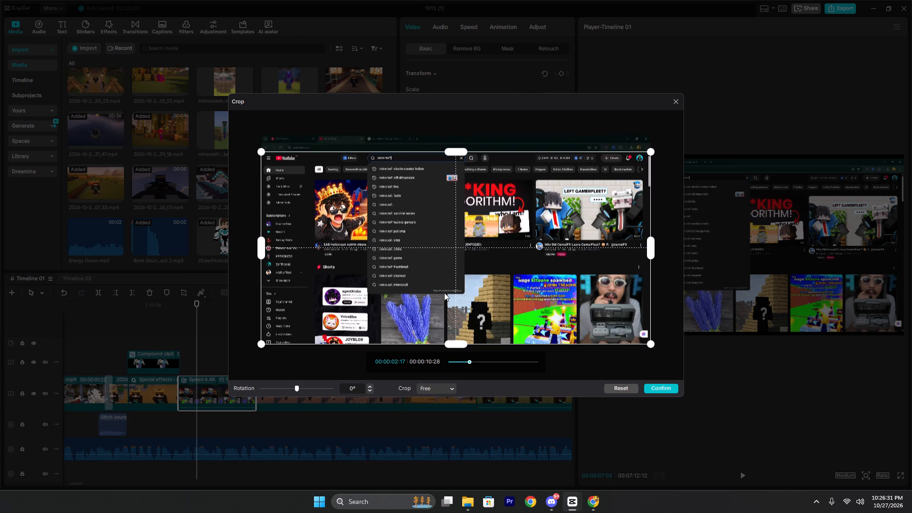
{"action": "left_click", "coordinate": [663, 387]}
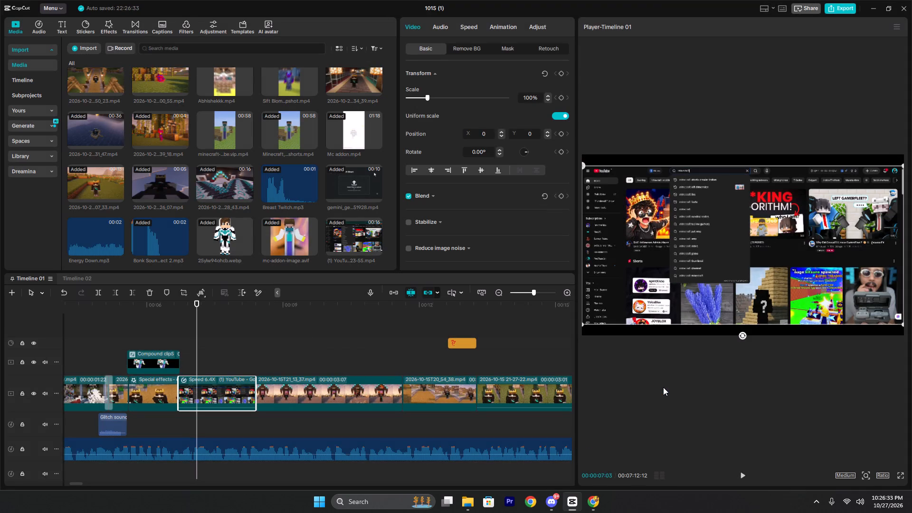
Add a Transform keyframe to the YouTube recording at 00:00:06:22, near its start.
{"action": "left_click", "coordinate": [179, 336]}
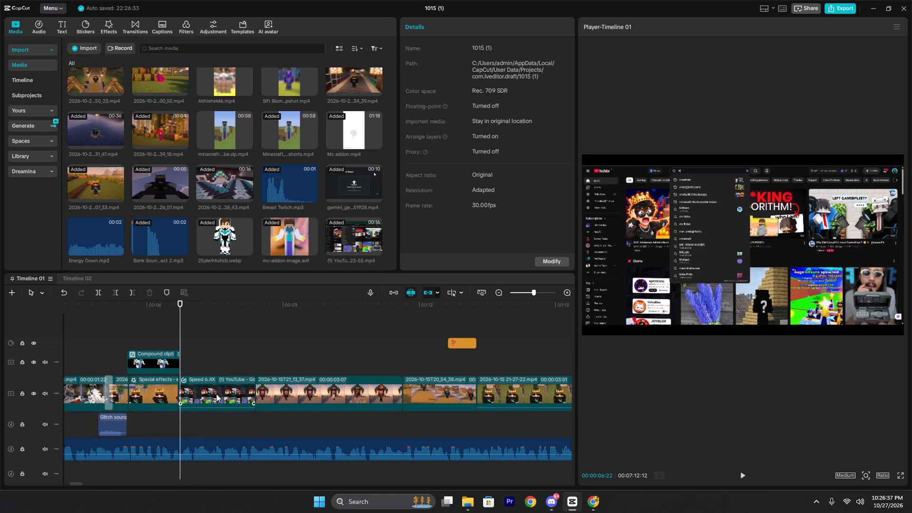
{"action": "left_click", "coordinate": [216, 394]}
{"action": "left_click", "coordinate": [559, 75]}
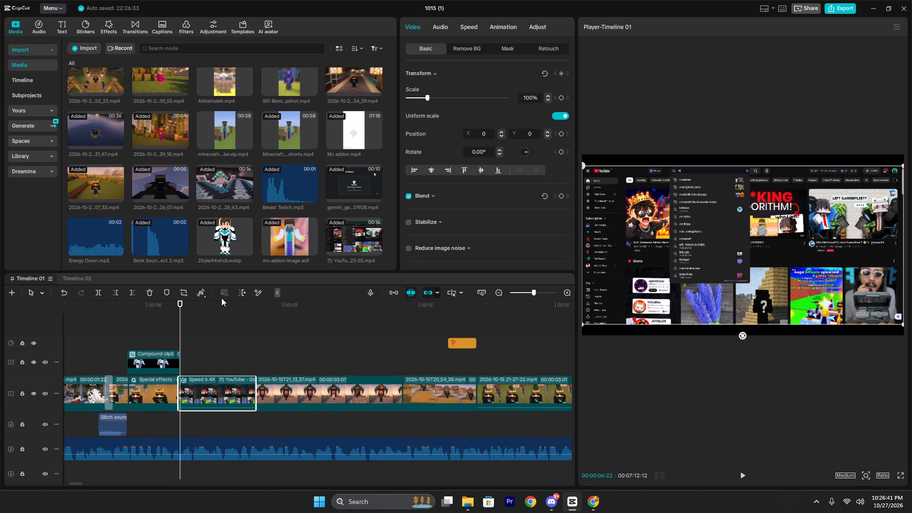
At 00:00:06:26, zoom the YouTube recording in on its search box with scale 236% and position X 796, Y -1116.
{"action": "left_click", "coordinate": [182, 330]}
{"action": "left_click_drag", "start_coordinate": [430, 96], "coordinate": [435, 152]}
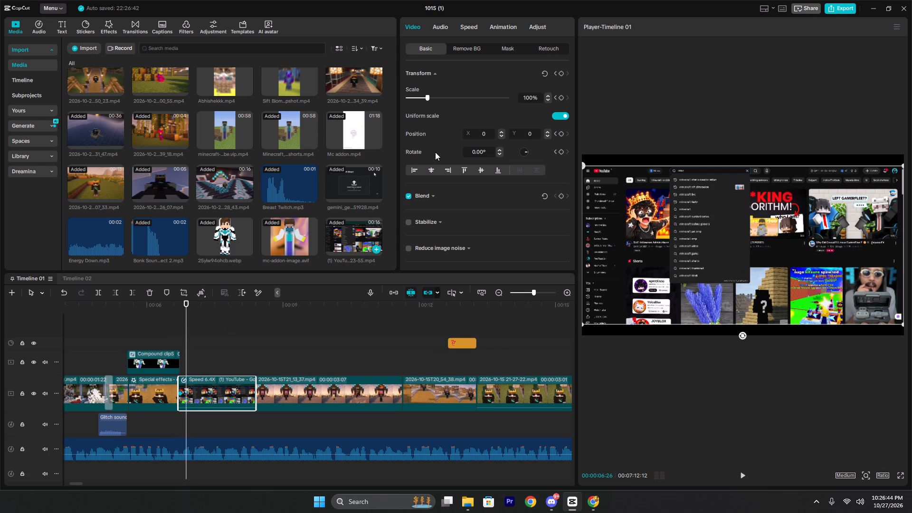
{"action": "left_click_drag", "start_coordinate": [435, 152], "coordinate": [449, 103]}
{"action": "left_click_drag", "start_coordinate": [649, 229], "coordinate": [756, 333]}
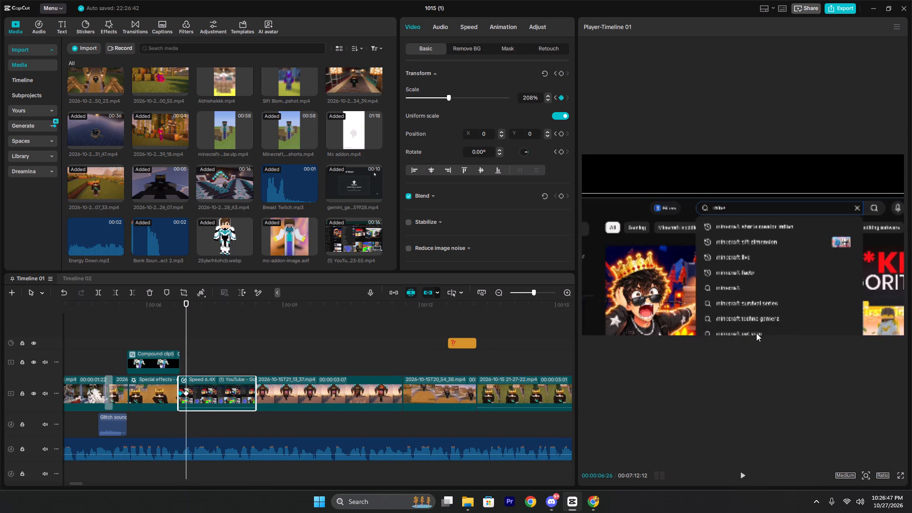
{"action": "left_click_drag", "start_coordinate": [756, 333], "coordinate": [726, 304]}
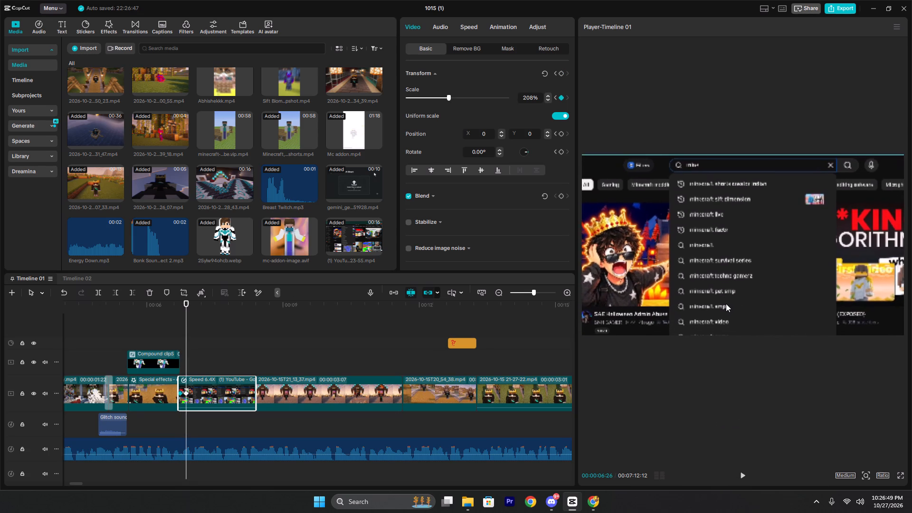
{"action": "left_click_drag", "start_coordinate": [726, 304], "coordinate": [705, 306]}
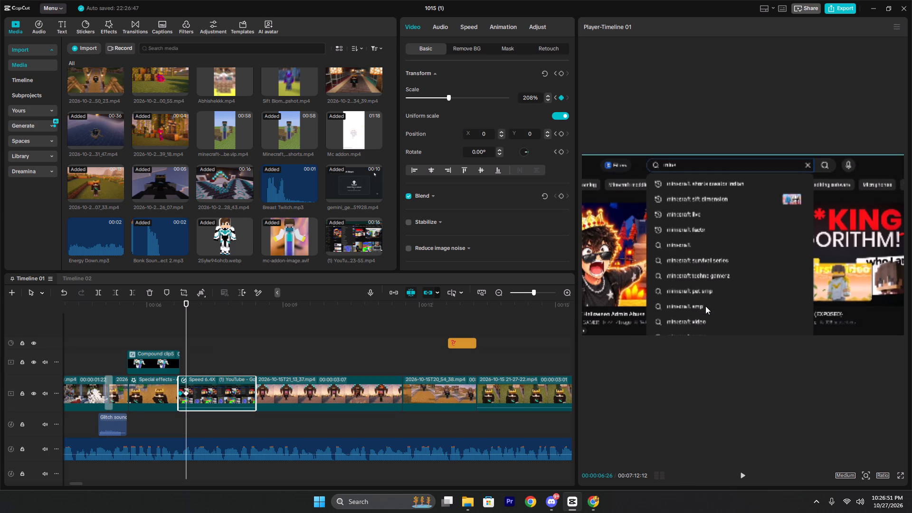
{"action": "left_click_drag", "start_coordinate": [705, 306], "coordinate": [703, 305]}
{"action": "left_click_drag", "start_coordinate": [451, 96], "coordinate": [452, 96]}
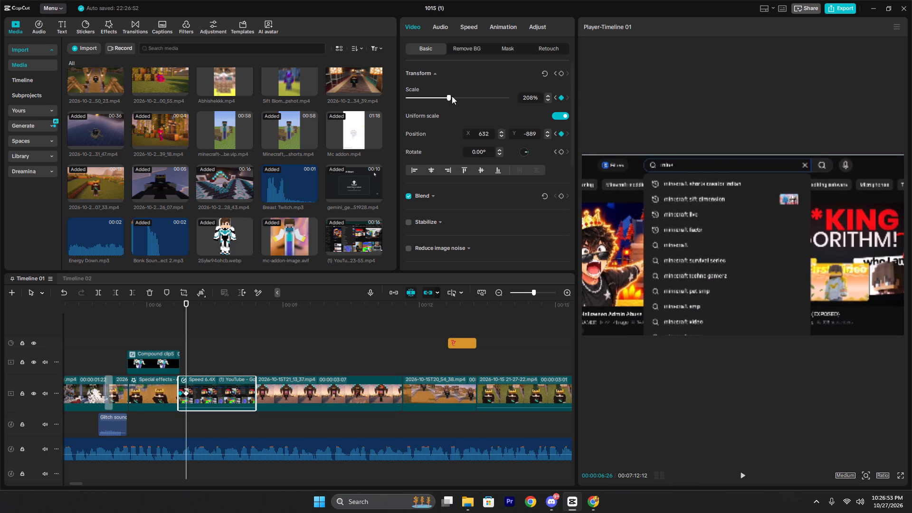
{"action": "left_click_drag", "start_coordinate": [452, 96], "coordinate": [456, 95]}
{"action": "left_click_drag", "start_coordinate": [631, 206], "coordinate": [637, 241]}
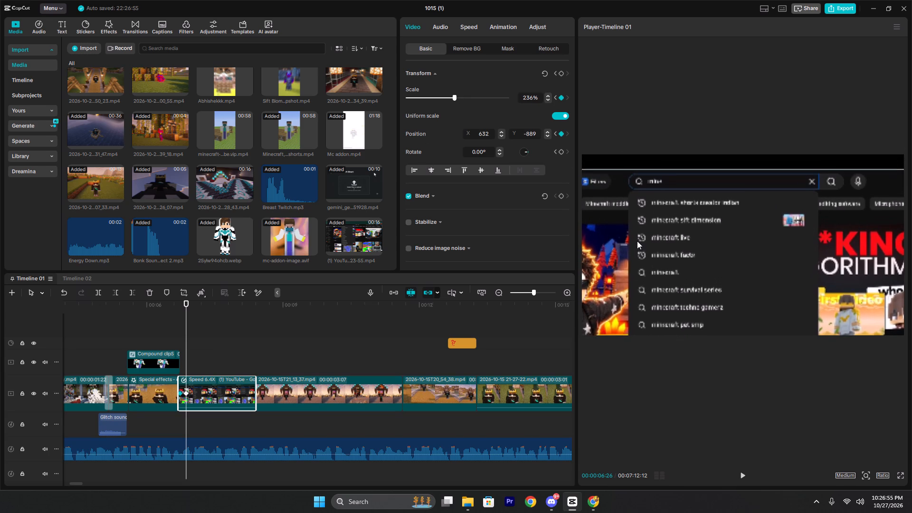
{"action": "left_click_drag", "start_coordinate": [637, 241], "coordinate": [645, 225]}
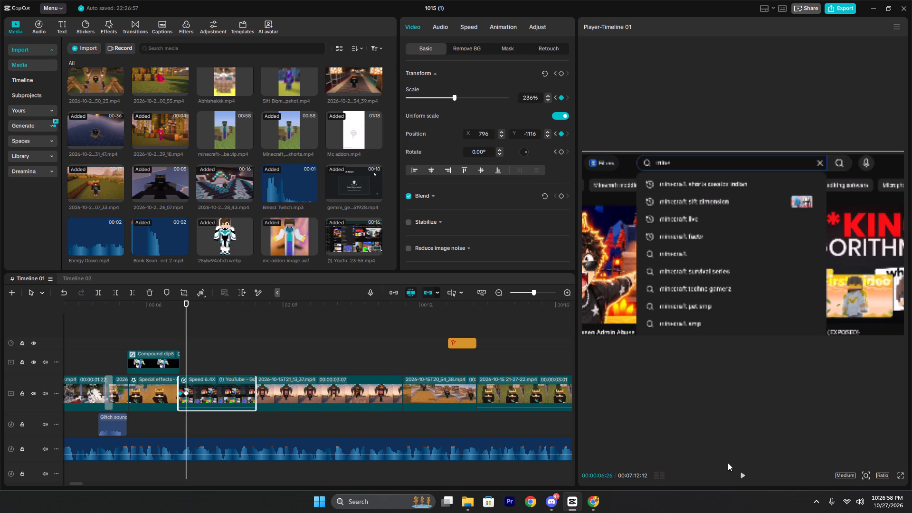
Check the zoomed search box in the full-screen preview and play back the zoom-in from the recording's start.
{"action": "left_click", "coordinate": [897, 475]}
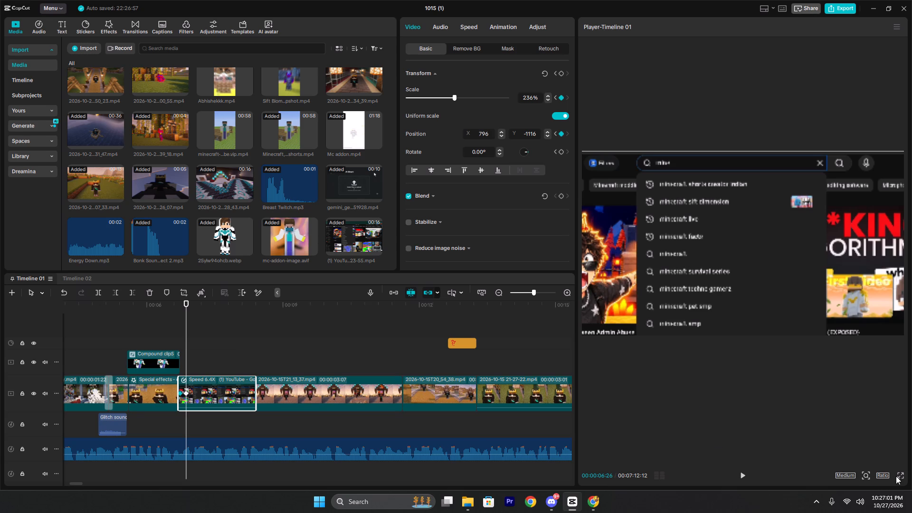
{"action": "left_click", "coordinate": [901, 475]}
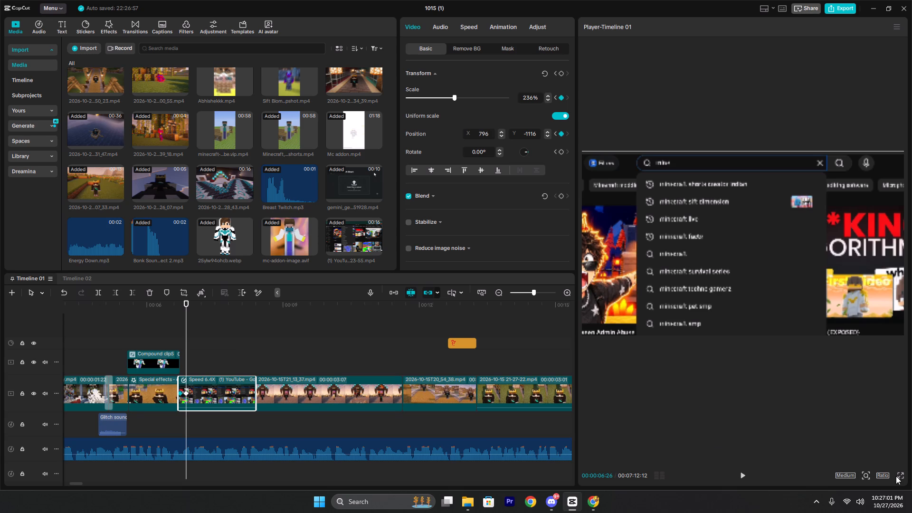
{"action": "left_click", "coordinate": [899, 477]}
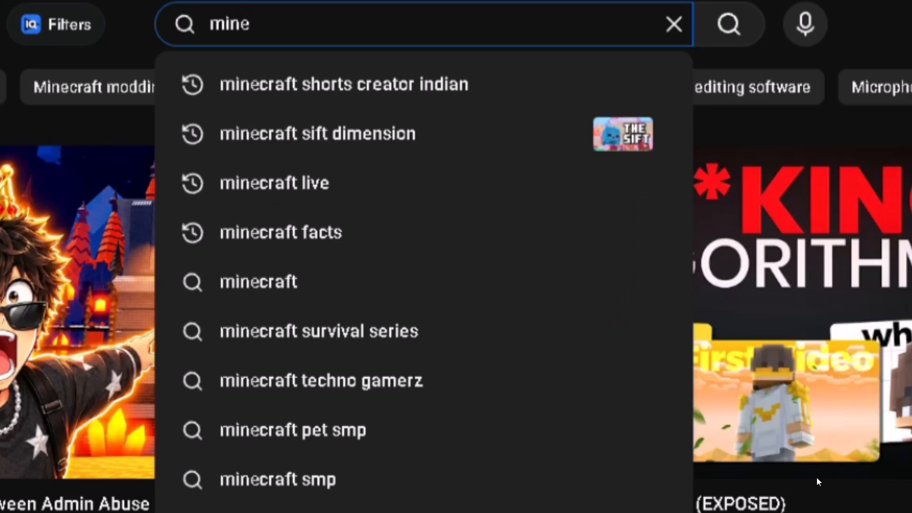
{"action": "key", "text": "Escape"}
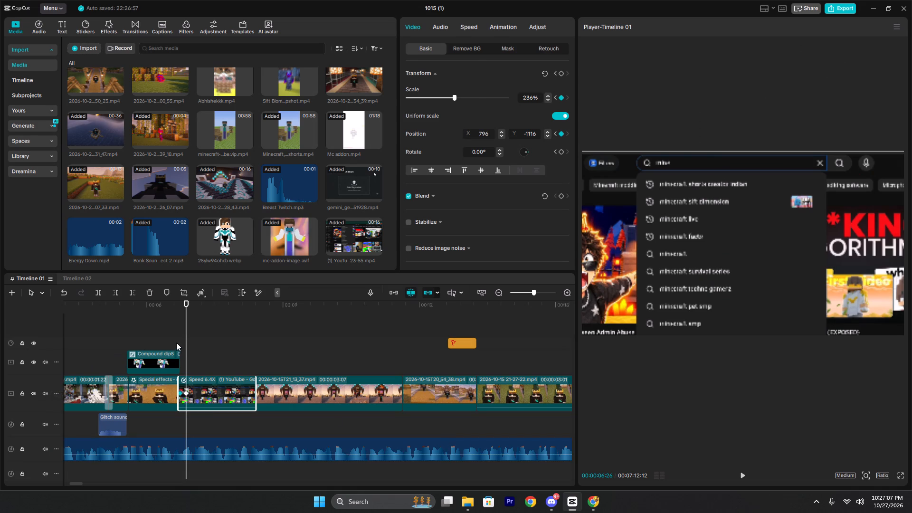
{"action": "left_click", "coordinate": [179, 340]}
{"action": "key", "text": "space"}
{"action": "key", "text": "space"}
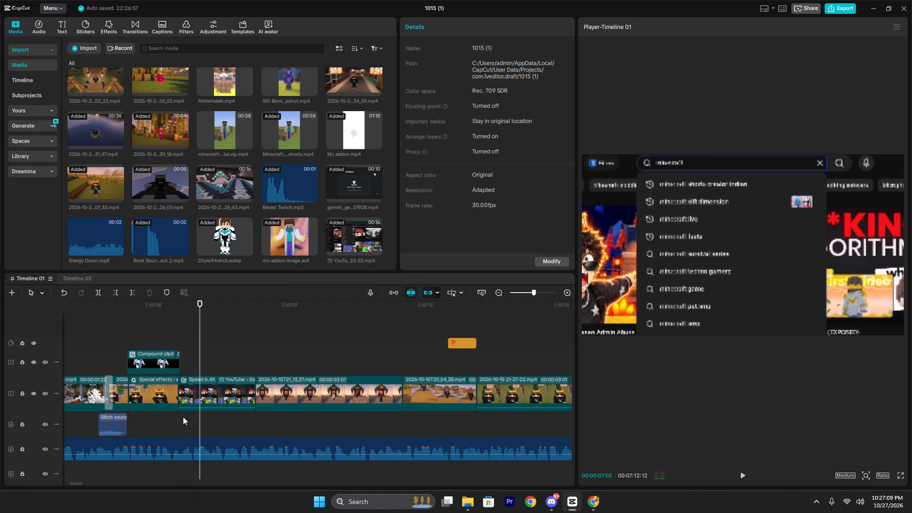
Slow the zoom-in by moving its first keyframe to the recording's start and its zoomed keyframe slightly later, and play it back.
{"action": "left_click", "coordinate": [188, 398]}
{"action": "left_click_drag", "start_coordinate": [181, 393], "coordinate": [171, 393]}
{"action": "left_click_drag", "start_coordinate": [185, 394], "coordinate": [189, 394]}
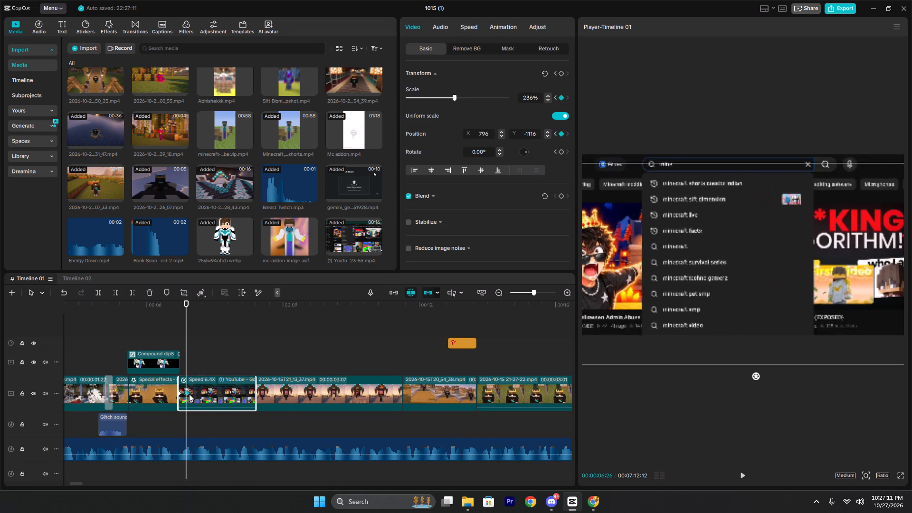
{"action": "left_click_drag", "start_coordinate": [189, 394], "coordinate": [192, 394]}
{"action": "left_click", "coordinate": [182, 357]}
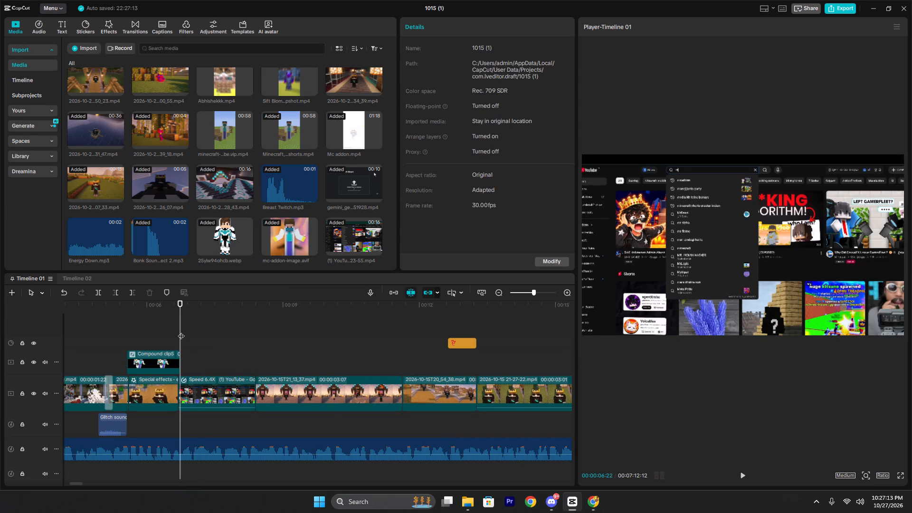
{"action": "left_click", "coordinate": [181, 331]}
{"action": "key", "text": "space"}
{"action": "key", "text": "space"}
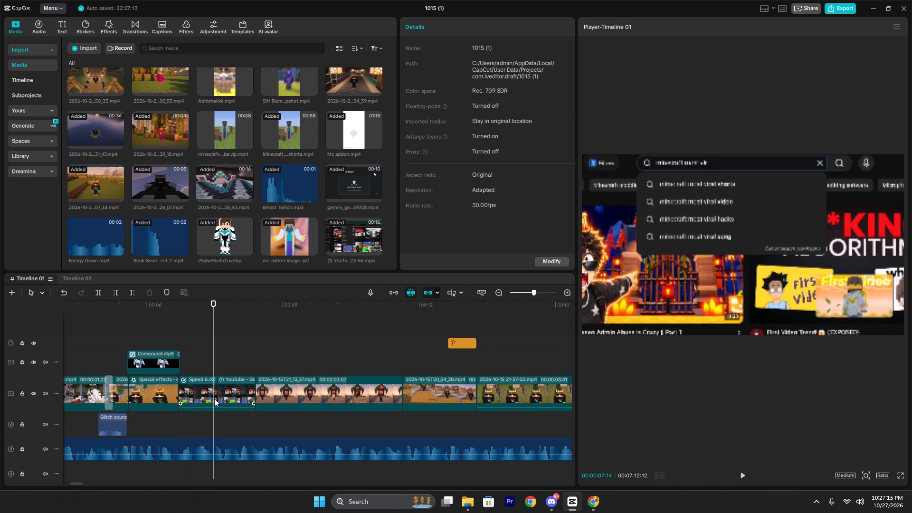
Apply the Cubic Out preset curve to the YouTube recording's zoom-in between its two keyframes.
{"action": "key", "text": "space"}
{"action": "key", "text": "space"}
{"action": "left_click", "coordinate": [199, 360]}
{"action": "left_click", "coordinate": [196, 390]}
{"action": "left_click", "coordinate": [192, 391]}
{"action": "right_click", "coordinate": [192, 391]}
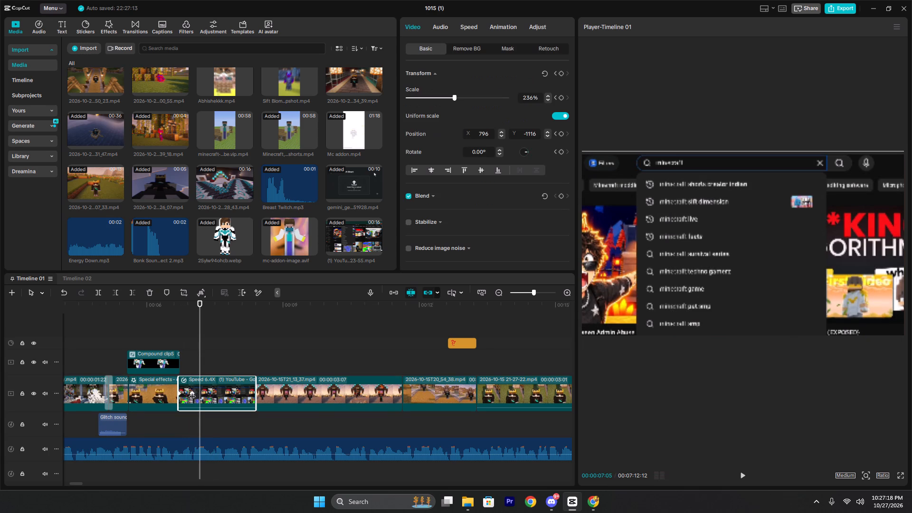
{"action": "left_click", "coordinate": [239, 439]}
{"action": "left_click", "coordinate": [329, 413]}
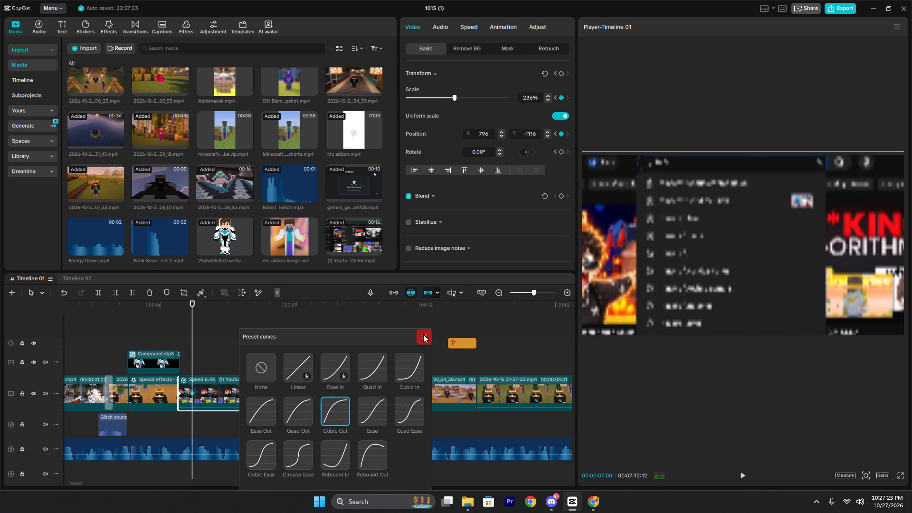
{"action": "left_click", "coordinate": [423, 334]}
Move the YouTube recording's zoomed keyframe slightly later and play back the eased zoom-in from the recording's start.
{"action": "left_click_drag", "start_coordinate": [190, 393], "coordinate": [199, 395]}
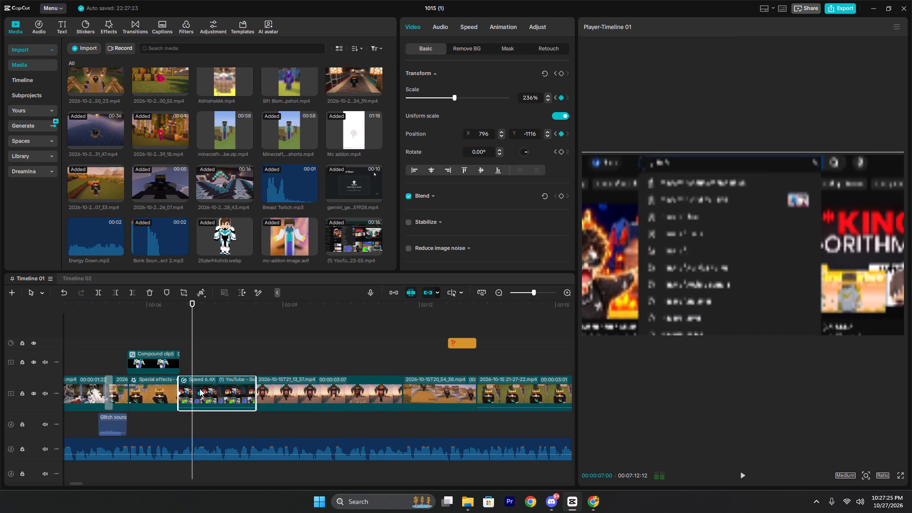
{"action": "left_click", "coordinate": [184, 342]}
{"action": "left_click", "coordinate": [179, 341]}
{"action": "key", "text": "space"}
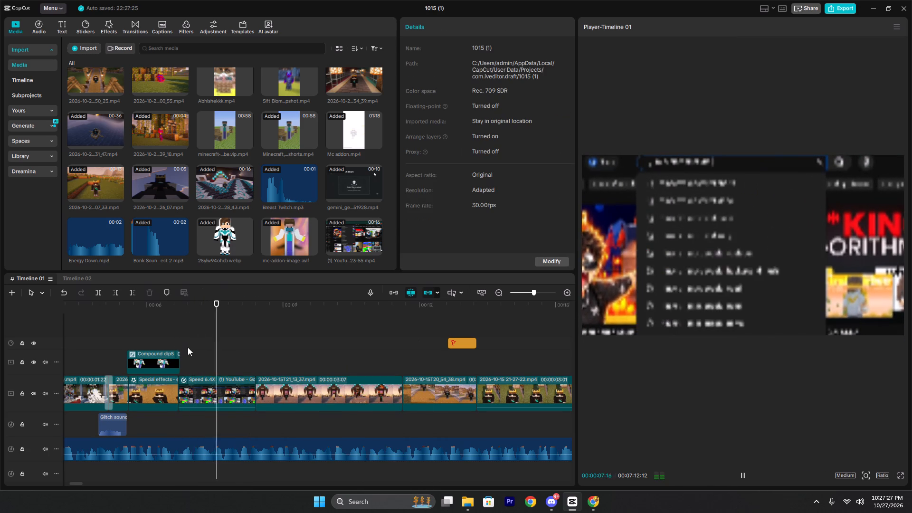
{"action": "key", "text": "space"}
Trim the end of the YouTube recording back to 00:00:07:28, once the search text is nearly typed.
{"action": "left_click", "coordinate": [232, 393]}
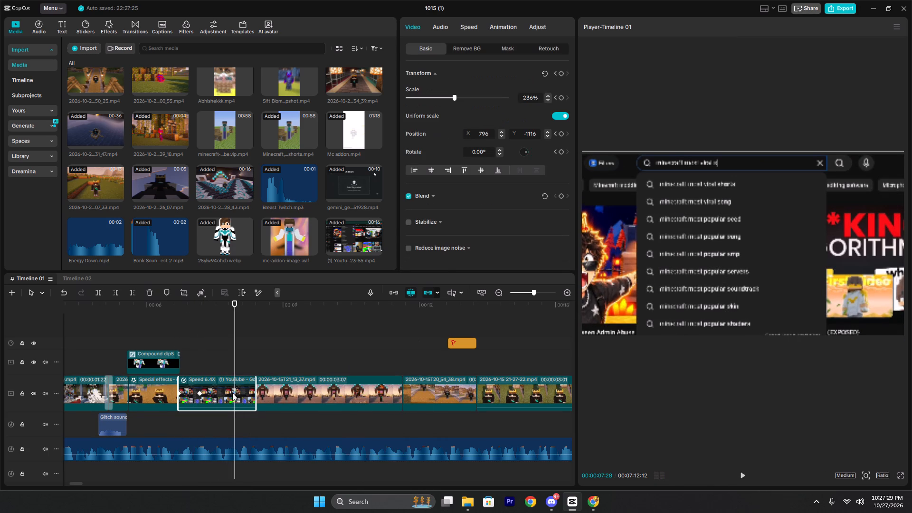
{"action": "key", "text": "w"}
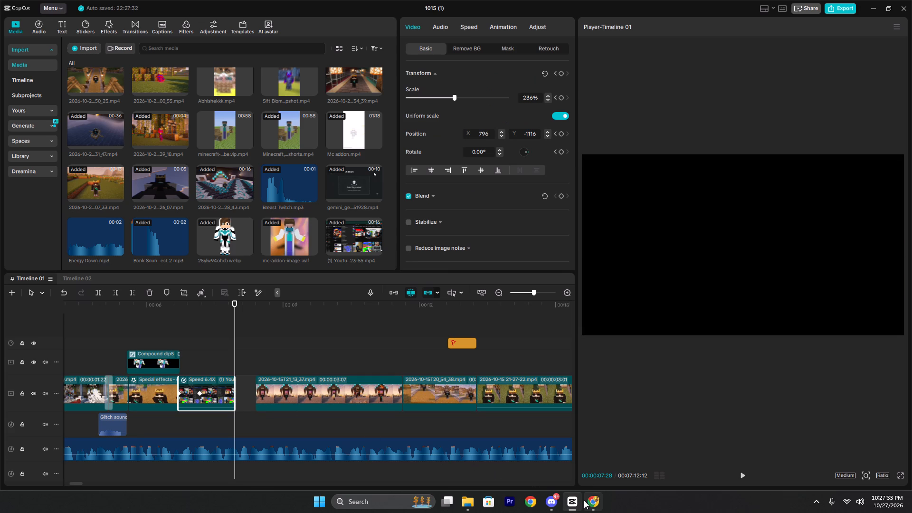
Trim the start of the 2026-10-15T21_13_37.mp4 clip to 00:00:08:23 and return the playhead to the YouTube recording's end.
{"action": "key", "text": "space"}
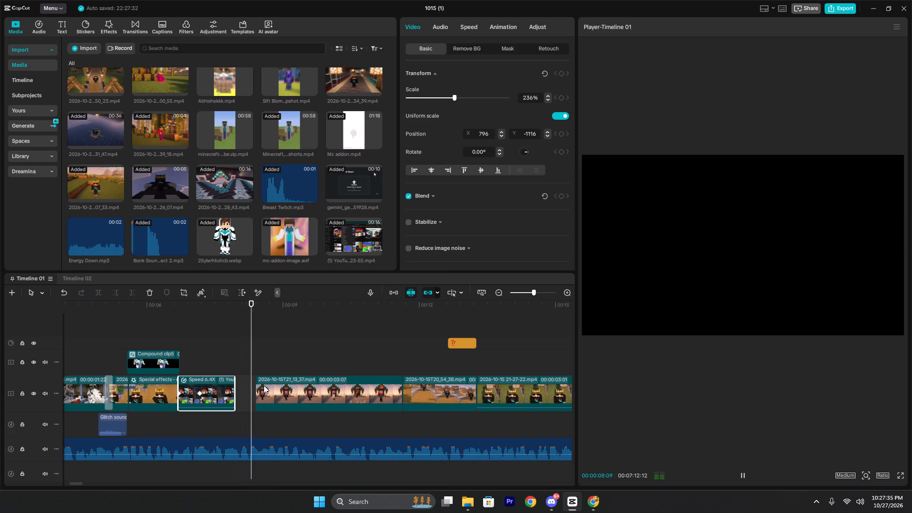
{"action": "key", "text": "space"}
{"action": "left_click", "coordinate": [283, 398]}
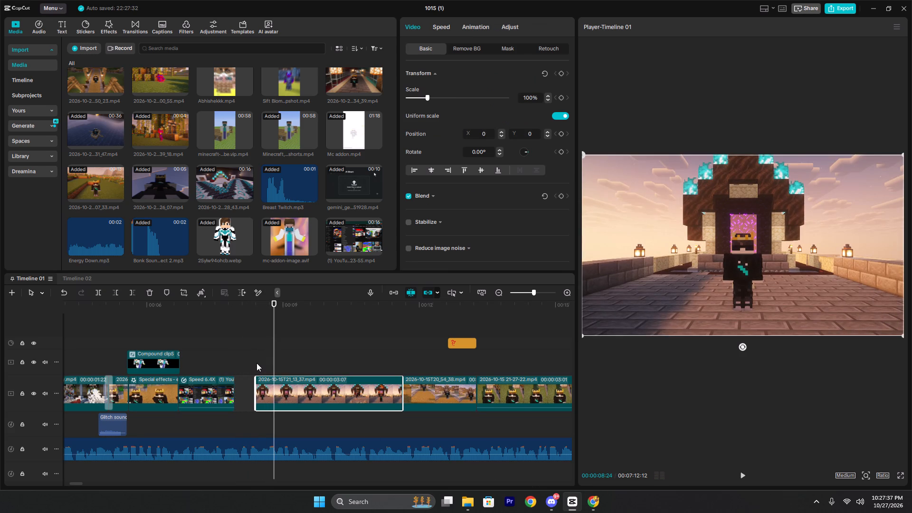
{"action": "left_click", "coordinate": [256, 363]}
{"action": "key", "text": "space"}
{"action": "key", "text": "space"}
{"action": "left_click", "coordinate": [277, 401]}
{"action": "key", "text": "q"}
{"action": "left_click", "coordinate": [244, 366]}
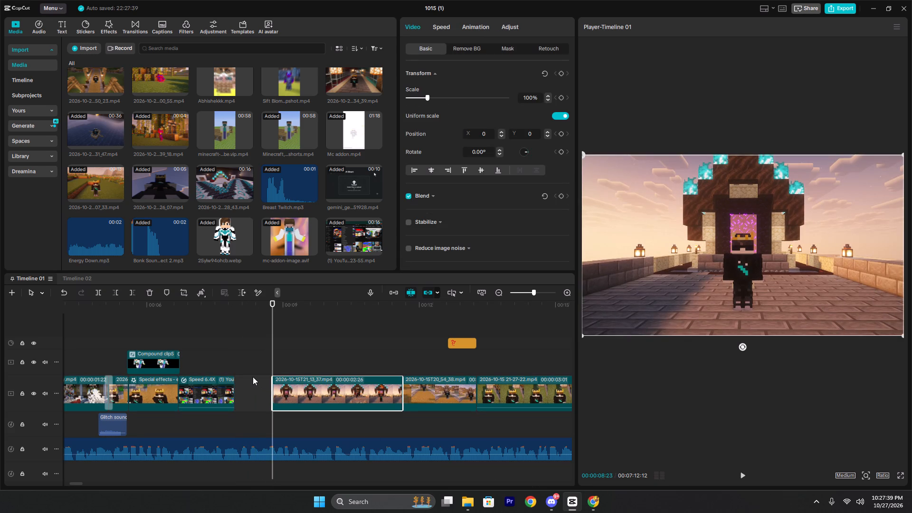
{"action": "left_click", "coordinate": [238, 364]}
{"action": "left_click", "coordinate": [236, 364]}
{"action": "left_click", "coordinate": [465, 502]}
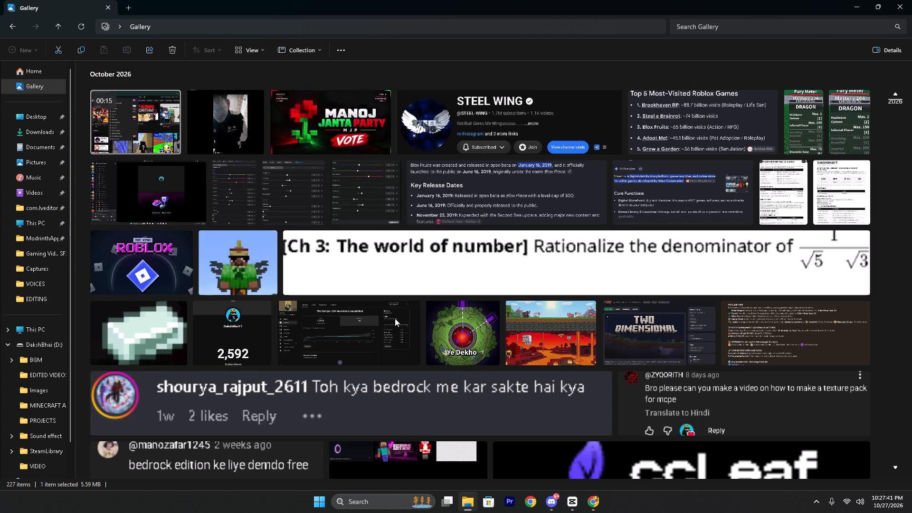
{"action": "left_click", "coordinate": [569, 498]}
Delete all the voiceover and recorded audio clips from Timeline 02.
{"action": "left_click", "coordinate": [76, 278]}
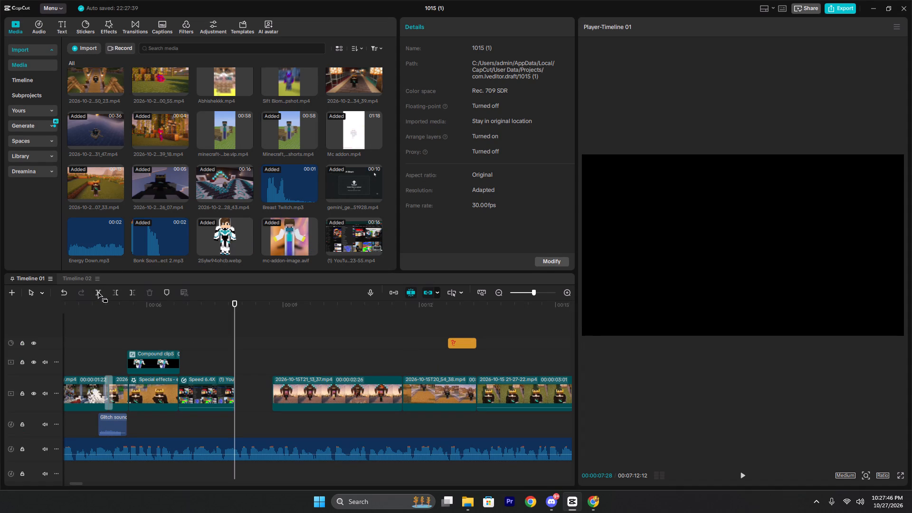
{"action": "scroll", "coordinate": [259, 413], "scroll_direction": "down", "scroll_amount": 4}
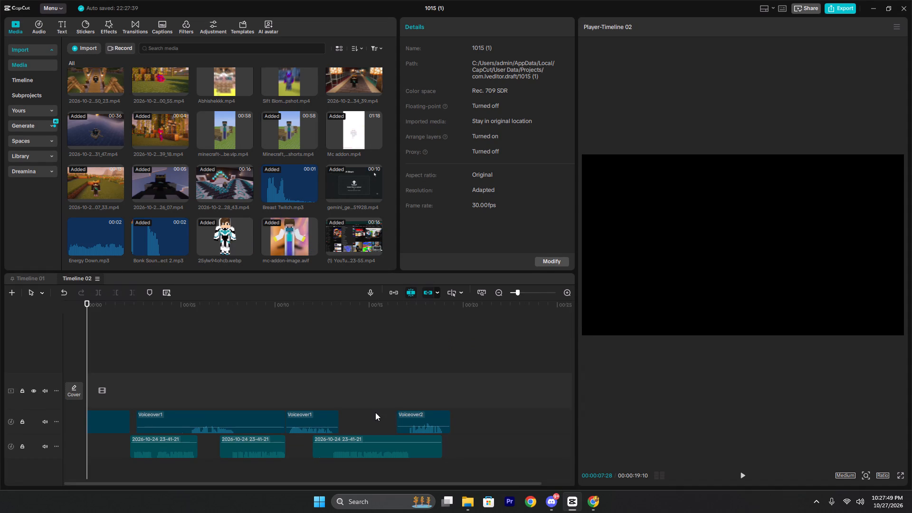
{"action": "key", "text": "ctrl+a"}
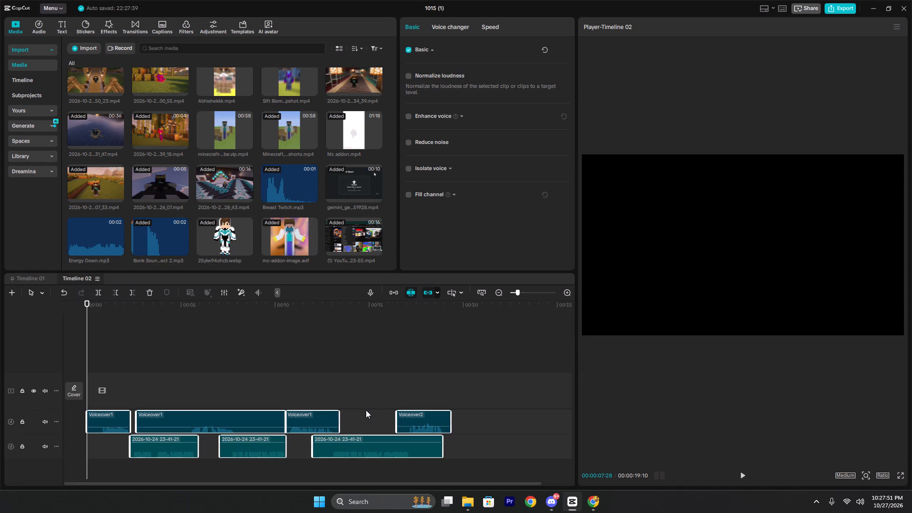
{"action": "key", "text": "BackSpace"}
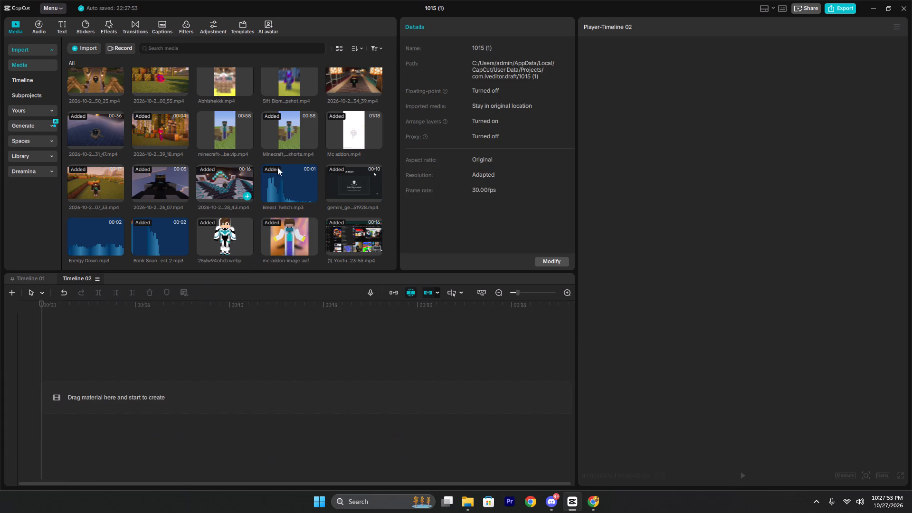
Preview the vertical Minecraft shorts showing armor in the imported media and add Abhishekkk.mp4 to the emptied Timeline 02.
{"action": "scroll", "coordinate": [289, 170], "scroll_direction": "down", "scroll_amount": 8}
{"action": "scroll", "coordinate": [251, 177], "scroll_direction": "up", "scroll_amount": 4}
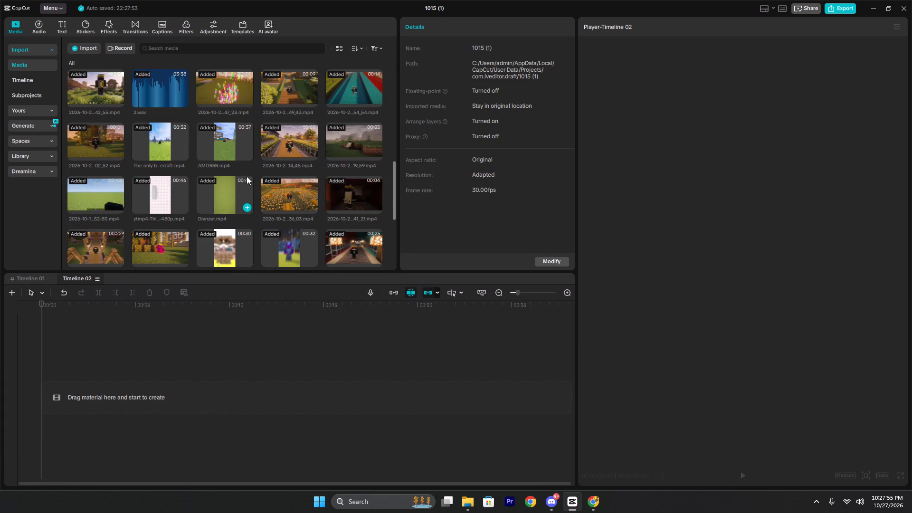
{"action": "scroll", "coordinate": [234, 188], "scroll_direction": "down", "scroll_amount": 2}
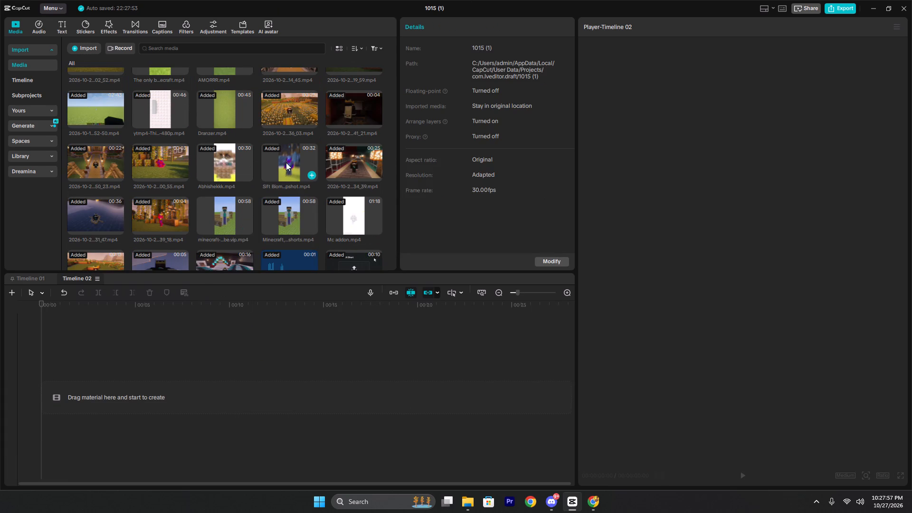
{"action": "left_click", "coordinate": [230, 159]}
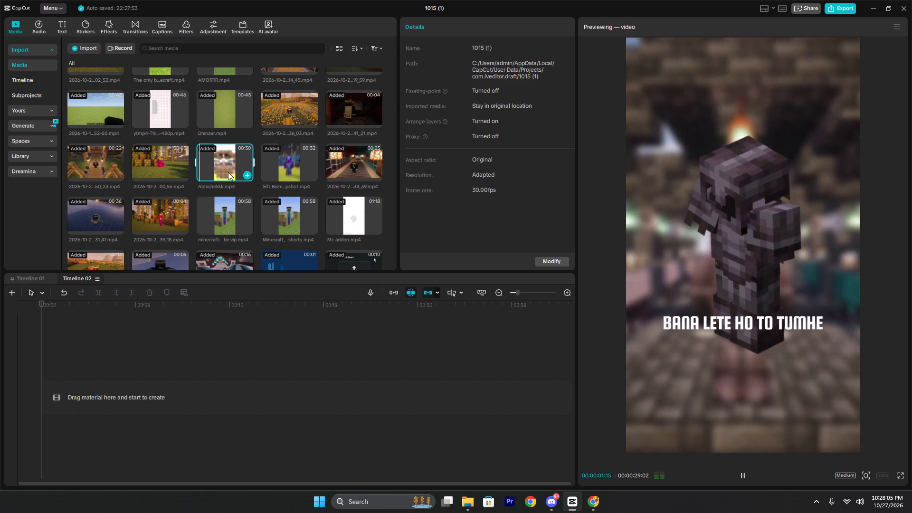
{"action": "left_click", "coordinate": [275, 158]}
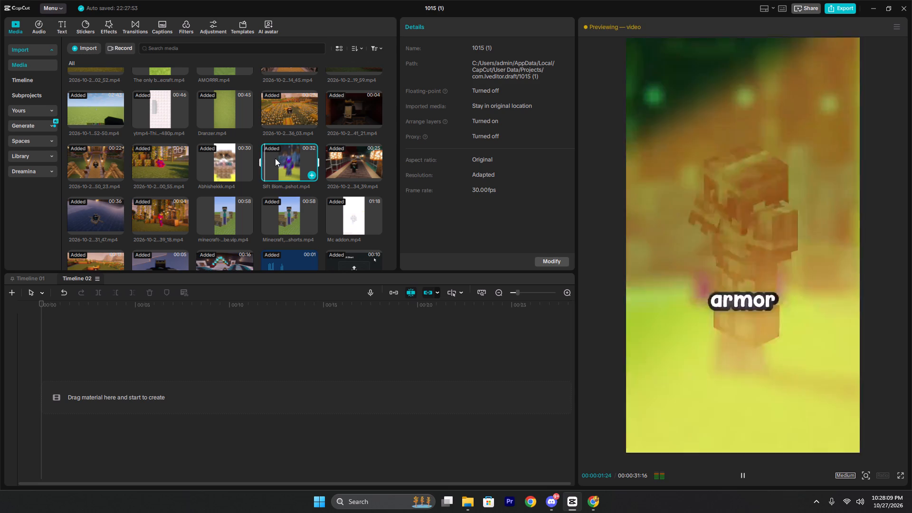
{"action": "left_click_drag", "start_coordinate": [220, 163], "coordinate": [217, 293]}
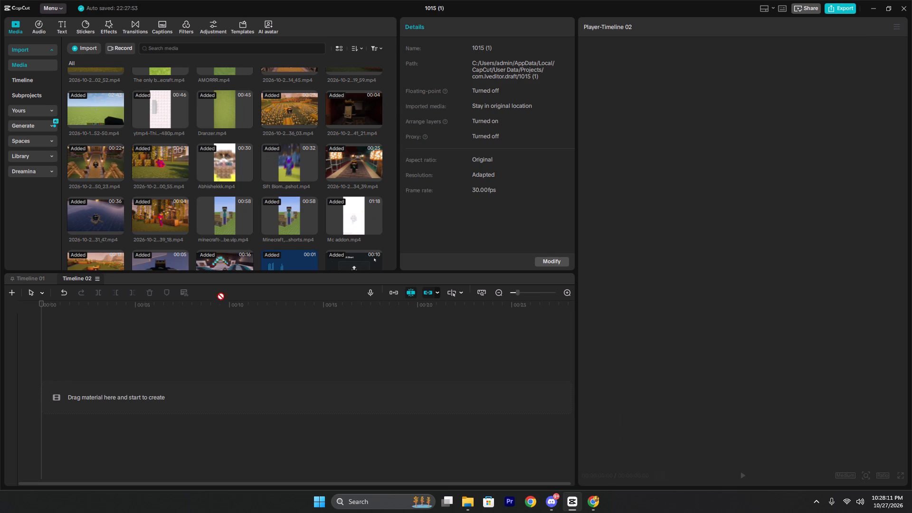
{"action": "left_click_drag", "start_coordinate": [217, 293], "coordinate": [88, 377]}
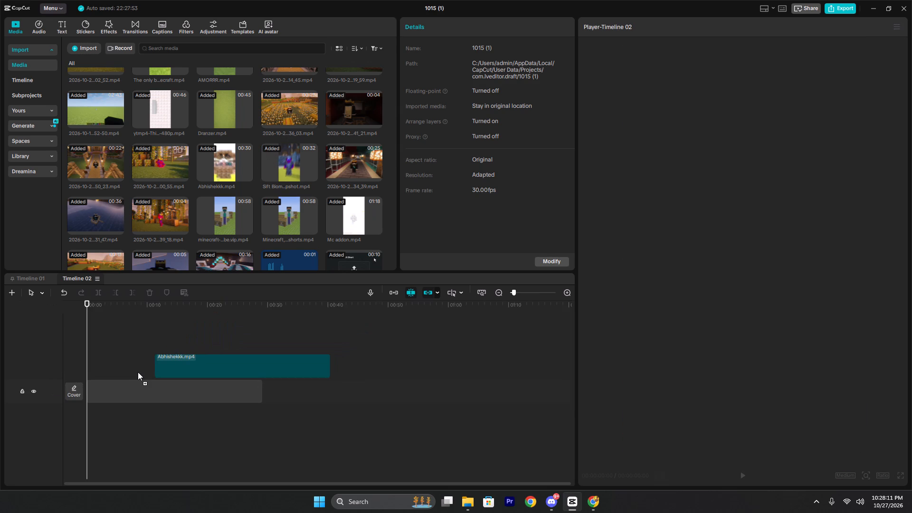
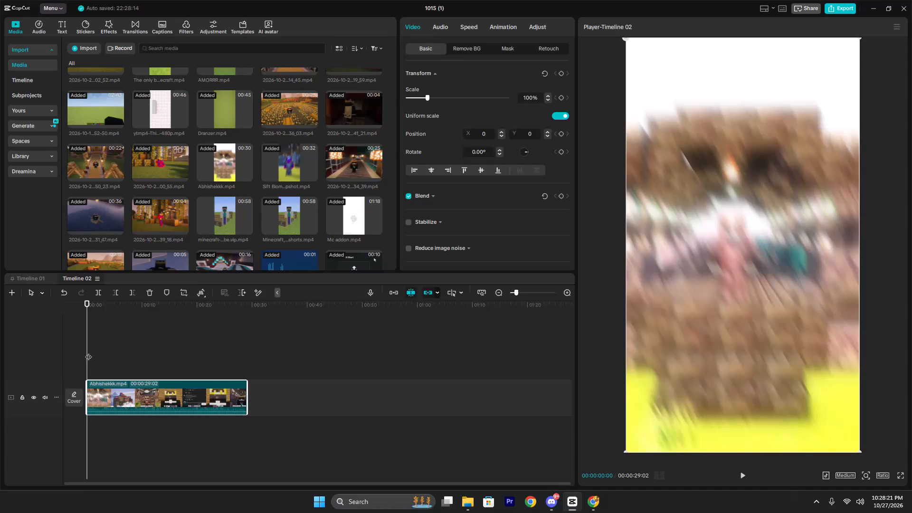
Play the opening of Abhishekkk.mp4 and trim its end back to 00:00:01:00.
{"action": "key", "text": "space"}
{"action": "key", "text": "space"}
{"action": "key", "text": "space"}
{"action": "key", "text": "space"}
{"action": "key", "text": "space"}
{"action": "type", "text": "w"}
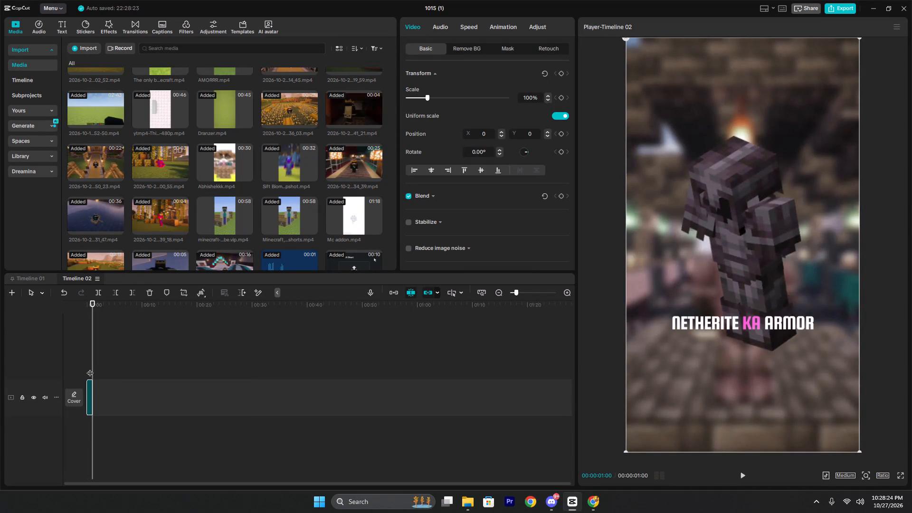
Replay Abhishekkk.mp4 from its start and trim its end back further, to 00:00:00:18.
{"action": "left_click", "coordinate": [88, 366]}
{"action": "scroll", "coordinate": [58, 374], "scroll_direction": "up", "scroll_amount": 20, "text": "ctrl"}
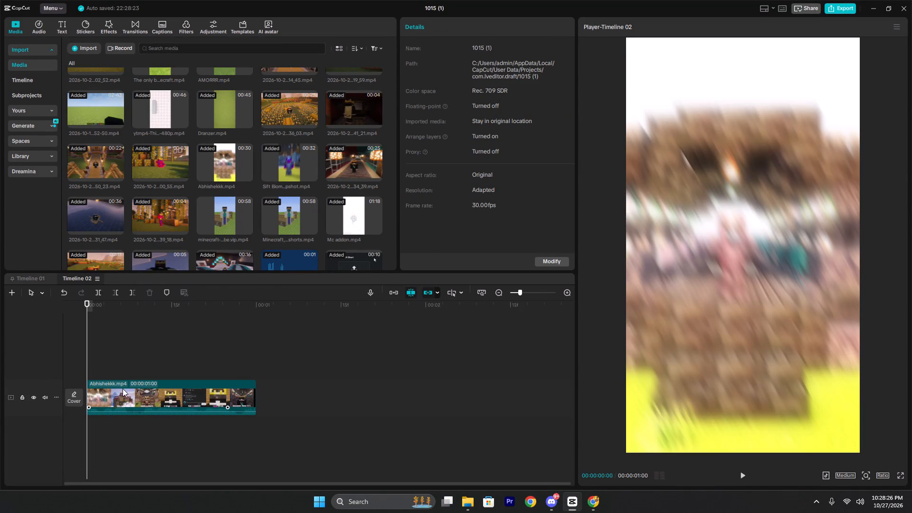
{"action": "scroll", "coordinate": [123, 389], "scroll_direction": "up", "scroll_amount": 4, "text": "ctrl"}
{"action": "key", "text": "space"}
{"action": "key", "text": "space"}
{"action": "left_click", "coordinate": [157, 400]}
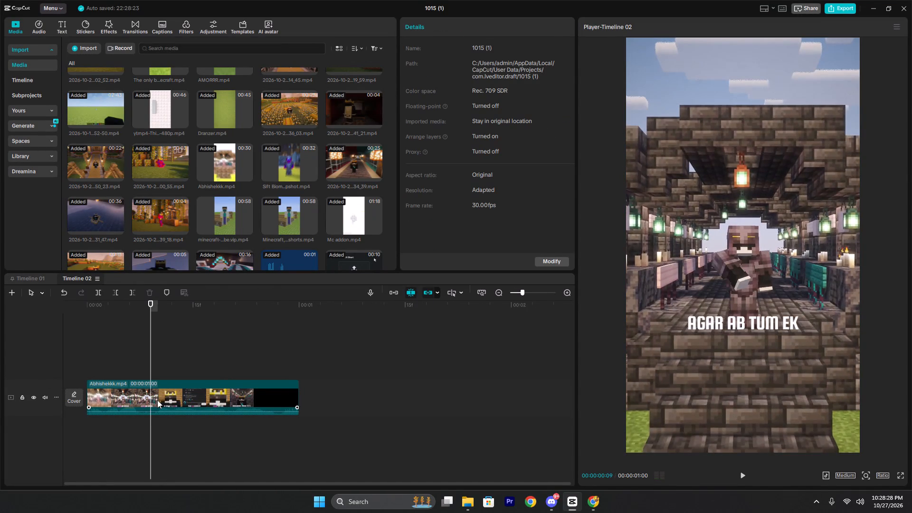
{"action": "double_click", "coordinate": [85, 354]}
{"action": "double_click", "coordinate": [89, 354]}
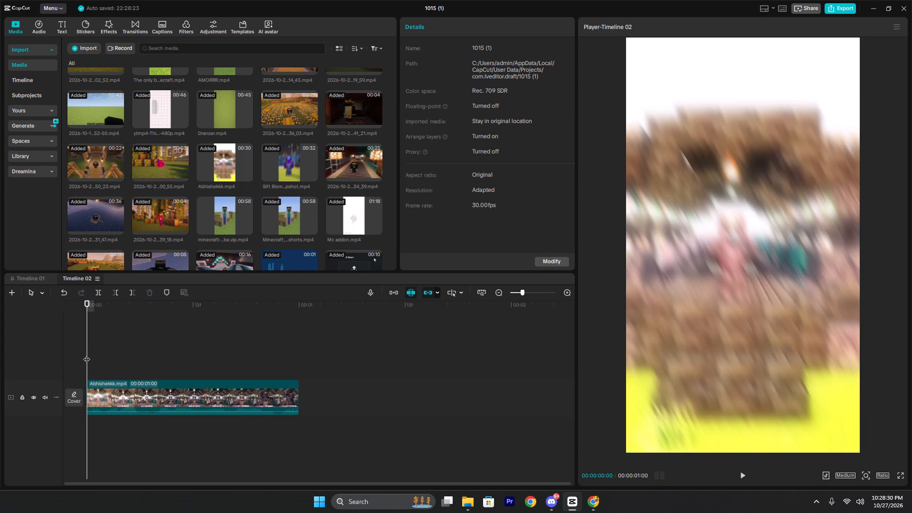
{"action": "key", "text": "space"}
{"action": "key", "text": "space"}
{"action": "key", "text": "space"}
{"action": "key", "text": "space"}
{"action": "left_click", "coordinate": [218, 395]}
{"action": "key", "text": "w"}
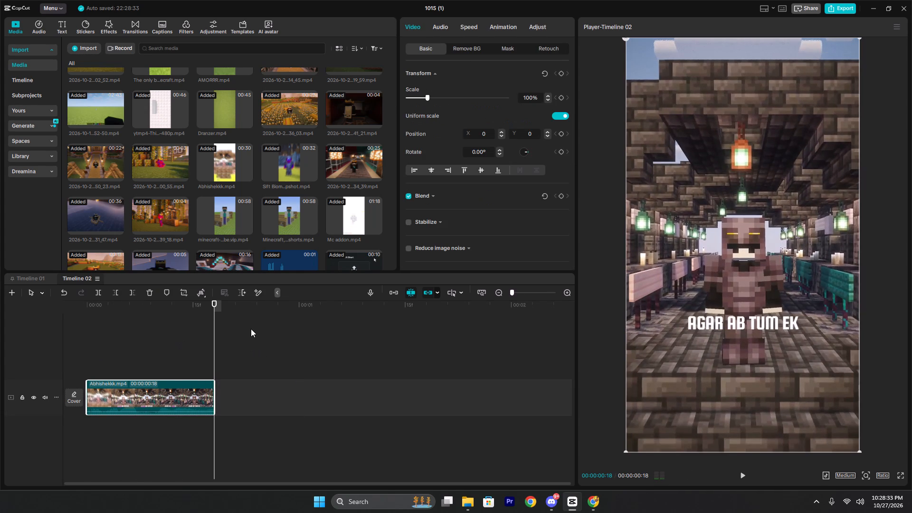
Add the dripleaf world Minecraft short directly after Abhishekkk.mp4 and trim its end back to 00:00:01:03.
{"action": "left_click", "coordinate": [285, 217]}
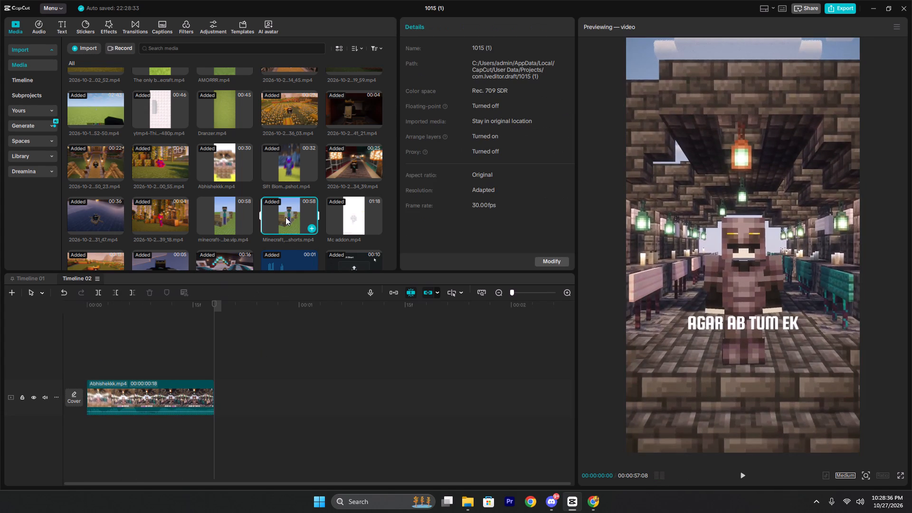
{"action": "left_click_drag", "start_coordinate": [288, 216], "coordinate": [235, 393]}
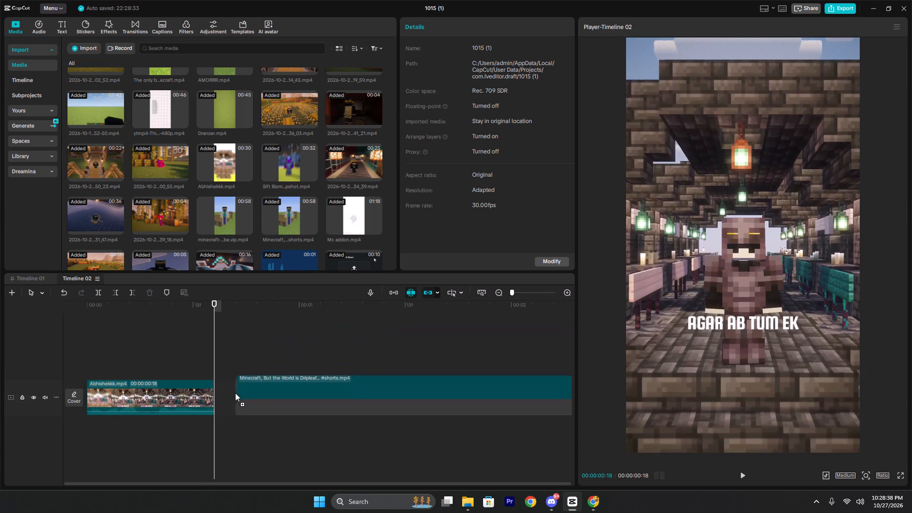
{"action": "left_click_drag", "start_coordinate": [235, 393], "coordinate": [218, 399]}
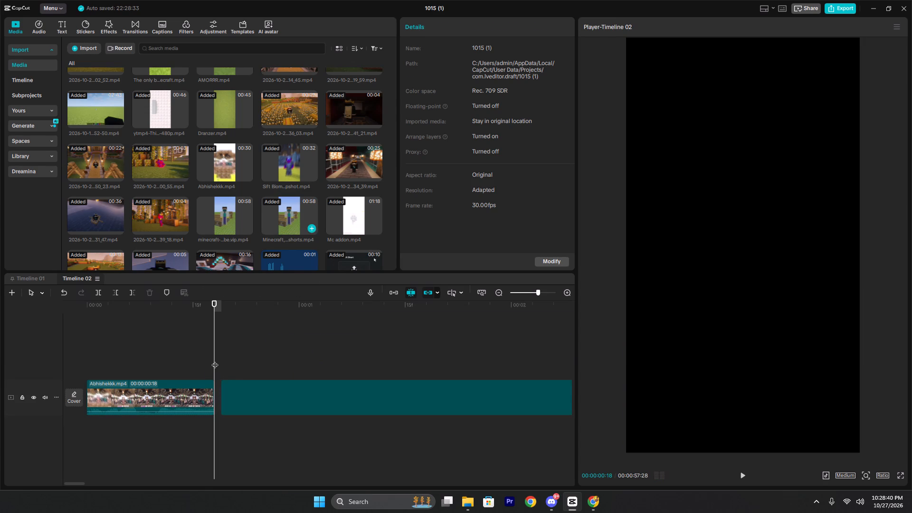
{"action": "left_click_drag", "start_coordinate": [241, 387], "coordinate": [234, 388]}
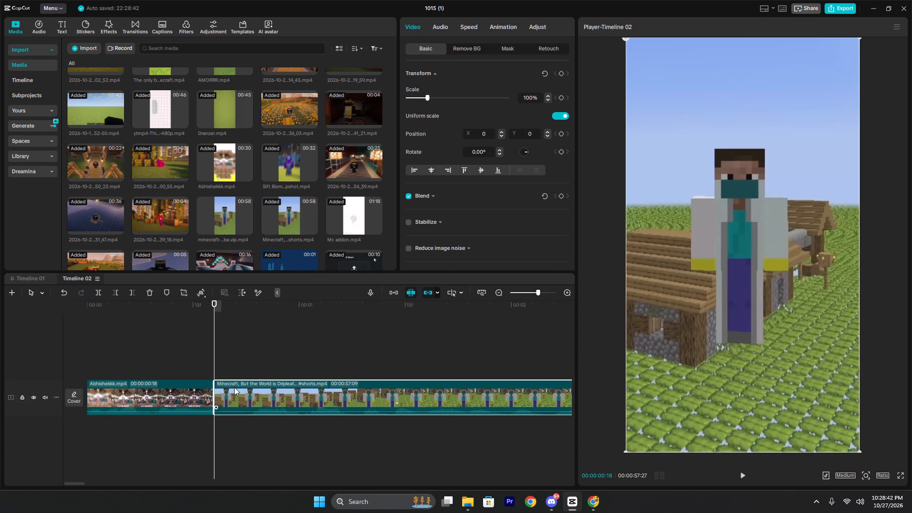
{"action": "left_click_drag", "start_coordinate": [213, 354], "coordinate": [262, 355]}
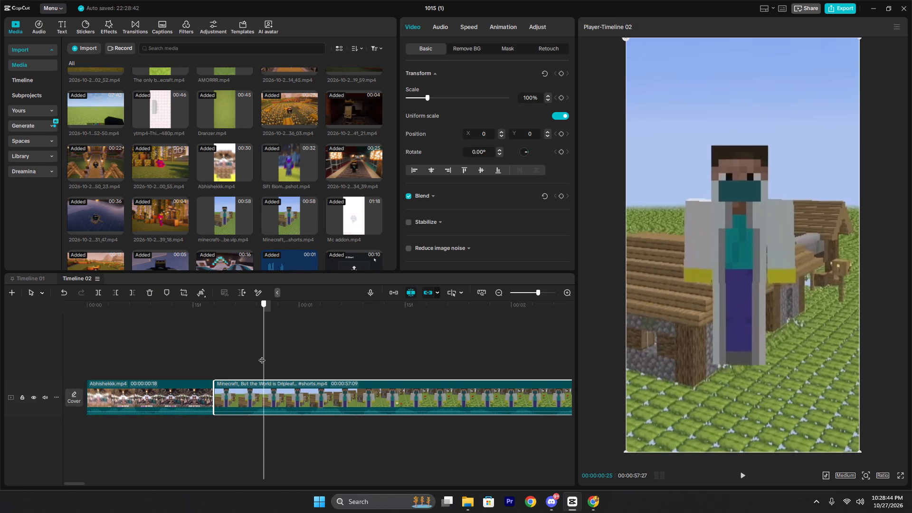
{"action": "left_click_drag", "start_coordinate": [262, 355], "coordinate": [317, 360]}
{"action": "key", "text": "w"}
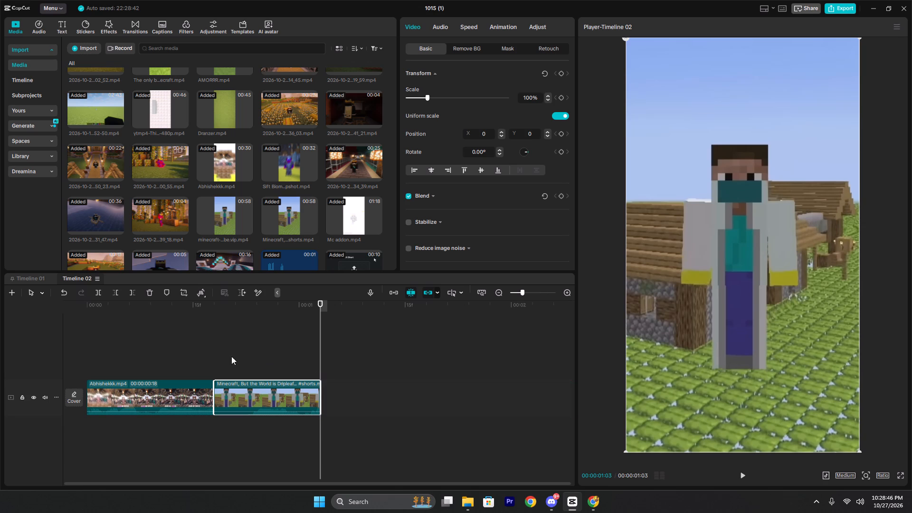
Replay the opening, shorten Abhishekkk.mp4 to 00:00:00:10 and move the dripleaf short back against its end.
{"action": "left_click", "coordinate": [82, 344]}
{"action": "left_click", "coordinate": [93, 345]}
{"action": "left_click_drag", "start_coordinate": [93, 345], "coordinate": [72, 350]}
{"action": "key", "text": "space"}
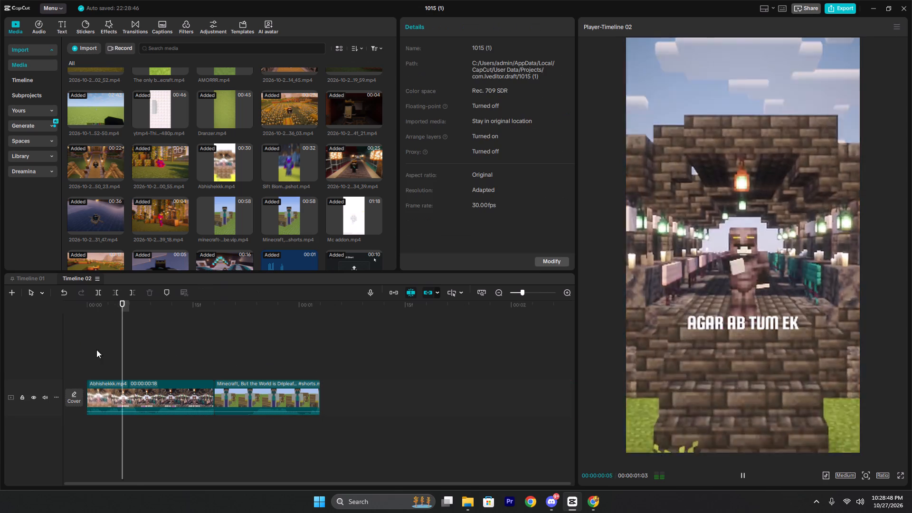
{"action": "key", "text": "space"}
{"action": "left_click", "coordinate": [114, 347]}
{"action": "left_click_drag", "start_coordinate": [114, 347], "coordinate": [77, 348]}
{"action": "key", "text": "space"}
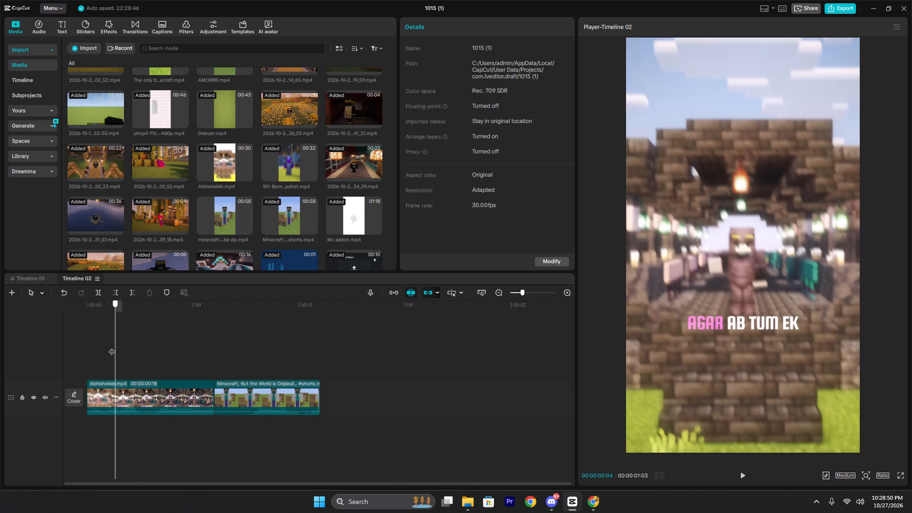
{"action": "key", "text": "space"}
{"action": "left_click", "coordinate": [152, 393]}
{"action": "key", "text": "w"}
{"action": "left_click", "coordinate": [236, 395]}
{"action": "left_click_drag", "start_coordinate": [238, 391], "coordinate": [201, 390]}
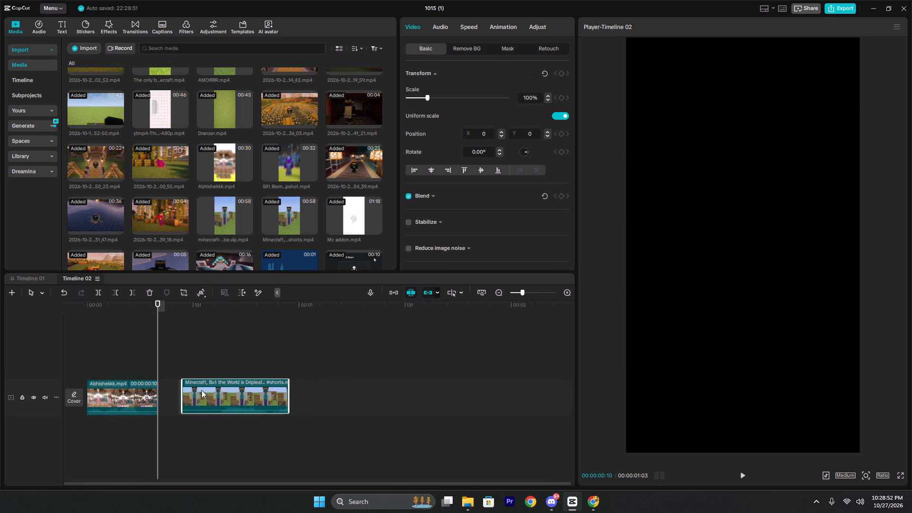
{"action": "left_click_drag", "start_coordinate": [201, 390], "coordinate": [184, 390]}
Play through the two joined shorts in stops and starts to check the pacing of the cut.
{"action": "key", "text": "space"}
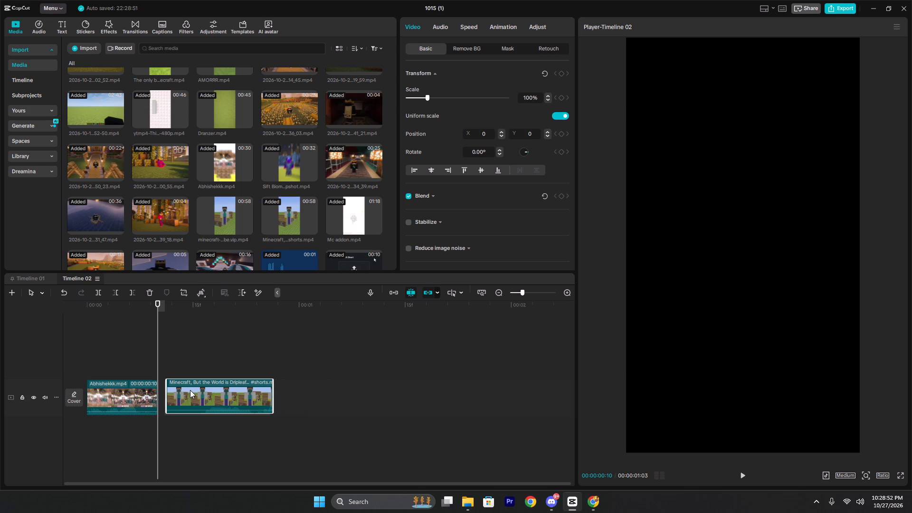
{"action": "key", "text": "space"}
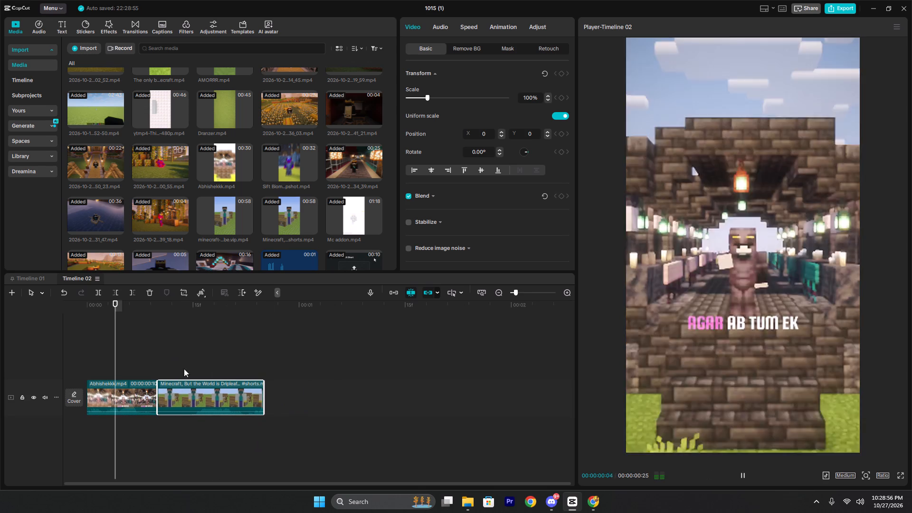
{"action": "key", "text": "space"}
{"action": "left_click", "coordinate": [138, 356]}
{"action": "key", "text": "space"}
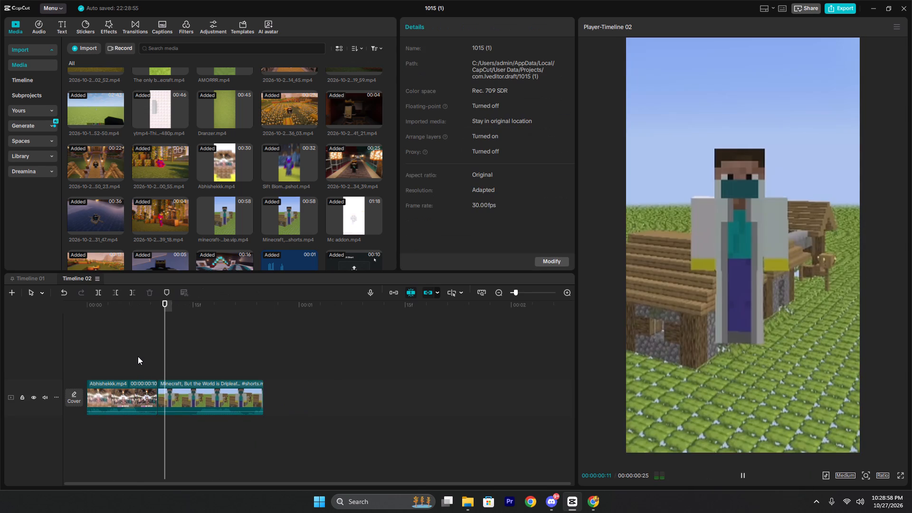
{"action": "key", "text": "space"}
{"action": "key", "text": "space"}
{"action": "key", "text": "space"}
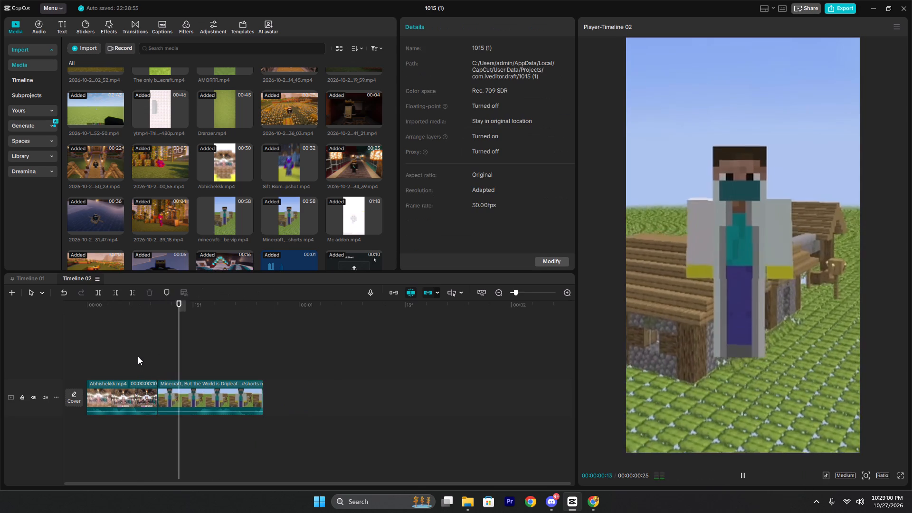
{"action": "key", "text": "space"}
{"action": "key", "text": "space"}
{"action": "key", "text": "space"}
{"action": "key", "text": "space"}
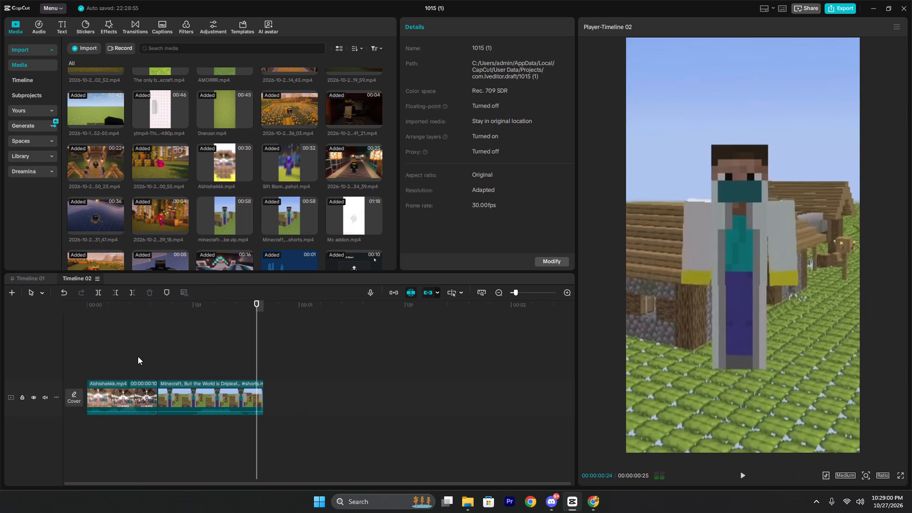
{"action": "key", "text": "space"}
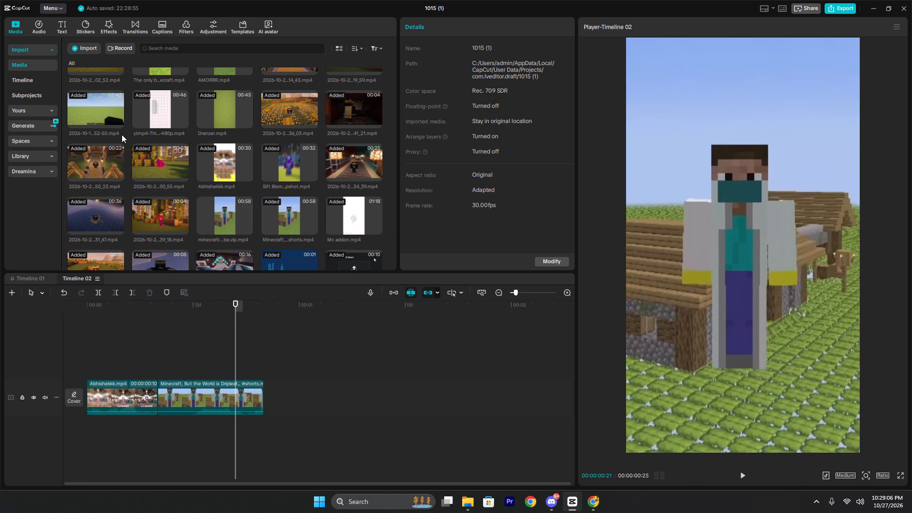
Find the ytmp4-This-Simple-Minecraft-Pattern-Looks-Glitched-480p.mp4 short in the imported media and place it directly after the dripleaf short.
{"action": "scroll", "coordinate": [231, 215], "scroll_direction": "down", "scroll_amount": 4}
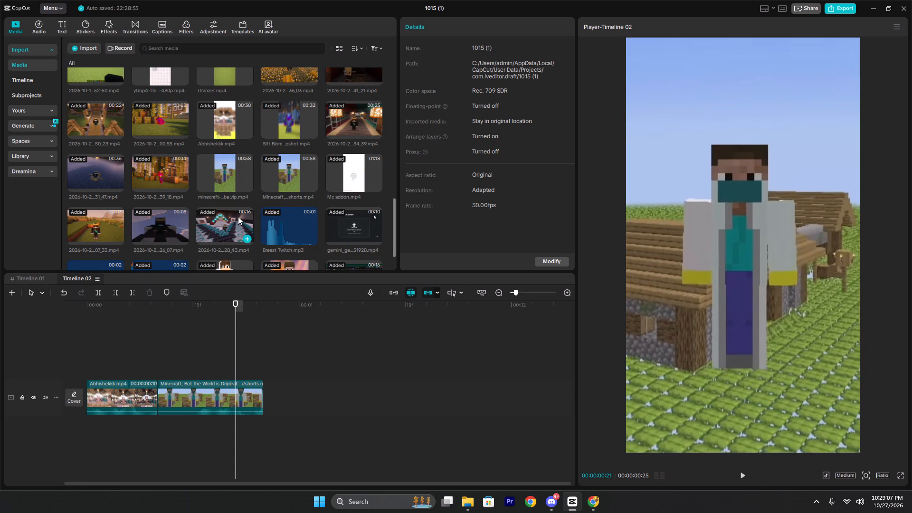
{"action": "scroll", "coordinate": [309, 226], "scroll_direction": "down", "scroll_amount": 1}
{"action": "scroll", "coordinate": [171, 191], "scroll_direction": "up", "scroll_amount": 4}
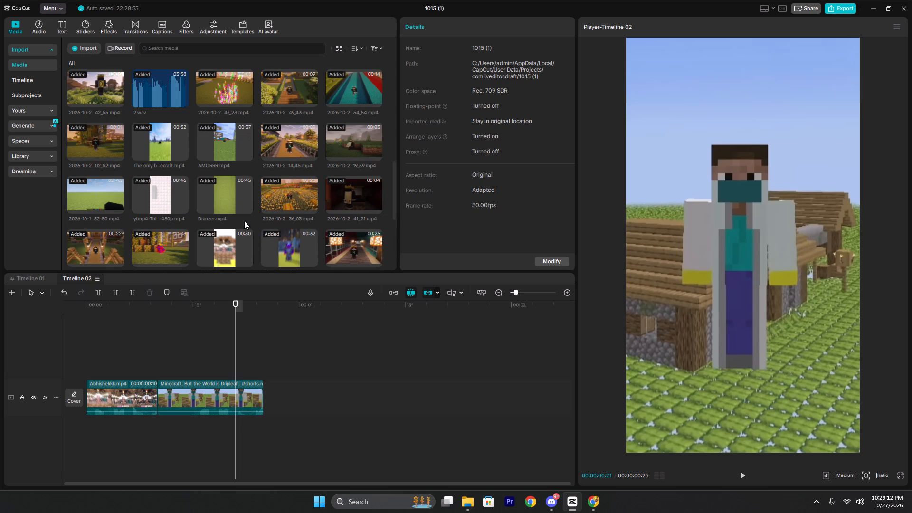
{"action": "left_click", "coordinate": [162, 205]}
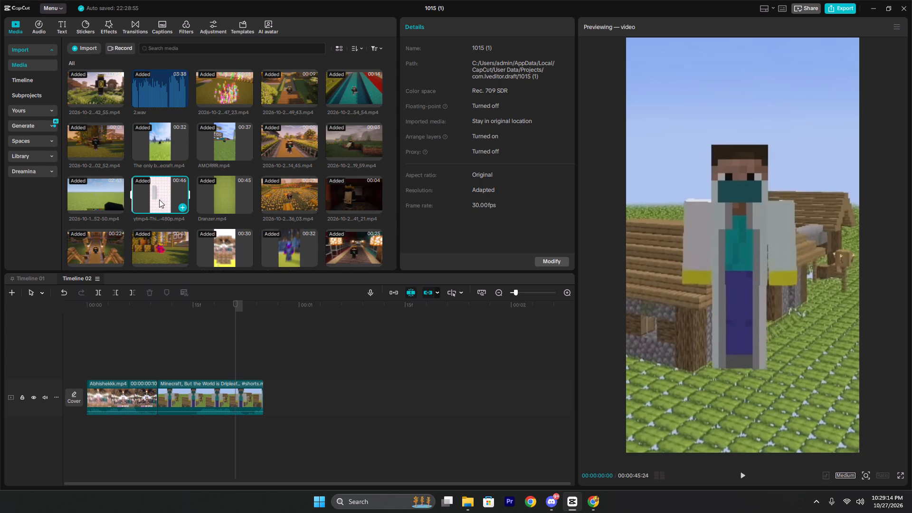
{"action": "left_click_drag", "start_coordinate": [154, 196], "coordinate": [165, 204]}
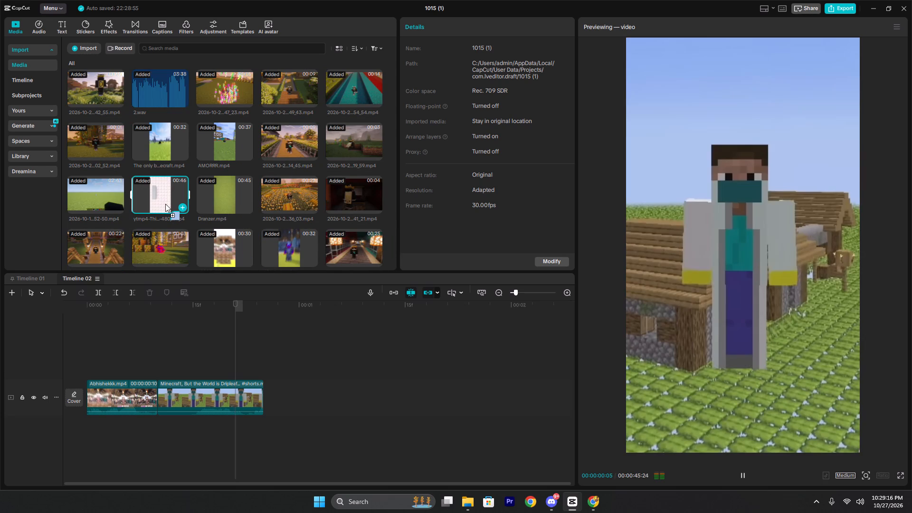
{"action": "left_click_drag", "start_coordinate": [165, 204], "coordinate": [268, 395]}
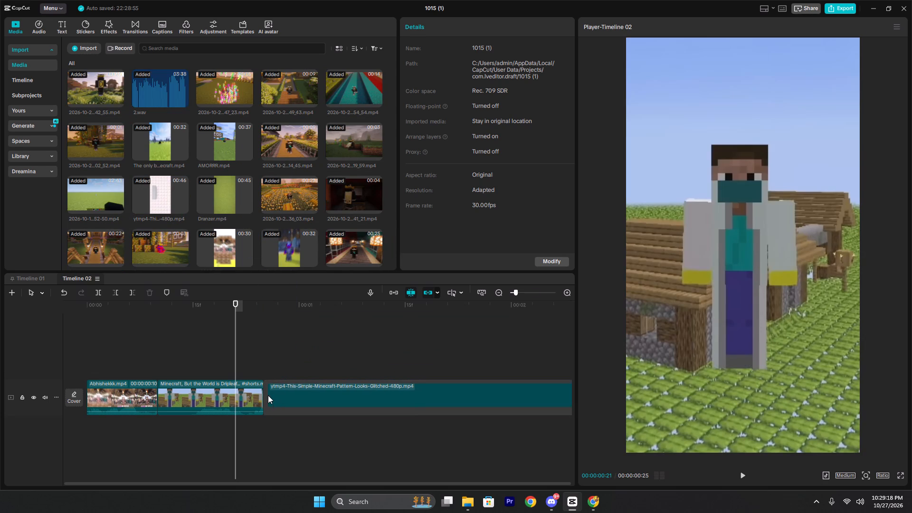
{"action": "left_click_drag", "start_coordinate": [296, 386], "coordinate": [287, 385]}
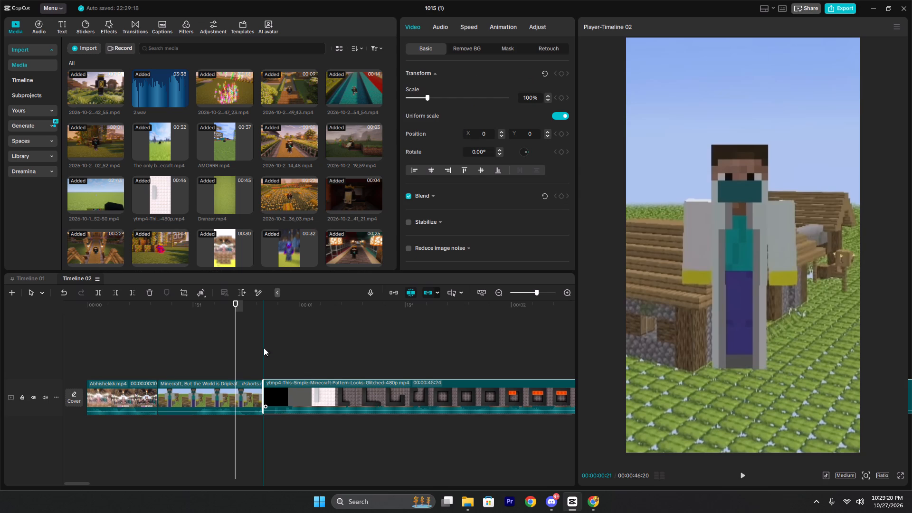
Trim the start of the glitched-pattern short to leave 00:00:45:15 and move it back against the dripleaf short.
{"action": "left_click", "coordinate": [260, 344]}
{"action": "key", "text": "space"}
{"action": "key", "text": "space"}
{"action": "left_click", "coordinate": [270, 357]}
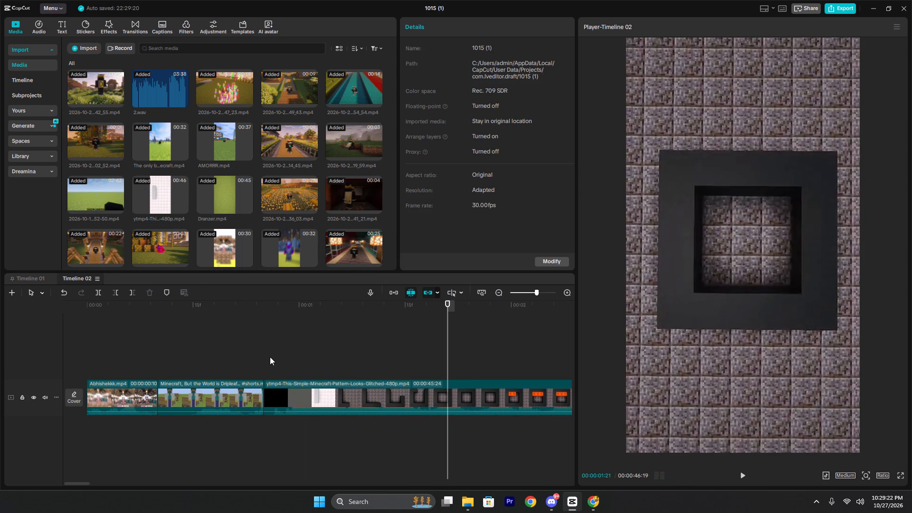
{"action": "left_click_drag", "start_coordinate": [270, 356], "coordinate": [302, 364]}
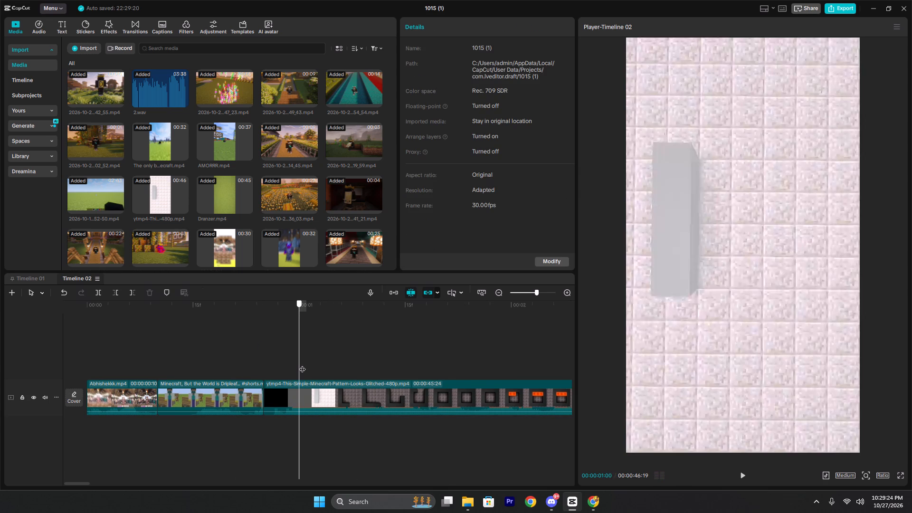
{"action": "left_click_drag", "start_coordinate": [302, 364], "coordinate": [326, 369]}
{"action": "key", "text": "q"}
{"action": "left_click_drag", "start_coordinate": [343, 389], "coordinate": [280, 386]}
Review the glitched-pattern short, trim its start further to leave 00:00:44:21, and close the gap after the dripleaf short.
{"action": "left_click", "coordinate": [258, 349]}
{"action": "key", "text": "space"}
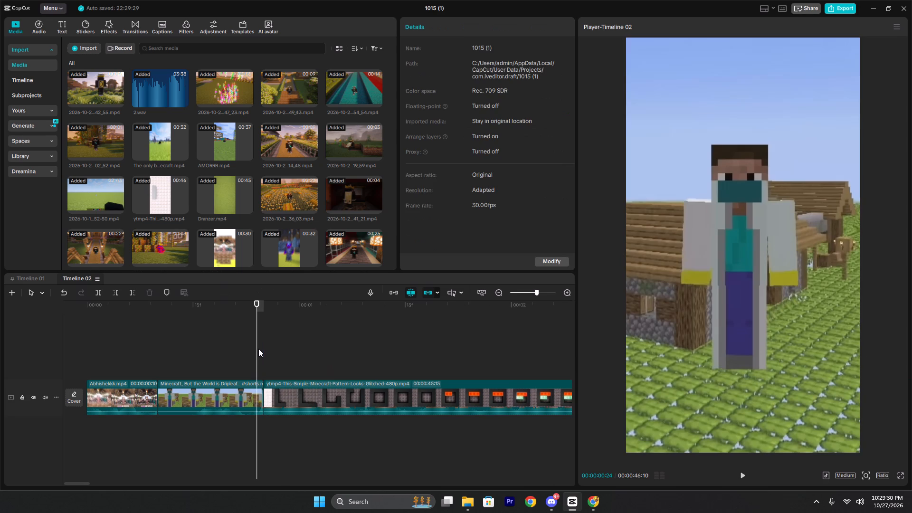
{"action": "key", "text": "space"}
{"action": "left_click", "coordinate": [451, 394]}
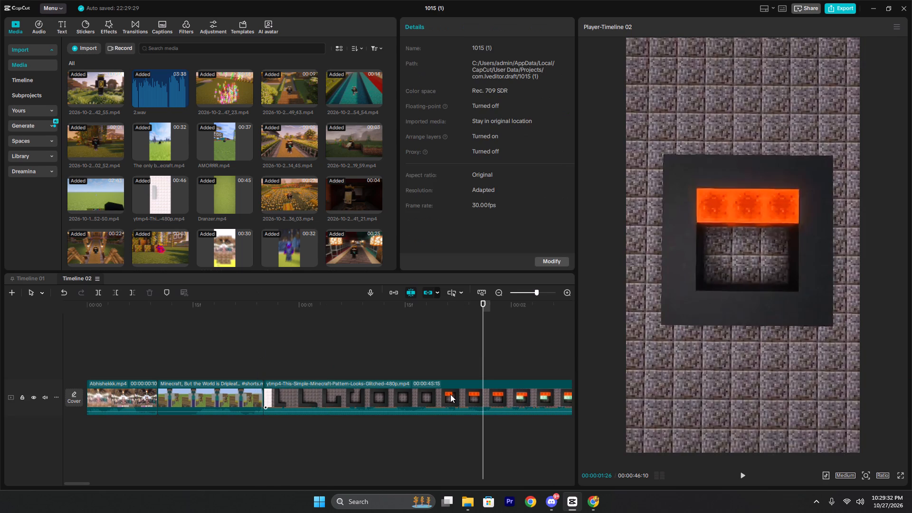
{"action": "left_click", "coordinate": [285, 339]}
{"action": "left_click", "coordinate": [264, 343]}
{"action": "key", "text": "space"}
{"action": "key", "text": "space"}
{"action": "left_click", "coordinate": [380, 403]}
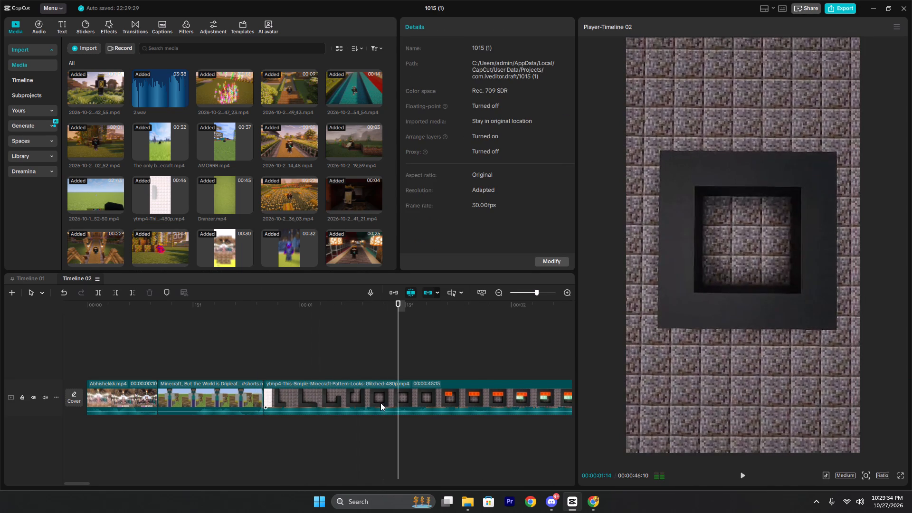
{"action": "left_click_drag", "start_coordinate": [399, 367], "coordinate": [435, 372]}
{"action": "key", "text": "q"}
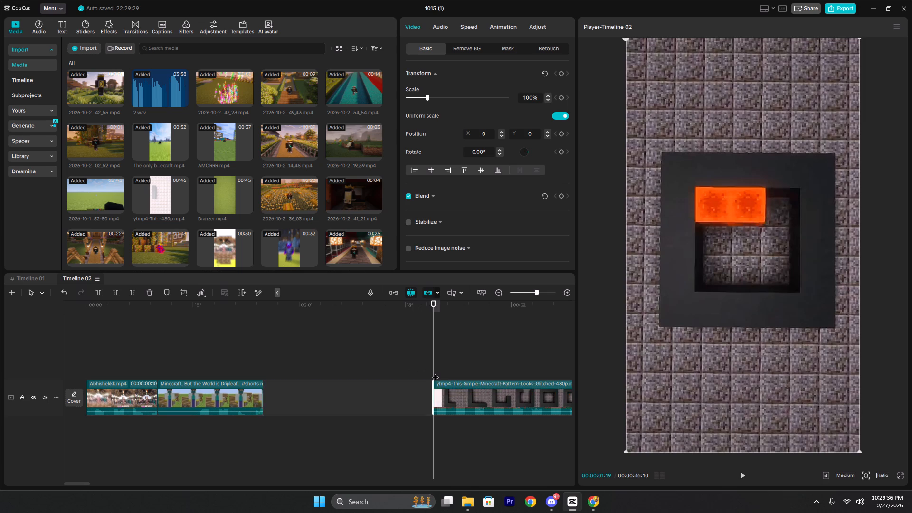
{"action": "left_click_drag", "start_coordinate": [463, 389], "coordinate": [292, 388]}
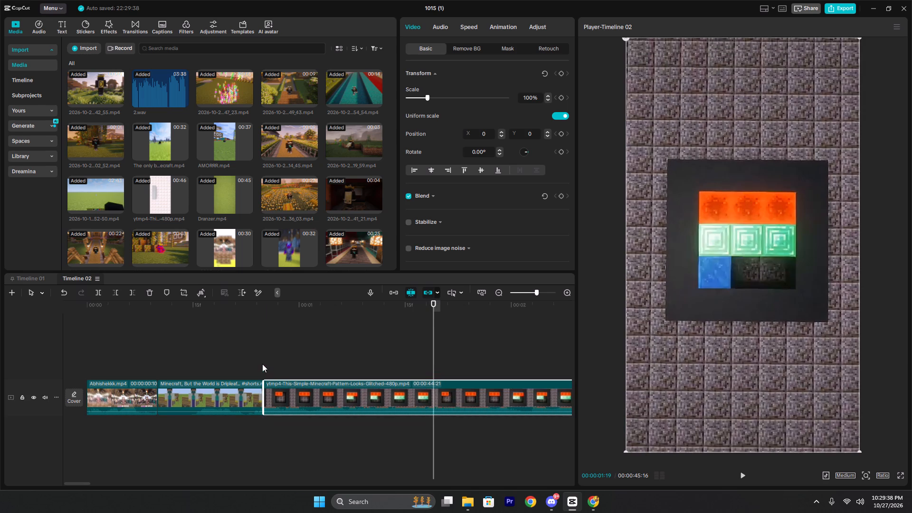
Play the start of the glitched-pattern short and cut away everything after 00:00:01:19.
{"action": "left_click", "coordinate": [262, 364]}
{"action": "key", "text": "space"}
{"action": "key", "text": "space"}
{"action": "key", "text": "w"}
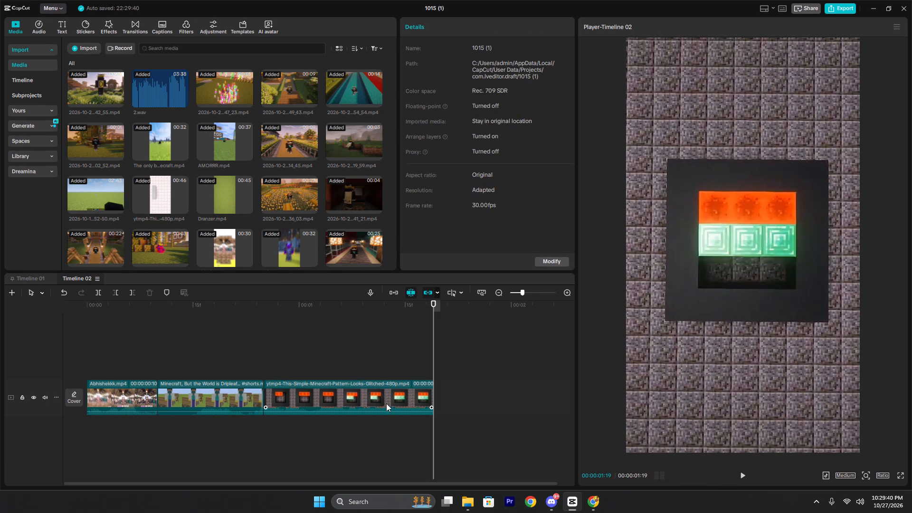
Copy all three shorts from Timeline 02 and paste them into Timeline 01 right where the YouTube footage ends.
{"action": "left_click_drag", "start_coordinate": [453, 397], "coordinate": [332, 372]}
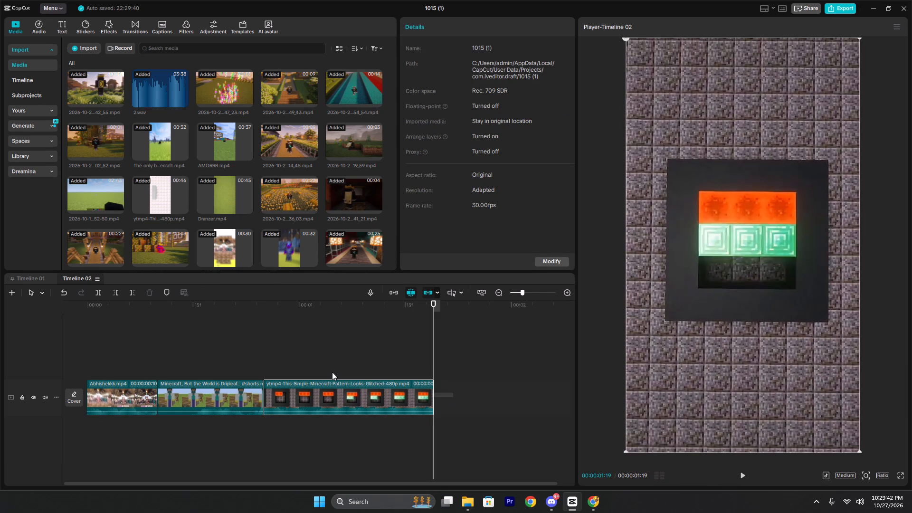
{"action": "left_click_drag", "start_coordinate": [332, 372], "coordinate": [146, 376]}
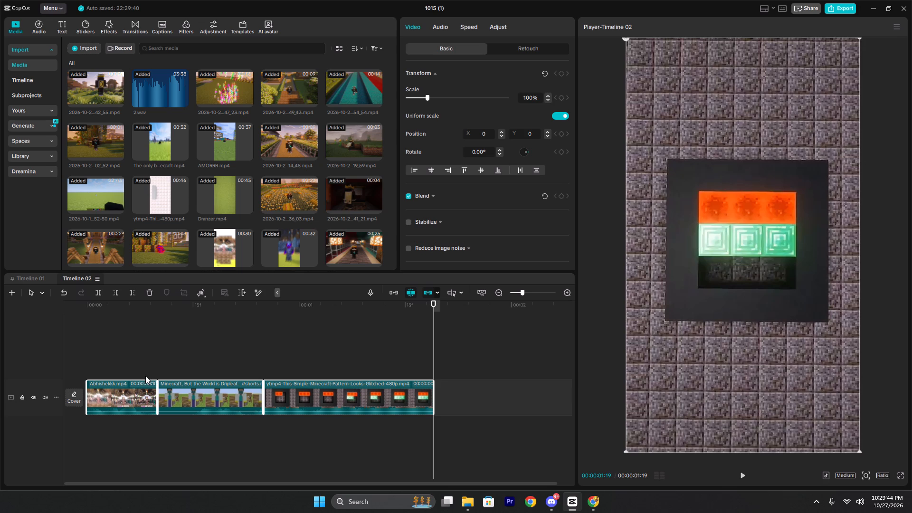
{"action": "key", "text": "ctrl+c"}
{"action": "left_click", "coordinate": [34, 277]}
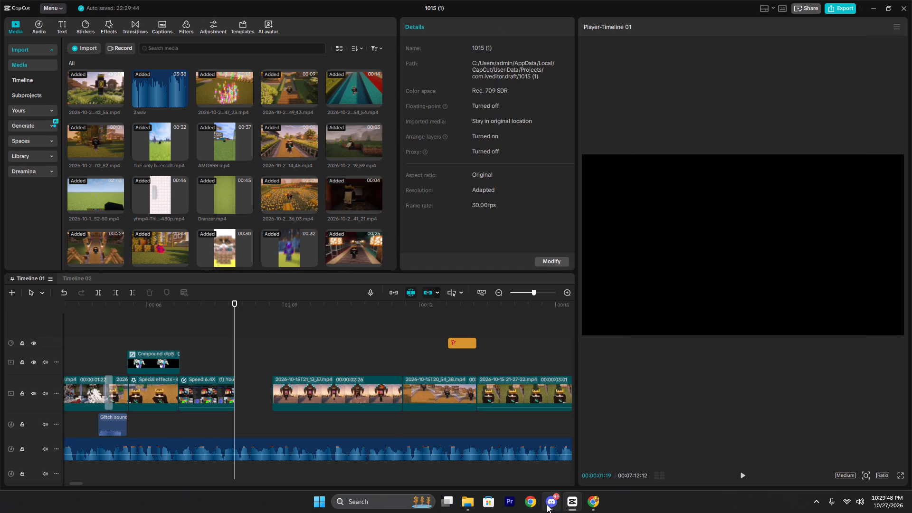
{"action": "key", "text": "ctrl+v"}
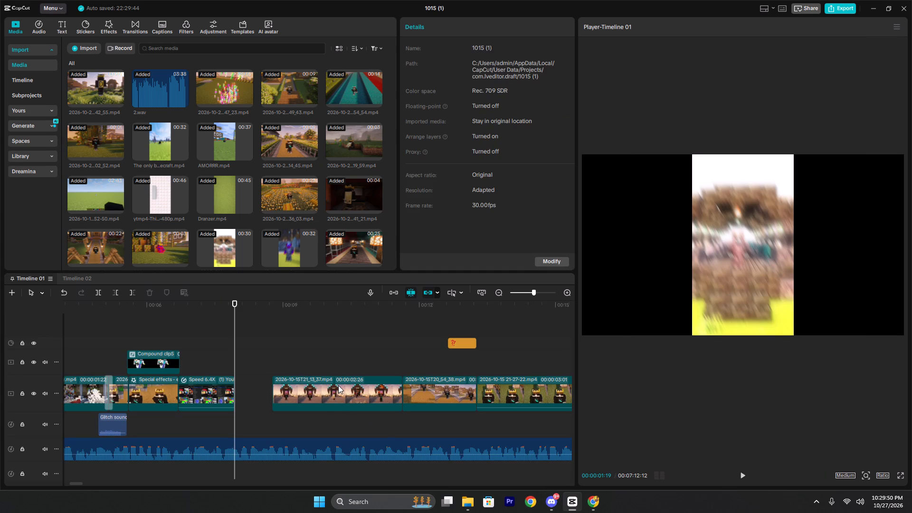
Shorten the three pasted shorts together by trimming their ends.
{"action": "scroll", "coordinate": [259, 353], "scroll_direction": "up", "scroll_amount": 8, "text": "ctrl"}
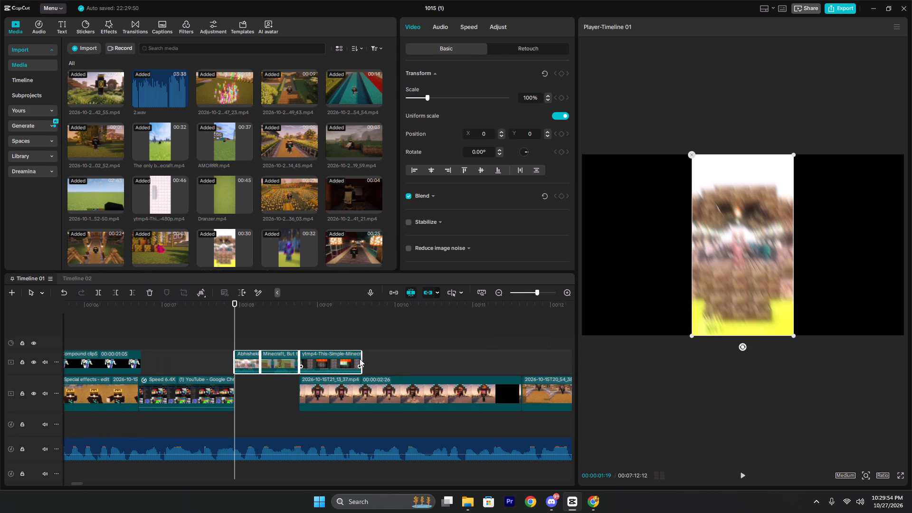
{"action": "left_click_drag", "start_coordinate": [361, 359], "coordinate": [306, 355]}
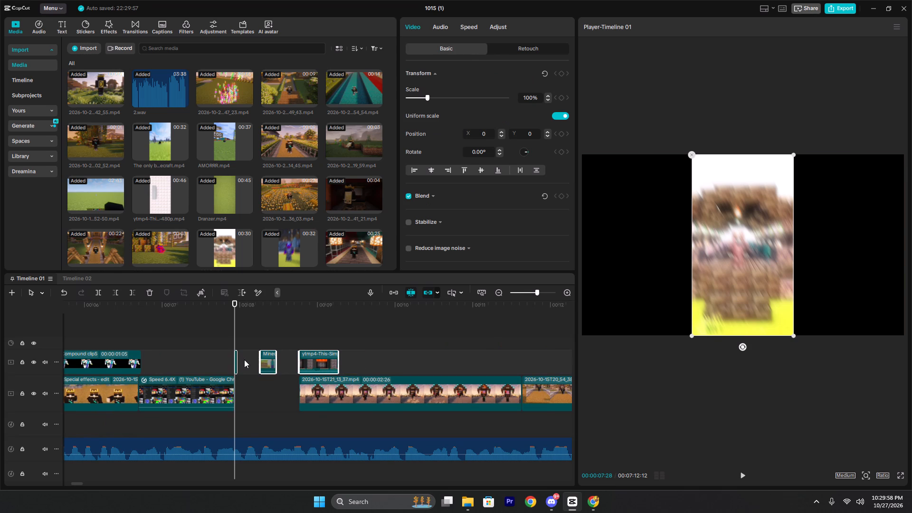
Move the Abhishekkk.mp4 short onto the main track against the YouTube footage and extend its end to 00:00:08:02.
{"action": "left_click", "coordinate": [244, 360]}
{"action": "scroll", "coordinate": [237, 361], "scroll_direction": "up", "scroll_amount": 8, "text": "ctrl"}
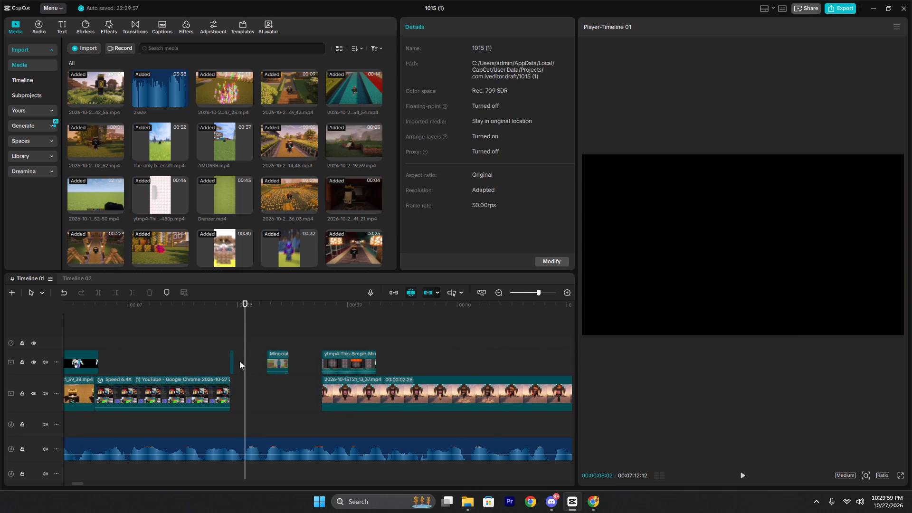
{"action": "left_click", "coordinate": [223, 359]}
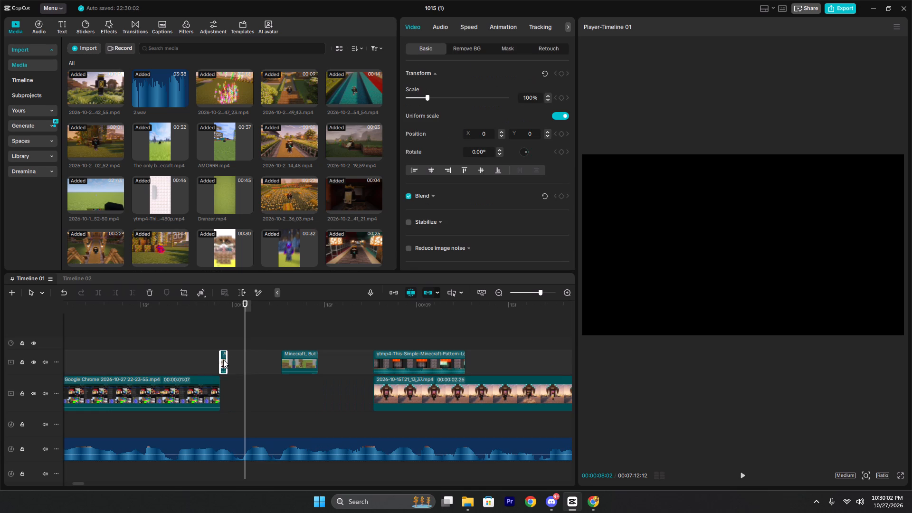
{"action": "left_click_drag", "start_coordinate": [223, 360], "coordinate": [226, 394]}
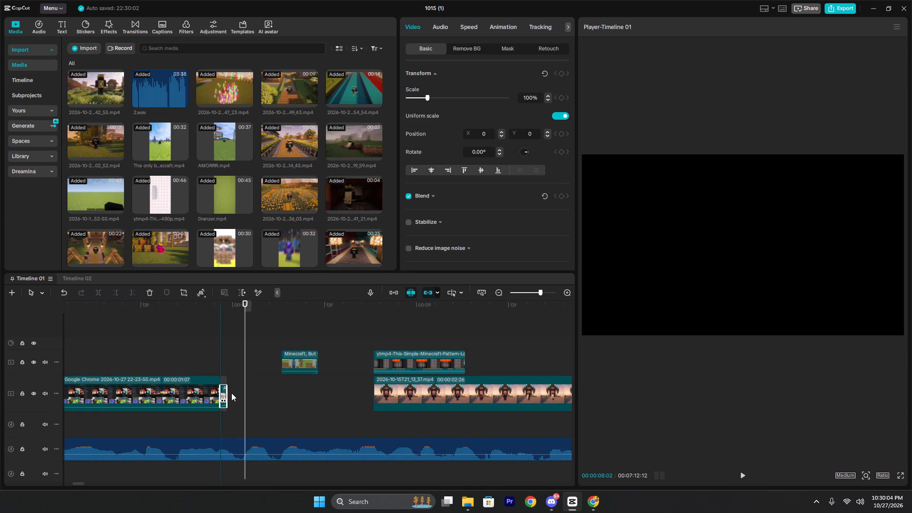
{"action": "left_click_drag", "start_coordinate": [228, 385], "coordinate": [244, 389]}
{"action": "left_click", "coordinate": [226, 361]}
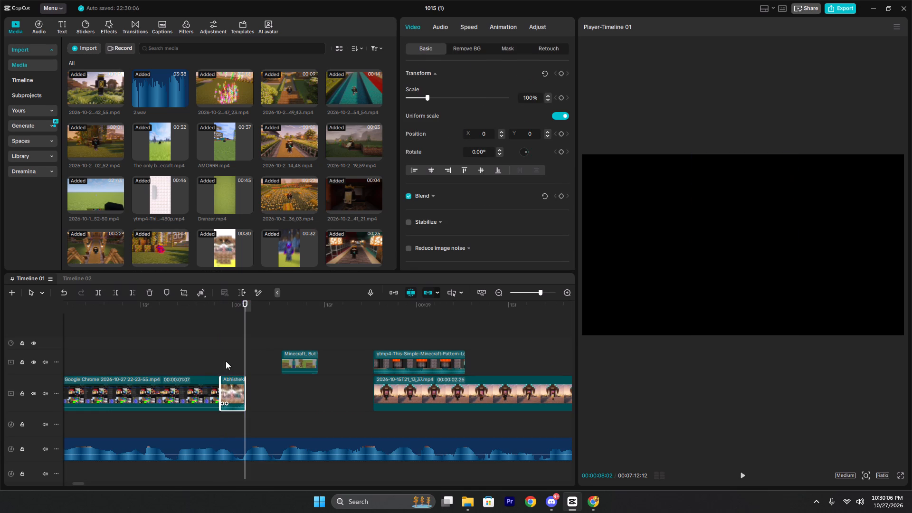
Play on from the YouTube footage to find the next cut point, and put the dripleaf short on the main track with a gap before it.
{"action": "left_click", "coordinate": [221, 359]}
{"action": "key", "text": "space"}
{"action": "key", "text": "space"}
{"action": "left_click", "coordinate": [300, 358]}
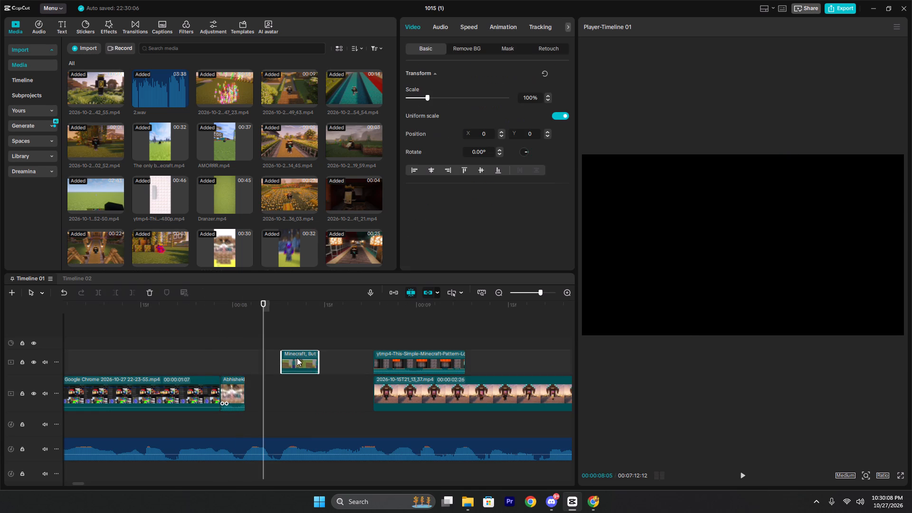
{"action": "left_click_drag", "start_coordinate": [297, 358], "coordinate": [262, 389]}
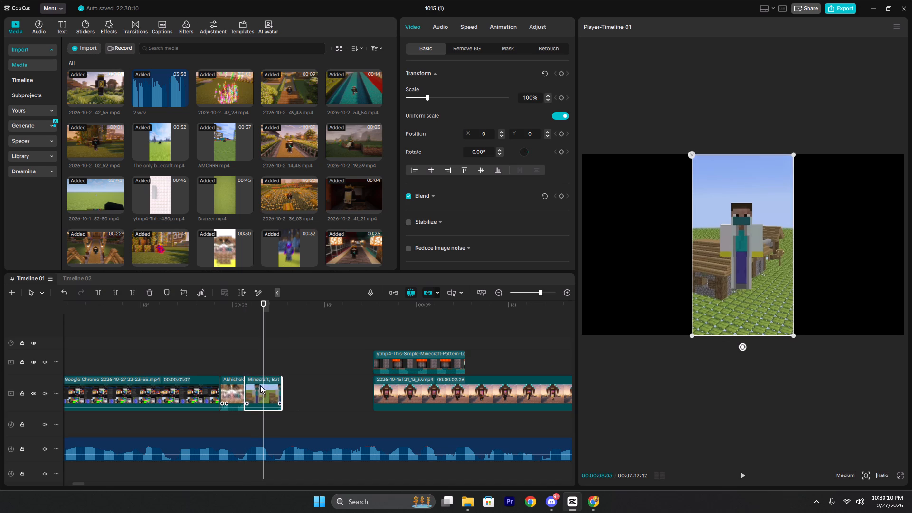
{"action": "left_click_drag", "start_coordinate": [260, 385], "coordinate": [297, 389]}
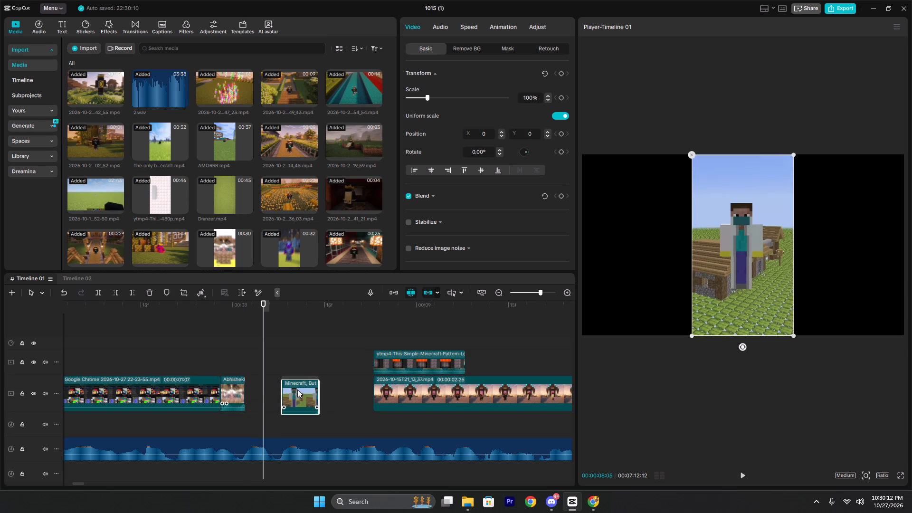
Extend the end of the Abhishekkk.mp4 short to 00:00:08:05.
{"action": "left_click", "coordinate": [237, 385]}
{"action": "left_click_drag", "start_coordinate": [246, 385], "coordinate": [268, 387]}
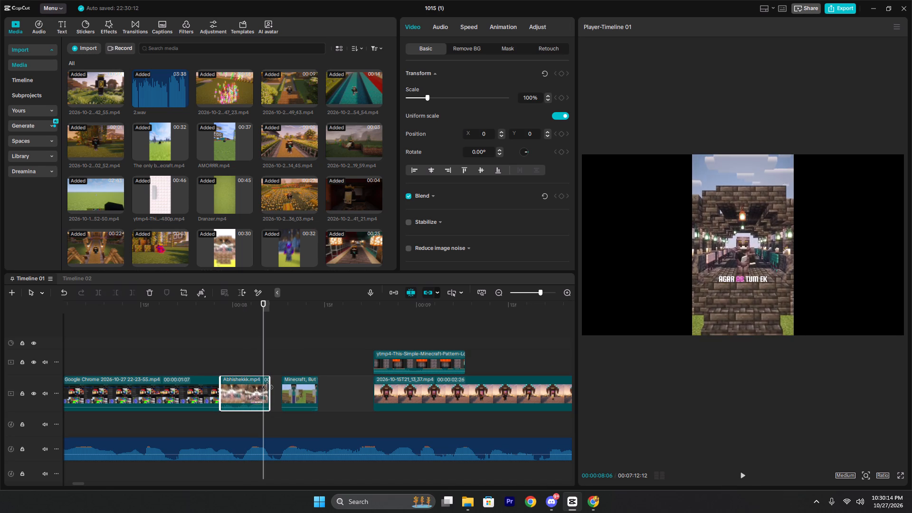
{"action": "left_click_drag", "start_coordinate": [268, 387], "coordinate": [263, 388]}
Close the gap between the dripleaf short and the Abhishekkk.mp4 short, and extend the dripleaf short's end to 00:00:08:12.
{"action": "left_click", "coordinate": [291, 389]}
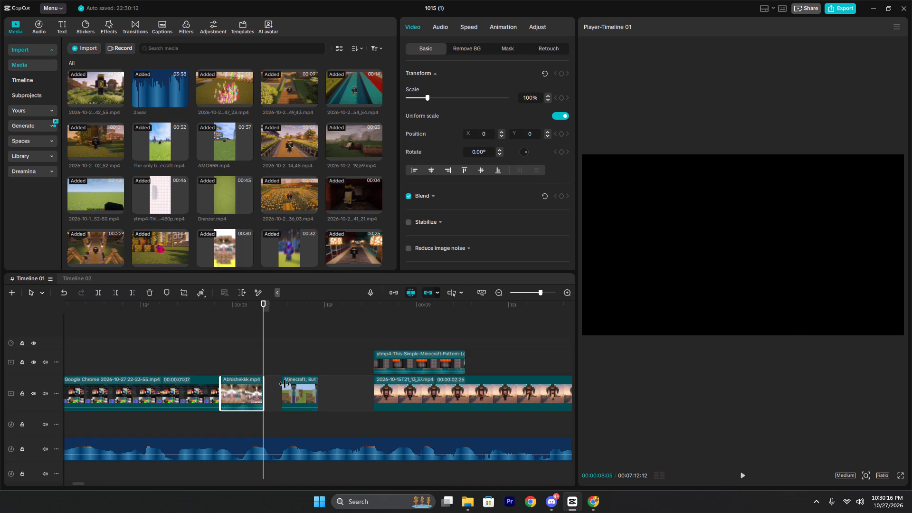
{"action": "left_click_drag", "start_coordinate": [281, 384], "coordinate": [257, 384]}
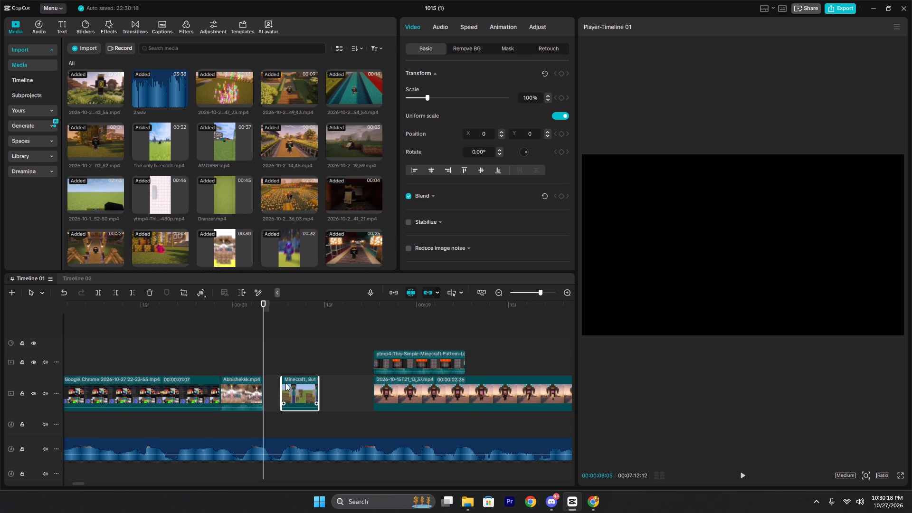
{"action": "left_click_drag", "start_coordinate": [296, 385], "coordinate": [276, 385]}
{"action": "left_click", "coordinate": [300, 389]}
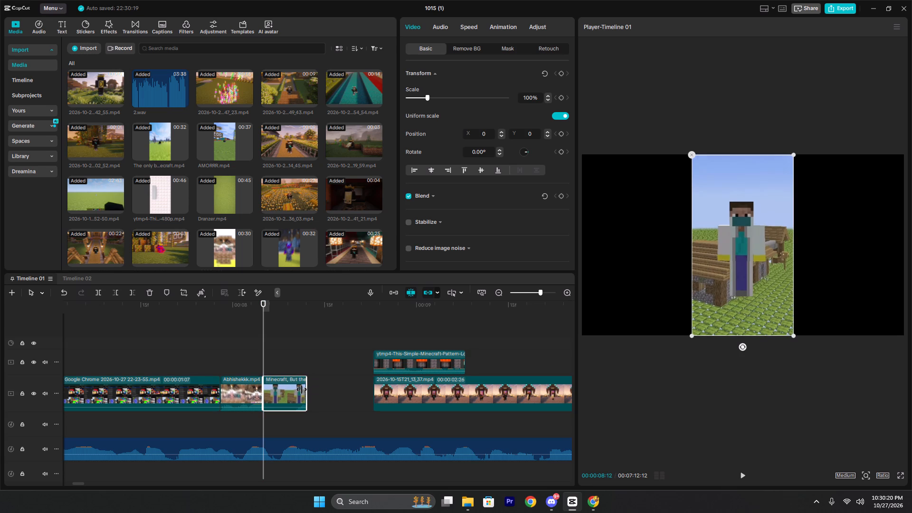
Place the glitched-pattern short after the dripleaf short, trim its end to the start of the next clip, and drop it onto the main track.
{"action": "left_click", "coordinate": [396, 364]}
{"action": "left_click_drag", "start_coordinate": [400, 357], "coordinate": [400, 357]}
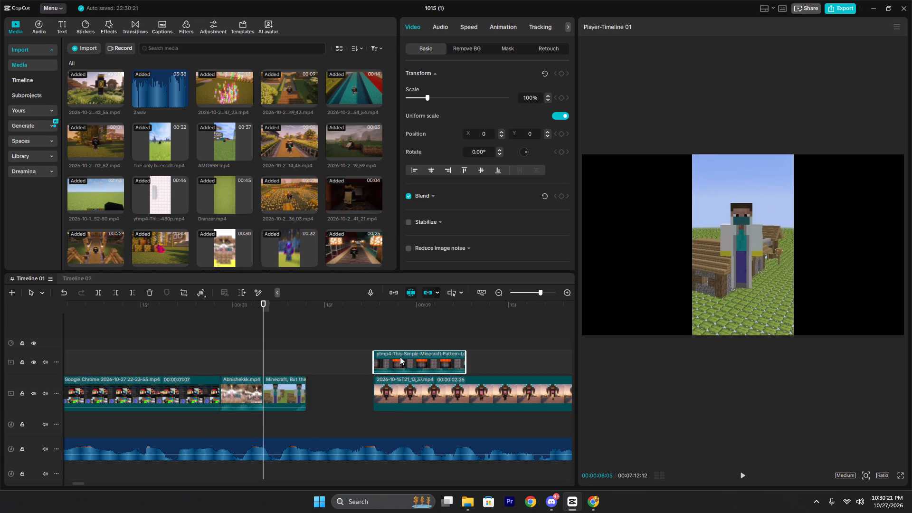
{"action": "left_click_drag", "start_coordinate": [400, 357], "coordinate": [335, 395]}
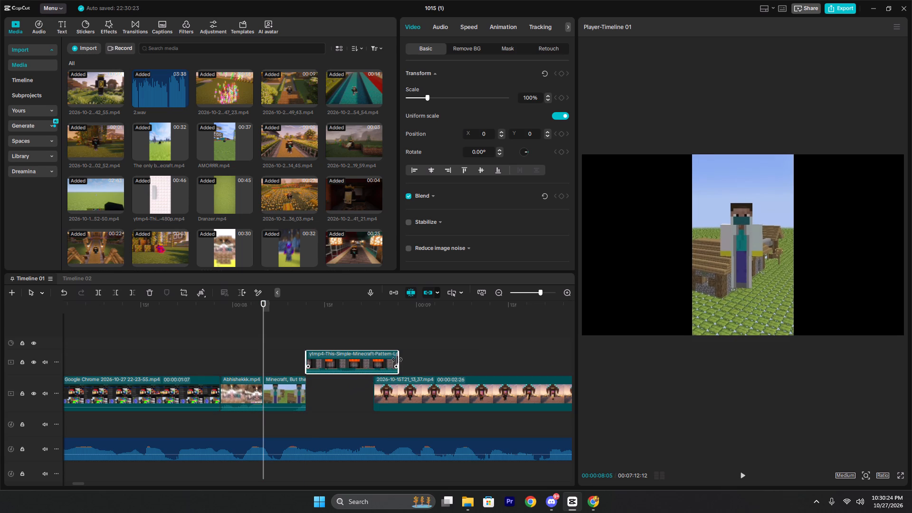
{"action": "left_click_drag", "start_coordinate": [397, 360], "coordinate": [395, 360]}
{"action": "left_click_drag", "start_coordinate": [395, 360], "coordinate": [374, 364]}
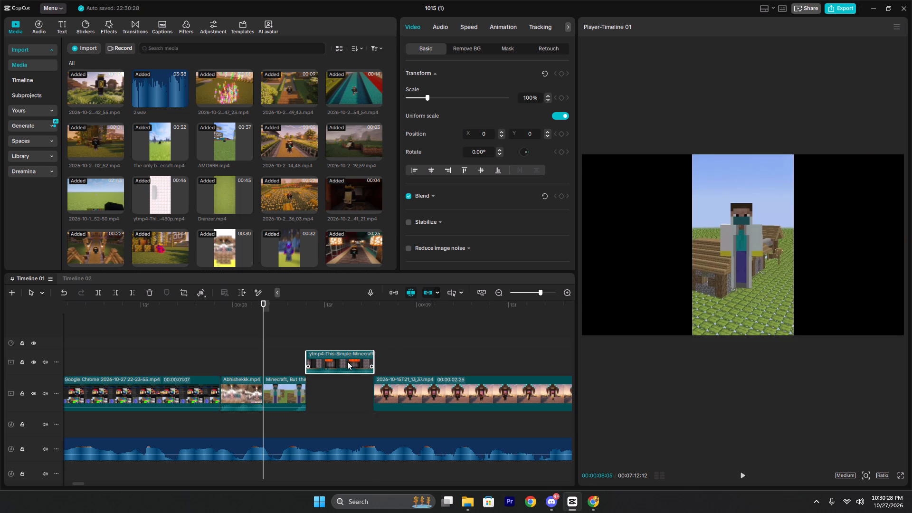
{"action": "left_click_drag", "start_coordinate": [347, 361], "coordinate": [347, 397]}
Play the transition from the YouTube footage into the three shorts to check the sequence.
{"action": "left_click", "coordinate": [223, 342]}
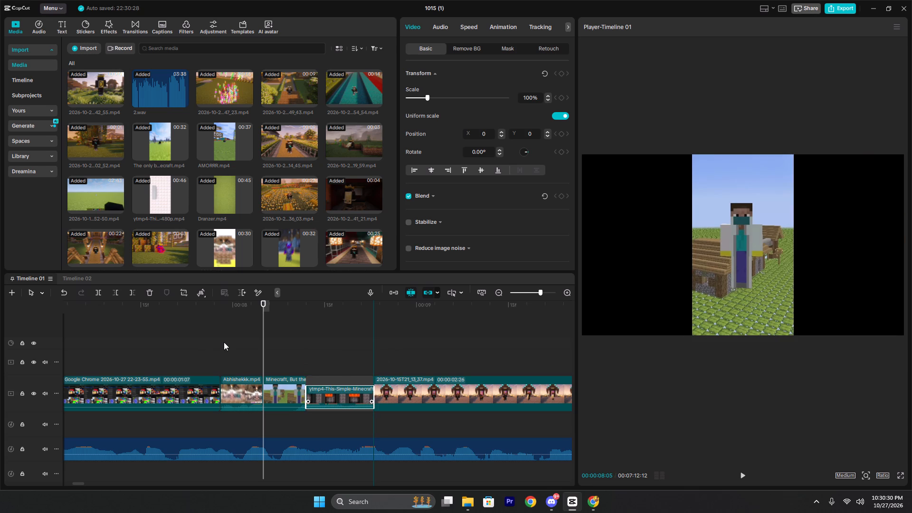
{"action": "left_click", "coordinate": [220, 340]}
{"action": "key", "text": "space"}
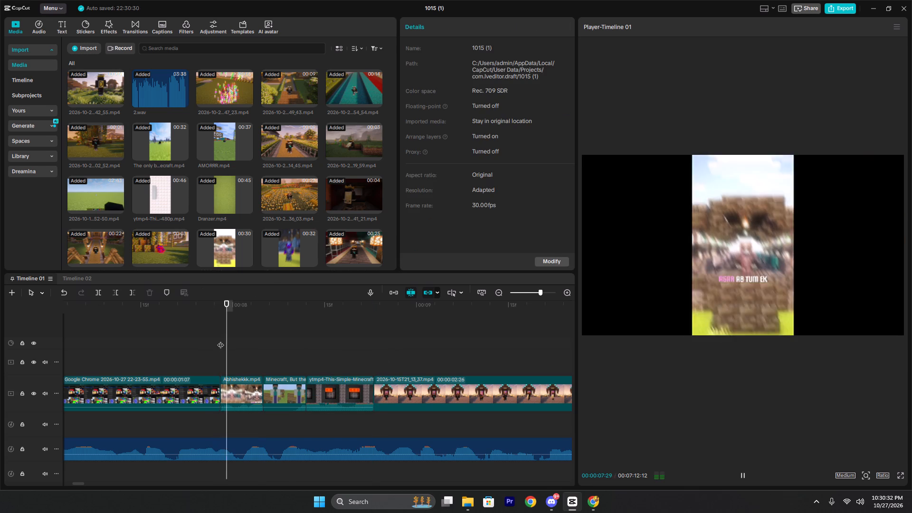
{"action": "key", "text": "space"}
{"action": "left_click", "coordinate": [220, 340]}
{"action": "left_click", "coordinate": [181, 339]}
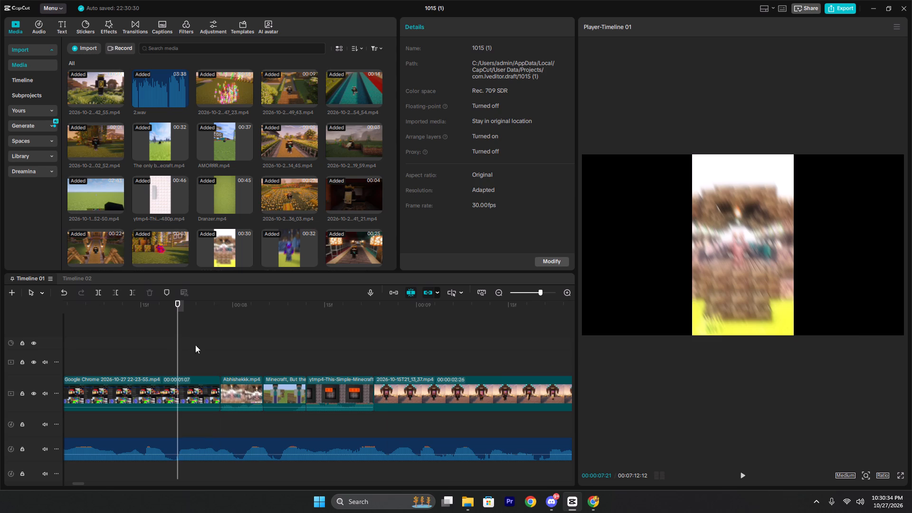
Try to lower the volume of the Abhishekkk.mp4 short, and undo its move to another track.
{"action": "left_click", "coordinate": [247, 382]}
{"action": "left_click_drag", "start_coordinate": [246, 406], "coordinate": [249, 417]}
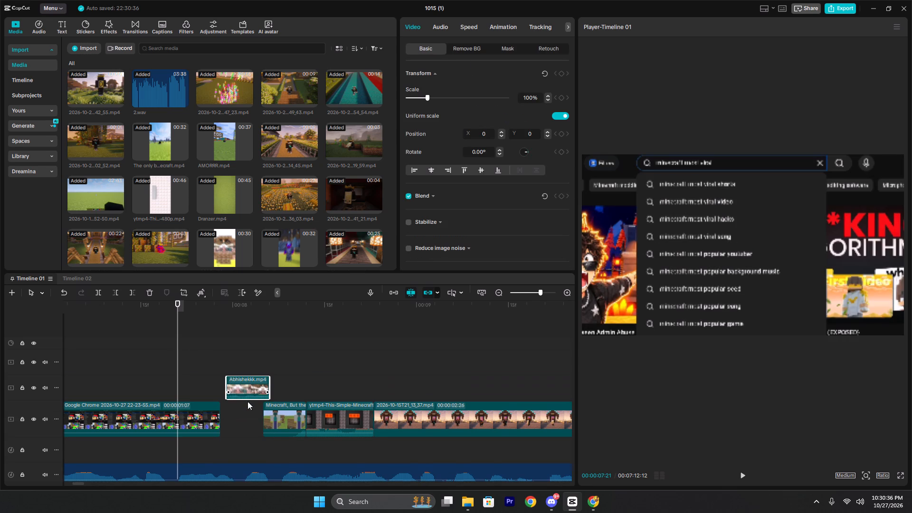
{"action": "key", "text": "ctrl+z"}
Lower the glitched-pattern short's volume to -∞dB.
{"action": "left_click", "coordinate": [284, 387], "text": "ctrl"}
{"action": "left_click", "coordinate": [333, 394], "text": "ctrl"}
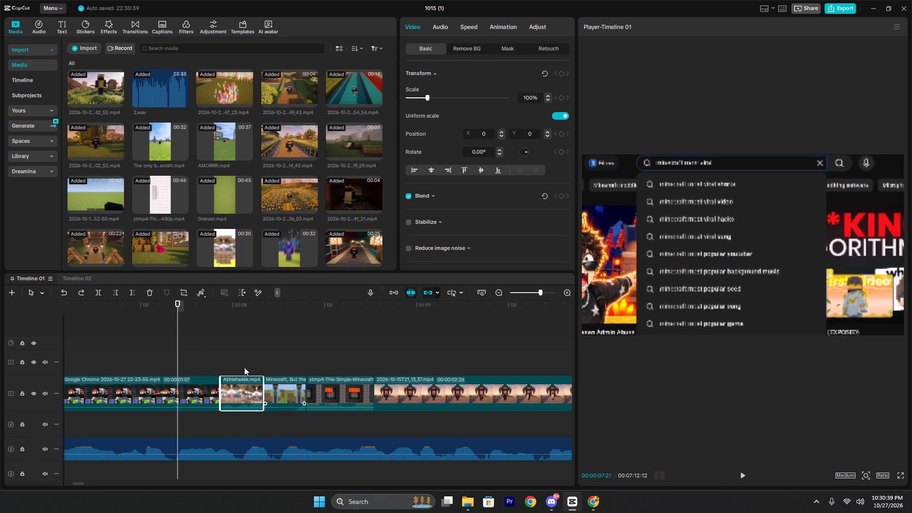
{"action": "left_click_drag", "start_coordinate": [337, 407], "coordinate": [341, 427]}
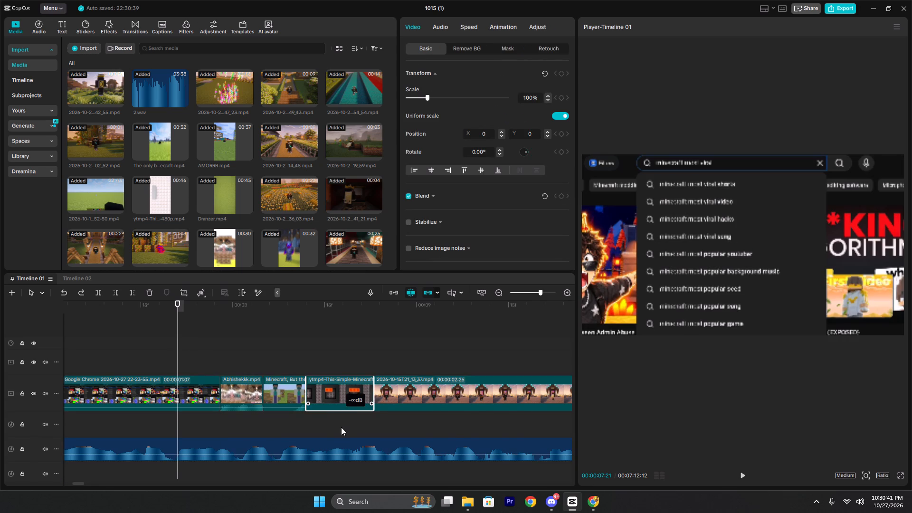
Lift the three shorts together onto an upper track and lower the volume of the Abhishekkk.mp4 and dripleaf shorts.
{"action": "left_click", "coordinate": [282, 399], "text": "ctrl"}
{"action": "left_click", "coordinate": [242, 389], "text": "ctrl"}
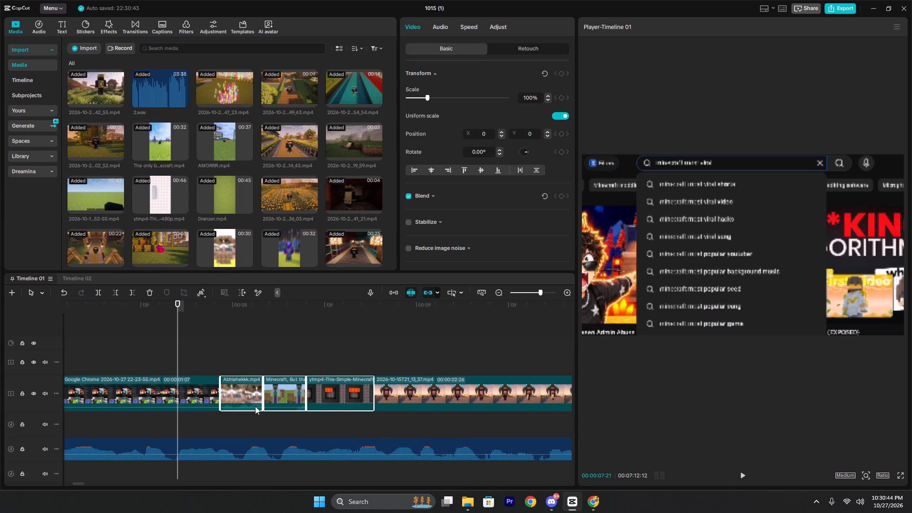
{"action": "left_click_drag", "start_coordinate": [255, 406], "coordinate": [257, 417], "text": "ctrl"}
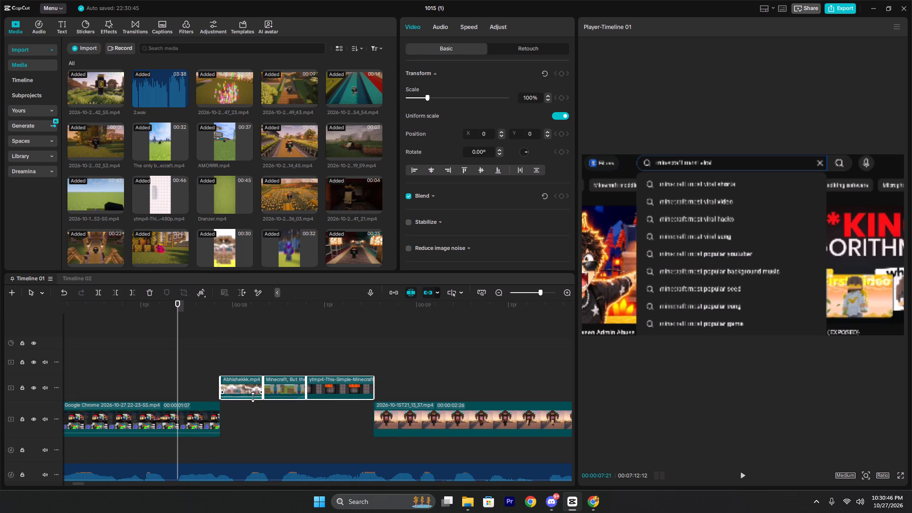
{"action": "left_click_drag", "start_coordinate": [253, 397], "coordinate": [256, 409], "text": "ctrl"}
{"action": "left_click_drag", "start_coordinate": [284, 396], "coordinate": [284, 403]}
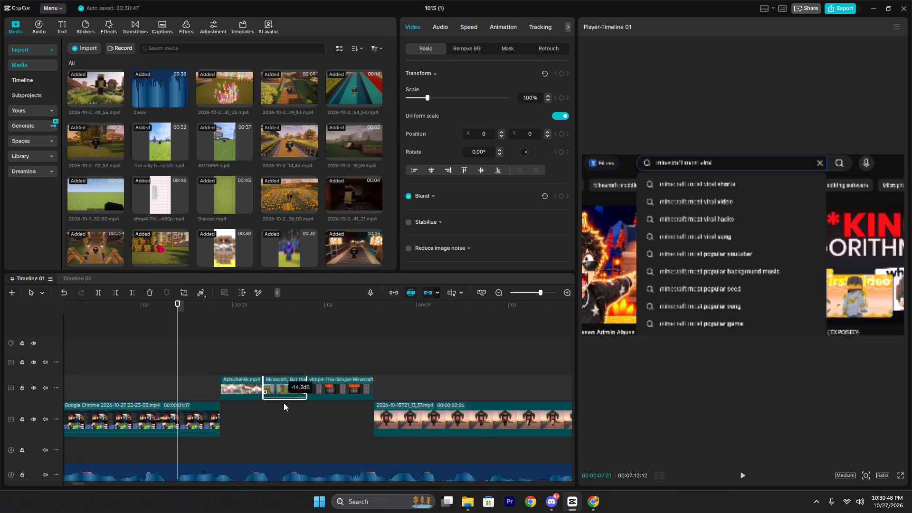
{"action": "left_click_drag", "start_coordinate": [284, 403], "coordinate": [284, 410]}
Move all three shorts together back into the gap on the main track.
{"action": "left_click", "coordinate": [248, 386], "text": "ctrl"}
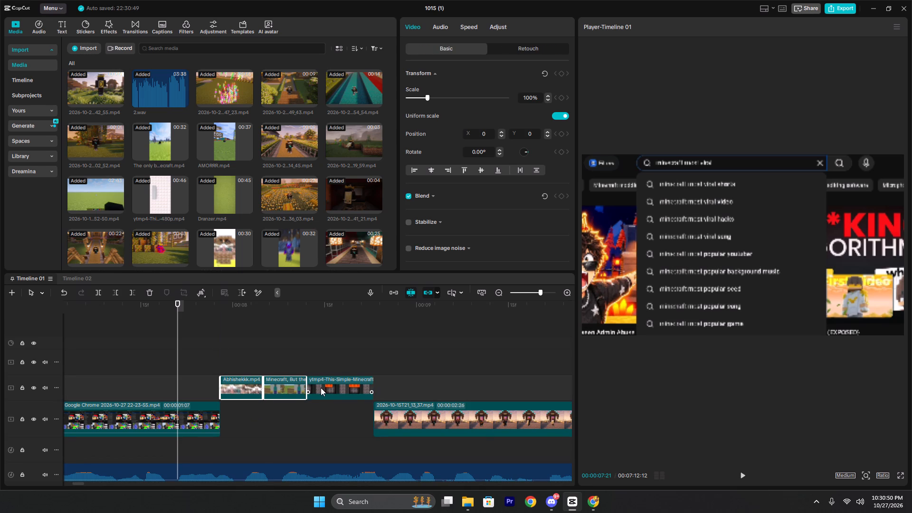
{"action": "left_click", "coordinate": [323, 388], "text": "ctrl"}
{"action": "left_click_drag", "start_coordinate": [334, 387], "coordinate": [332, 417]}
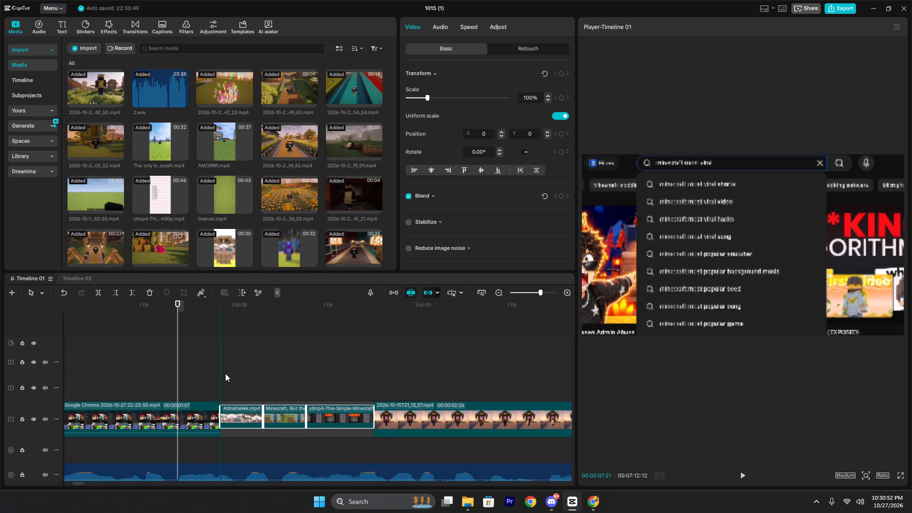
Play through the shorts montage and trim the end of the ytmp4-This-Simple-Minecraft short at 00:00:08:21.
{"action": "left_click", "coordinate": [216, 349]}
{"action": "key", "text": "space"}
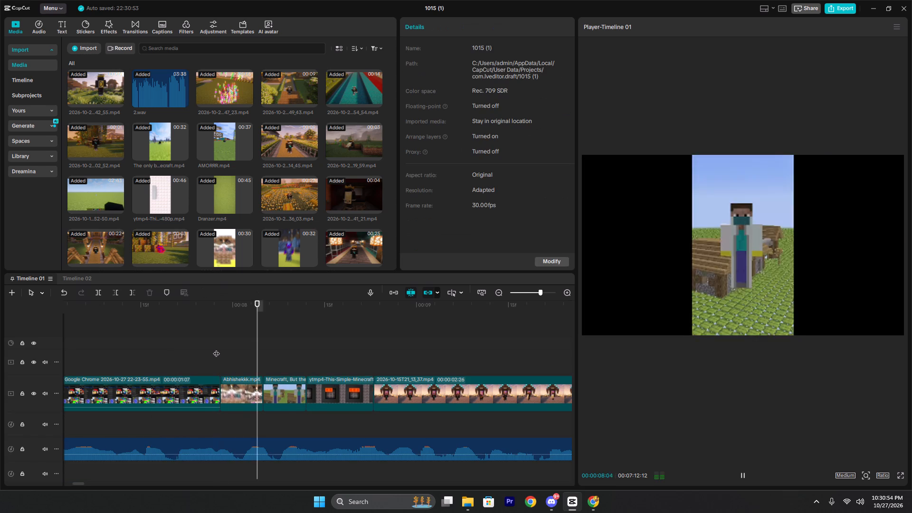
{"action": "key", "text": "space"}
{"action": "left_click", "coordinate": [218, 347]}
{"action": "key", "text": "space"}
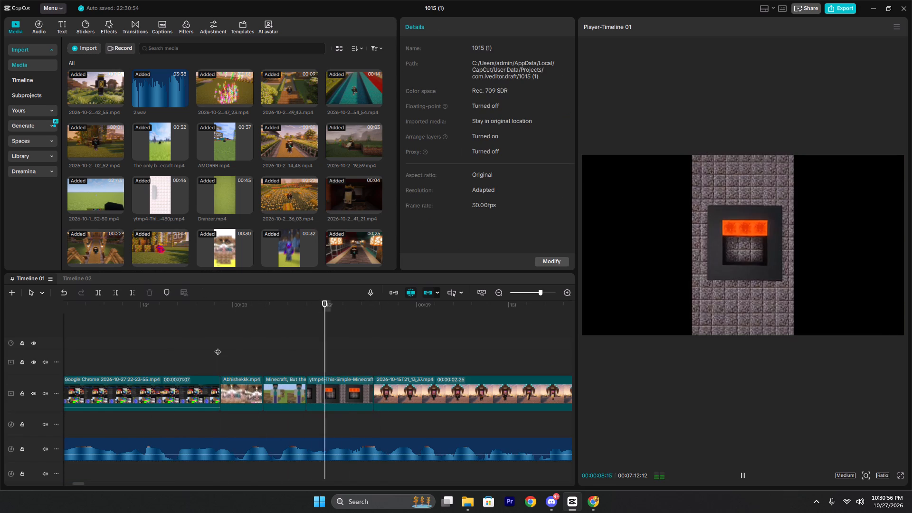
{"action": "key", "text": "space"}
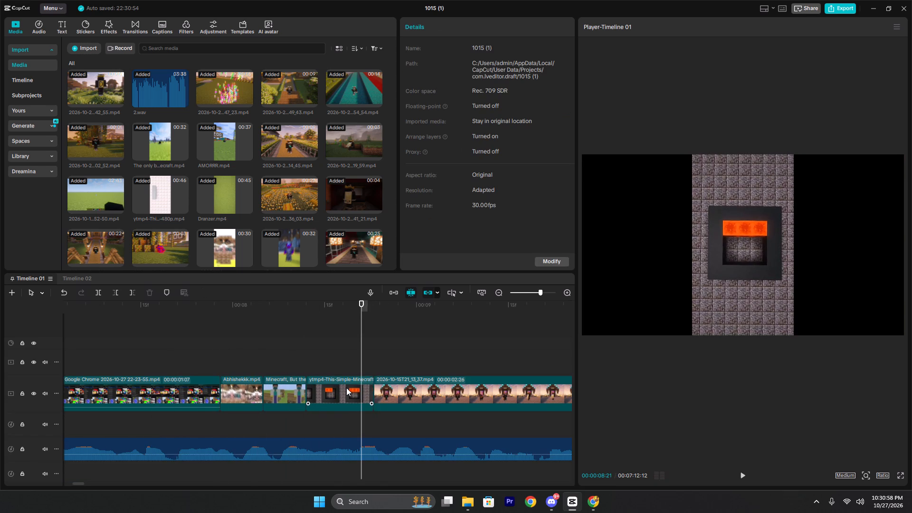
{"action": "left_click", "coordinate": [346, 388]}
{"action": "key", "text": "w"}
Extend the start of the following 2026-10-15T21_13_37.mp4 clip back to meet the trimmed short, and check the playback.
{"action": "left_click", "coordinate": [392, 390]}
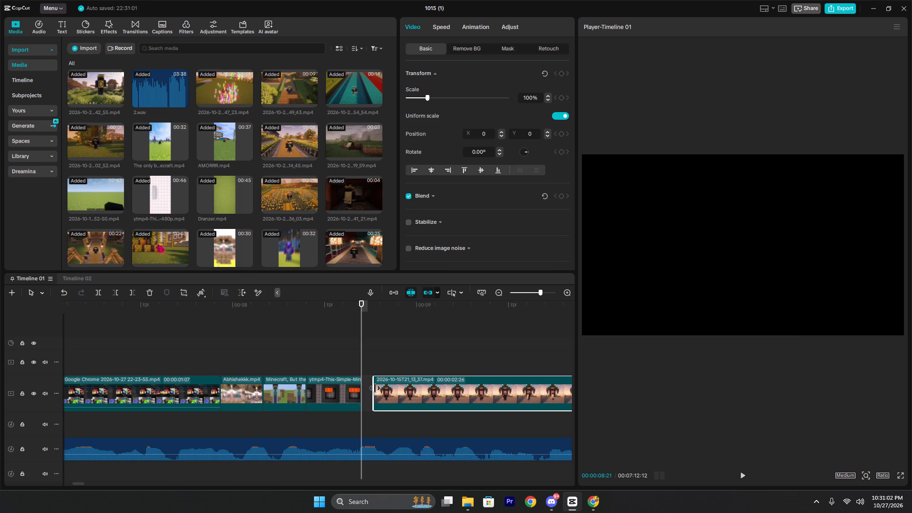
{"action": "left_click_drag", "start_coordinate": [375, 388], "coordinate": [351, 389]}
{"action": "left_click", "coordinate": [219, 359]}
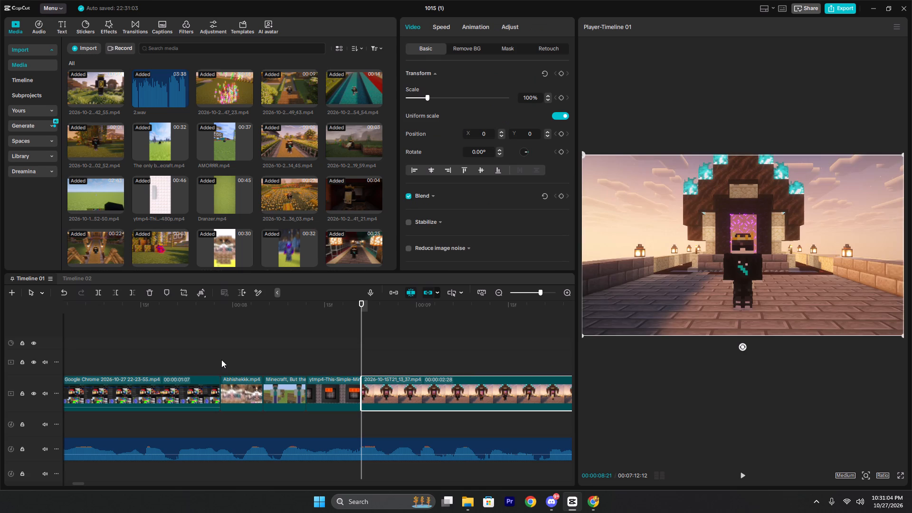
{"action": "key", "text": "space"}
{"action": "key", "text": "space"}
Combine the three shorts into one compound clip and place a duplicate directly above it on the upper track.
{"action": "left_click", "coordinate": [220, 359]}
{"action": "left_click", "coordinate": [236, 386], "text": "ctrl"}
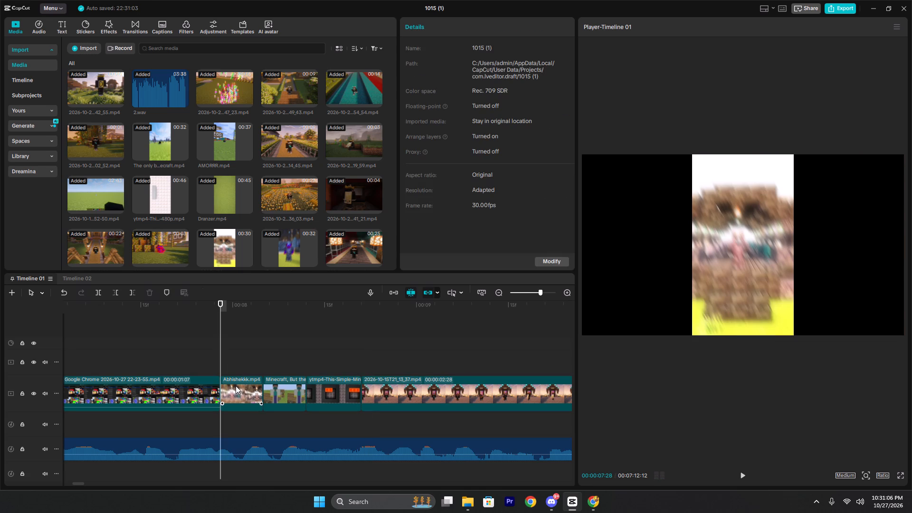
{"action": "left_click", "coordinate": [275, 387], "text": "ctrl"}
{"action": "left_click", "coordinate": [332, 389], "text": "ctrl"}
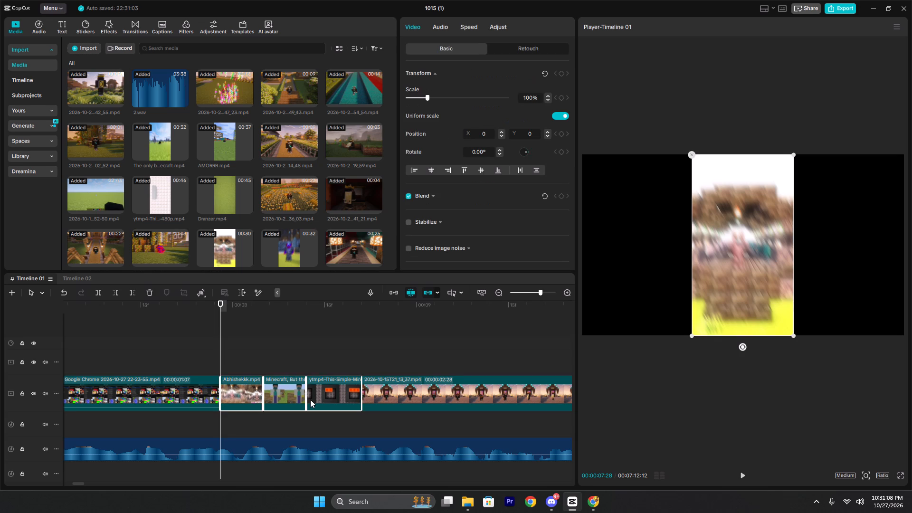
{"action": "key", "text": "alt+g"}
{"action": "left_click_drag", "start_coordinate": [257, 392], "coordinate": [258, 361], "text": "alt"}
Scale the lower compound clip on the main track to 362% so it fills the frame behind the shorts.
{"action": "left_click", "coordinate": [266, 396]}
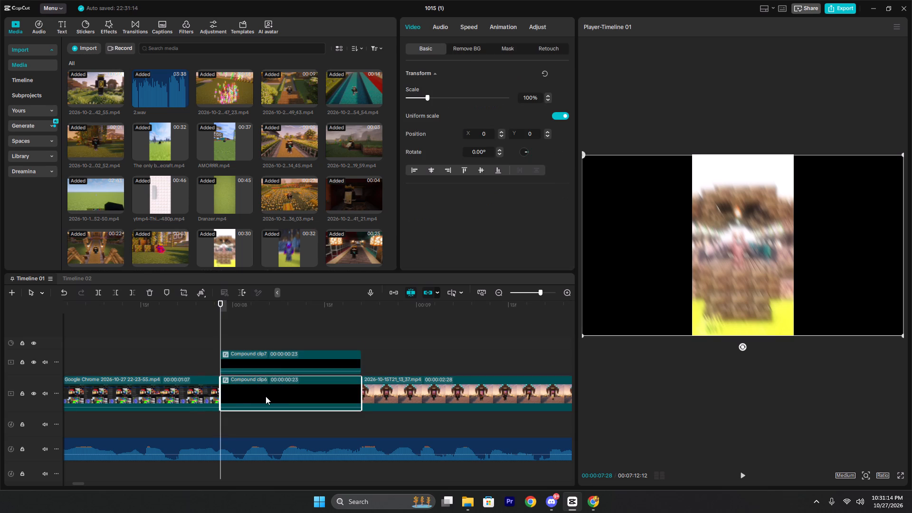
{"action": "left_click_drag", "start_coordinate": [431, 100], "coordinate": [447, 101]}
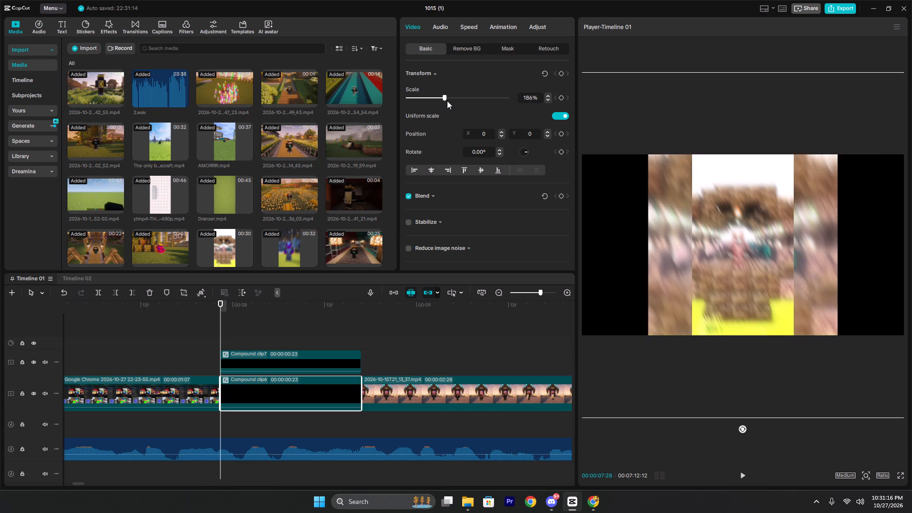
{"action": "left_click_drag", "start_coordinate": [447, 101], "coordinate": [480, 108]}
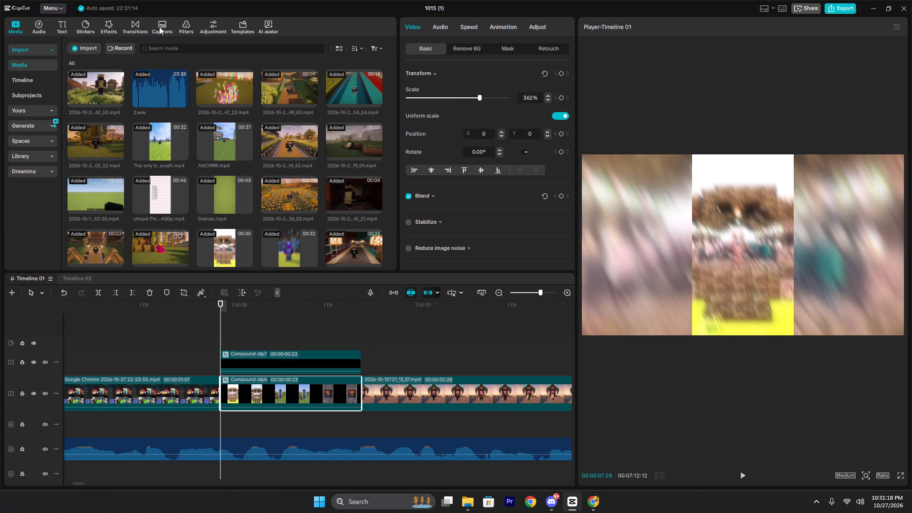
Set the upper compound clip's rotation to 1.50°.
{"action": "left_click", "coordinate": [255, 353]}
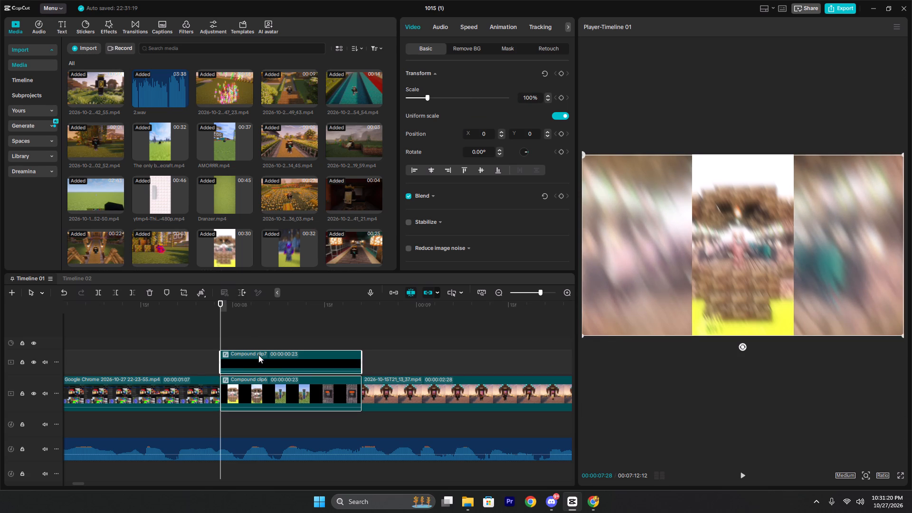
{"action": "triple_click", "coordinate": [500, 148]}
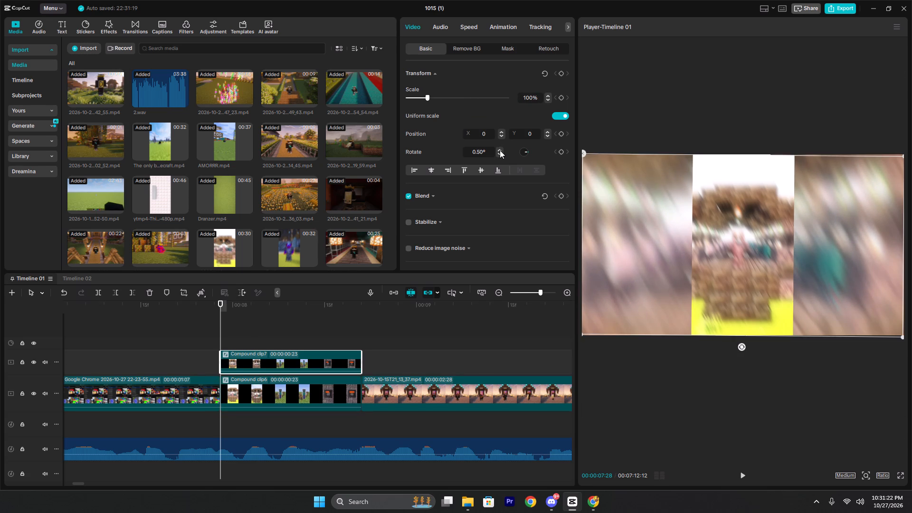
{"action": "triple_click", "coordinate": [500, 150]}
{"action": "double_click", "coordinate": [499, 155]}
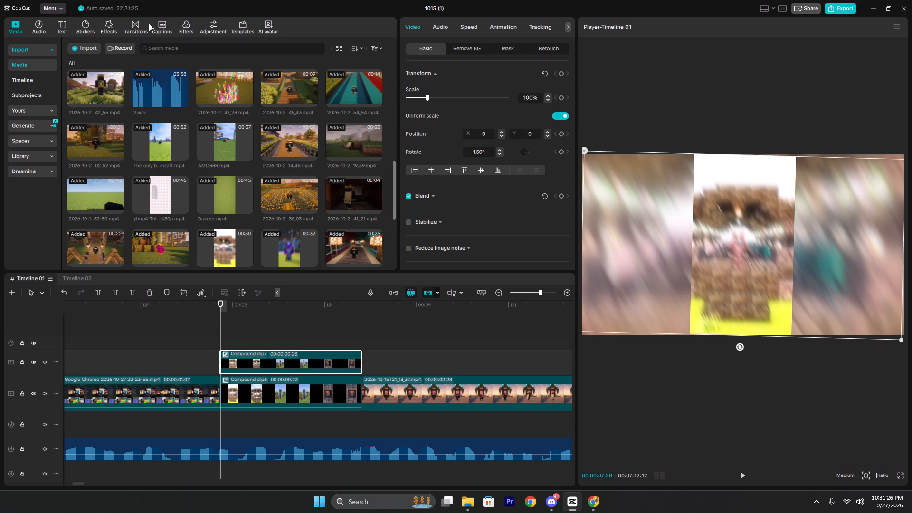
Apply the Blur video effect with the red-shirt thumbnail to the lower compound clip and play the result.
{"action": "left_click", "coordinate": [111, 24]}
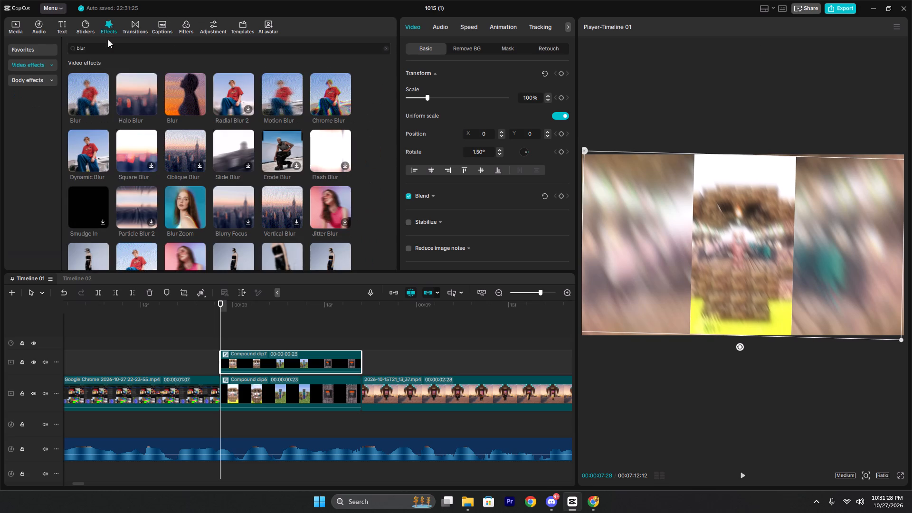
{"action": "left_click_drag", "start_coordinate": [91, 95], "coordinate": [255, 389]}
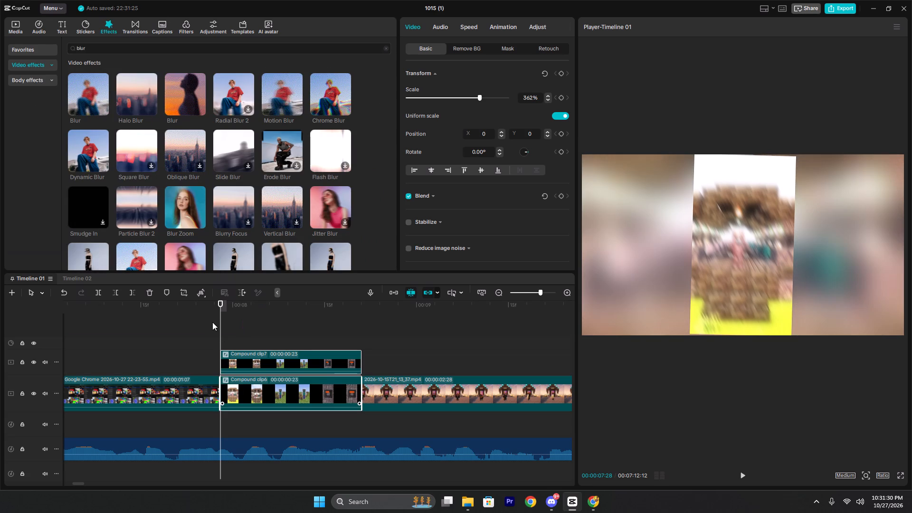
{"action": "left_click", "coordinate": [218, 326]}
{"action": "key", "text": "space"}
{"action": "key", "text": "space"}
{"action": "left_click", "coordinate": [219, 326]}
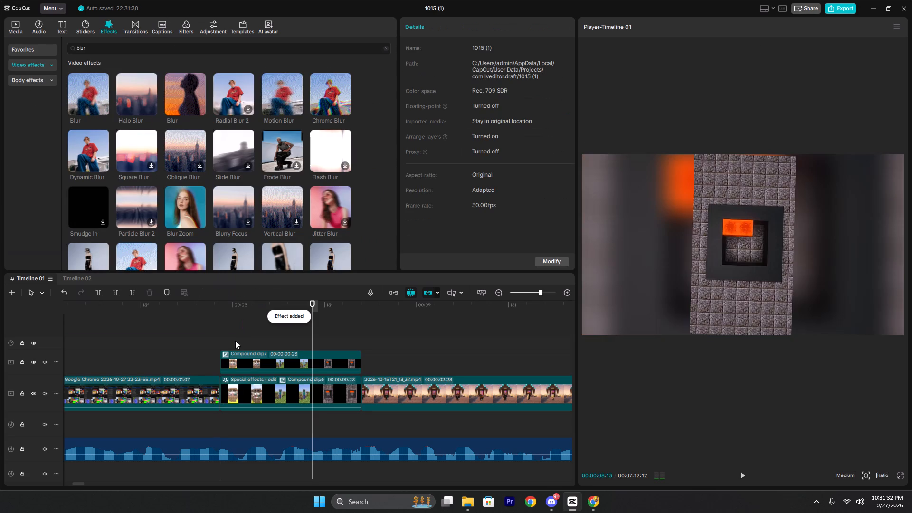
{"action": "key", "text": "space"}
{"action": "key", "text": "space"}
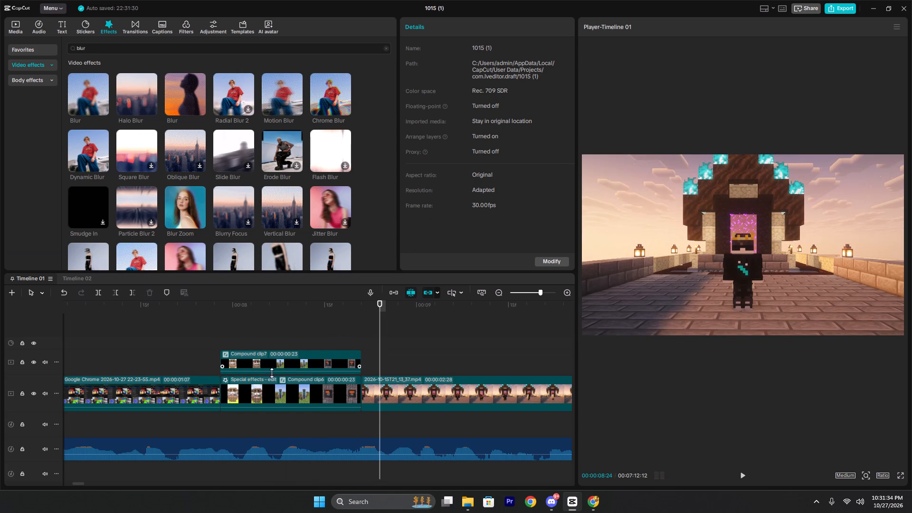
Set the upper compound clip's rotation back to 0.00°.
{"action": "left_click_drag", "start_coordinate": [274, 349], "coordinate": [282, 325]}
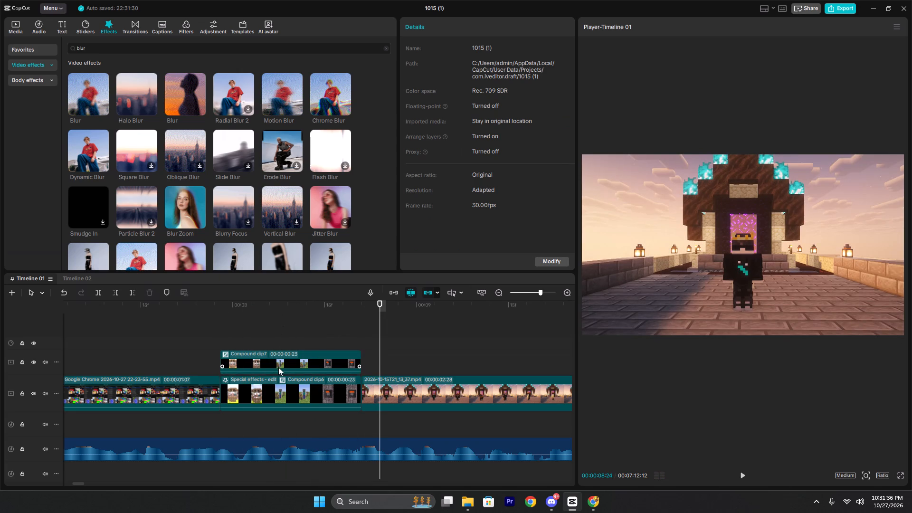
{"action": "left_click", "coordinate": [278, 367]}
{"action": "left_click", "coordinate": [280, 383]}
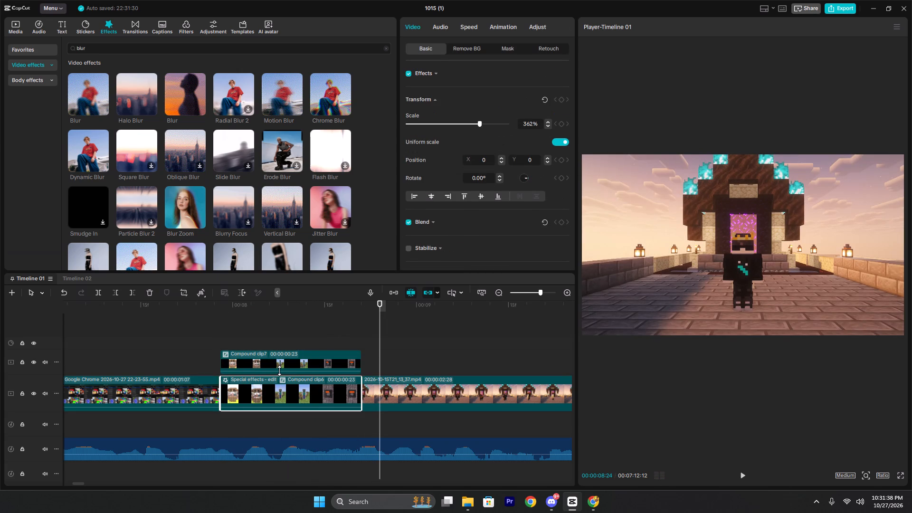
{"action": "left_click", "coordinate": [220, 334]}
{"action": "left_click_drag", "start_coordinate": [220, 334], "coordinate": [228, 337]}
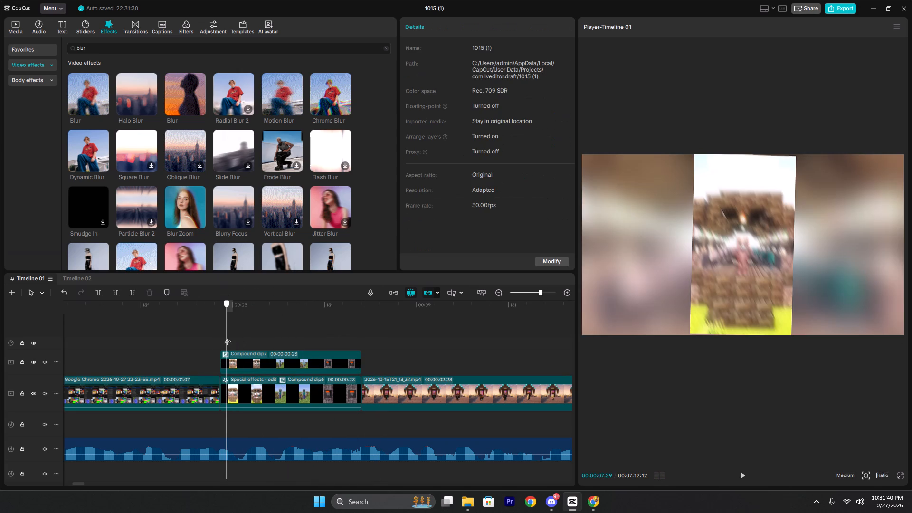
{"action": "left_click_drag", "start_coordinate": [228, 337], "coordinate": [235, 340]}
{"action": "left_click", "coordinate": [260, 361]}
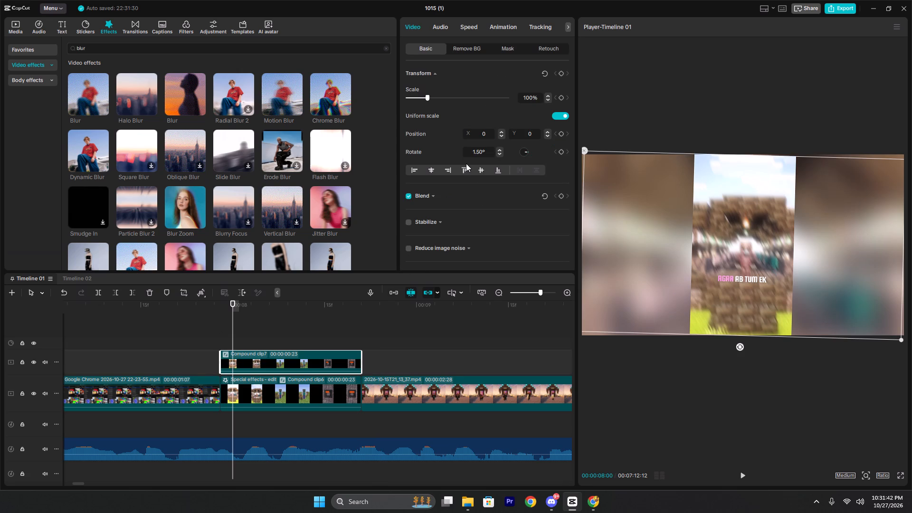
{"action": "triple_click", "coordinate": [500, 153]}
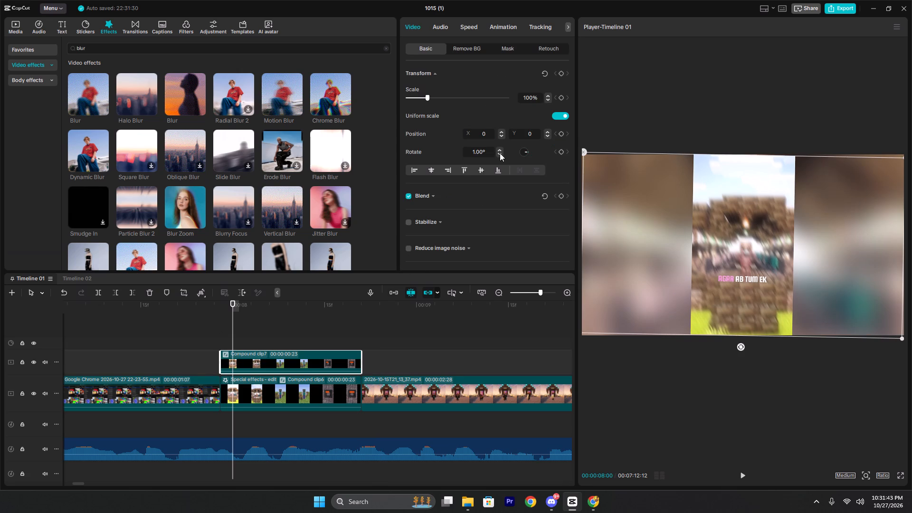
Replay the compound-clip montage from its start and step through its opening frames to check the look and timing.
{"action": "left_click", "coordinate": [222, 339]}
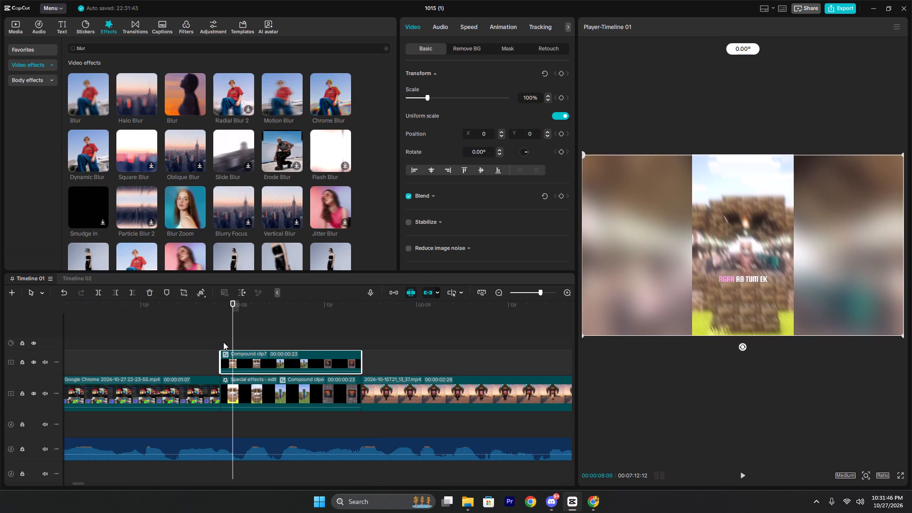
{"action": "double_click", "coordinate": [225, 334]}
{"action": "left_click", "coordinate": [217, 334]}
{"action": "key", "text": "space"}
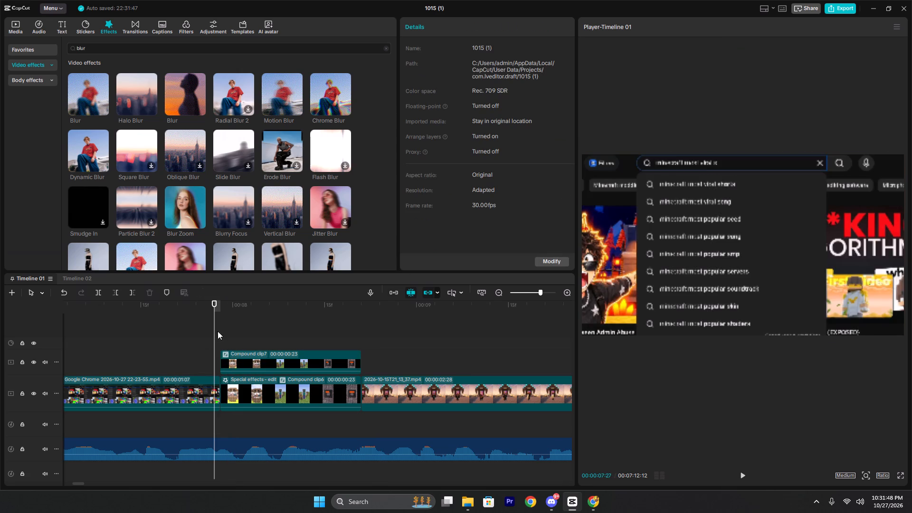
{"action": "key", "text": "space"}
{"action": "key", "text": "space"}
{"action": "key", "text": "space"}
{"action": "left_click", "coordinate": [233, 323]}
{"action": "left_click", "coordinate": [227, 324]}
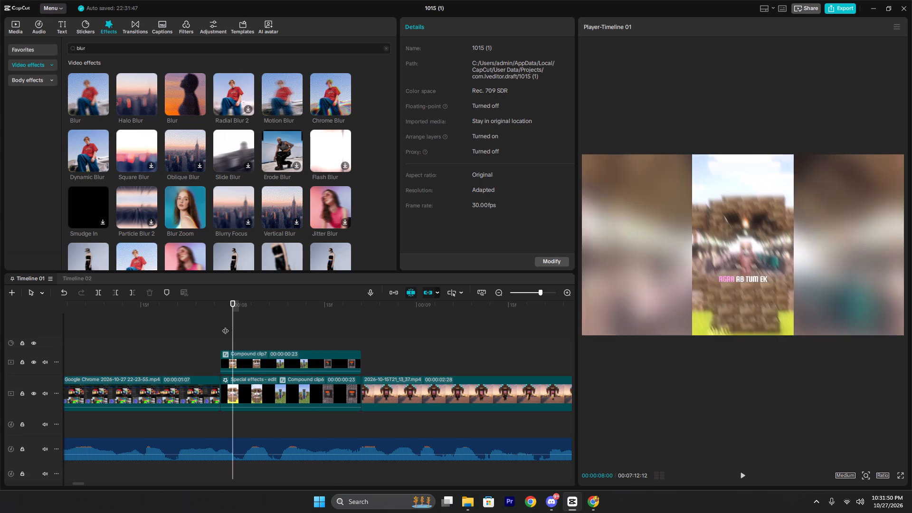
{"action": "left_click", "coordinate": [224, 326]}
{"action": "left_click", "coordinate": [222, 327]}
{"action": "key", "text": "space"}
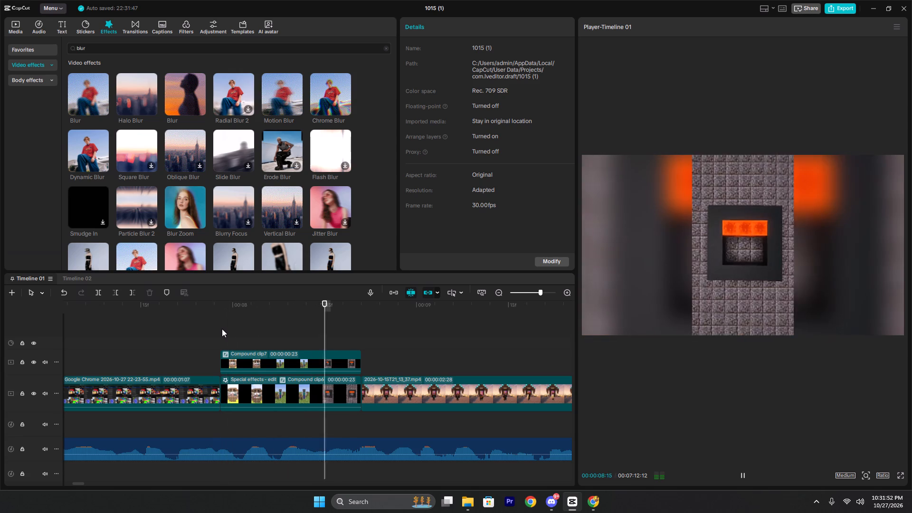
{"action": "key", "text": "space"}
{"action": "left_click", "coordinate": [227, 323]}
{"action": "left_click", "coordinate": [225, 323]}
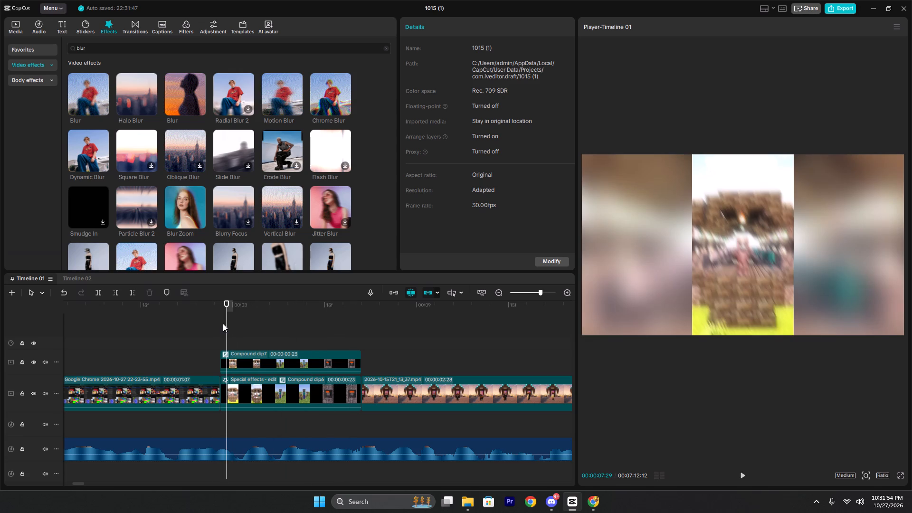
{"action": "left_click", "coordinate": [221, 323]}
{"action": "key", "text": "space"}
{"action": "key", "text": "space"}
{"action": "left_click", "coordinate": [221, 323]}
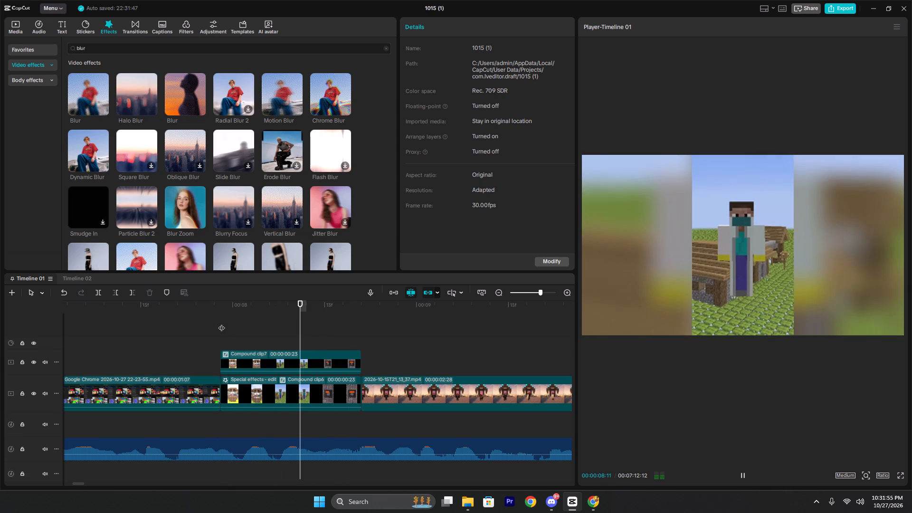
{"action": "key", "text": "space"}
{"action": "key", "text": "space"}
{"action": "left_click", "coordinate": [221, 323]}
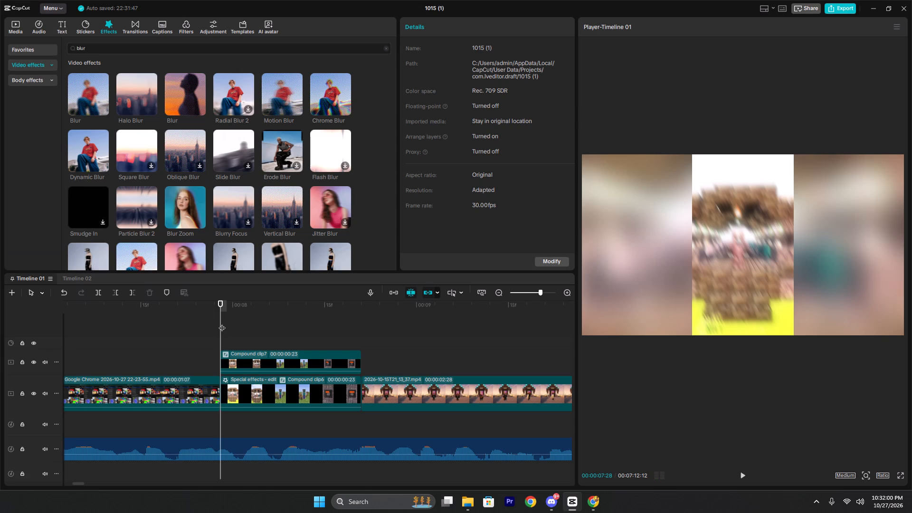
{"action": "key", "text": "Right"}
{"action": "key", "text": "Right"}
{"action": "key", "text": "Right"}
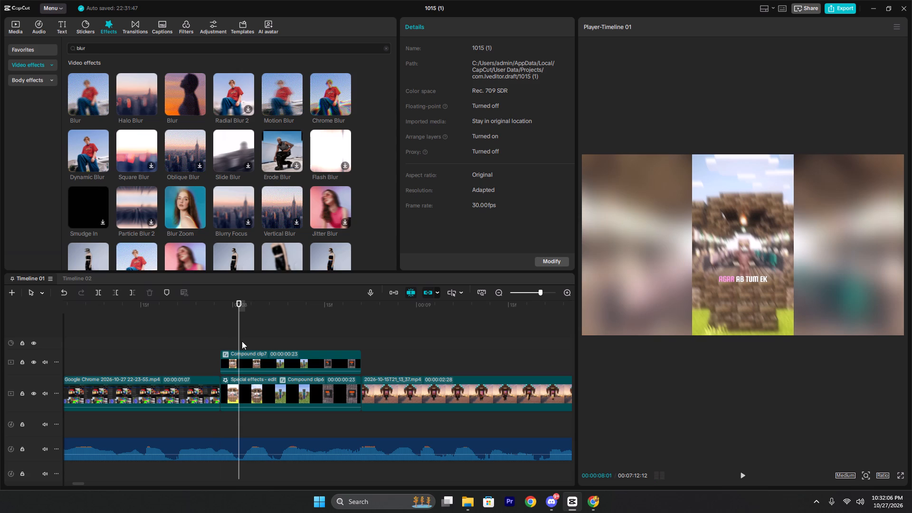
{"action": "left_click", "coordinate": [223, 343]}
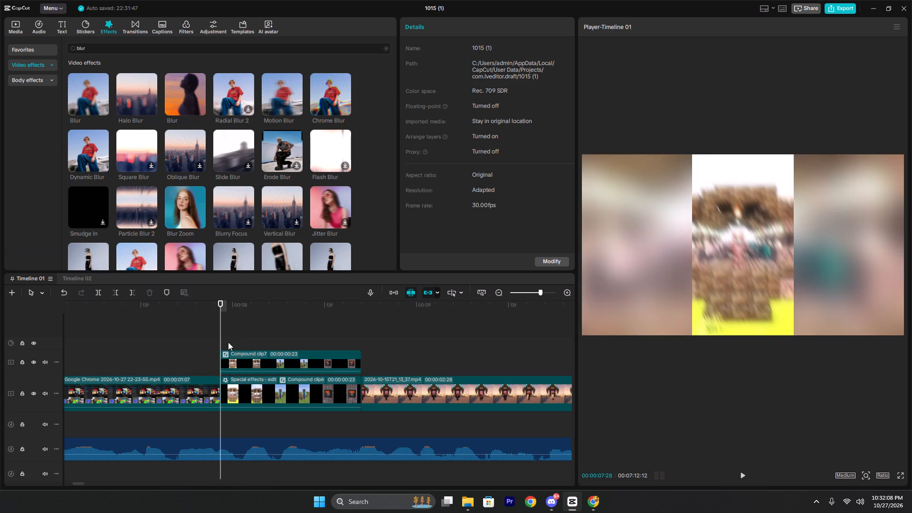
{"action": "key", "text": "space"}
{"action": "key", "text": "space"}
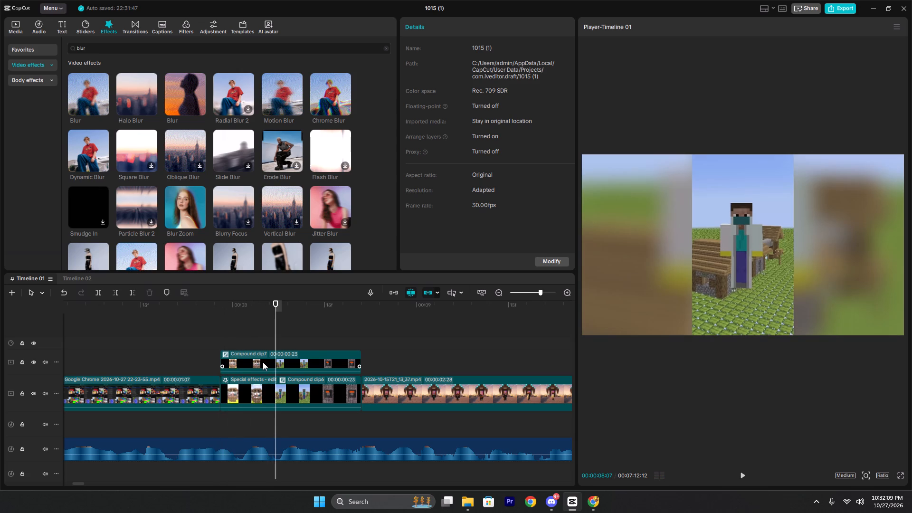
Apply the Blur video effect with the silhouette thumbnail to the upper compound clip.
{"action": "left_click_drag", "start_coordinate": [181, 94], "coordinate": [177, 95]}
{"action": "left_click_drag", "start_coordinate": [177, 95], "coordinate": [267, 360]}
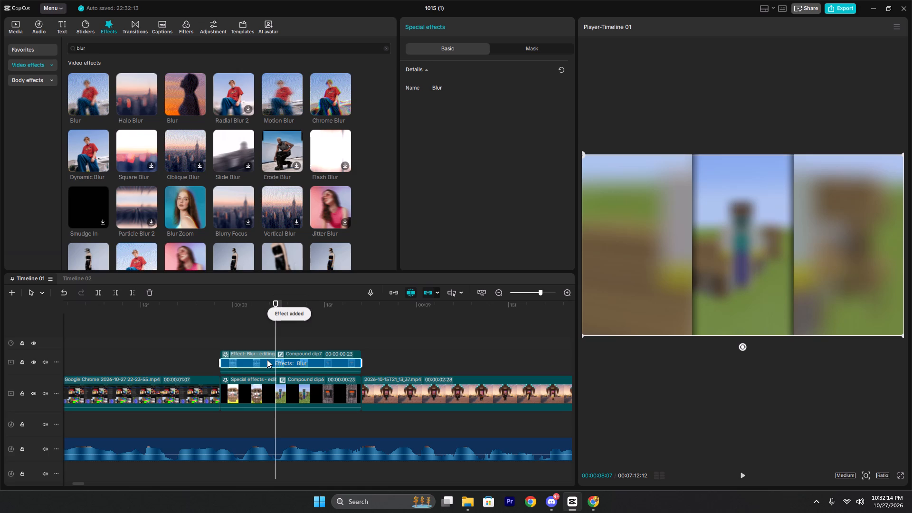
Replay the blurred compound-clip montage from its start twice to check the blur on both layers.
{"action": "left_click", "coordinate": [220, 328]}
{"action": "key", "text": "space"}
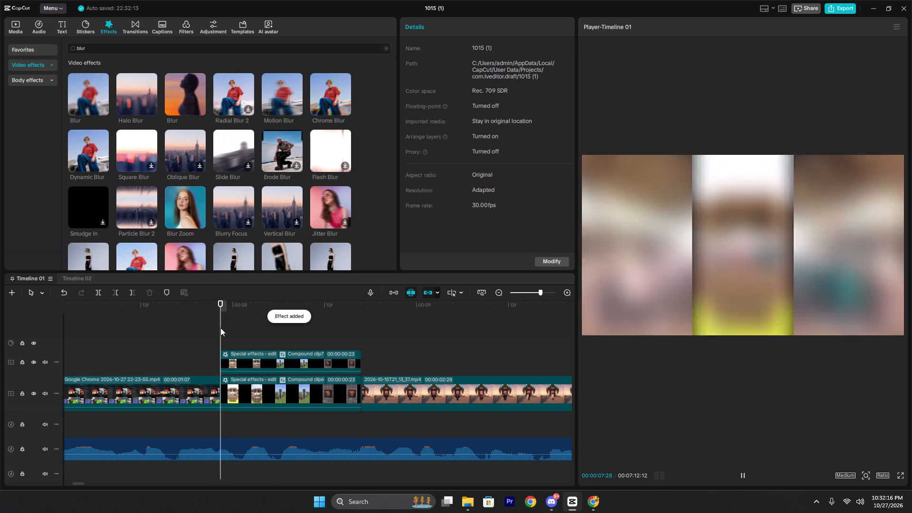
{"action": "key", "text": "space"}
{"action": "left_click", "coordinate": [220, 328]}
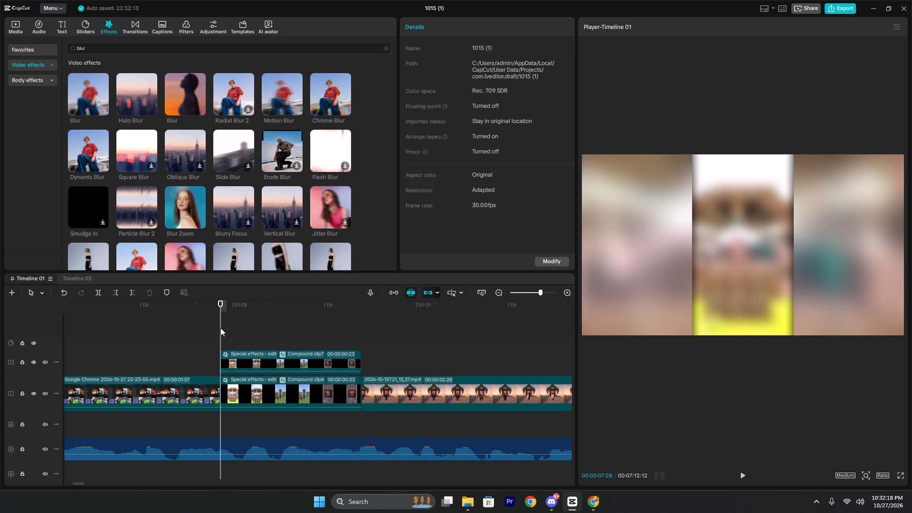
{"action": "key", "text": "space"}
{"action": "key", "text": "space"}
{"action": "left_click", "coordinate": [220, 328]}
Open the lower compound clip for editing and place the playhead at the cut between its first and second shorts.
{"action": "double_click", "coordinate": [249, 385]}
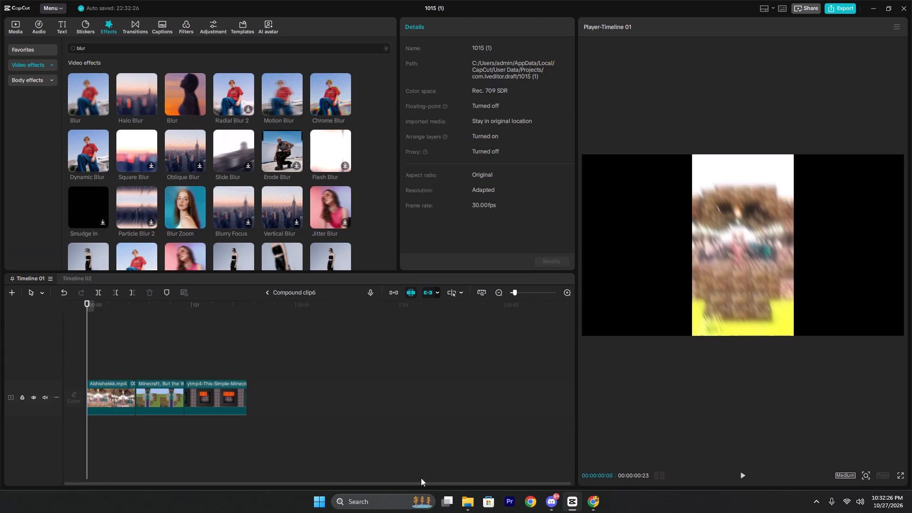
{"action": "left_click", "coordinate": [137, 354]}
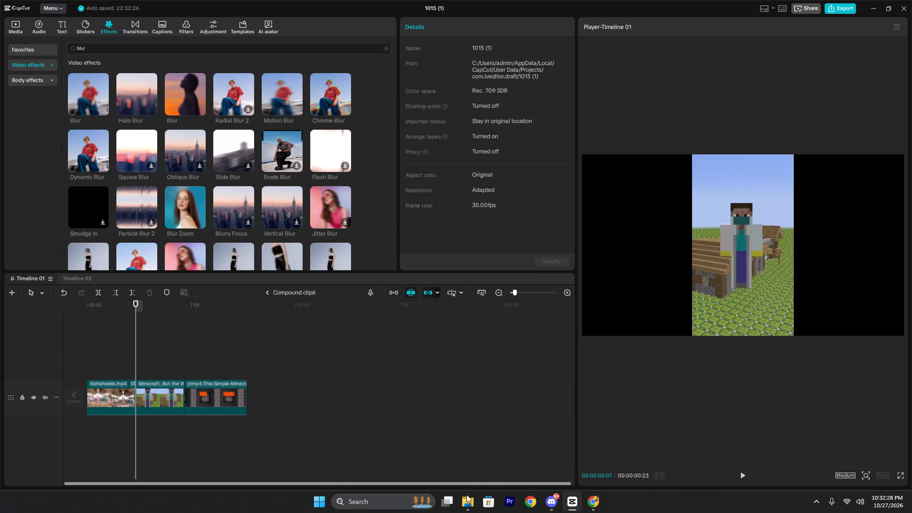
Switch to File Explorer and open the Downloads folder.
{"action": "left_click", "coordinate": [468, 498]}
{"action": "left_click", "coordinate": [36, 134]}
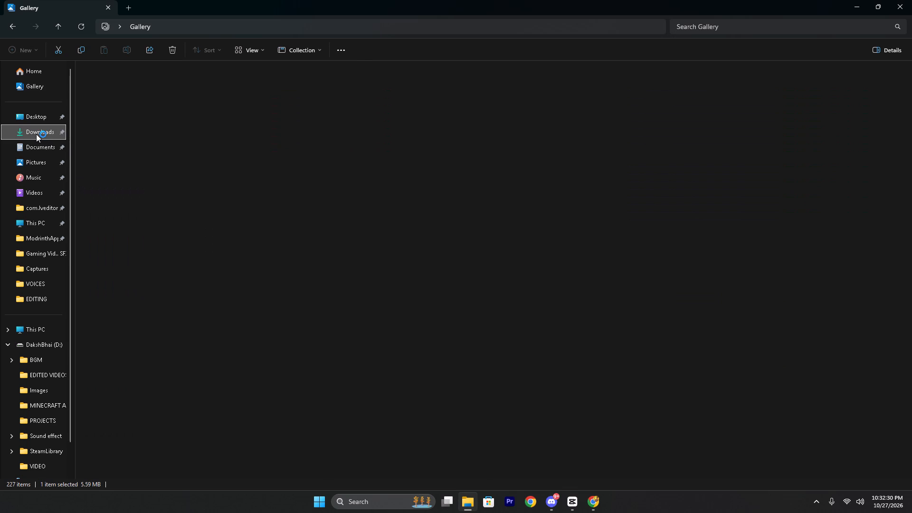
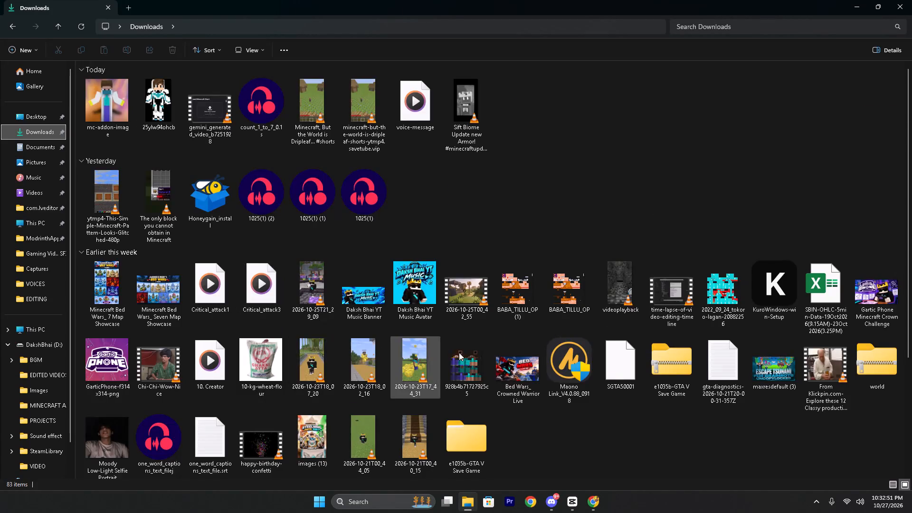
Add camera-flash-sound-effect from the Downloads folder to the open compound clip as audio, starting at the cut between the first and second shorts.
{"action": "scroll", "coordinate": [459, 352], "scroll_direction": "down", "scroll_amount": 2}
{"action": "scroll", "coordinate": [541, 371], "scroll_direction": "down", "scroll_amount": 4}
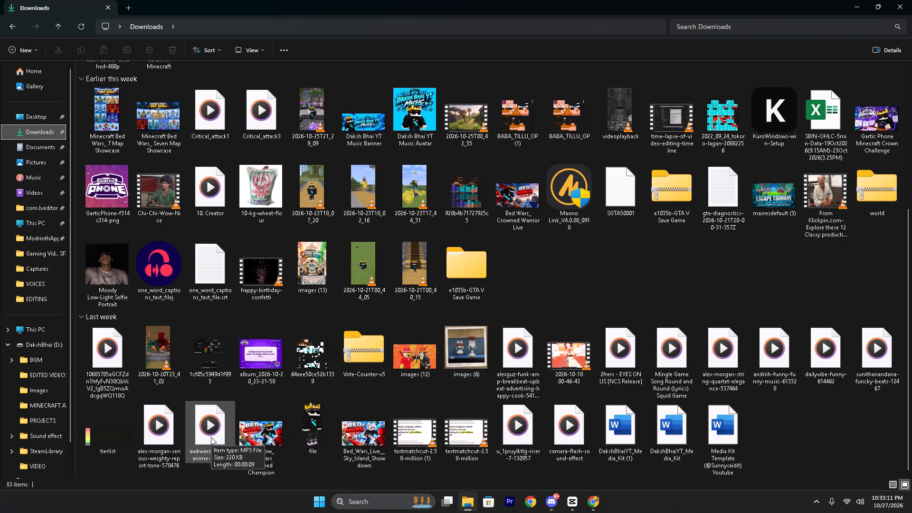
{"action": "left_click_drag", "start_coordinate": [576, 429], "coordinate": [577, 508]}
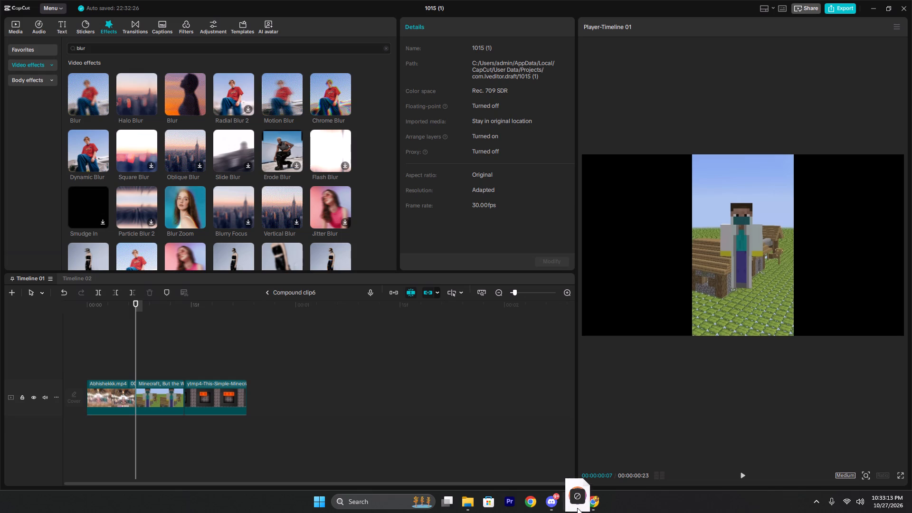
{"action": "left_click_drag", "start_coordinate": [577, 508], "coordinate": [492, 440]}
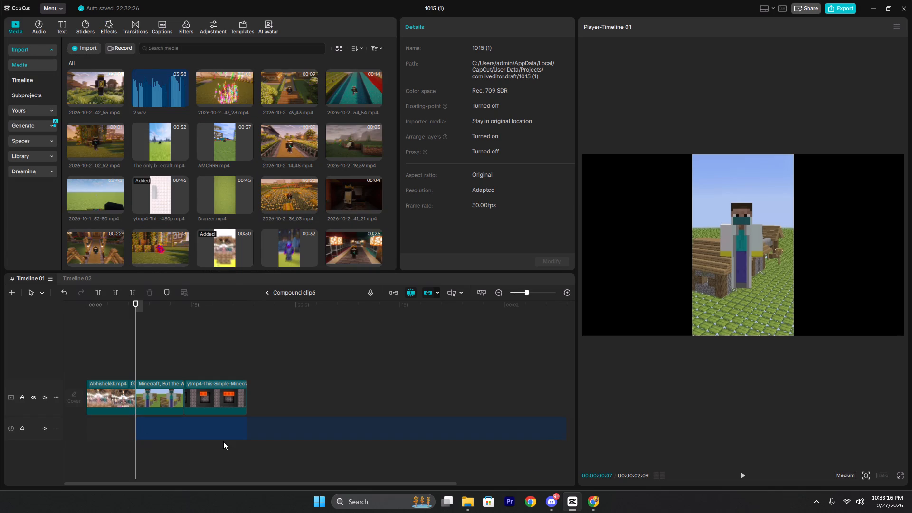
Preview the flash sound against the shorts and shift it about 6 frames earlier so it begins during the first short.
{"action": "left_click", "coordinate": [159, 358]}
{"action": "key", "text": "space"}
{"action": "key", "text": "space"}
{"action": "key", "text": "space"}
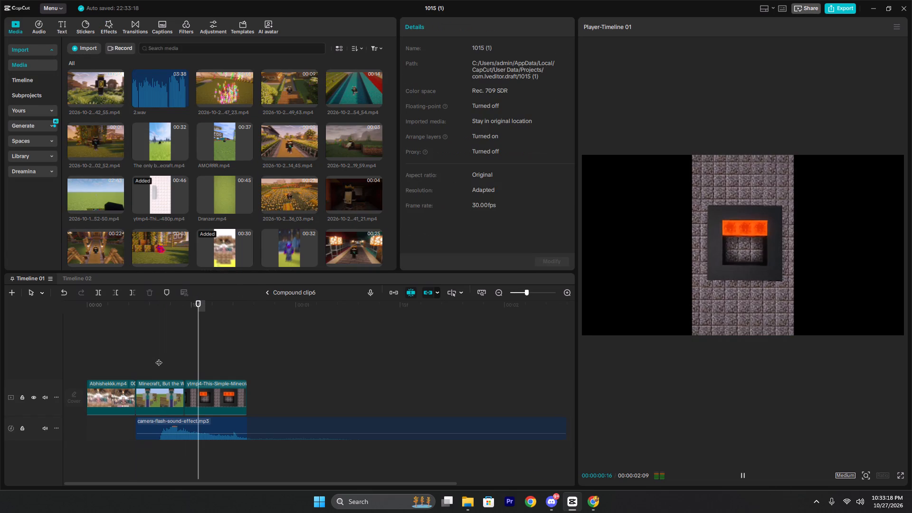
{"action": "key", "text": "space"}
{"action": "left_click", "coordinate": [173, 352]}
{"action": "left_click", "coordinate": [170, 354]}
{"action": "left_click", "coordinate": [165, 356]}
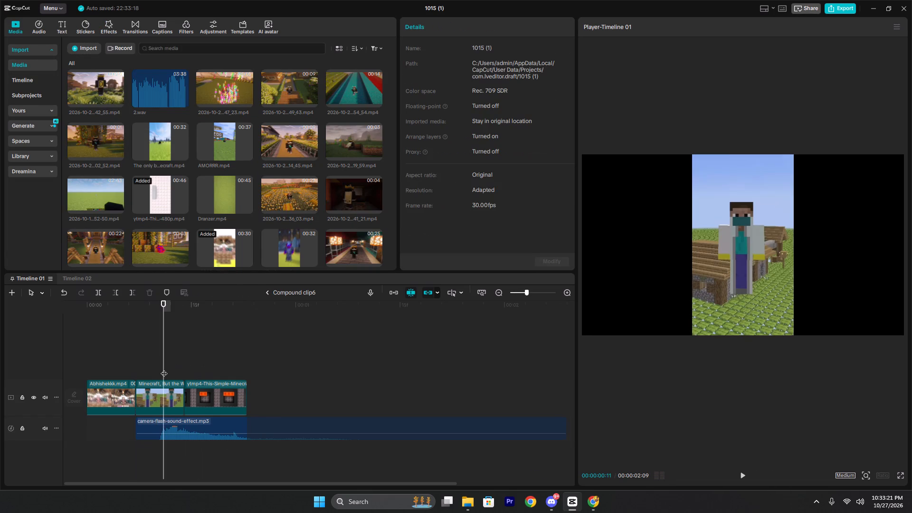
{"action": "left_click", "coordinate": [187, 431]}
{"action": "left_click_drag", "start_coordinate": [203, 426], "coordinate": [165, 427]}
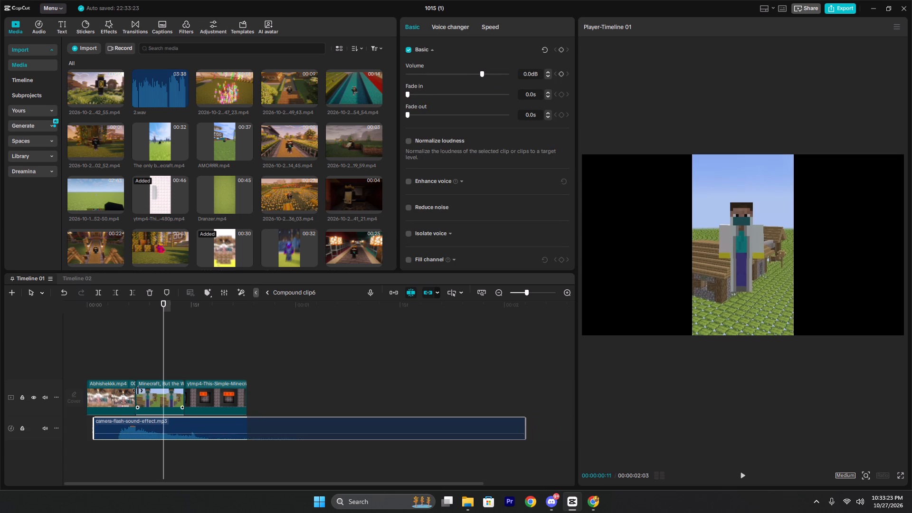
Trim off the flash sound's tail at 00:00:00:11 and play the first cut to check its timing.
{"action": "left_click", "coordinate": [123, 363]}
{"action": "key", "text": "space"}
{"action": "key", "text": "space"}
{"action": "key", "text": "space"}
{"action": "key", "text": "space"}
{"action": "left_click", "coordinate": [124, 361]}
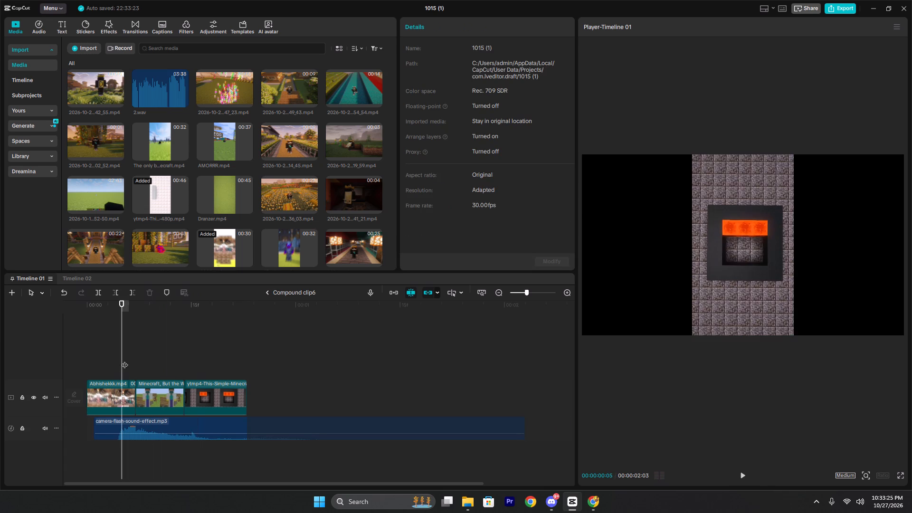
{"action": "key", "text": "space"}
{"action": "key", "text": "space"}
{"action": "left_click", "coordinate": [177, 425]}
{"action": "key", "text": "w"}
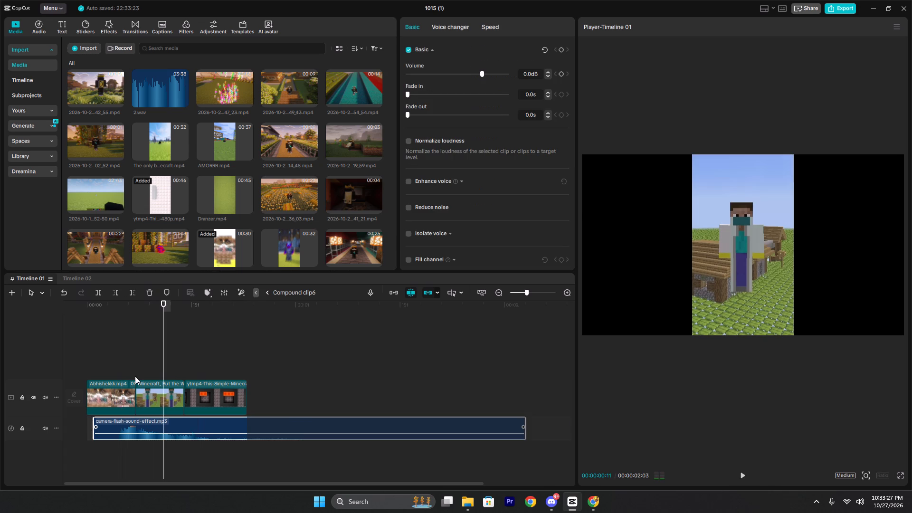
{"action": "left_click", "coordinate": [121, 352]}
{"action": "key", "text": "space"}
{"action": "key", "text": "space"}
{"action": "left_click", "coordinate": [121, 352]}
Copy the trimmed flash sound and paste it at the cut between the second and third shorts.
{"action": "left_click", "coordinate": [141, 431]}
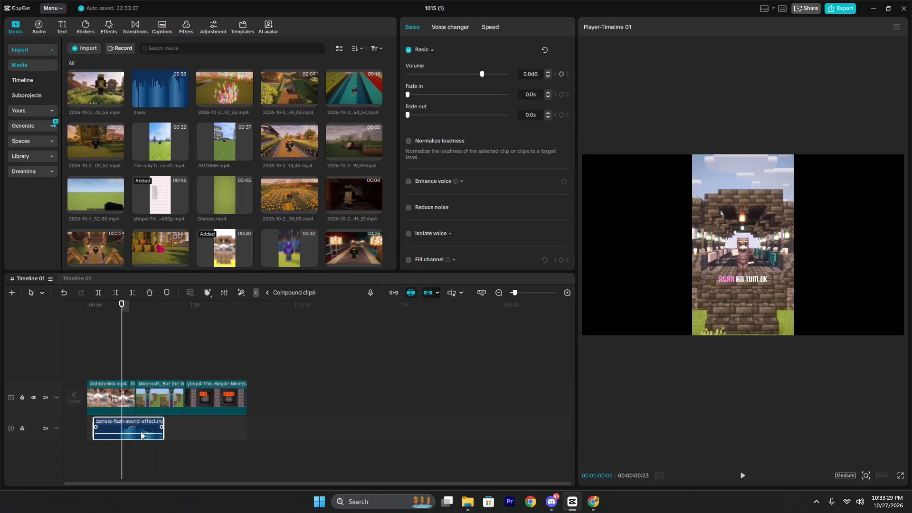
{"action": "key", "text": "ctrl+c"}
{"action": "left_click", "coordinate": [183, 351]}
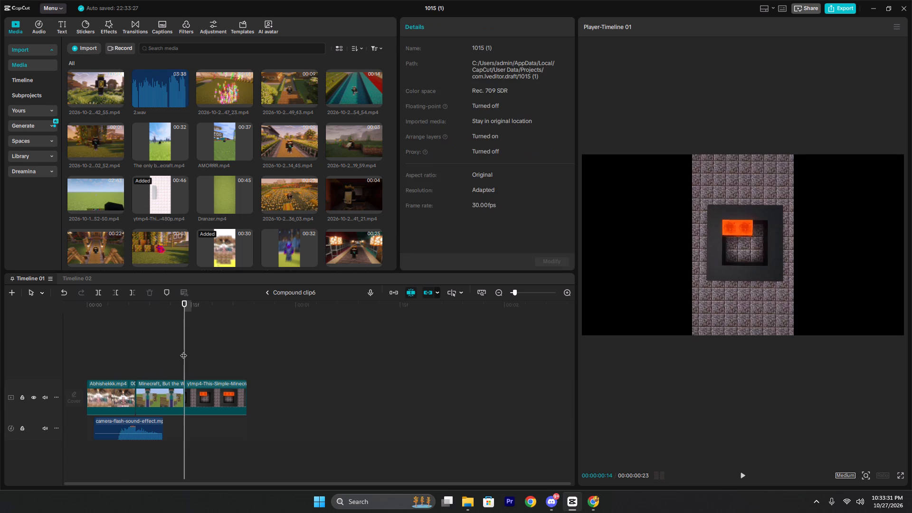
{"action": "key", "text": "ctrl+v"}
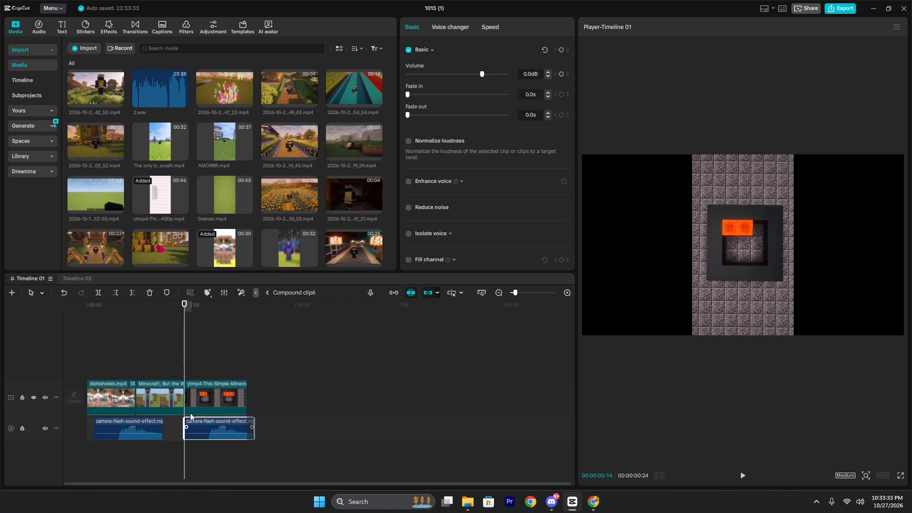
Trim the start of the second flash sound, shift it to begin before the third short, and return to the main timeline.
{"action": "left_click_drag", "start_coordinate": [211, 426], "coordinate": [202, 427]}
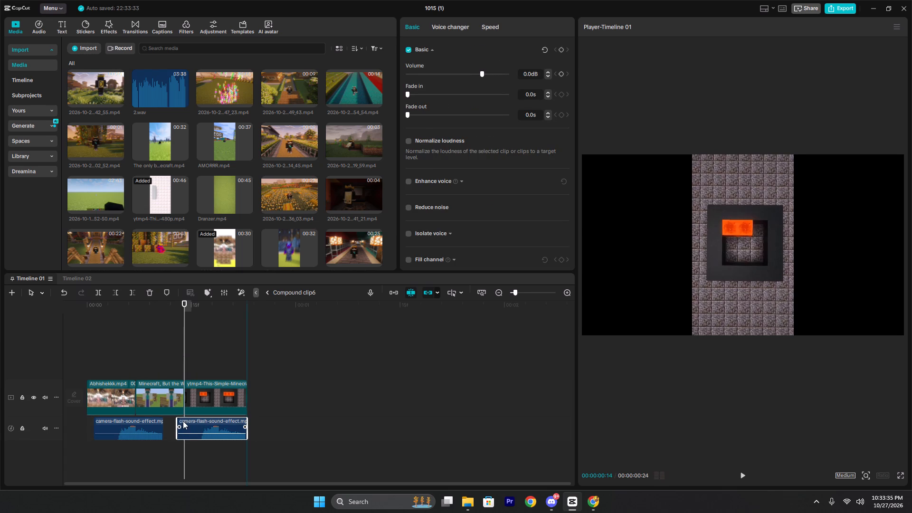
{"action": "left_click_drag", "start_coordinate": [179, 420], "coordinate": [196, 424]}
{"action": "left_click_drag", "start_coordinate": [211, 424], "coordinate": [196, 422]}
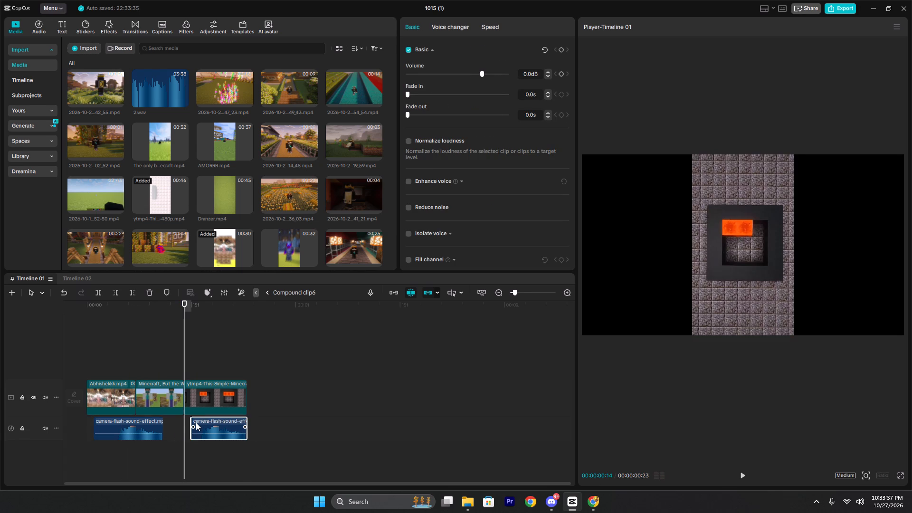
{"action": "left_click_drag", "start_coordinate": [196, 422], "coordinate": [189, 426]}
{"action": "double_click", "coordinate": [106, 360]}
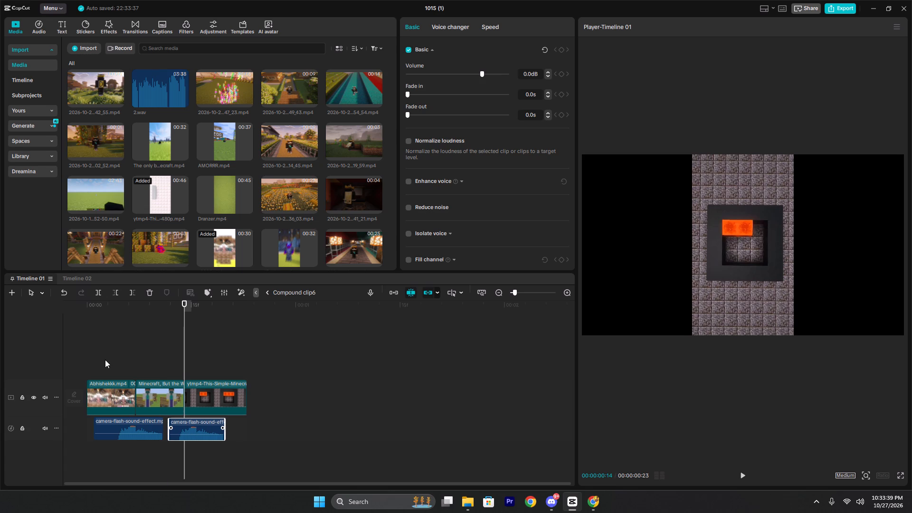
{"action": "left_click", "coordinate": [268, 291]}
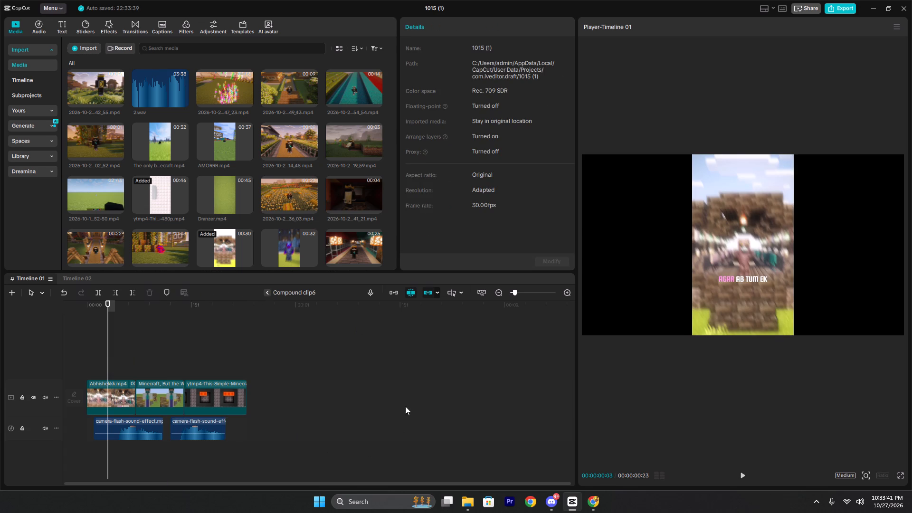
Play the montage in Timeline 01, starting within the YouTube search footage, to check the flash sounds.
{"action": "left_click", "coordinate": [207, 342]}
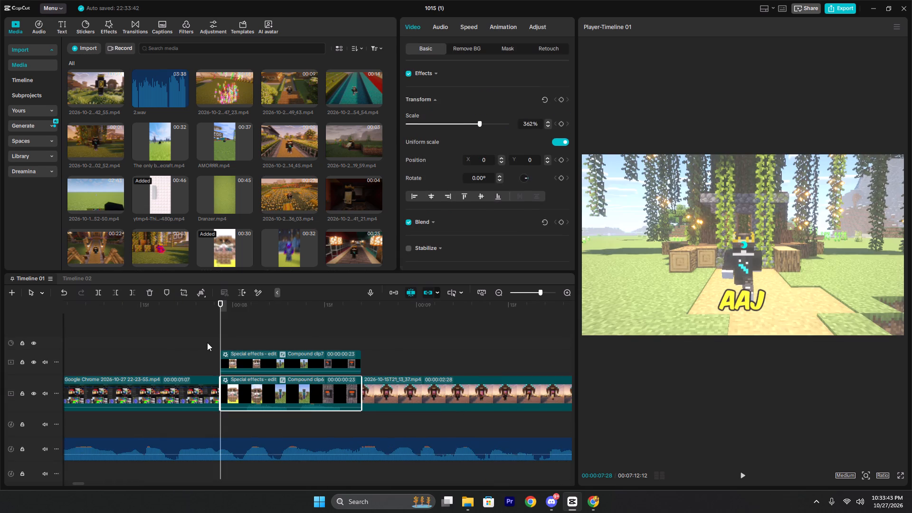
{"action": "key", "text": "space"}
{"action": "key", "text": "space"}
{"action": "left_click", "coordinate": [173, 343]}
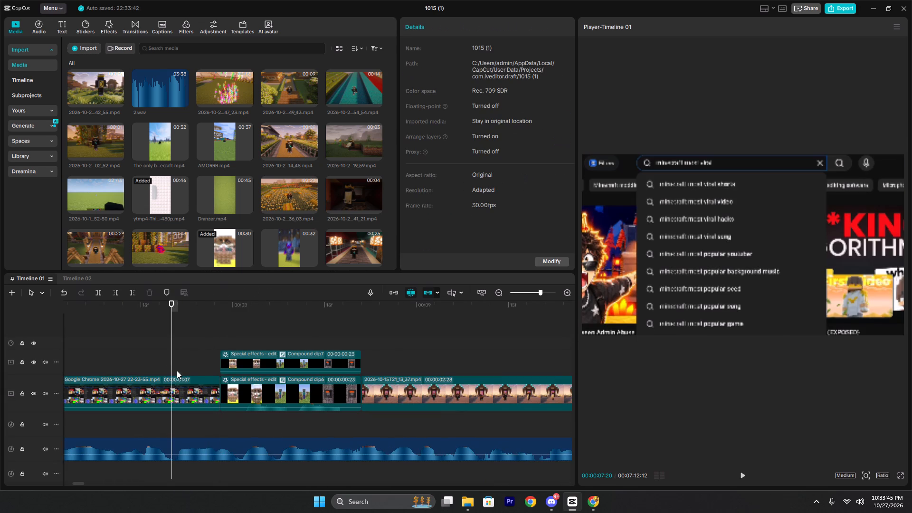
{"action": "left_click", "coordinate": [742, 477]}
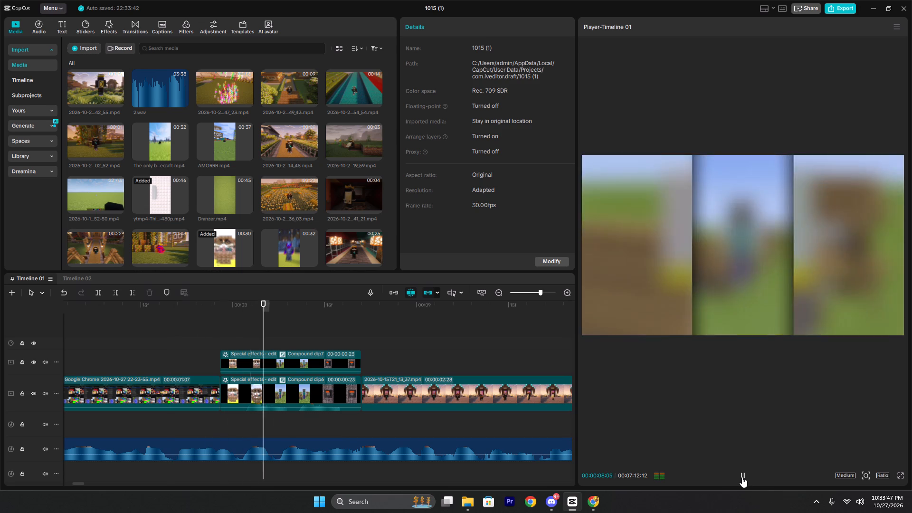
{"action": "key", "text": "space"}
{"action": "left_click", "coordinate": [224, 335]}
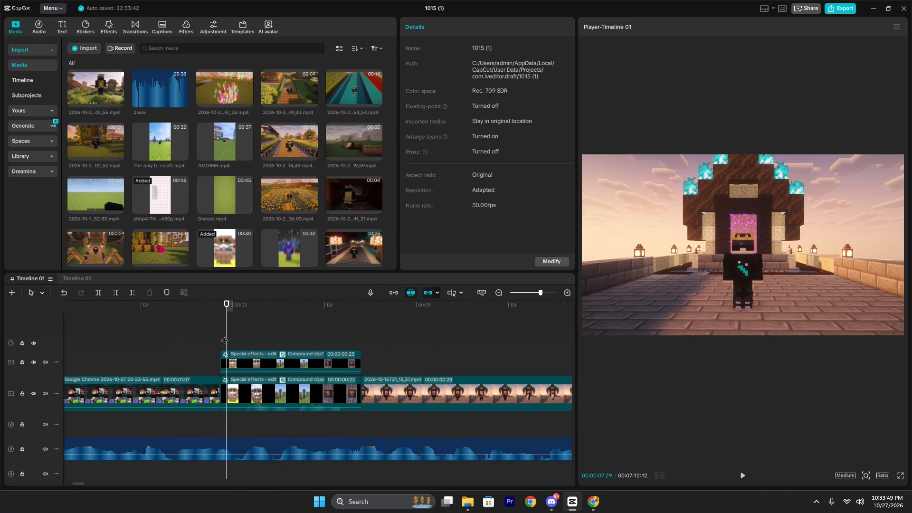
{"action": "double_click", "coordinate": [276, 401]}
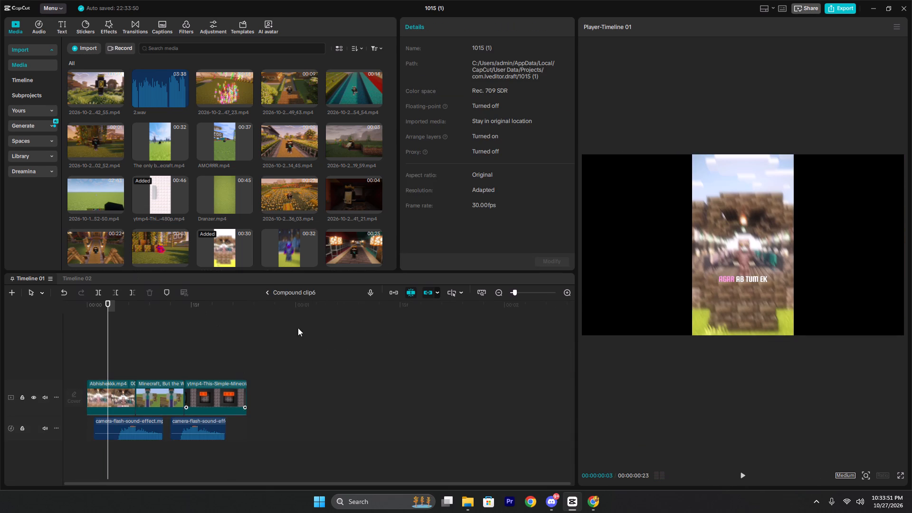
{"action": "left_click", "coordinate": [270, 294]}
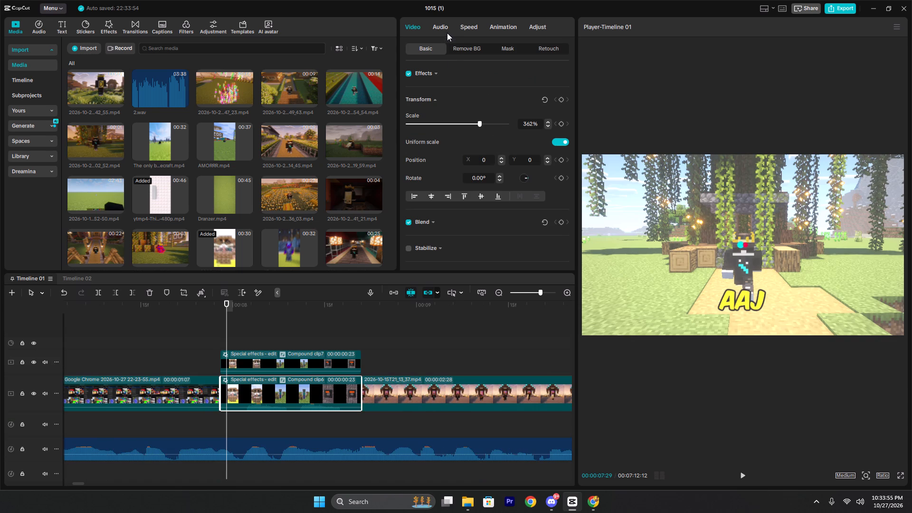
Lower the lower compound clip's volume to -12.4 dB and replay the montage from its start.
{"action": "left_click", "coordinate": [443, 28]}
{"action": "left_click", "coordinate": [465, 97]}
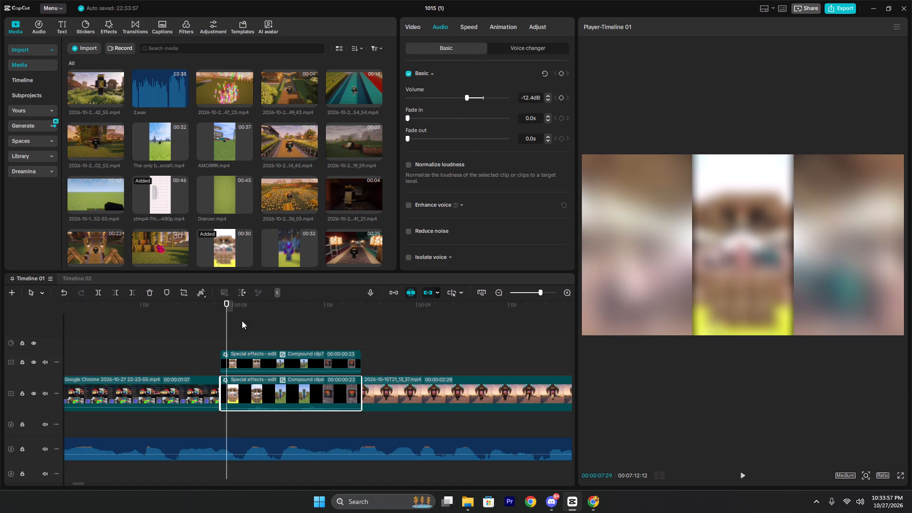
{"action": "left_click", "coordinate": [220, 337]}
{"action": "key", "text": "space"}
{"action": "key", "text": "space"}
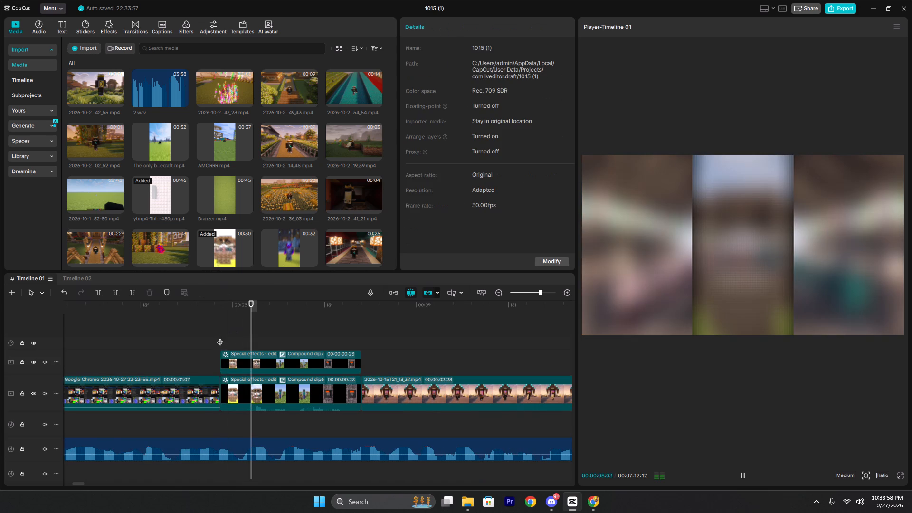
Reopen the lower compound clip, extend the second flash sound past the end of the third short, and return to the main timeline.
{"action": "double_click", "coordinate": [333, 385]}
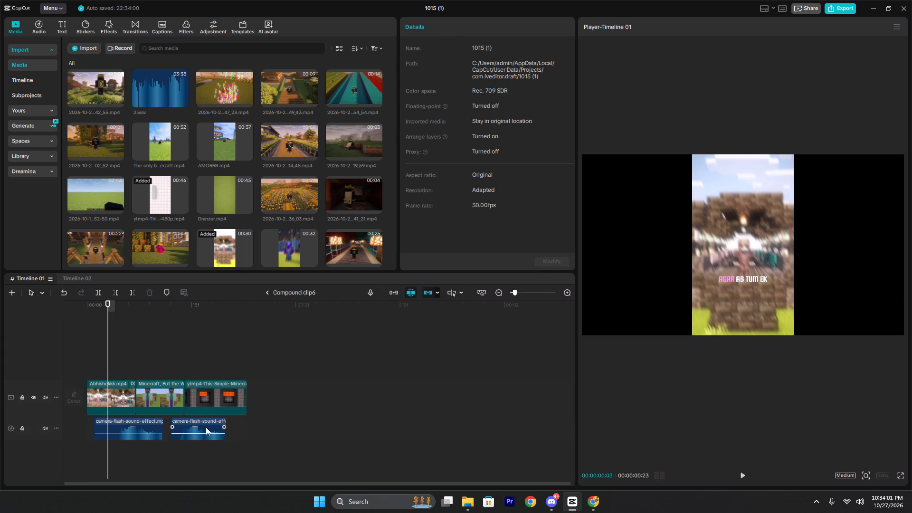
{"action": "left_click", "coordinate": [206, 427]}
{"action": "left_click_drag", "start_coordinate": [228, 432], "coordinate": [258, 438]}
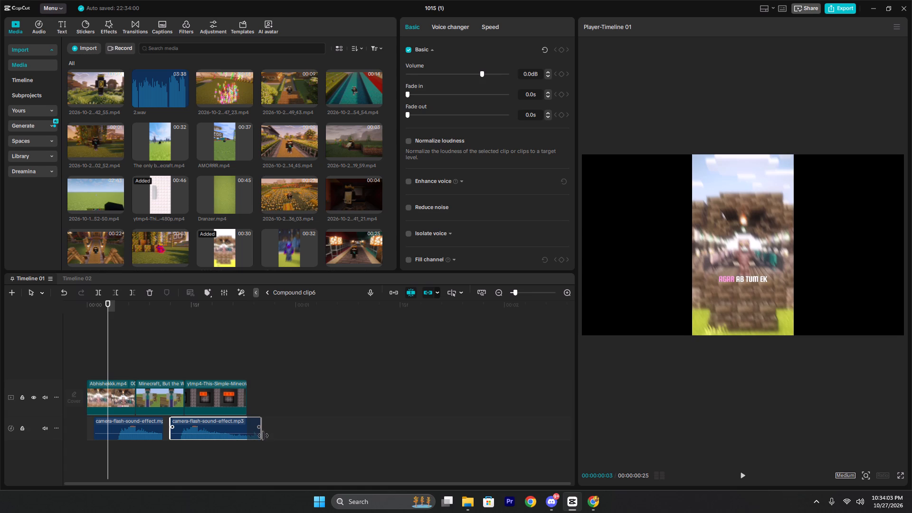
{"action": "left_click_drag", "start_coordinate": [263, 436], "coordinate": [294, 442]}
{"action": "left_click", "coordinate": [267, 294]}
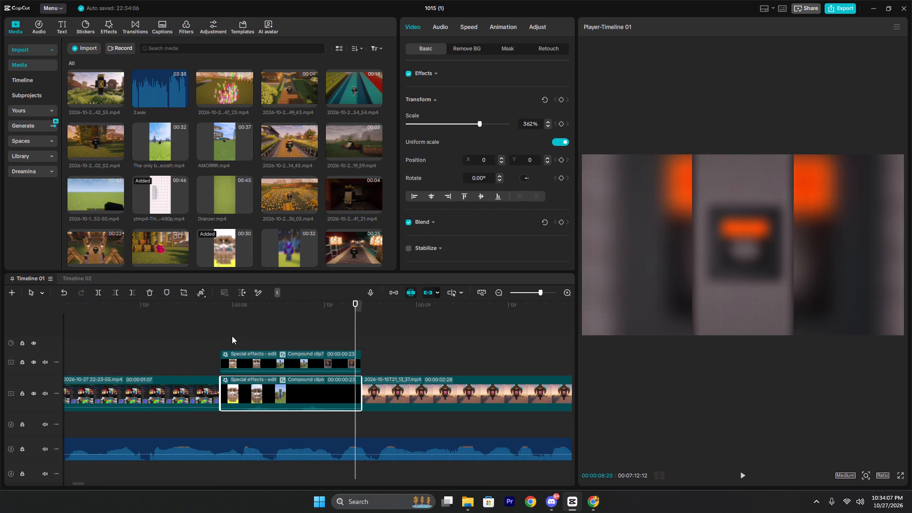
Replay the montage from its start twice to check the flash sounds' volume and ending.
{"action": "left_click", "coordinate": [223, 335]}
{"action": "left_click", "coordinate": [218, 335]}
{"action": "key", "text": "space"}
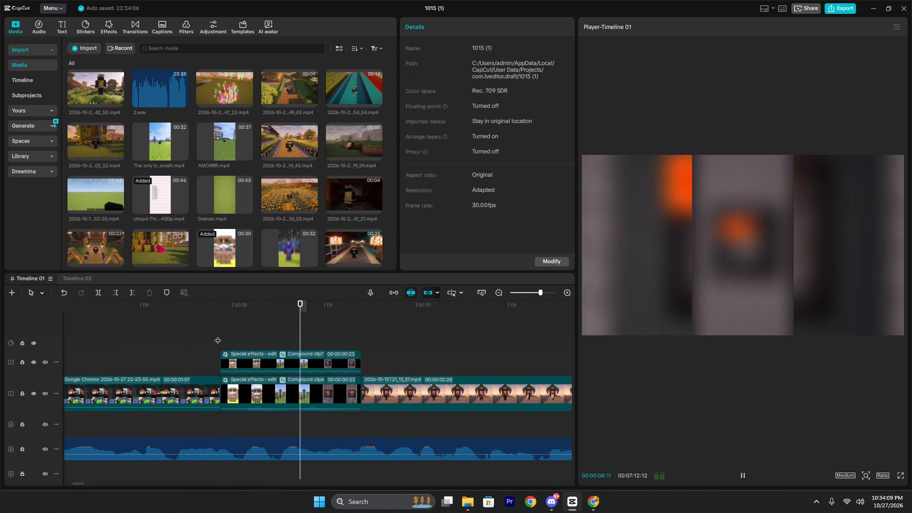
{"action": "key", "text": "space"}
{"action": "left_click", "coordinate": [224, 332]}
{"action": "key", "text": "space"}
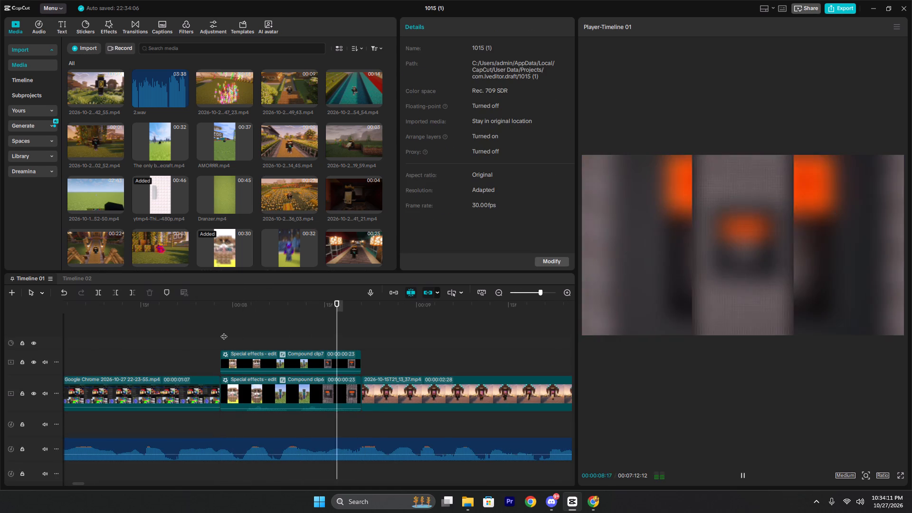
{"action": "key", "text": "space"}
Add a default text at the start of the montage reading "UPCOMING" and set its font to Komika Axis.
{"action": "left_click", "coordinate": [220, 332]}
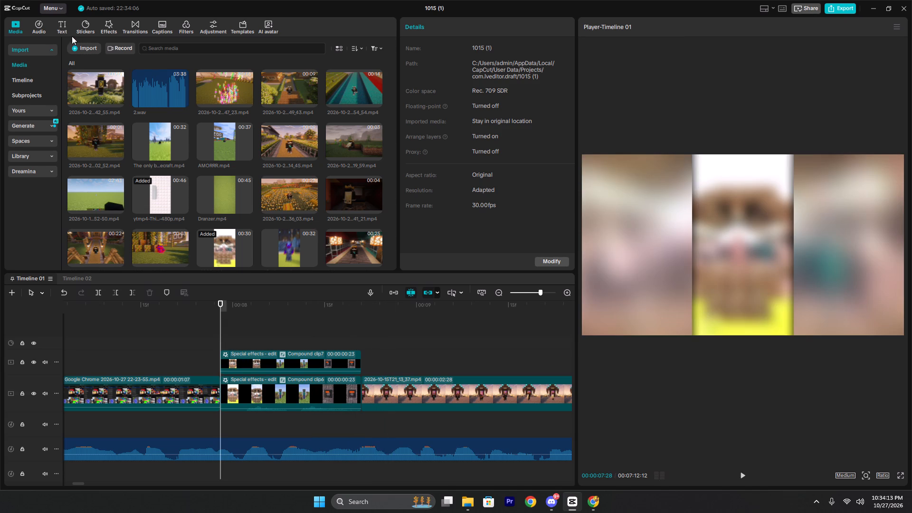
{"action": "left_click", "coordinate": [63, 29]}
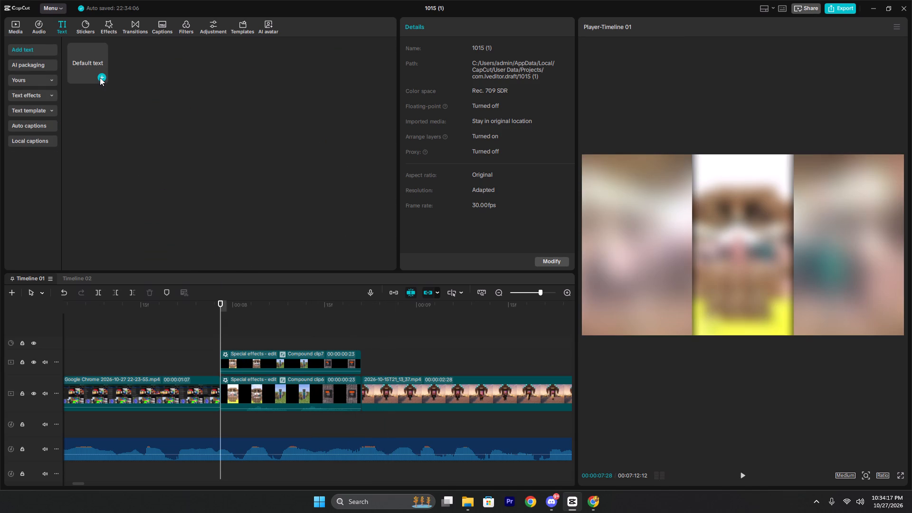
{"action": "left_click", "coordinate": [100, 77]}
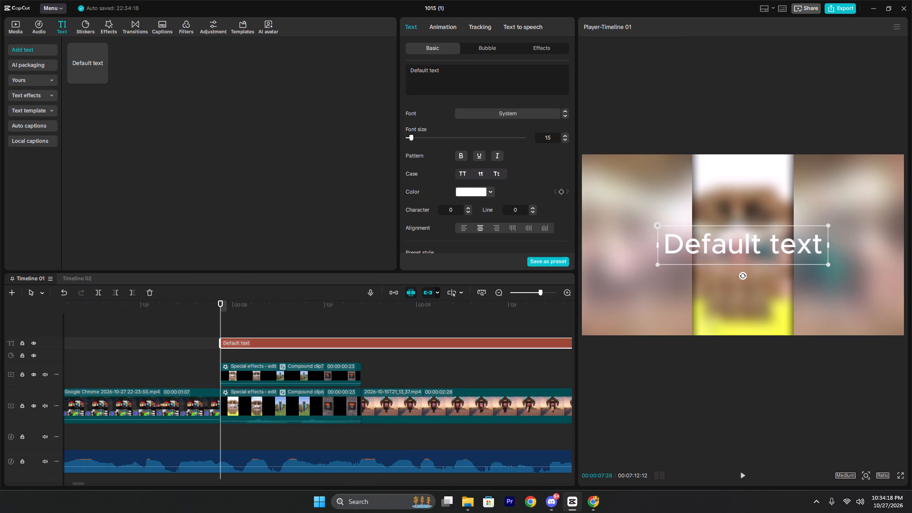
{"action": "left_click_drag", "start_coordinate": [475, 80], "coordinate": [218, 45]}
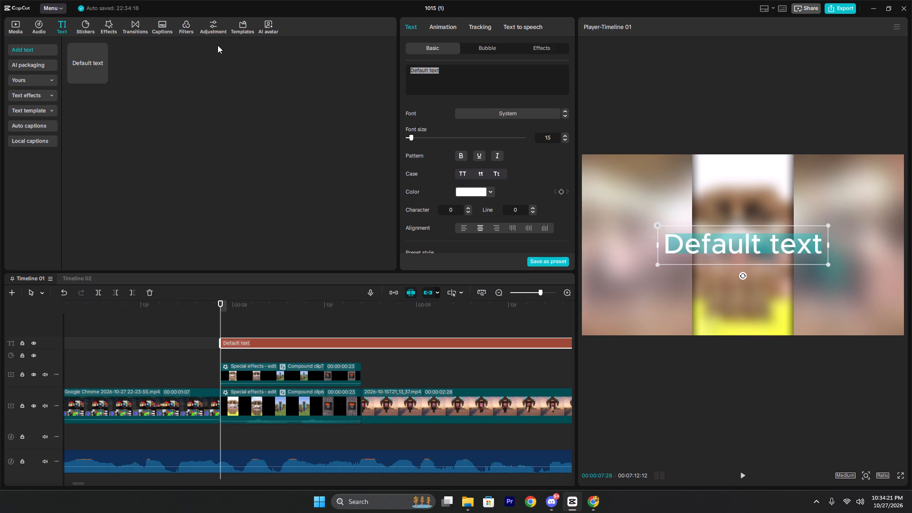
{"action": "type", "text": "UPCOMING"}
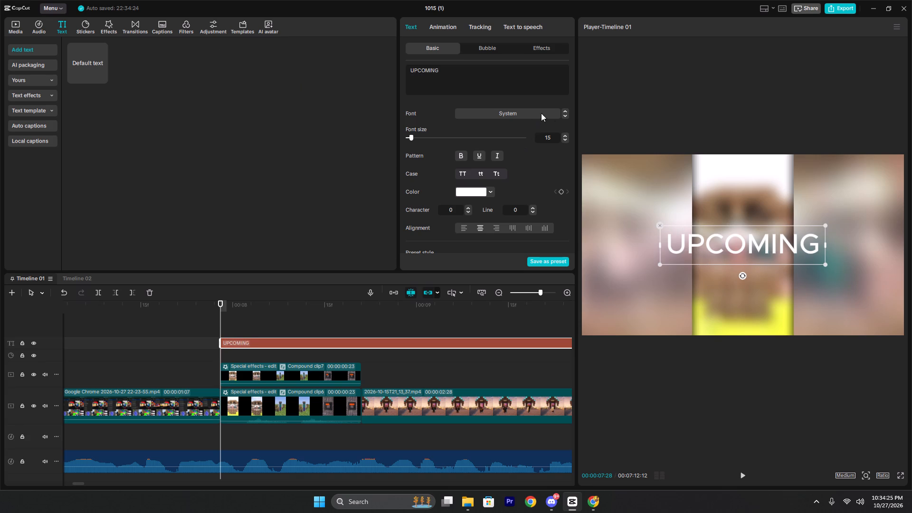
{"action": "left_click", "coordinate": [545, 111]}
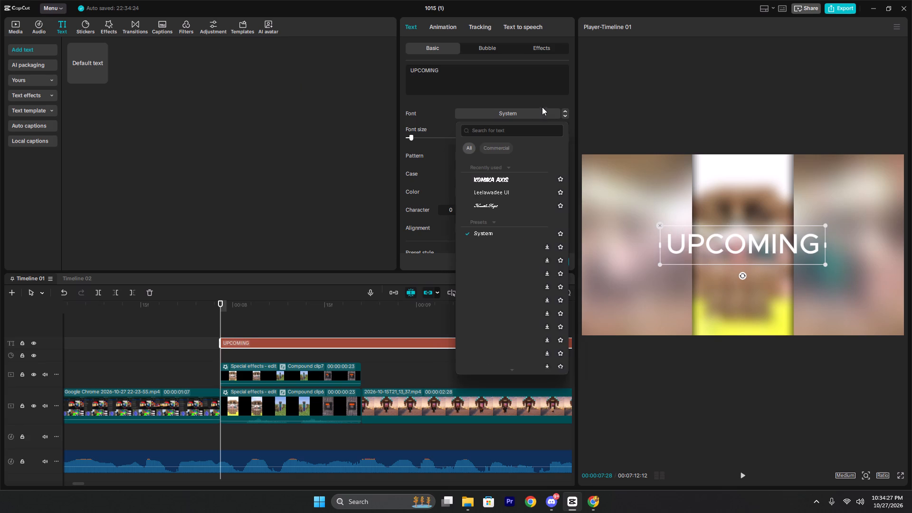
{"action": "left_click", "coordinate": [513, 180]}
Move the UPCOMING title into the upper-left corner of the video frame and scale it down slightly.
{"action": "left_click_drag", "start_coordinate": [757, 251], "coordinate": [681, 195]}
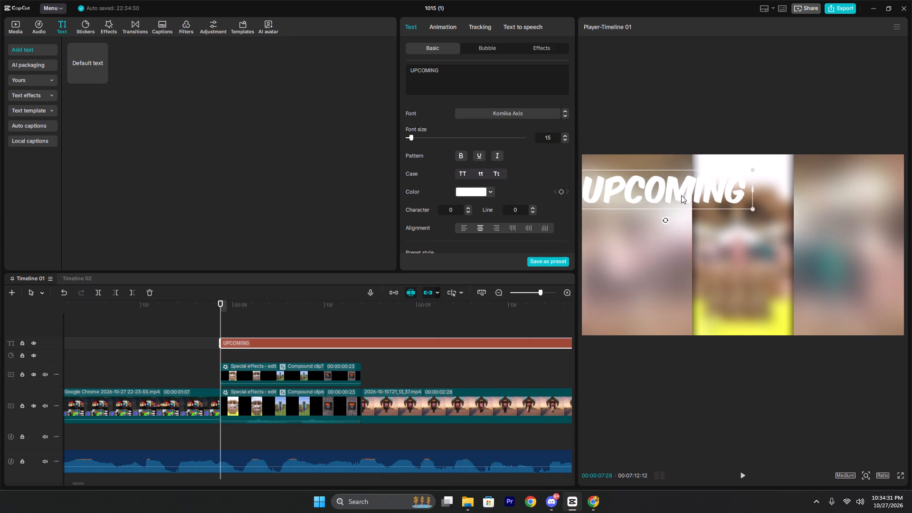
{"action": "left_click_drag", "start_coordinate": [681, 195], "coordinate": [689, 183]}
{"action": "left_click", "coordinate": [762, 197]}
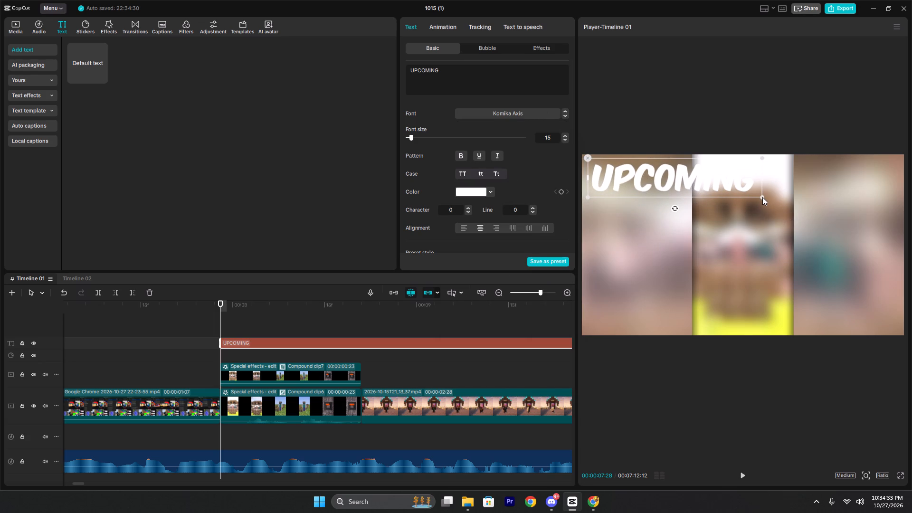
{"action": "left_click_drag", "start_coordinate": [761, 198], "coordinate": [737, 184]}
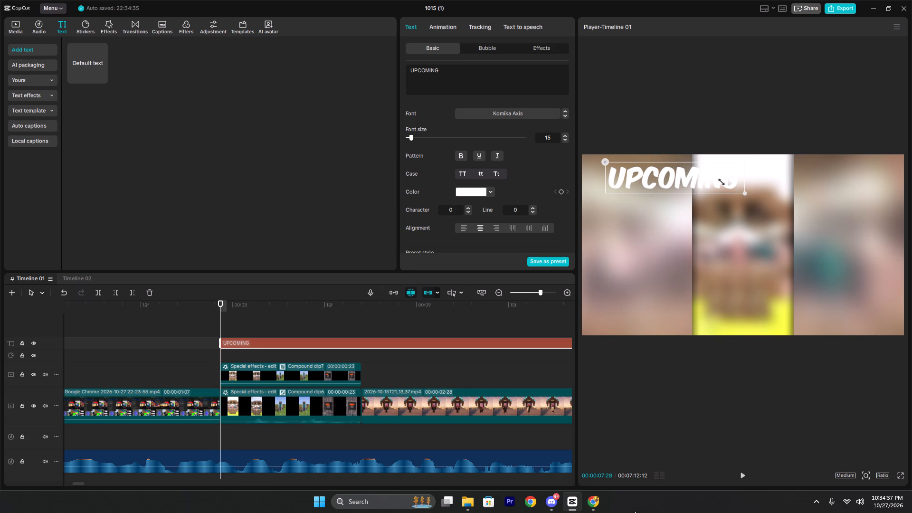
{"action": "left_click", "coordinate": [810, 501]}
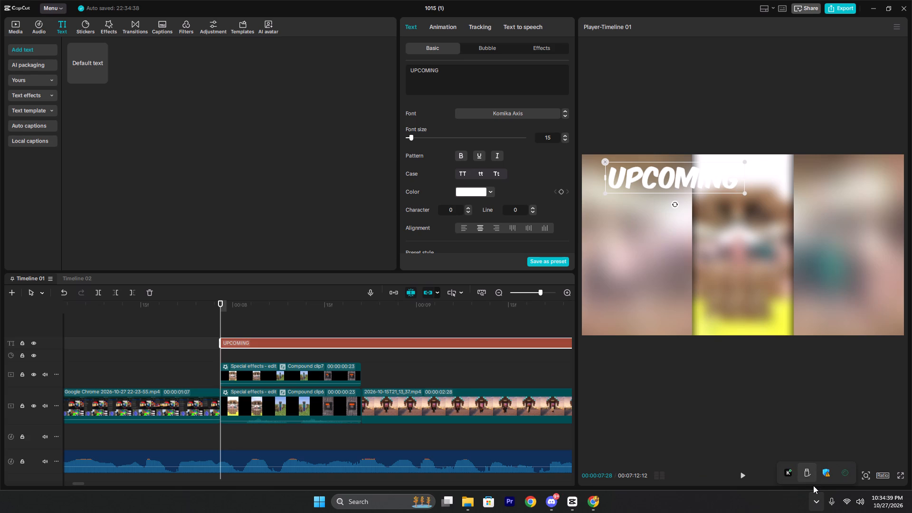
{"action": "left_click", "coordinate": [816, 494]}
{"action": "left_click", "coordinate": [816, 495]}
{"action": "left_click", "coordinate": [816, 494]}
{"action": "left_click_drag", "start_coordinate": [674, 182], "coordinate": [653, 179]}
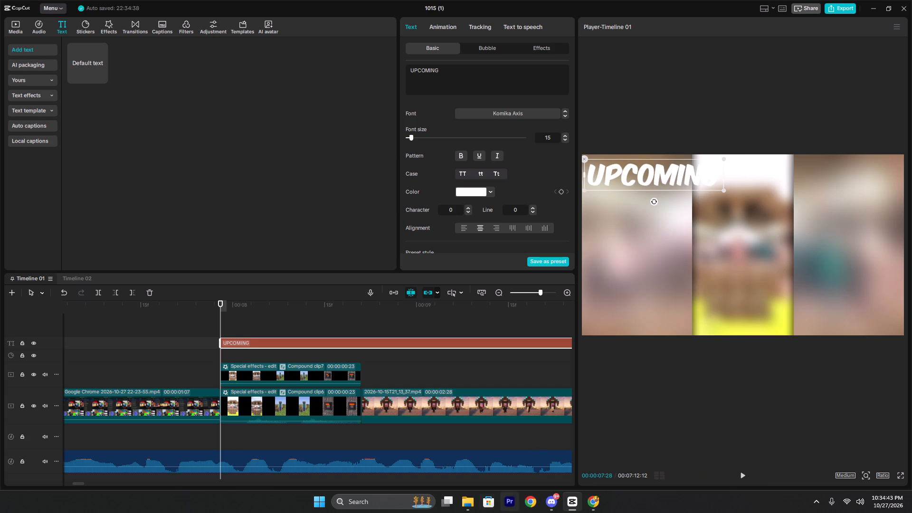
Switch to File Explorer and check the free space on the computer's drives.
{"action": "left_click", "coordinate": [463, 503]}
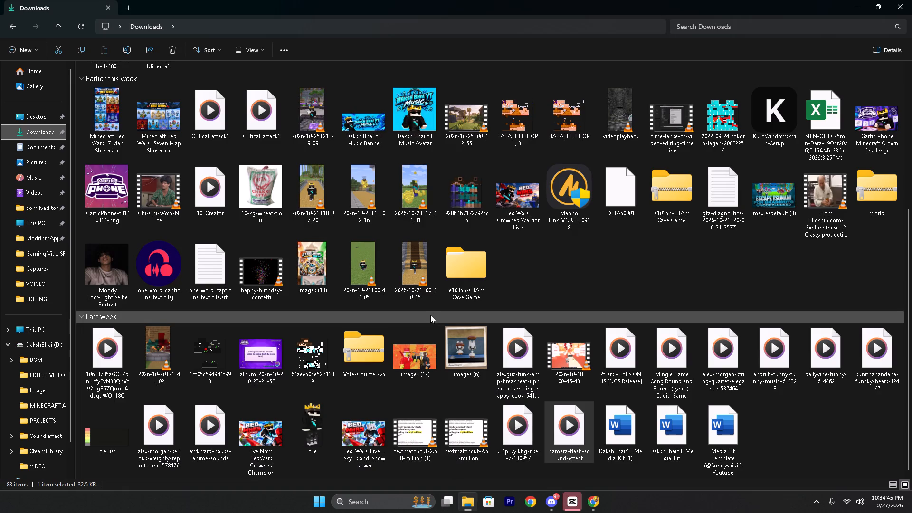
{"action": "left_click", "coordinate": [25, 186]}
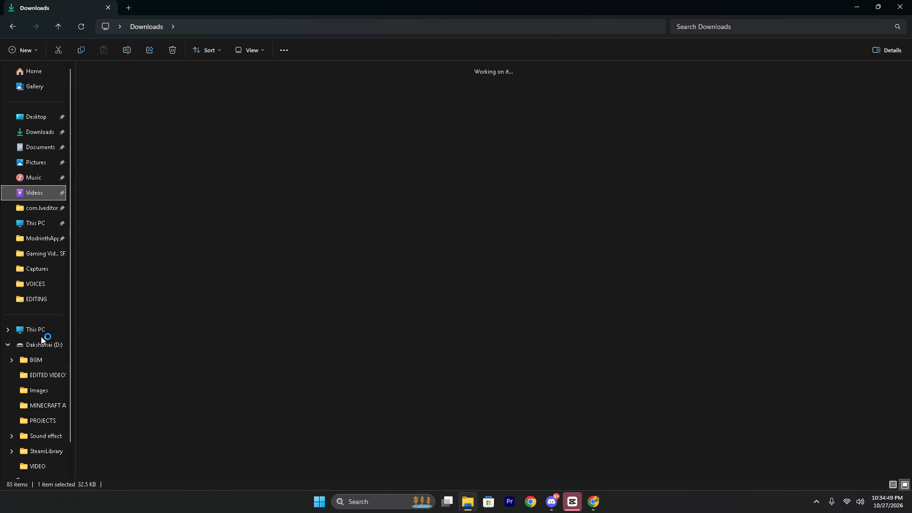
{"action": "left_click", "coordinate": [38, 332]}
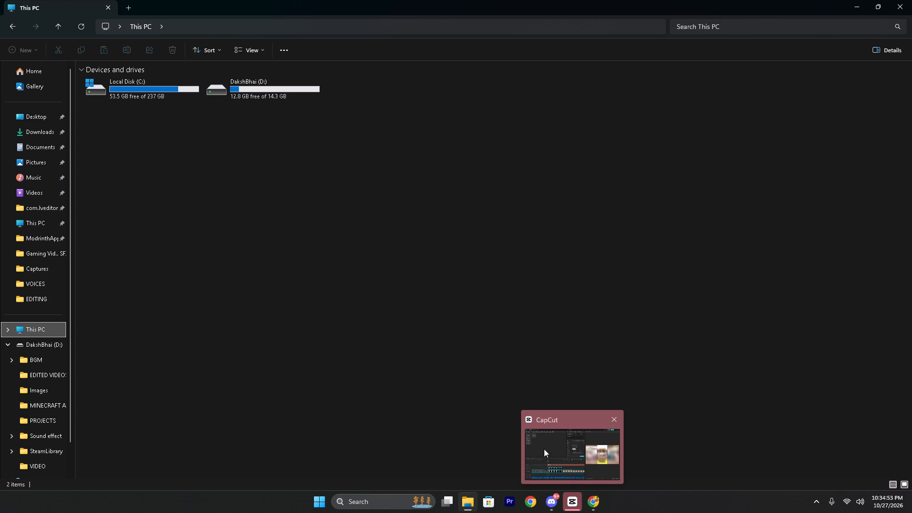
Return to the Videos folder and look through its recordings from today back to the older weeks.
{"action": "left_click", "coordinate": [11, 30]}
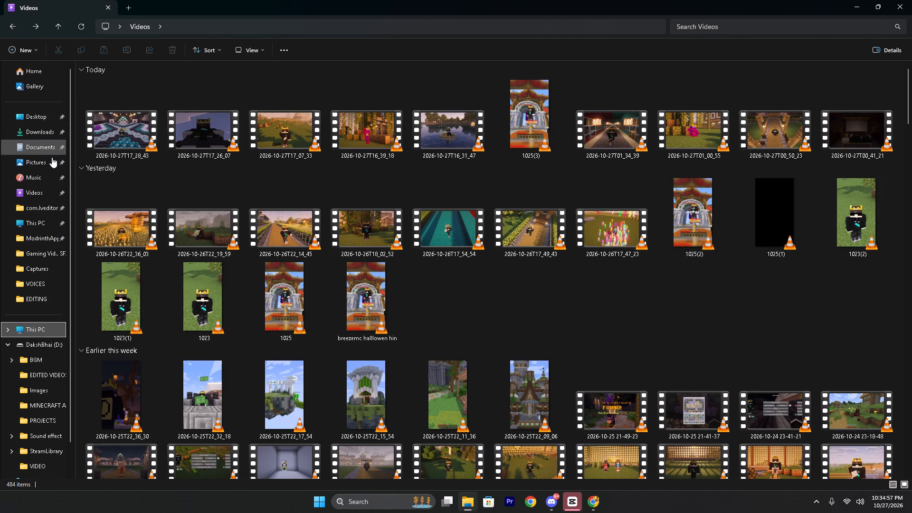
{"action": "scroll", "coordinate": [574, 428], "scroll_direction": "down", "scroll_amount": 5}
{"action": "scroll", "coordinate": [644, 404], "scroll_direction": "down", "scroll_amount": 5}
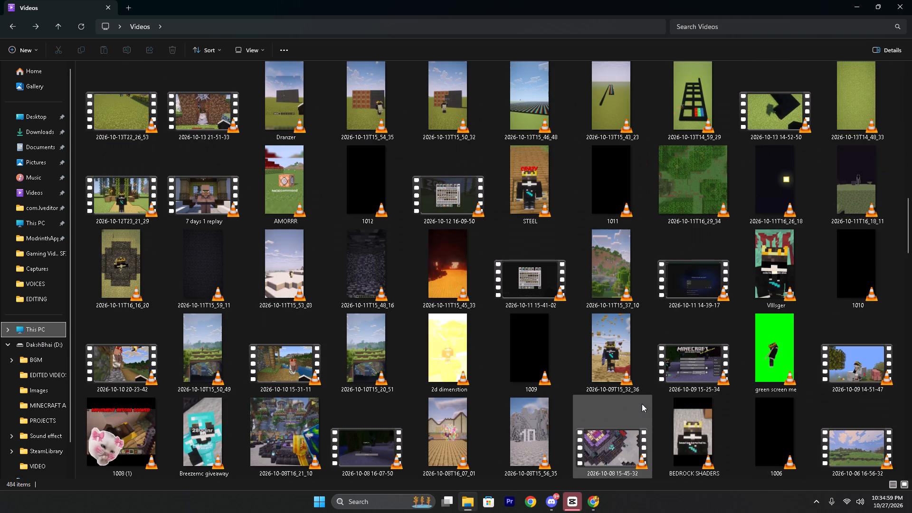
{"action": "scroll", "coordinate": [640, 404], "scroll_direction": "down", "scroll_amount": 4}
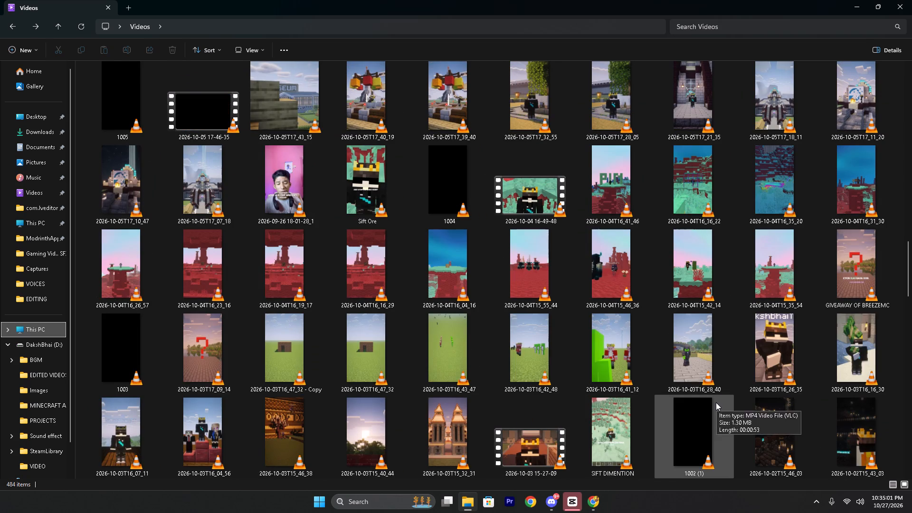
{"action": "scroll", "coordinate": [715, 402], "scroll_direction": "up", "scroll_amount": 5}
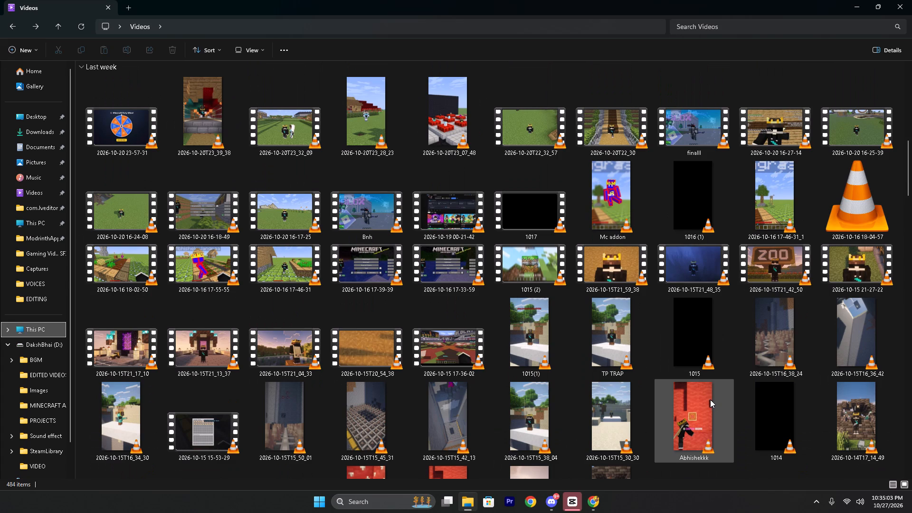
{"action": "scroll", "coordinate": [707, 396], "scroll_direction": "up", "scroll_amount": 7}
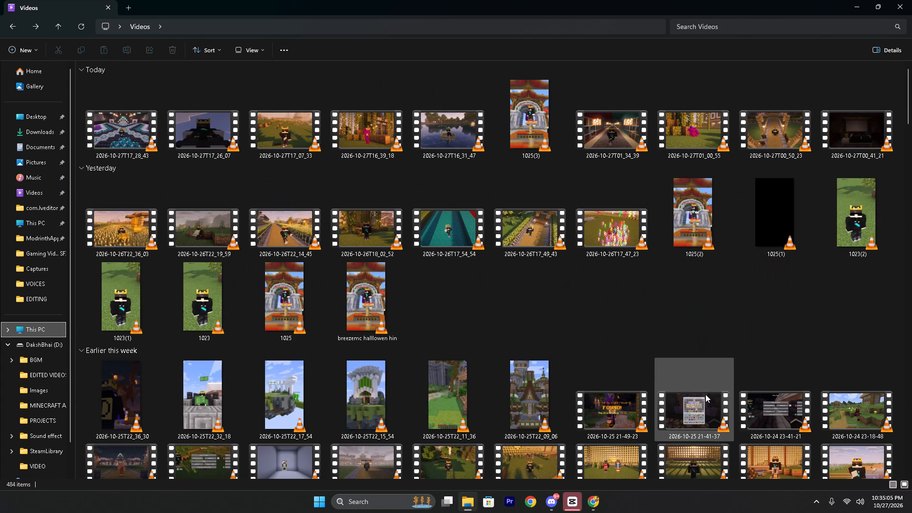
{"action": "scroll", "coordinate": [684, 386], "scroll_direction": "down", "scroll_amount": 2}
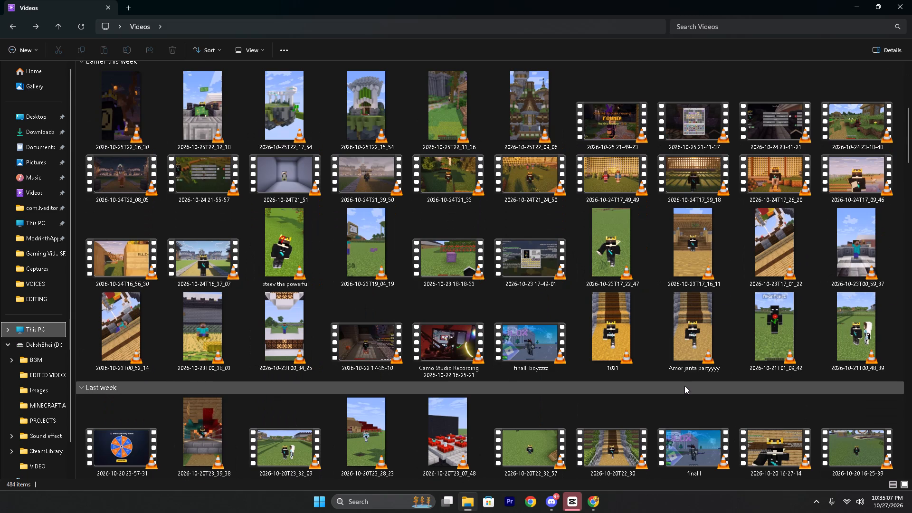
{"action": "scroll", "coordinate": [684, 386], "scroll_direction": "down", "scroll_amount": 1}
{"action": "scroll", "coordinate": [695, 375], "scroll_direction": "up", "scroll_amount": 1}
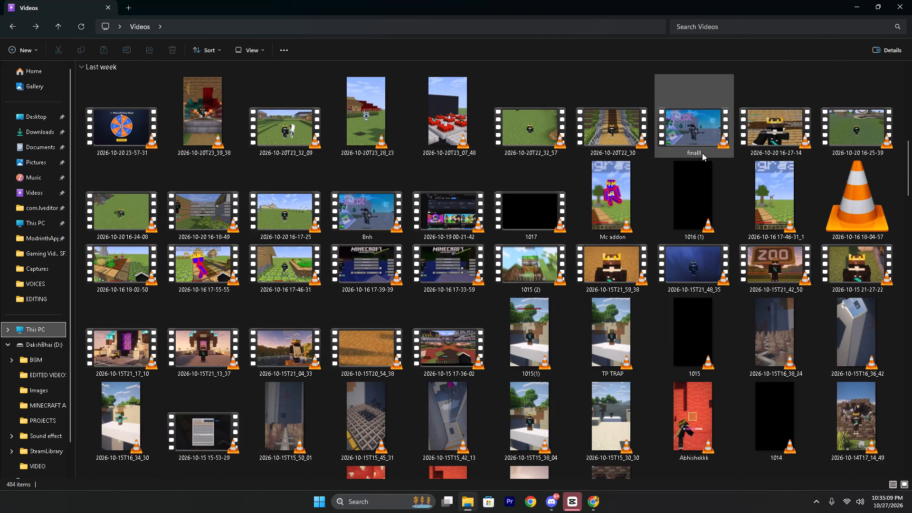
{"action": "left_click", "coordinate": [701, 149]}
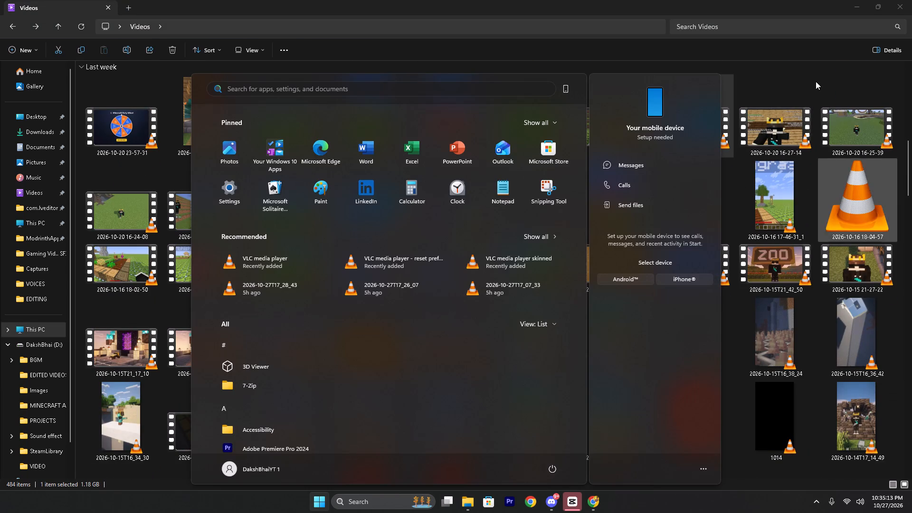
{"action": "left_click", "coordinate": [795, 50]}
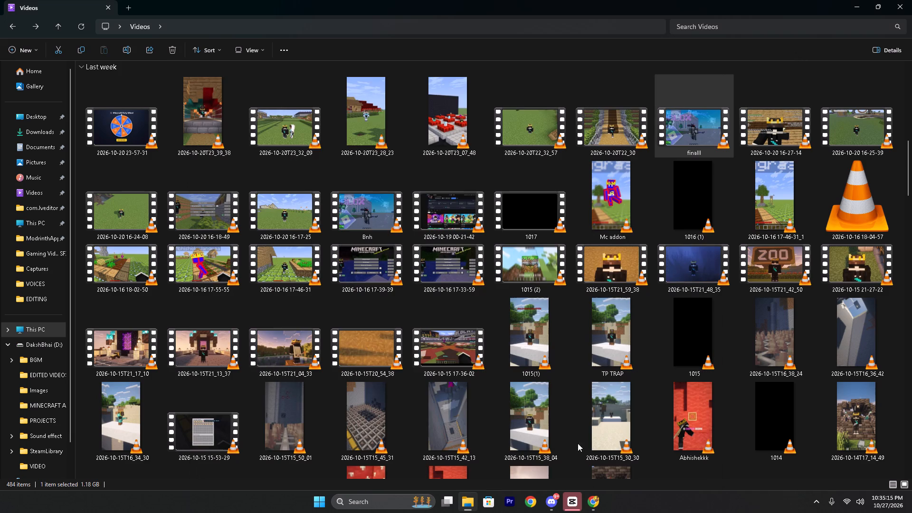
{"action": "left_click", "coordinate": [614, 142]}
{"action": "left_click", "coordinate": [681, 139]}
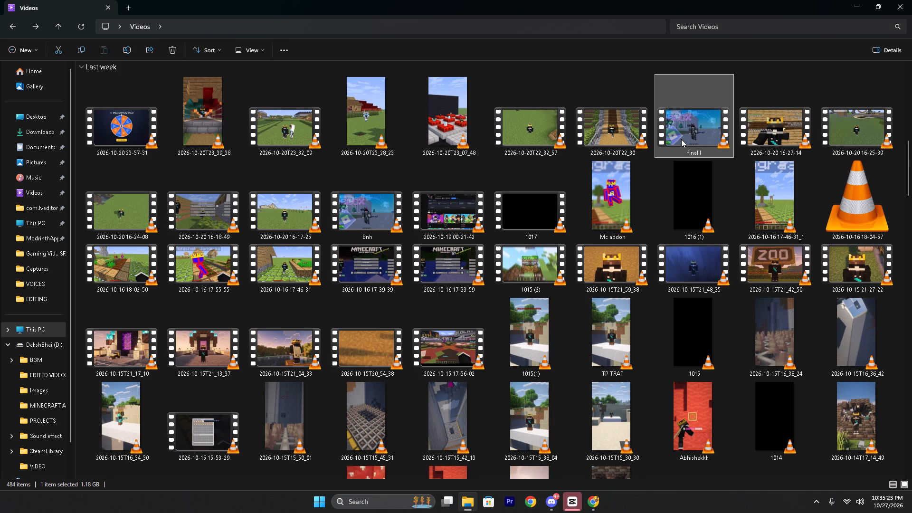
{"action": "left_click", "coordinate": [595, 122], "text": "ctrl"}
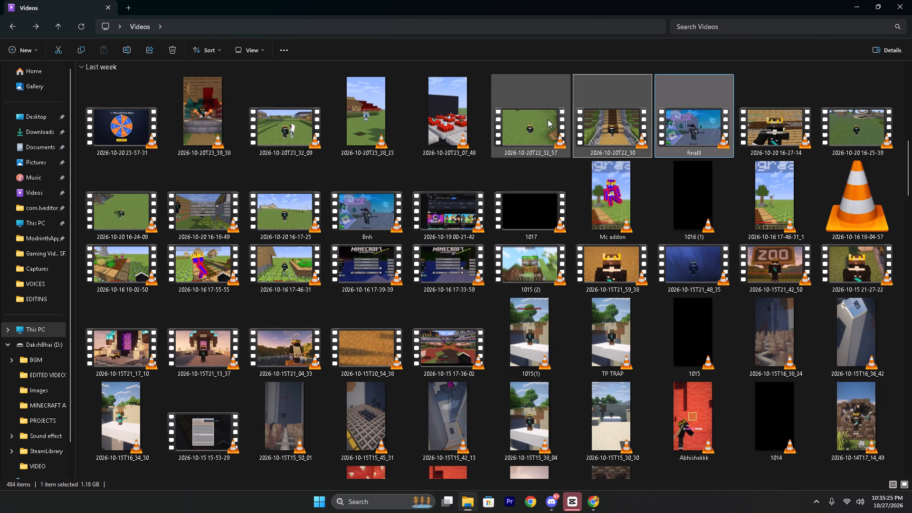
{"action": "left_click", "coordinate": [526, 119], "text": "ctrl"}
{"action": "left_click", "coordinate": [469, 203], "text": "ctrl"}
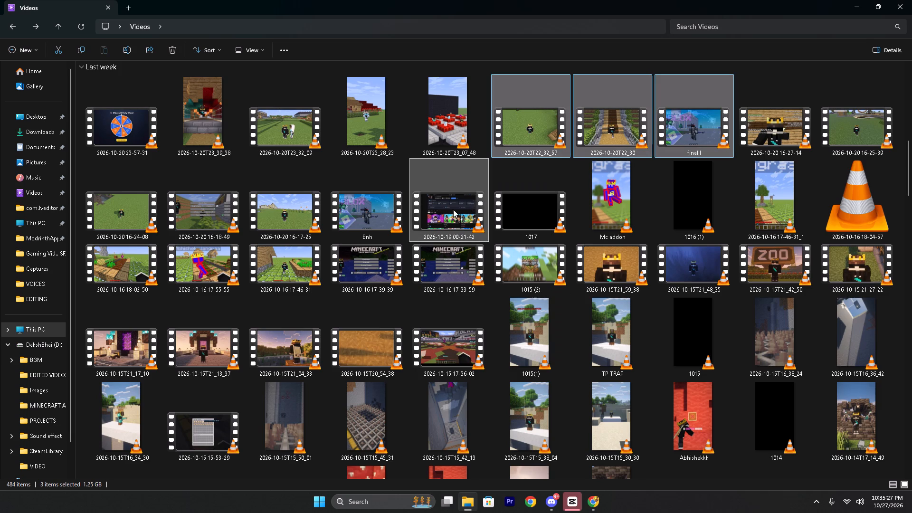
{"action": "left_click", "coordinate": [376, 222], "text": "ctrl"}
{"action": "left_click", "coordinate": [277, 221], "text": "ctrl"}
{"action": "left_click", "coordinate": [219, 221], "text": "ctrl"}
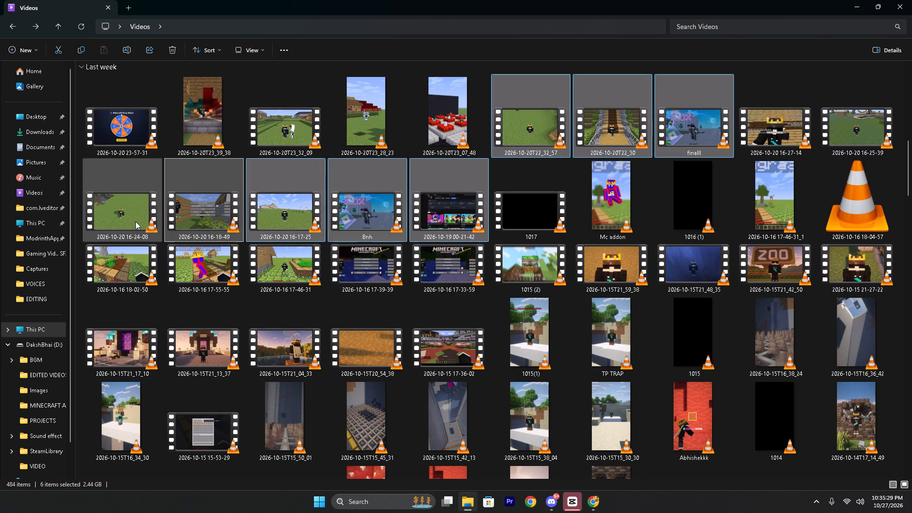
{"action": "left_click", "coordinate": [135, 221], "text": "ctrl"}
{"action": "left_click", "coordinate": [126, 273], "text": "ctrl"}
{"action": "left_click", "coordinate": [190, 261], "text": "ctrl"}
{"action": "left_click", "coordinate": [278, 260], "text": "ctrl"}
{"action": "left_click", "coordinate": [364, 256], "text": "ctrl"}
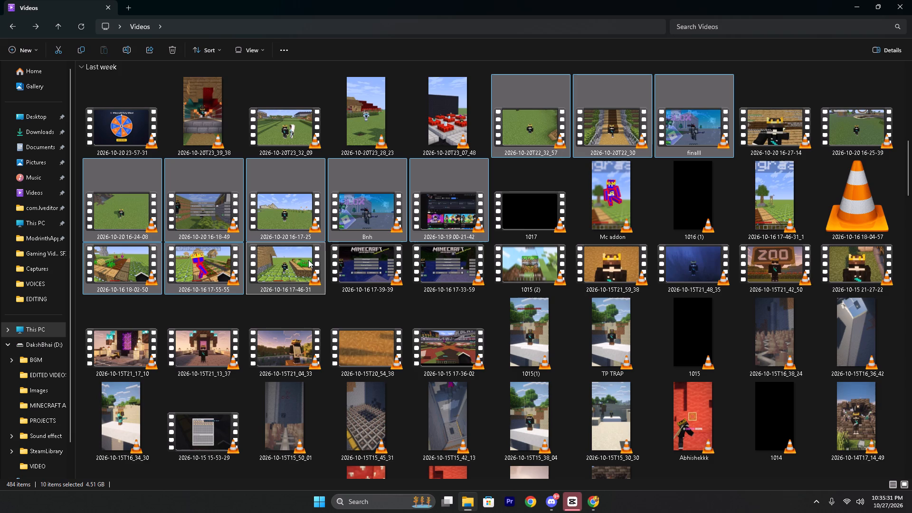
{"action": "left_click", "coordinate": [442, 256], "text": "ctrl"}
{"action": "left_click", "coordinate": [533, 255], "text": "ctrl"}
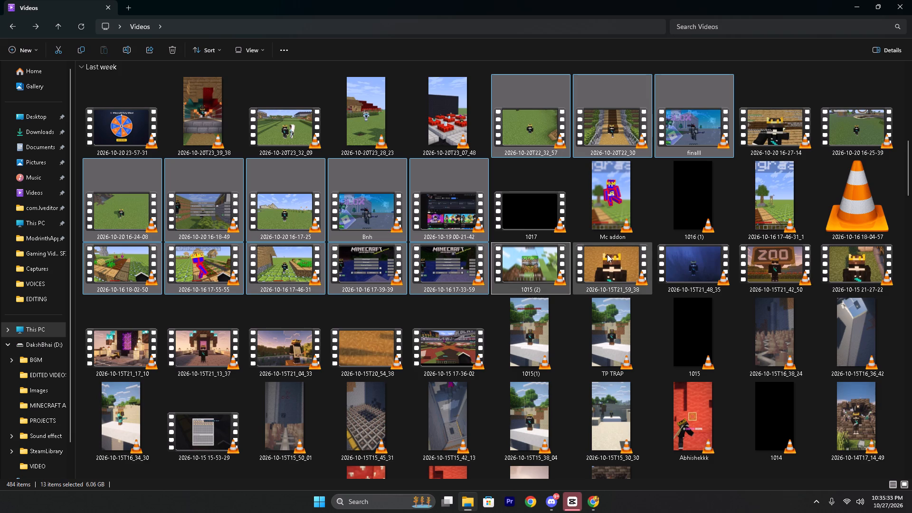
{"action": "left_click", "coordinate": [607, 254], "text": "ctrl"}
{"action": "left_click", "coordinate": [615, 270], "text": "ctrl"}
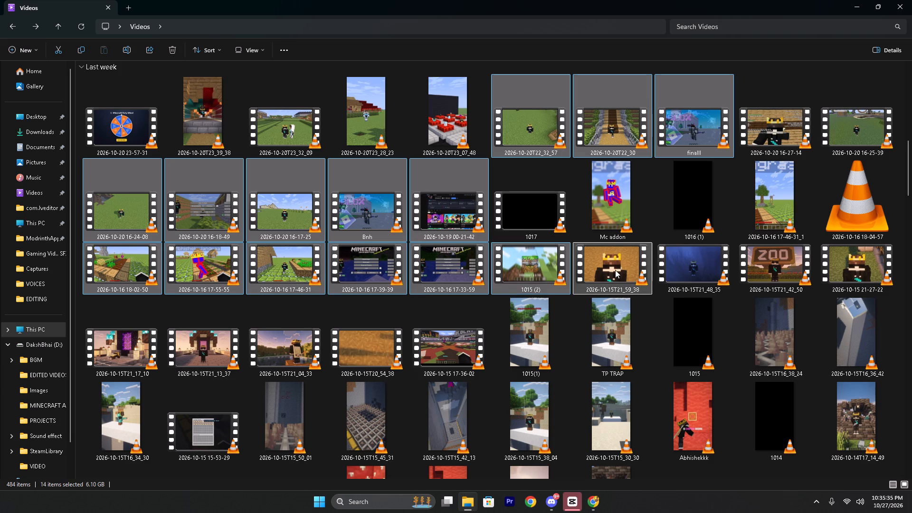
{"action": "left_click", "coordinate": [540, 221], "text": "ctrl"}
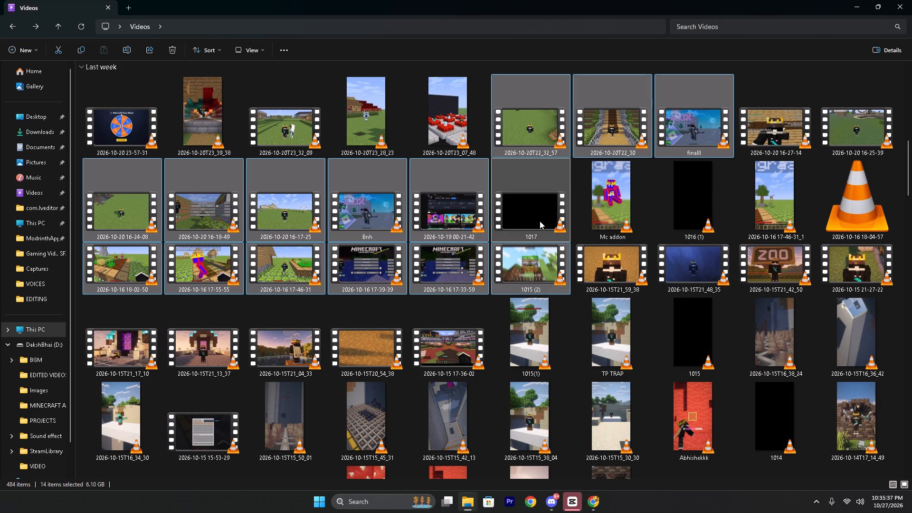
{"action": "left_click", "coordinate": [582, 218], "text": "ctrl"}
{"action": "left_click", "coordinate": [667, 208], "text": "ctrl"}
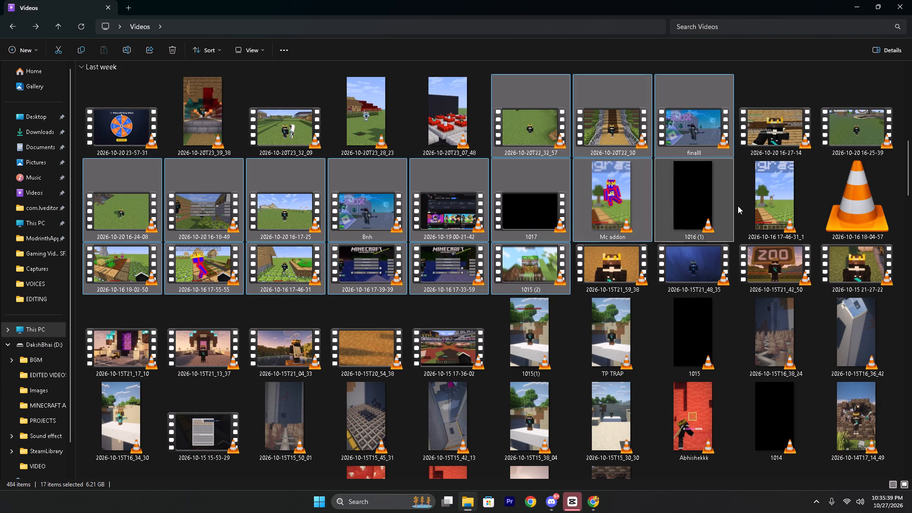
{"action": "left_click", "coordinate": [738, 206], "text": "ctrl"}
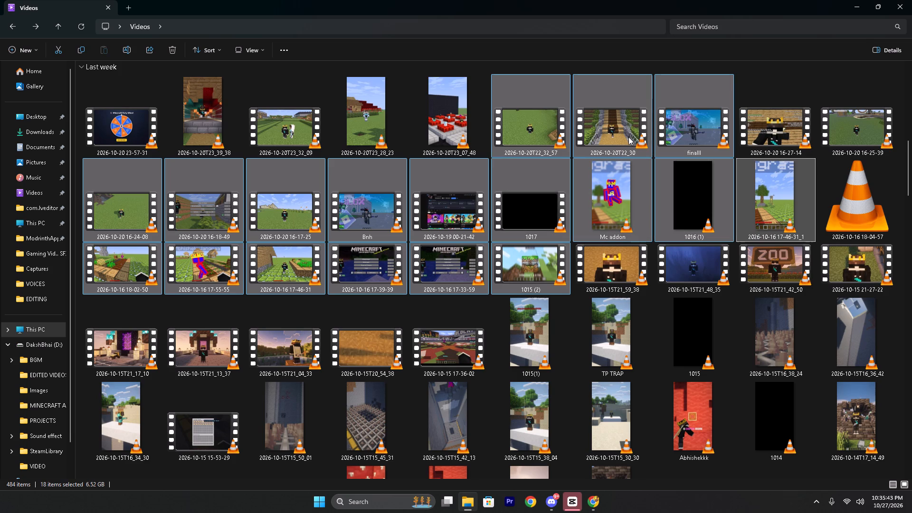
{"action": "left_click", "coordinate": [687, 125]}
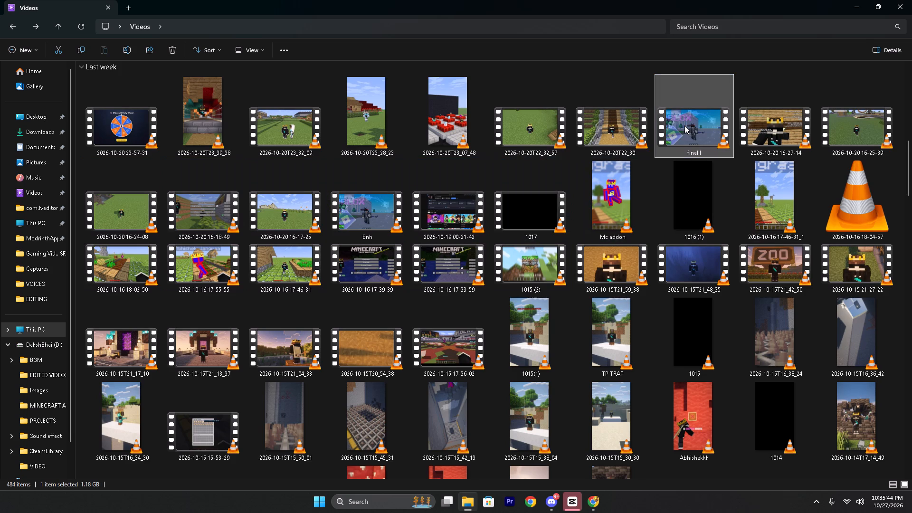
{"action": "left_click", "coordinate": [453, 194], "text": "ctrl"}
{"action": "left_click", "coordinate": [380, 212], "text": "ctrl"}
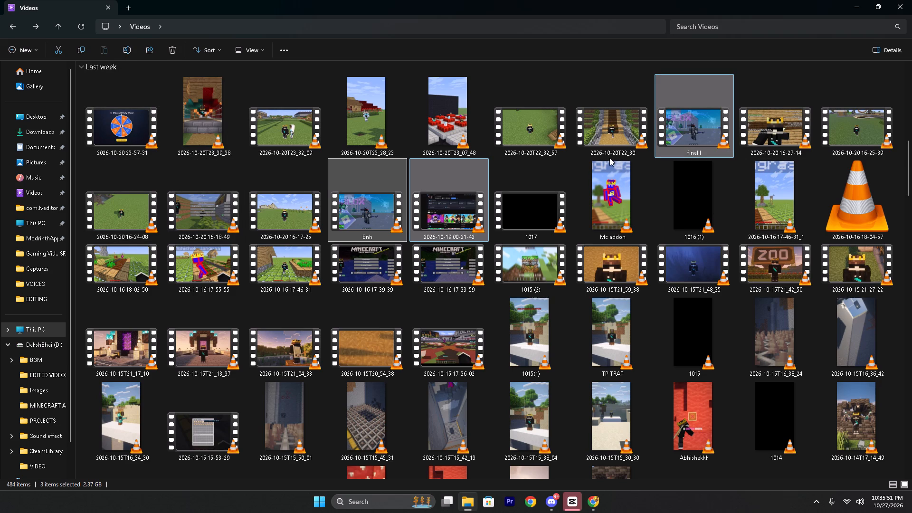
{"action": "scroll", "coordinate": [556, 221], "scroll_direction": "up", "scroll_amount": 1}
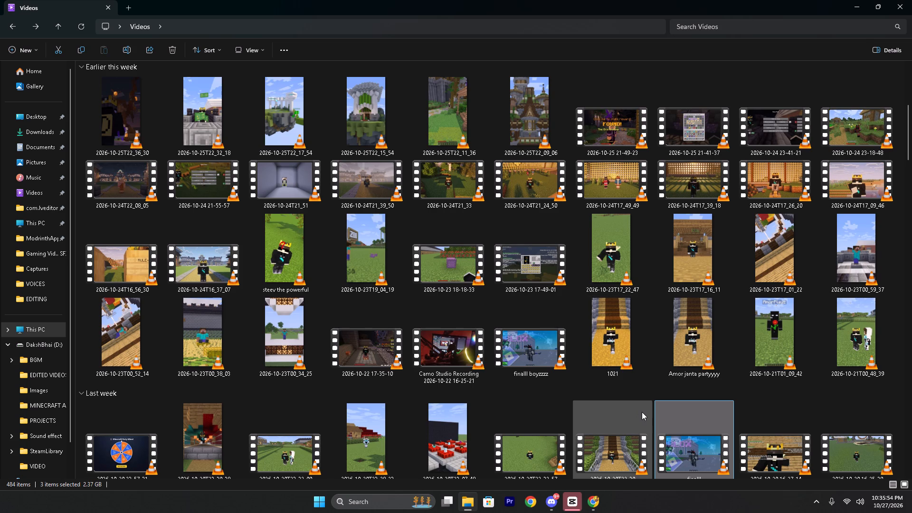
{"action": "left_click", "coordinate": [538, 355], "text": "ctrl"}
{"action": "left_click", "coordinate": [468, 348], "text": "ctrl"}
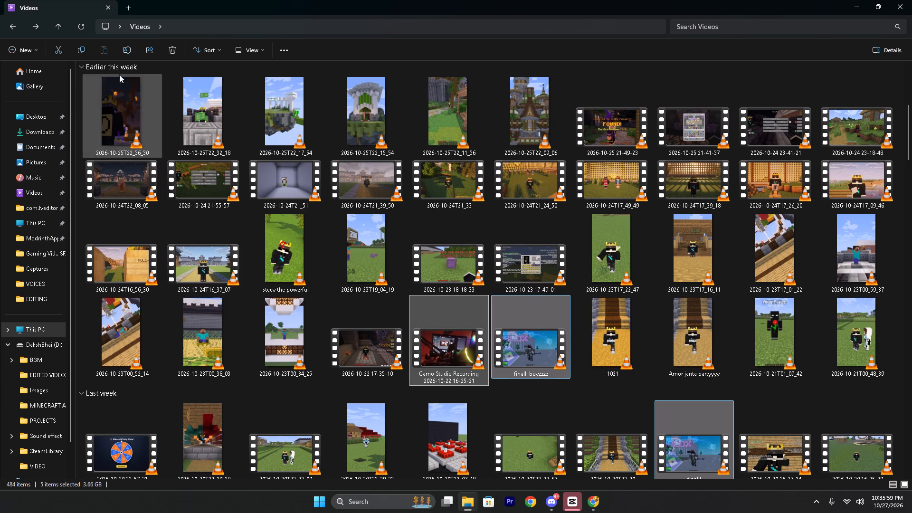
{"action": "left_click", "coordinate": [168, 50]}
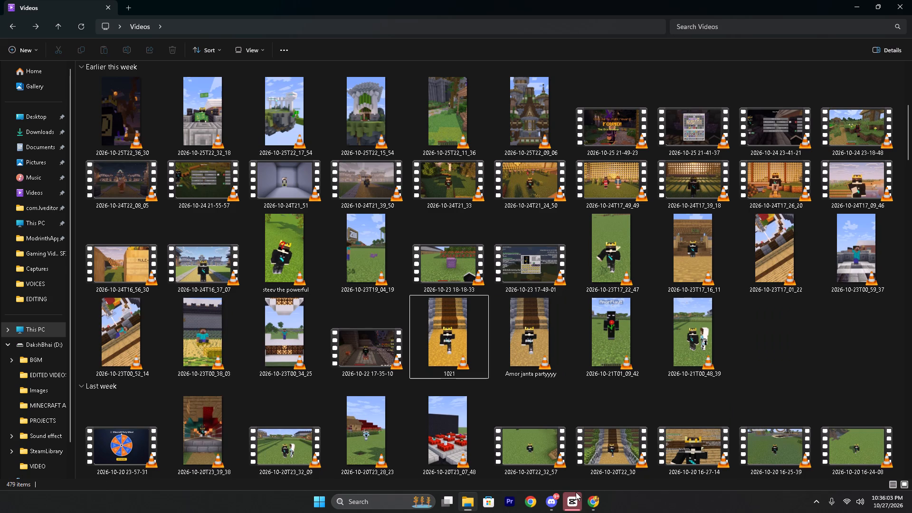
Switch to CapCut and shorten the UPCOMING title so it ends together with the compound clips beneath it.
{"action": "left_click", "coordinate": [569, 508]}
{"action": "key", "text": "space"}
{"action": "key", "text": "space"}
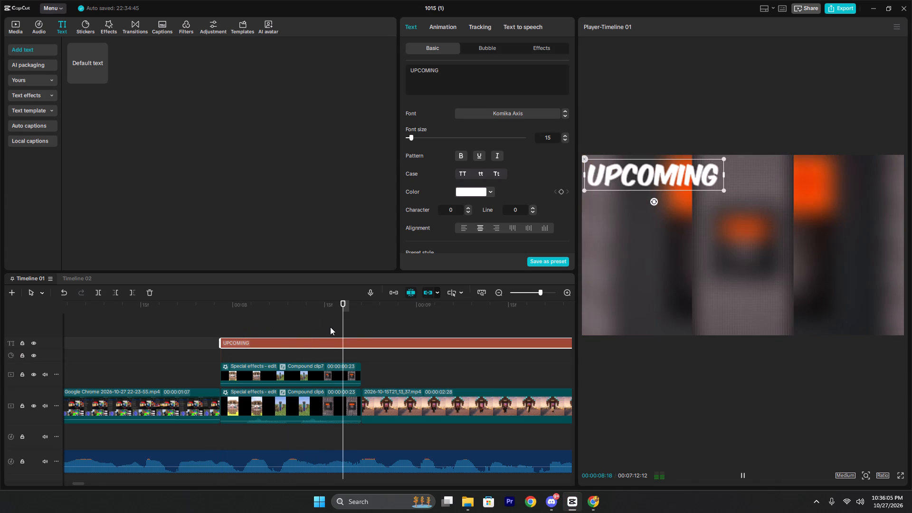
{"action": "key", "text": "Left"}
{"action": "key", "text": "w"}
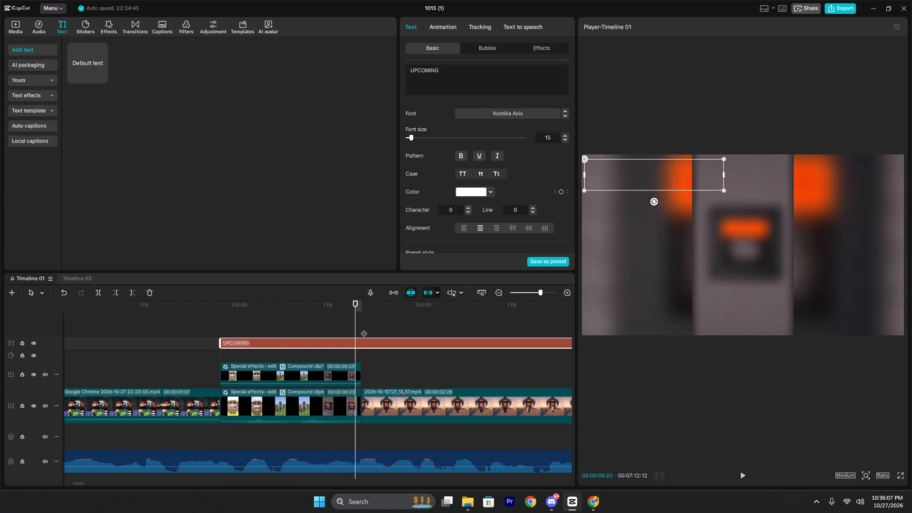
{"action": "left_click", "coordinate": [356, 342]}
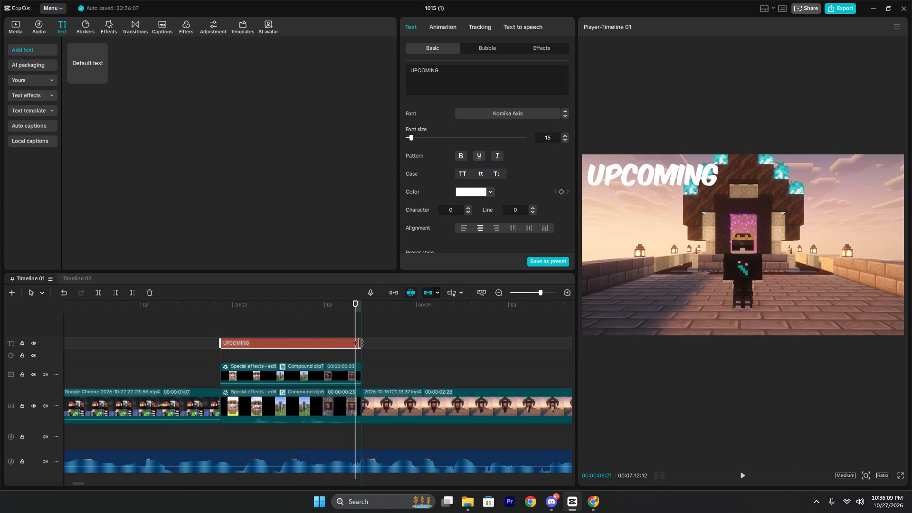
Set the UPCOMING title's text color to pure red, FF0000.
{"action": "left_click", "coordinate": [233, 333]}
{"action": "left_click", "coordinate": [255, 346]}
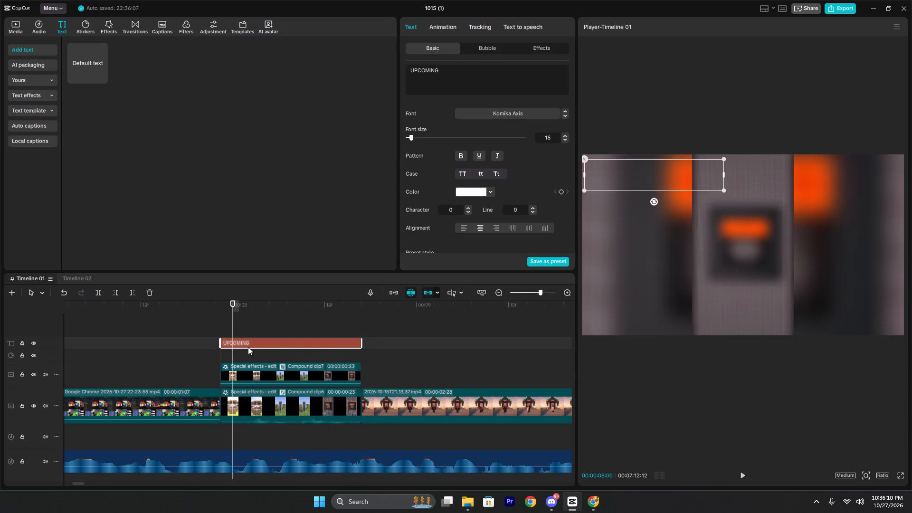
{"action": "left_click", "coordinate": [488, 190]}
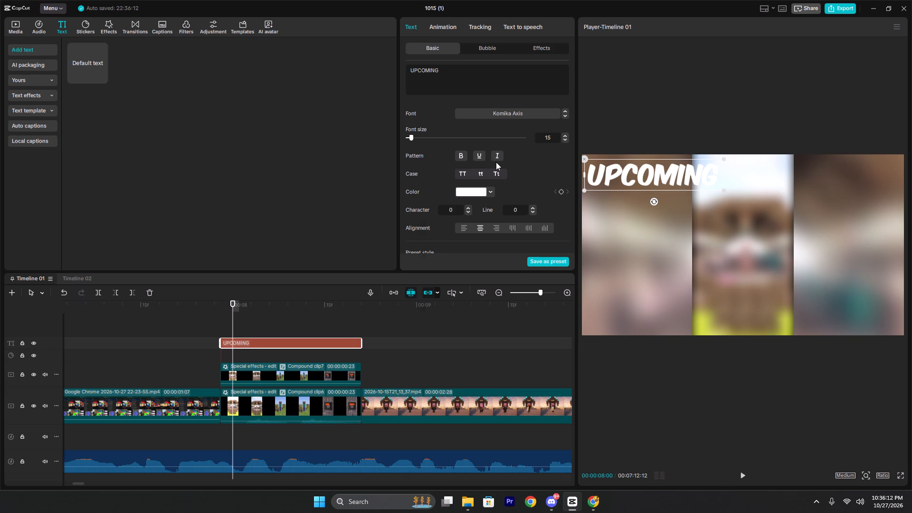
{"action": "left_click_drag", "start_coordinate": [488, 213], "coordinate": [608, 180]}
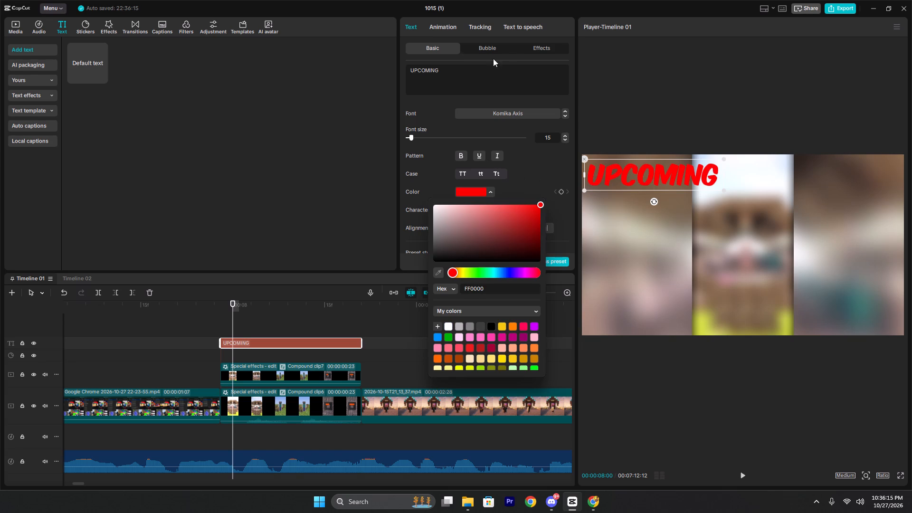
Apply the solid red splatter text effect from the Halloween category to the UPCOMING title and preview it from the title's start.
{"action": "left_click", "coordinate": [532, 51]}
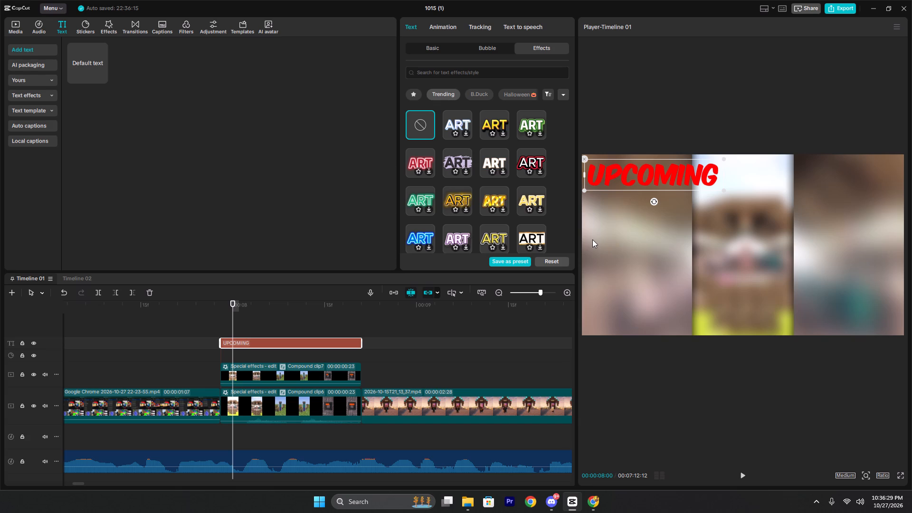
{"action": "left_click_drag", "start_coordinate": [462, 0], "coordinate": [450, 0]}
{"action": "left_click", "coordinate": [520, 90]}
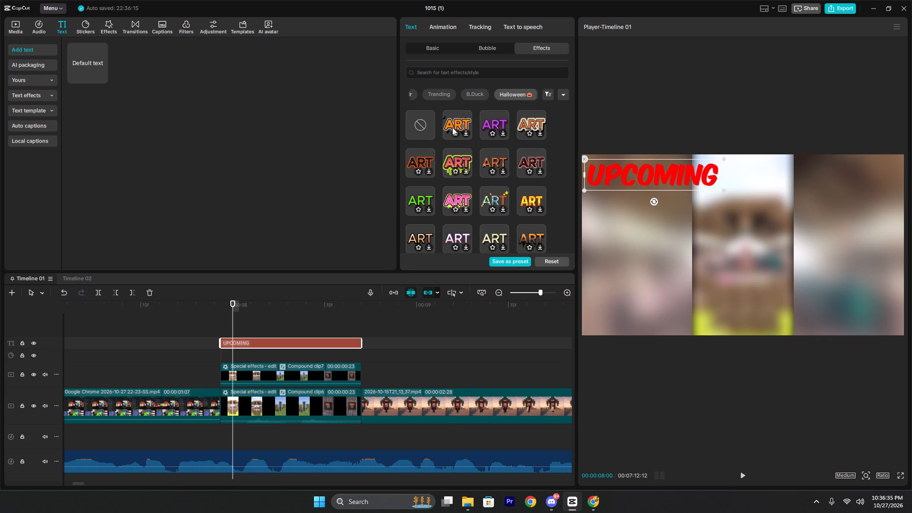
{"action": "scroll", "coordinate": [477, 189], "scroll_direction": "down", "scroll_amount": 1}
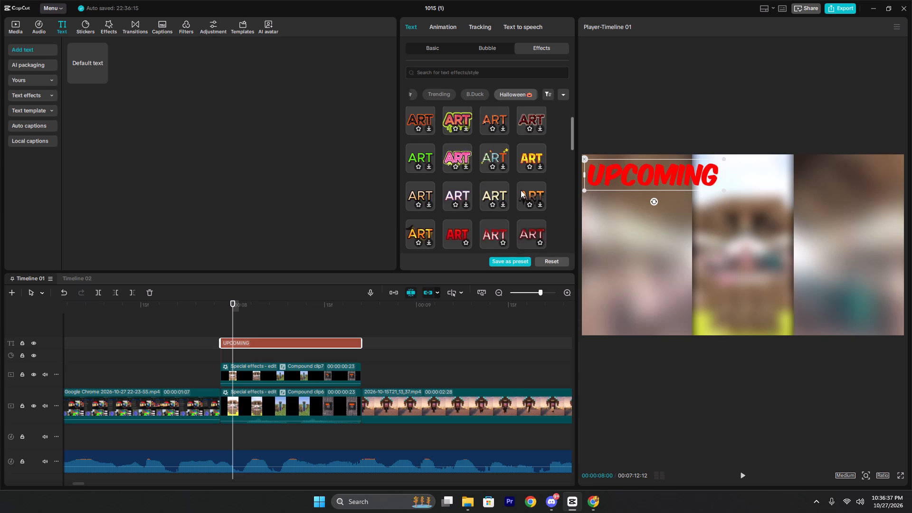
{"action": "left_click", "coordinate": [456, 230]}
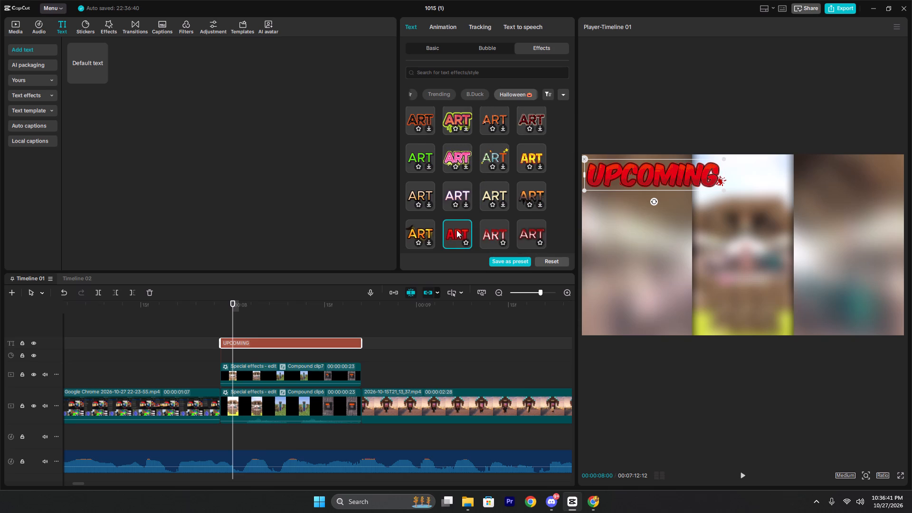
{"action": "left_click", "coordinate": [215, 331]}
{"action": "left_click", "coordinate": [219, 329]}
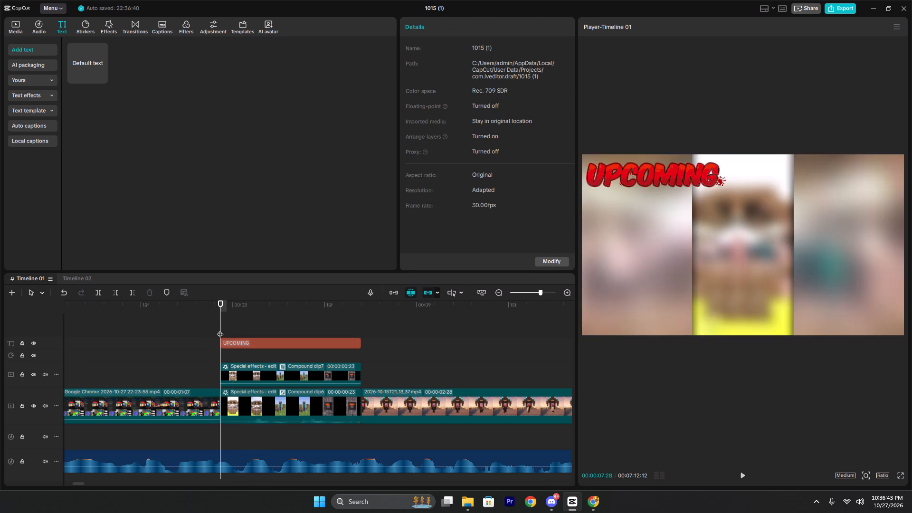
{"action": "key", "text": "space"}
{"action": "key", "text": "space"}
Select the UPCOMING title again and open its basic text settings.
{"action": "left_click", "coordinate": [245, 342]}
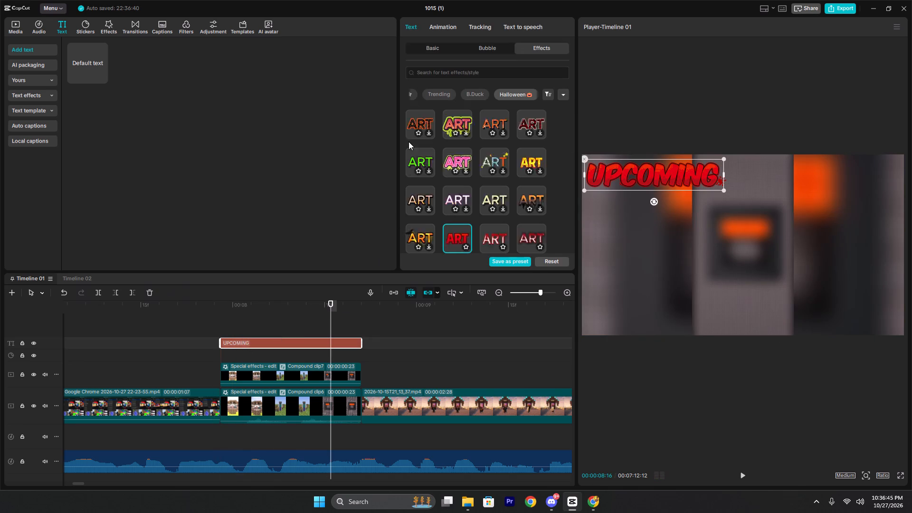
{"action": "left_click", "coordinate": [427, 49]}
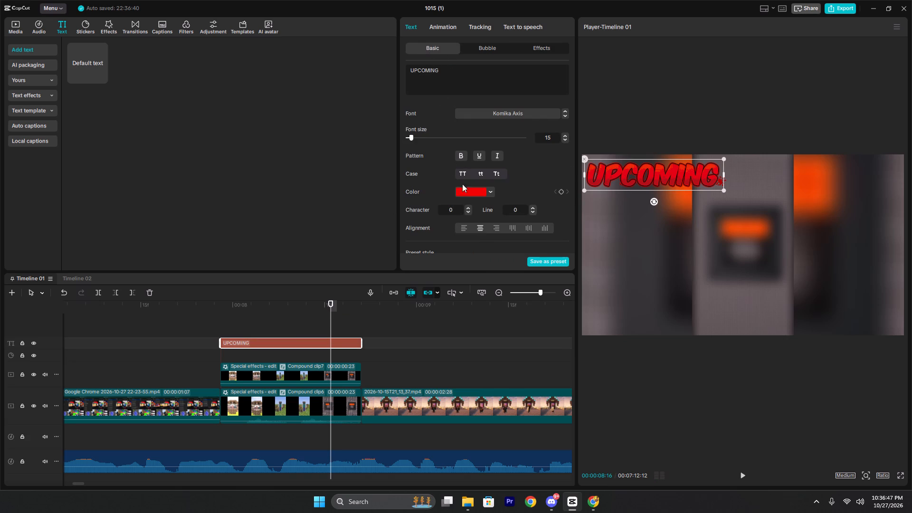
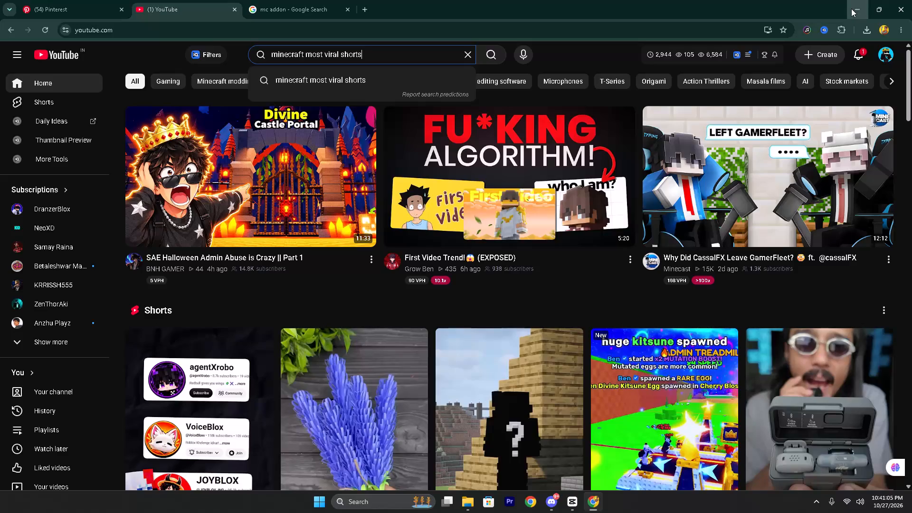
Empty the Recycle Bin on the desktop, permanently deleting its contents.
{"action": "right_click", "coordinate": [8, 14]}
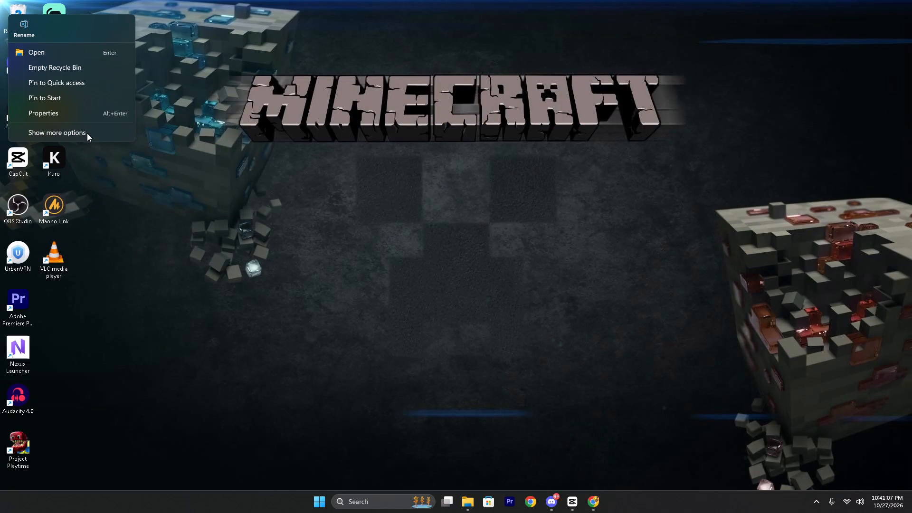
{"action": "left_click", "coordinate": [60, 65]}
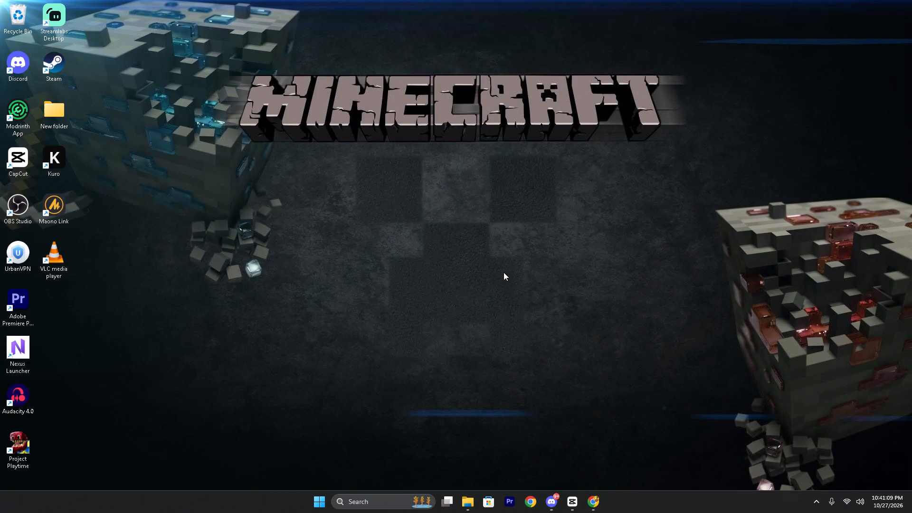
{"action": "left_click", "coordinate": [489, 252]}
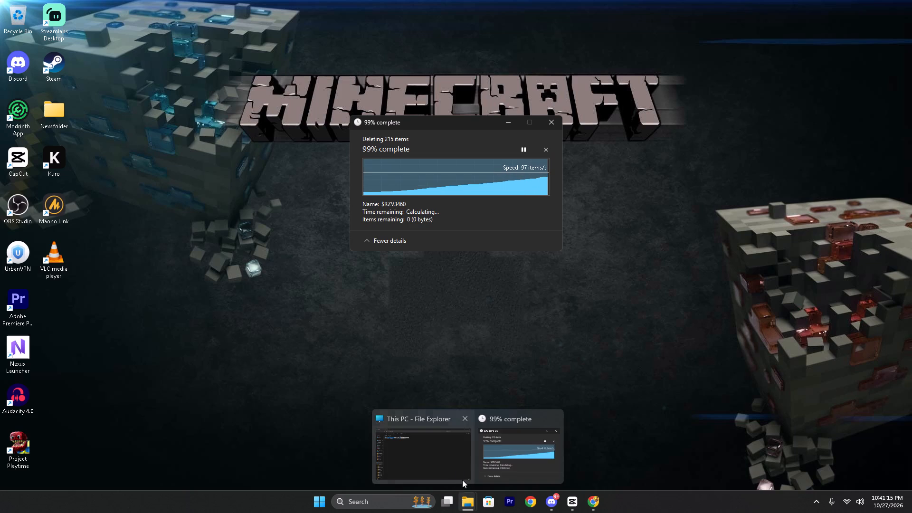
Switch to File Explorer's This PC view to check the free space on the drives.
{"action": "left_click", "coordinate": [457, 468]}
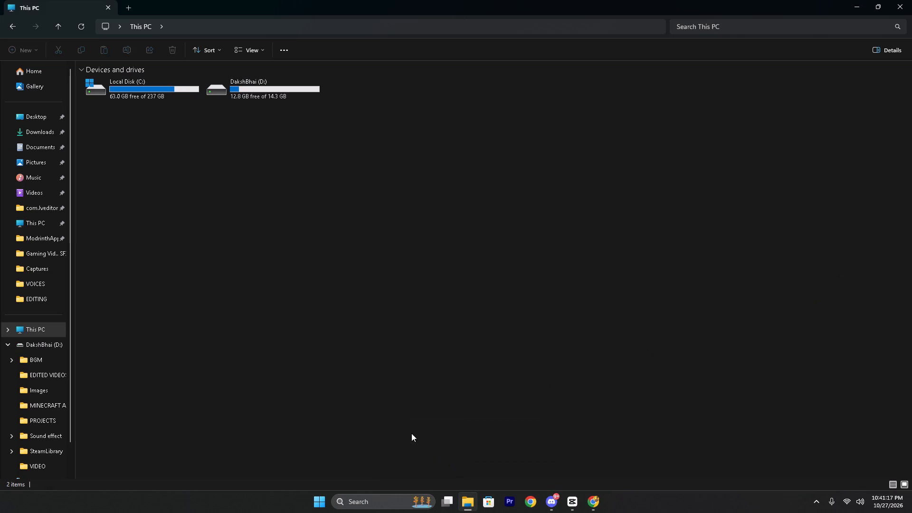
Switch to CapCut and play back the timeline through the YouTube search clip and the UPCOMING section.
{"action": "left_click", "coordinate": [569, 501]}
{"action": "key", "text": "space"}
{"action": "key", "text": "space"}
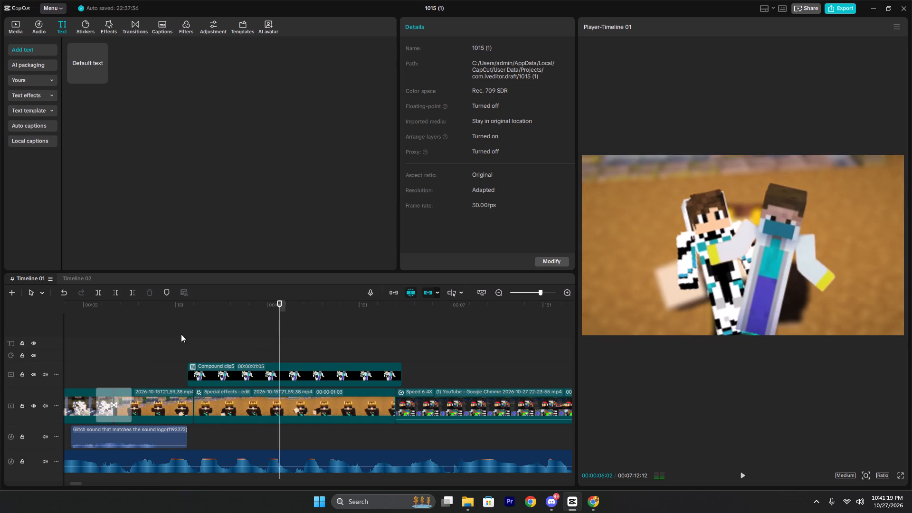
{"action": "left_click", "coordinate": [181, 334]}
{"action": "key", "text": "space"}
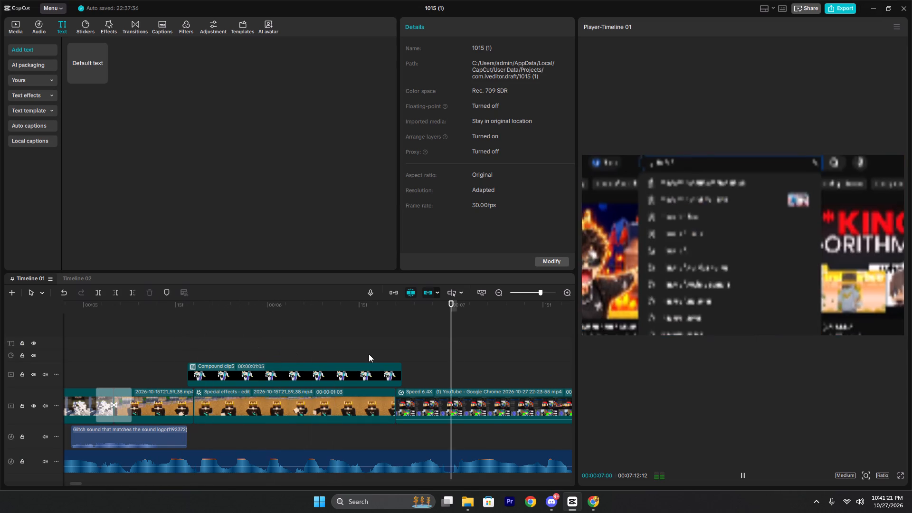
{"action": "key", "text": "space"}
{"action": "key", "text": "space"}
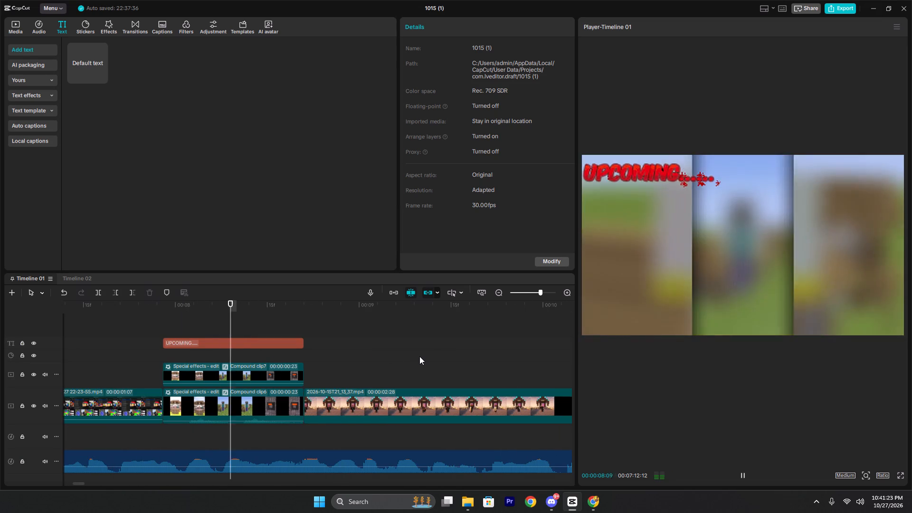
{"action": "key", "text": "space"}
{"action": "left_click", "coordinate": [130, 335]}
{"action": "key", "text": "space"}
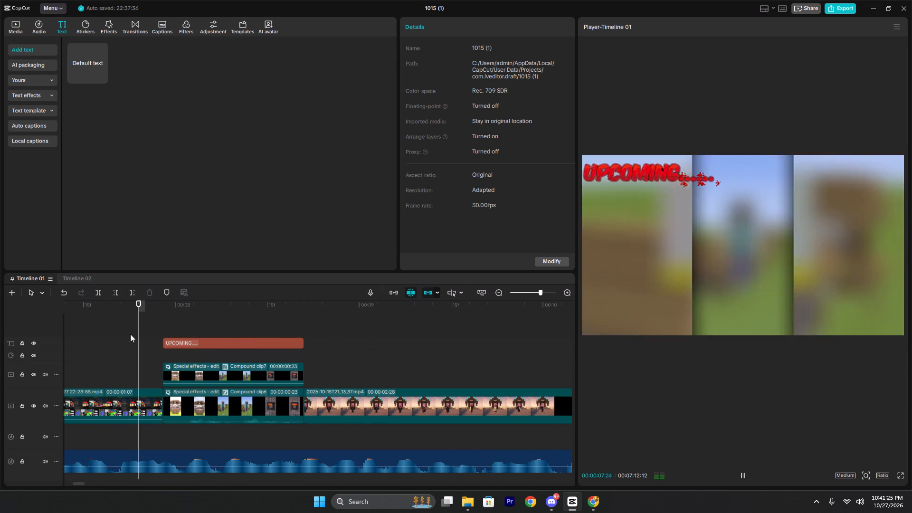
{"action": "key", "text": "space"}
Inside Compound clip6, delete the first camera-flash sound and move the second earlier so it ends with the video clips.
{"action": "double_click", "coordinate": [240, 401]}
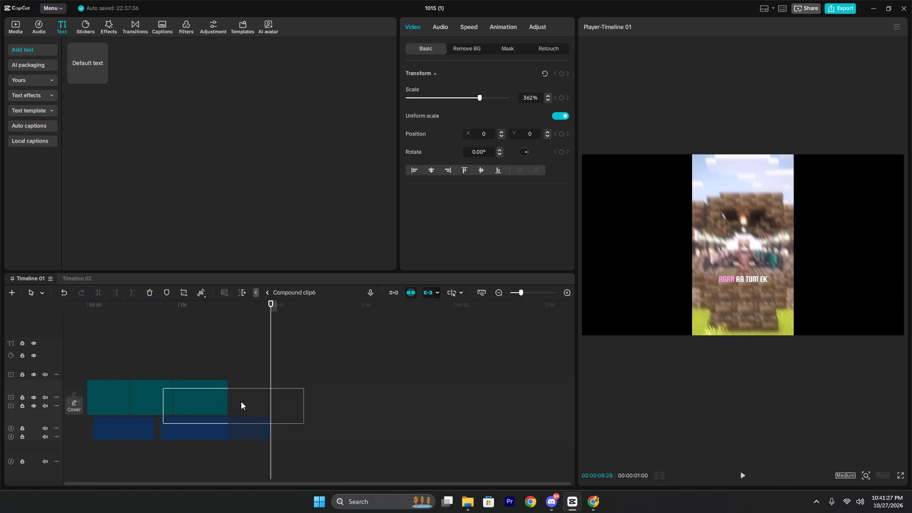
{"action": "left_click", "coordinate": [135, 428]}
{"action": "key", "text": "BackSpace"}
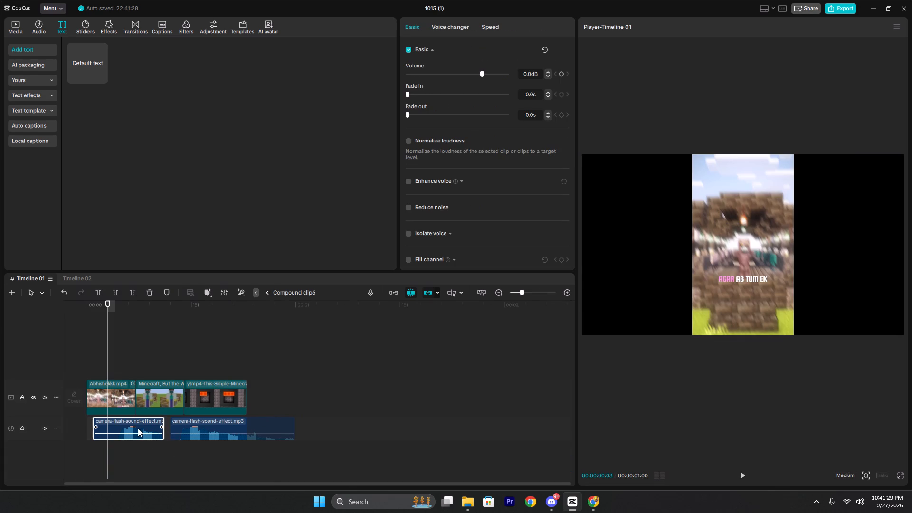
{"action": "left_click", "coordinate": [208, 428]}
{"action": "left_click_drag", "start_coordinate": [209, 426], "coordinate": [161, 429]}
{"action": "left_click", "coordinate": [266, 294]}
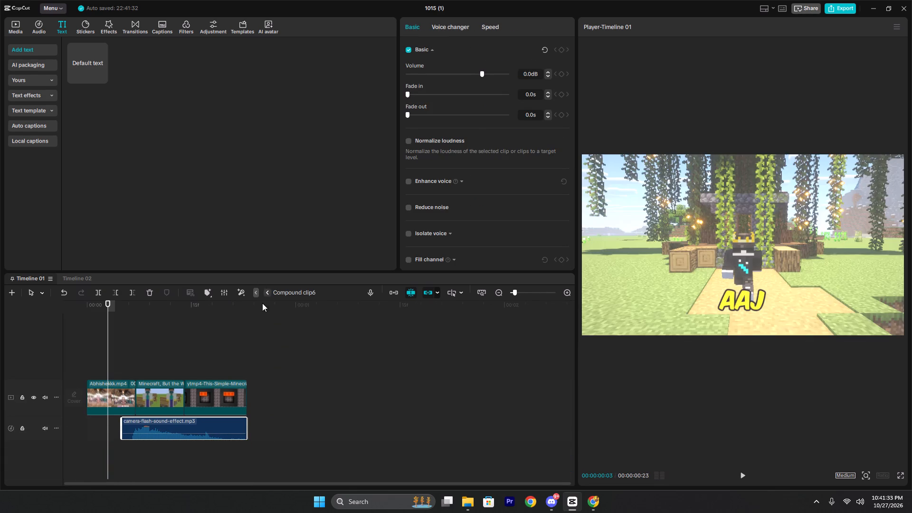
Play back the main timeline from just before the UPCOMING title into the portal clip to check the camera-flash sound's timing.
{"action": "left_click", "coordinate": [150, 362]}
{"action": "key", "text": "space"}
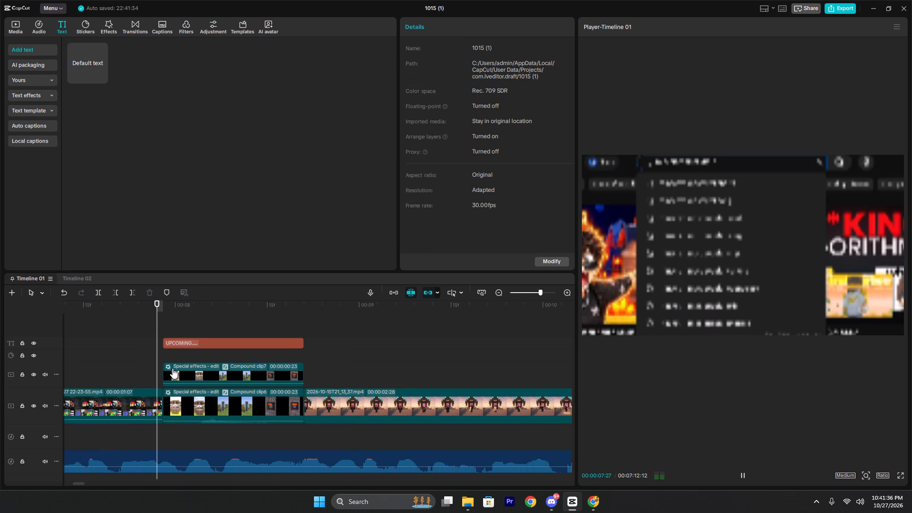
{"action": "key", "text": "space"}
{"action": "key", "text": "space"}
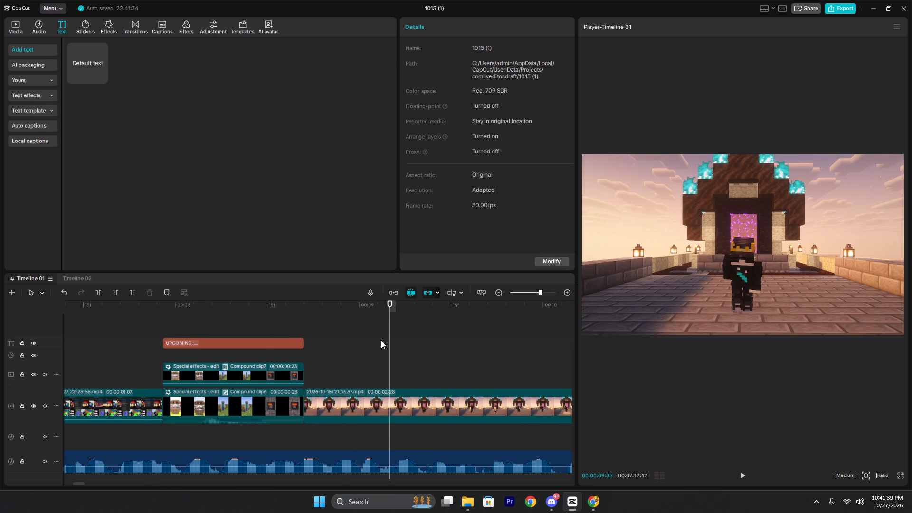
{"action": "key", "text": "space"}
{"action": "key", "text": "space"}
{"action": "key", "text": "space"}
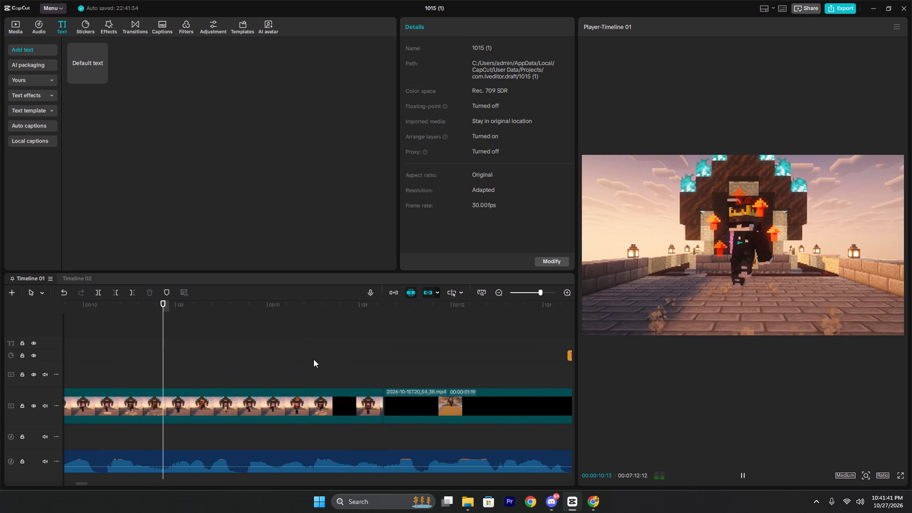
Replay the end of the UPCOMING section and the portal clip that follows it to review the transition.
{"action": "triple_click", "coordinate": [171, 350]}
{"action": "double_click", "coordinate": [115, 345]}
{"action": "left_click_drag", "start_coordinate": [115, 344], "coordinate": [114, 365]}
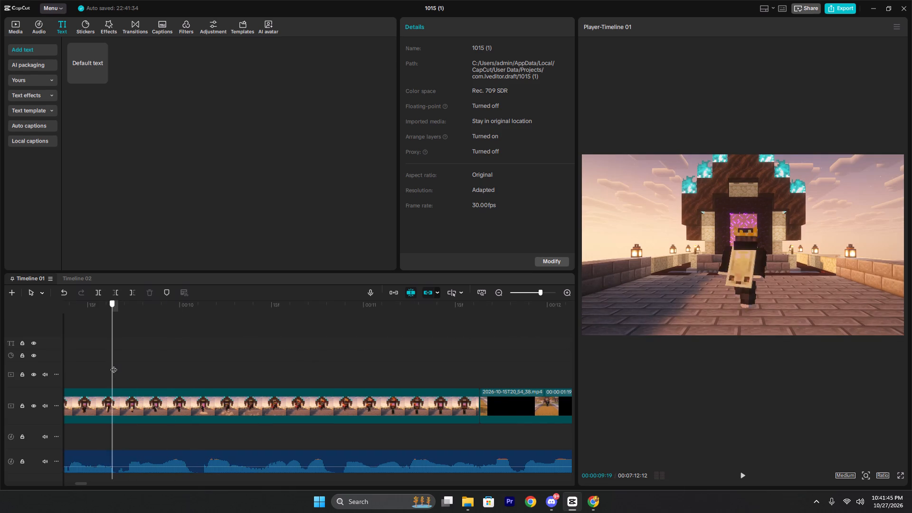
{"action": "left_click_drag", "start_coordinate": [114, 365], "coordinate": [192, 345]}
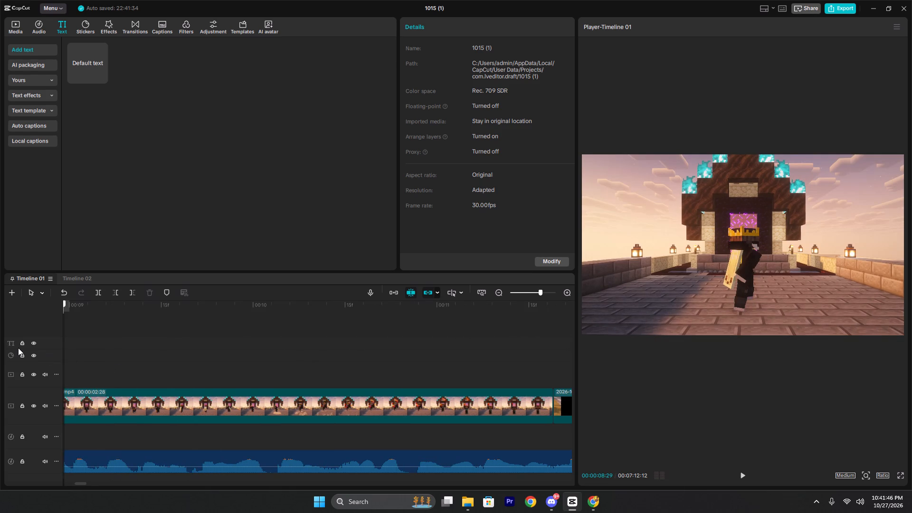
{"action": "left_click", "coordinate": [201, 319]}
{"action": "key", "text": "space"}
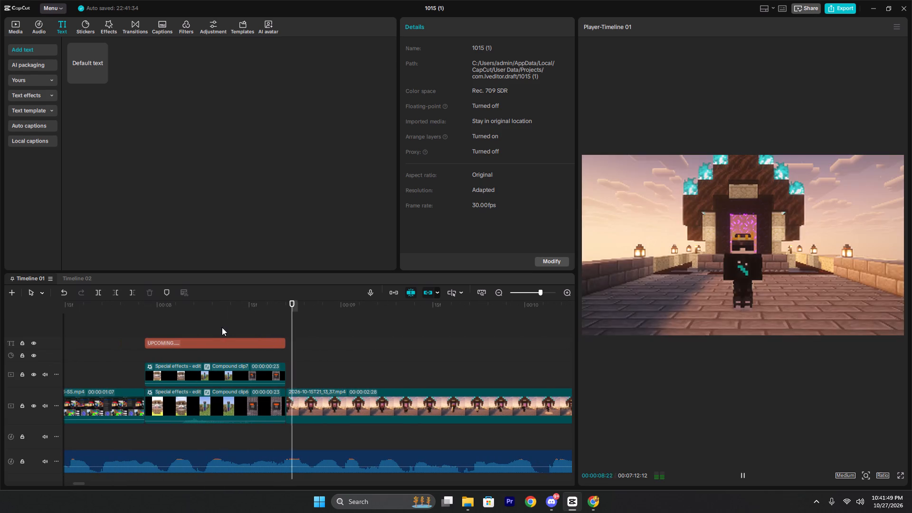
{"action": "key", "text": "space"}
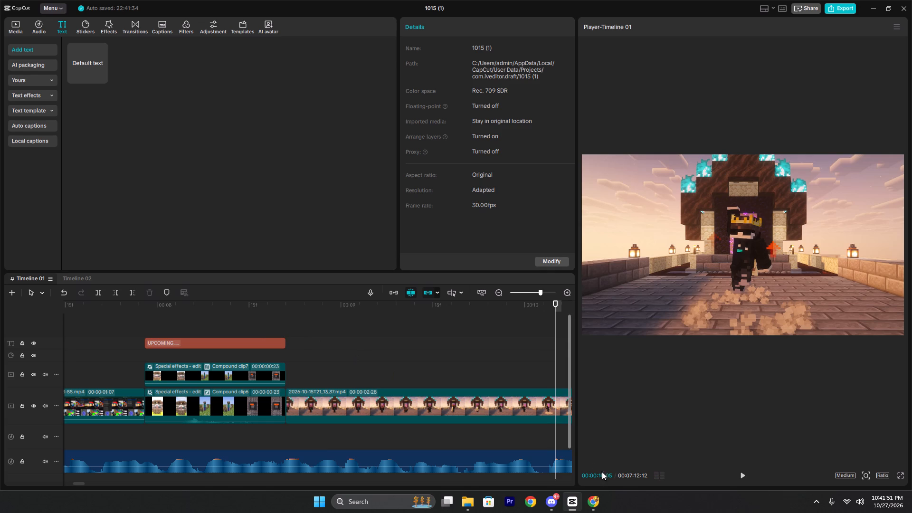
{"action": "key", "text": "space"}
{"action": "key", "text": "space"}
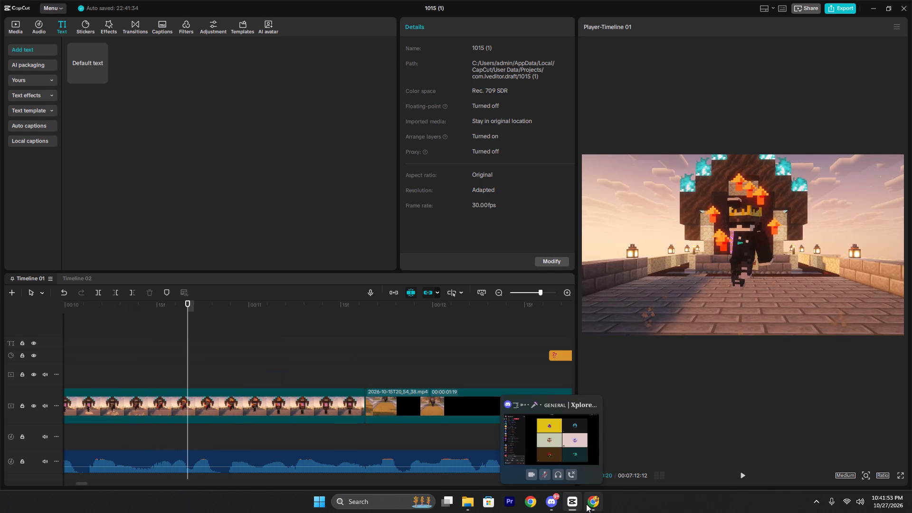
Switch to Chrome and open YouTube Studio for the signed-in channel.
{"action": "left_click", "coordinate": [587, 504]}
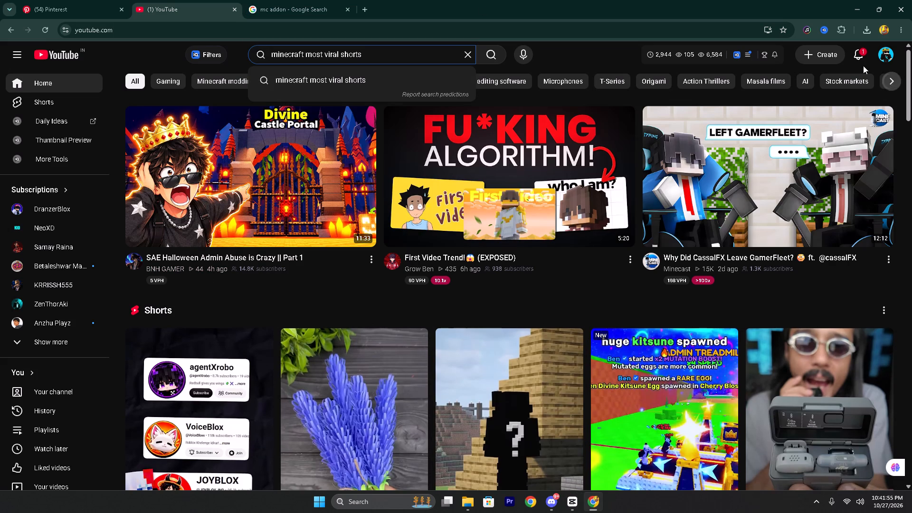
{"action": "left_click", "coordinate": [887, 56]}
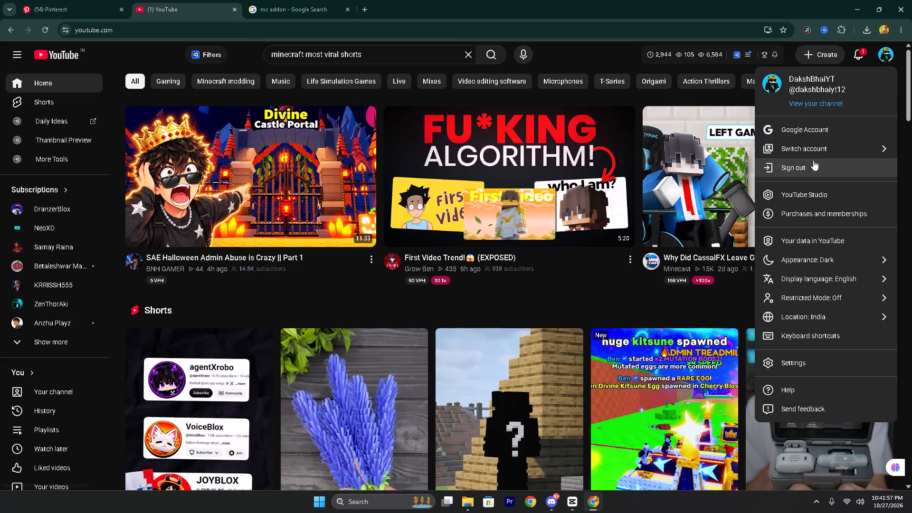
{"action": "left_click", "coordinate": [806, 190]}
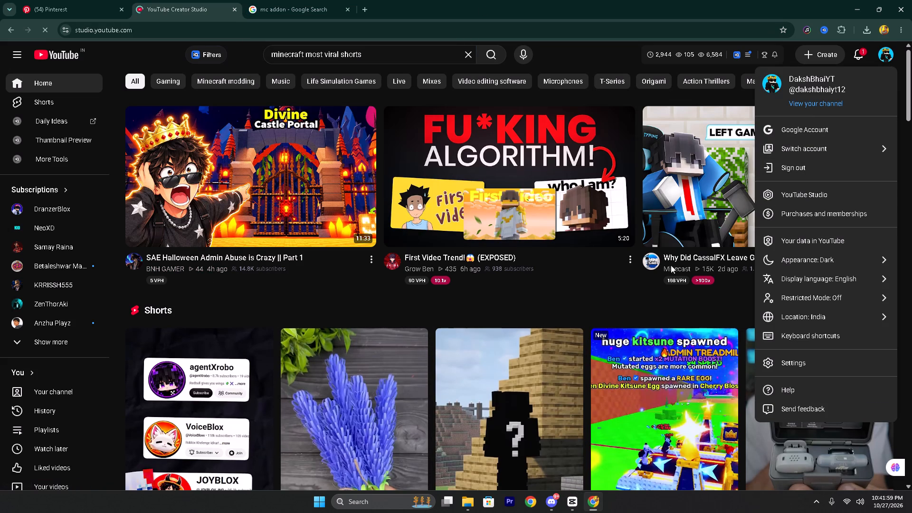
{"action": "scroll", "coordinate": [538, 383], "scroll_direction": "down", "scroll_amount": 1}
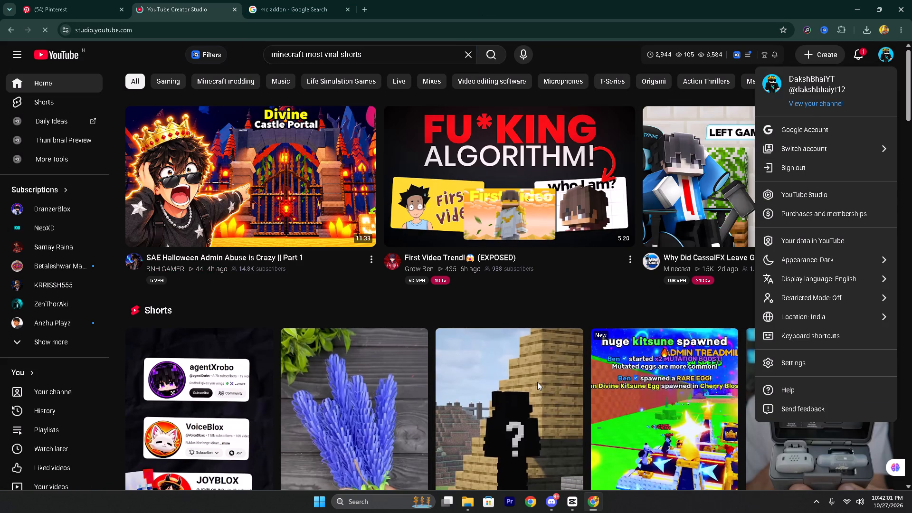
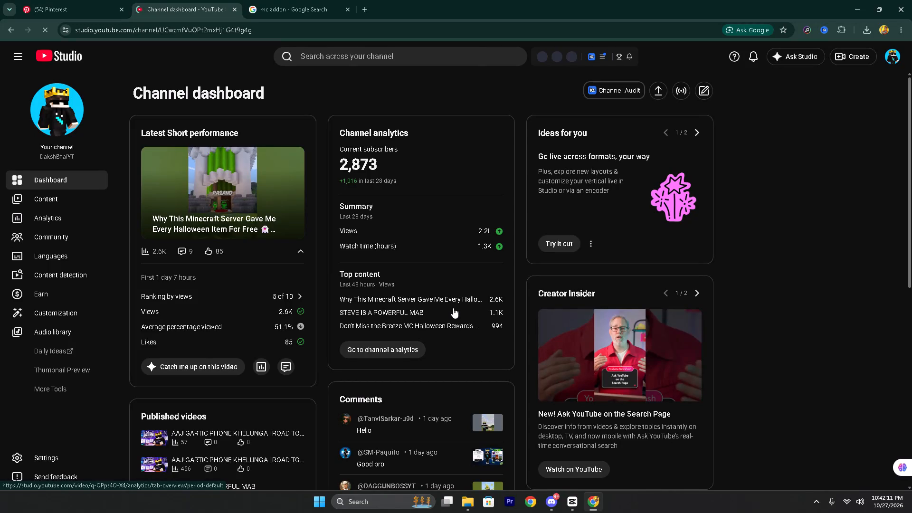
Look over the published videos on the channel dashboard and the channel's list of uploaded videos.
{"action": "scroll", "coordinate": [453, 308], "scroll_direction": "down", "scroll_amount": 2}
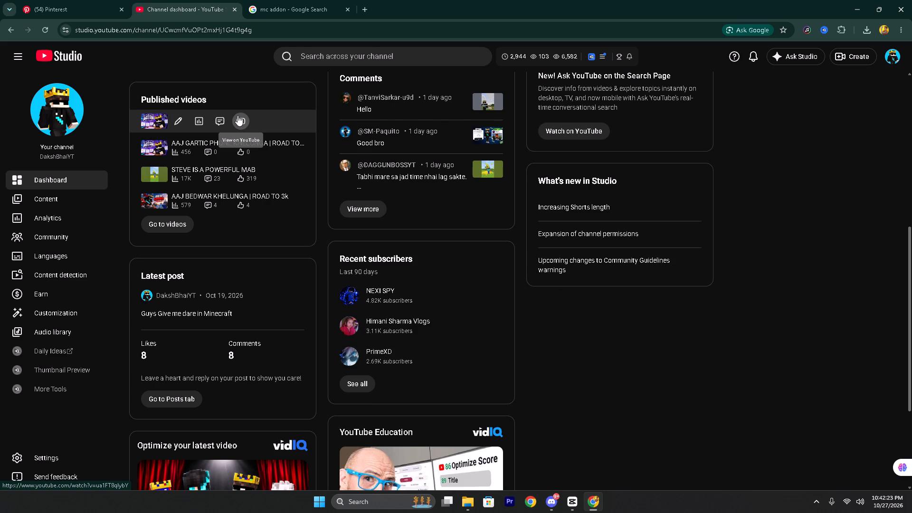
{"action": "left_click", "coordinate": [59, 200]}
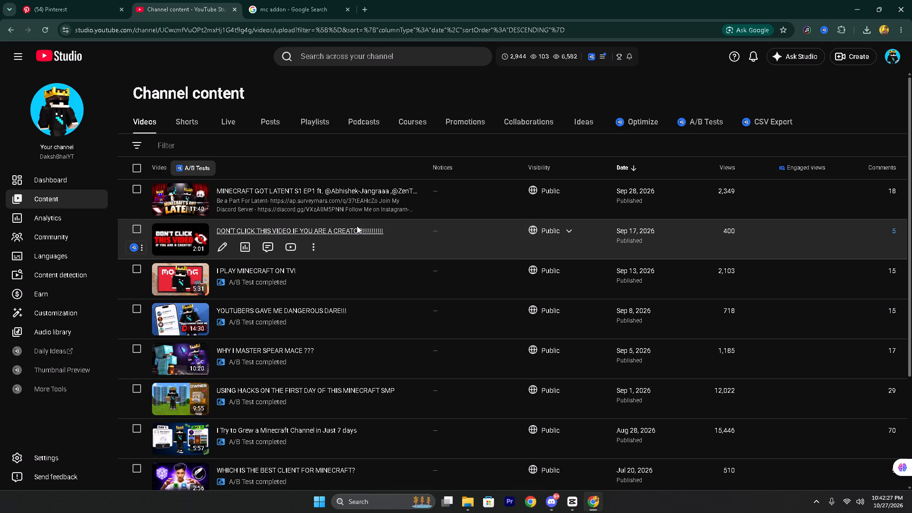
Open the channel analytics overview and snip a screenshot from the page heading down through the views chart and Realtime card, including the sidebar.
{"action": "left_click", "coordinate": [14, 218]}
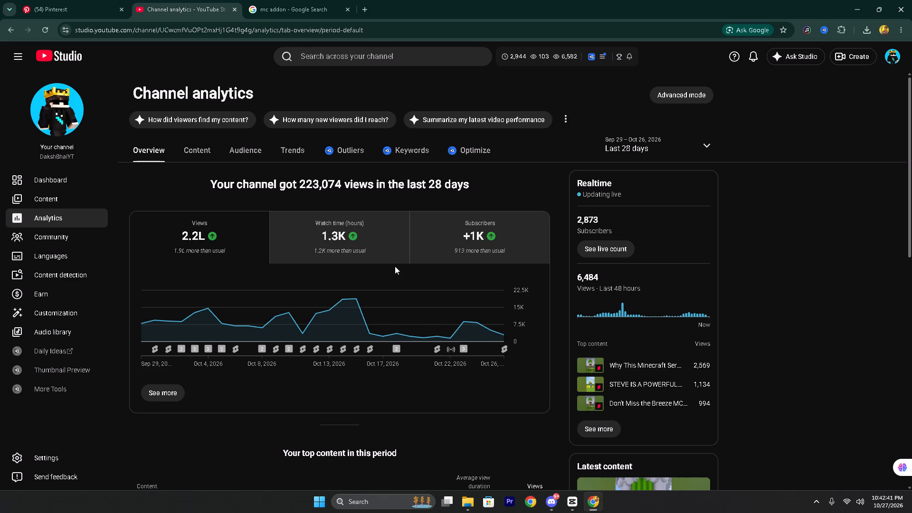
{"action": "key", "text": "Print"}
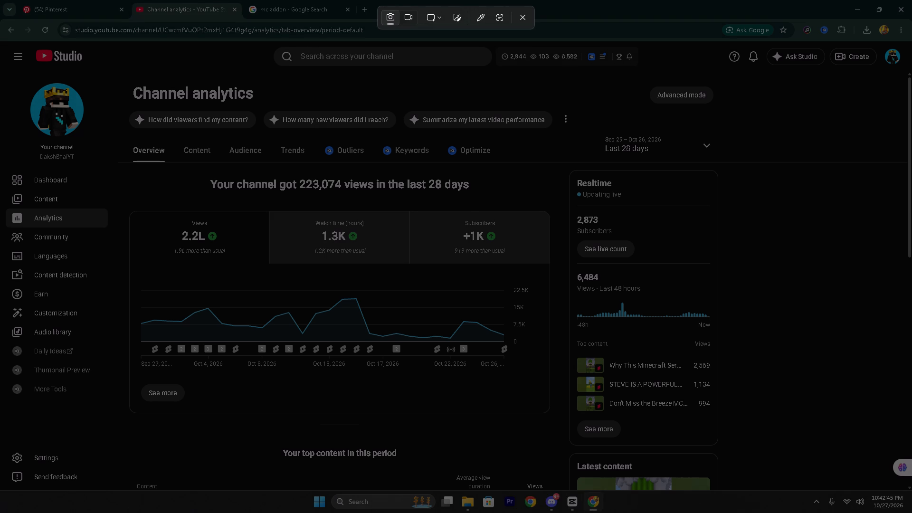
{"action": "left_click_drag", "start_coordinate": [4, 75], "coordinate": [642, 165]}
{"action": "left_click_drag", "start_coordinate": [642, 165], "coordinate": [901, 479]}
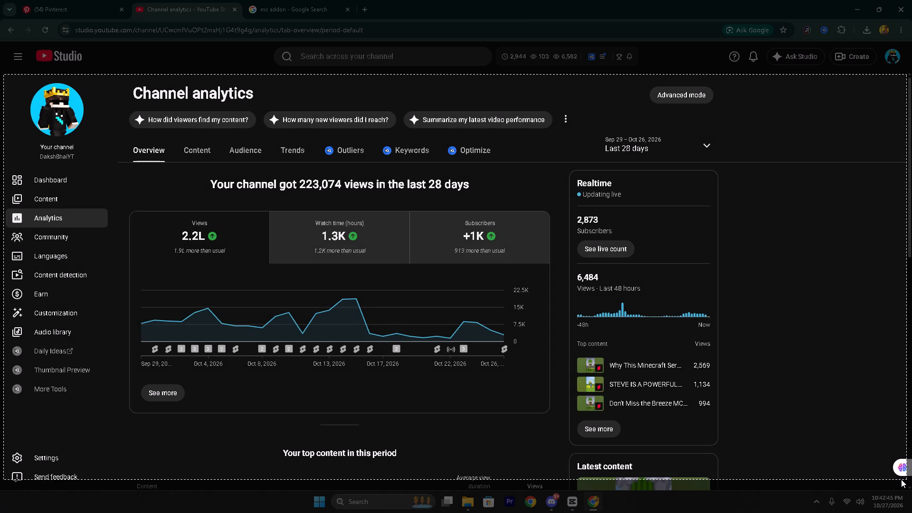
{"action": "left_click_drag", "start_coordinate": [901, 479], "coordinate": [717, 451]}
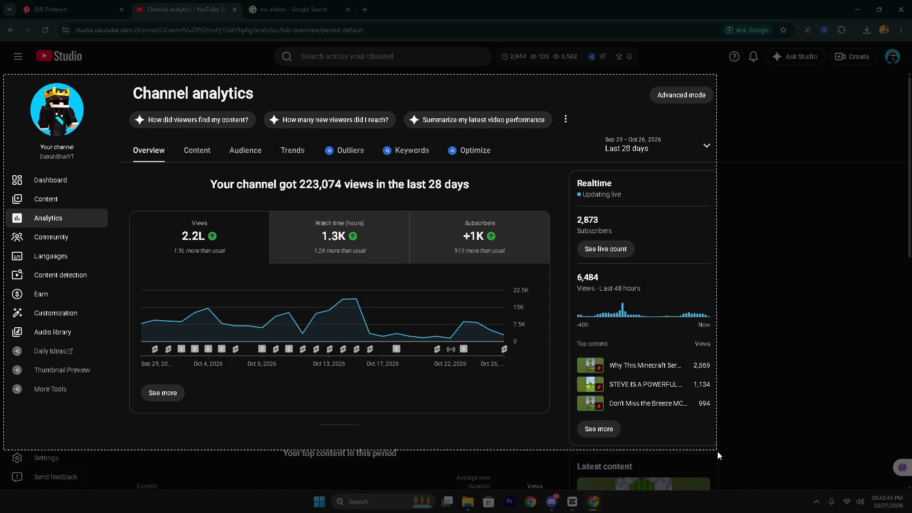
{"action": "left_click_drag", "start_coordinate": [717, 451], "coordinate": [720, 446]}
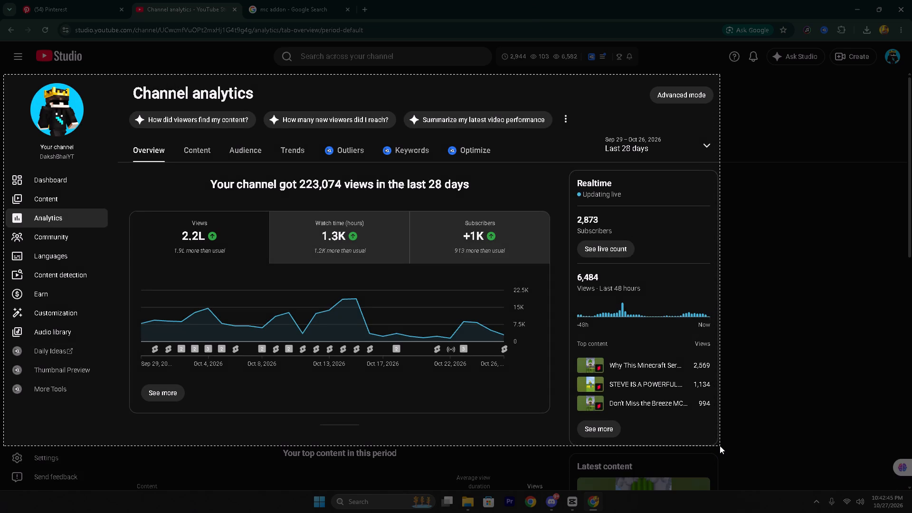
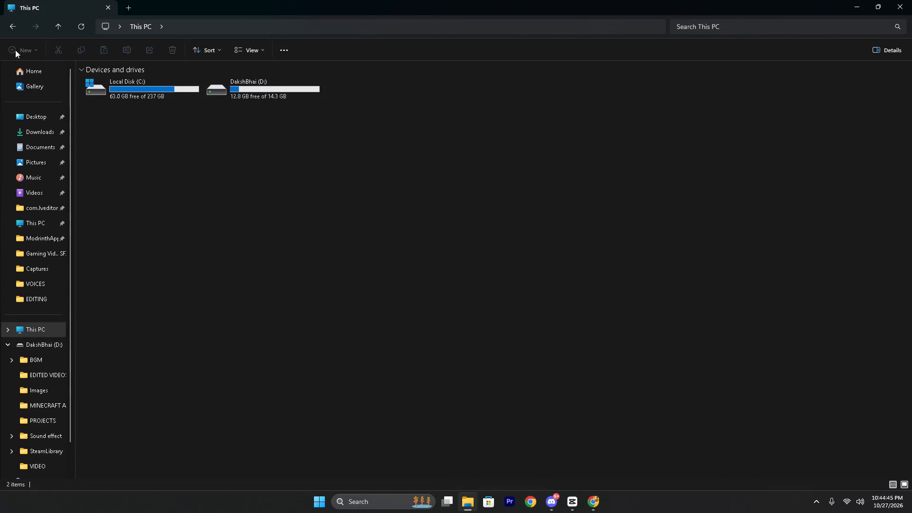
Bring the newest channel analytics screenshot from the Windows Gallery into the CapCut timeline, above the main clip at the playhead.
{"action": "left_click", "coordinate": [9, 88]}
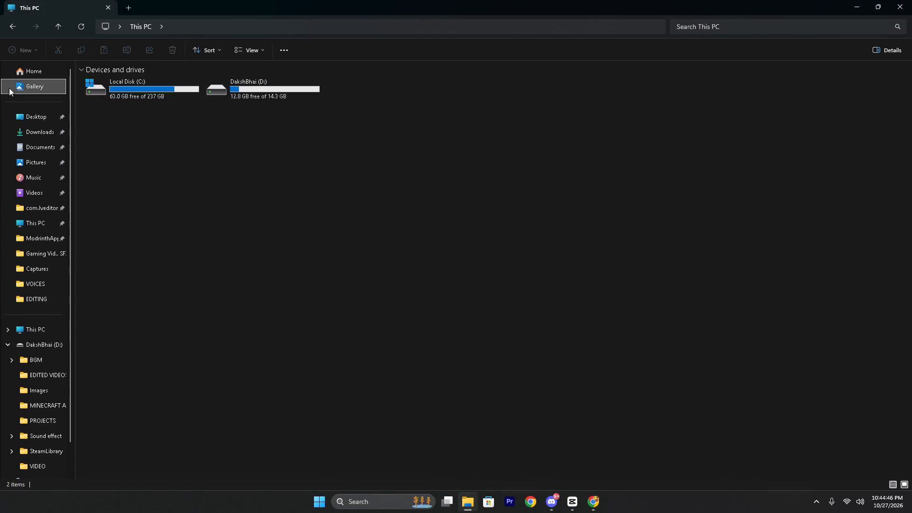
{"action": "left_click", "coordinate": [37, 89]}
{"action": "left_click_drag", "start_coordinate": [129, 121], "coordinate": [163, 136]}
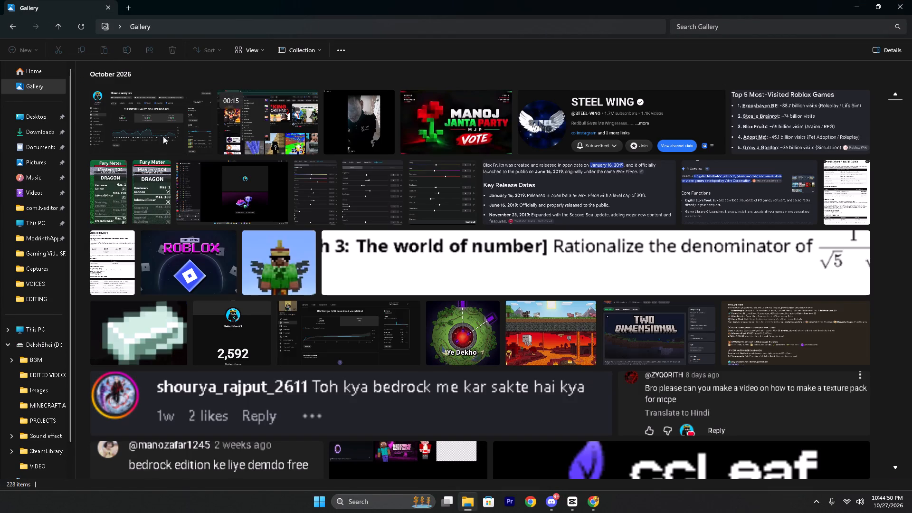
{"action": "left_click_drag", "start_coordinate": [163, 136], "coordinate": [509, 428]}
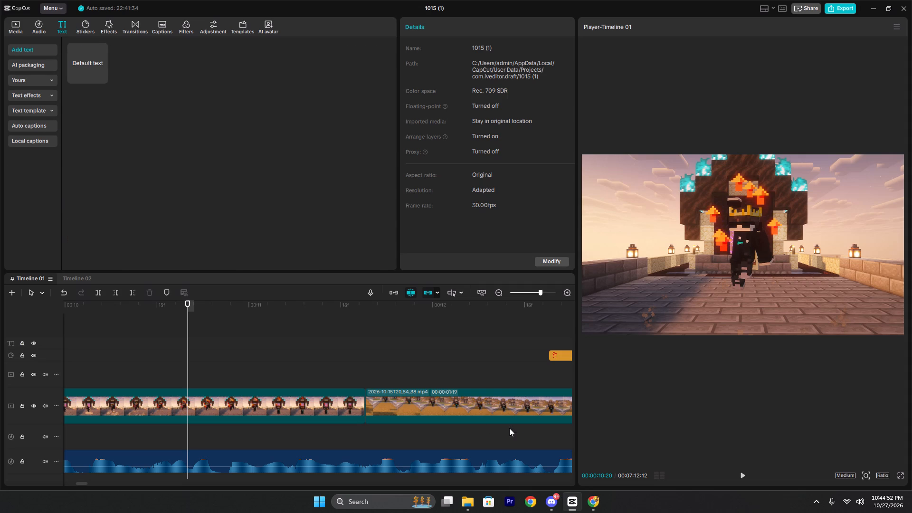
Trim the end of the analytics screenshot clip to the cut where the 2026-10-15T20_54_38.mp4 clip begins.
{"action": "left_click", "coordinate": [123, 361]}
{"action": "key", "text": "space"}
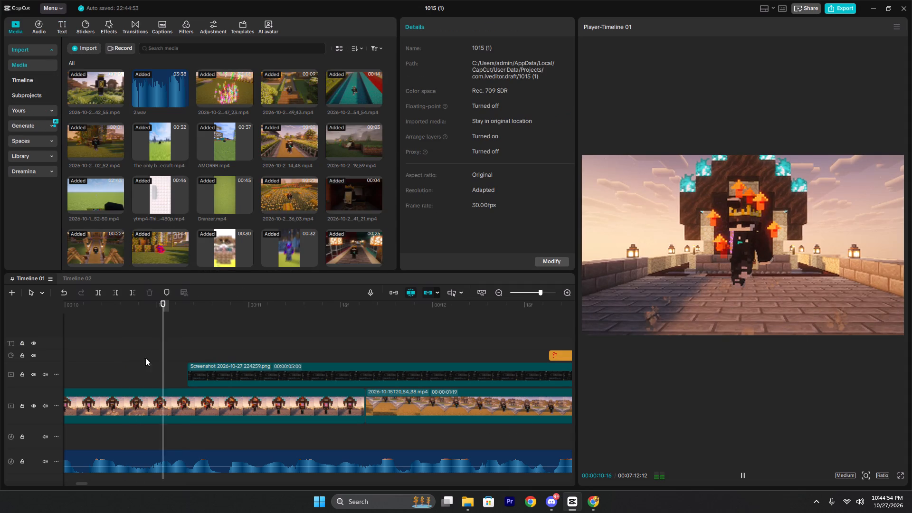
{"action": "key", "text": "space"}
{"action": "left_click", "coordinate": [359, 343]}
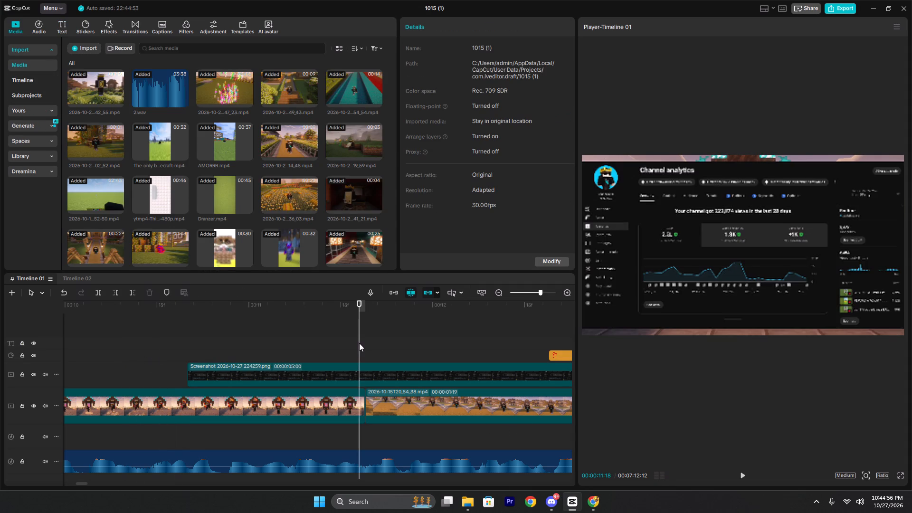
{"action": "left_click_drag", "start_coordinate": [359, 343], "coordinate": [363, 341]}
{"action": "left_click", "coordinate": [370, 370]}
{"action": "key", "text": "w"}
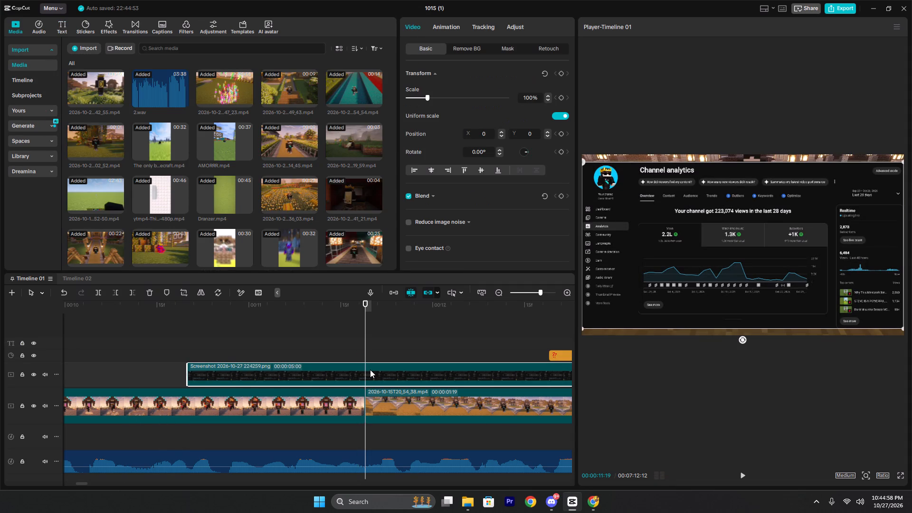
Scale the analytics screenshot up to 107% so it covers the frame.
{"action": "left_click", "coordinate": [186, 340]}
{"action": "left_click", "coordinate": [210, 375]}
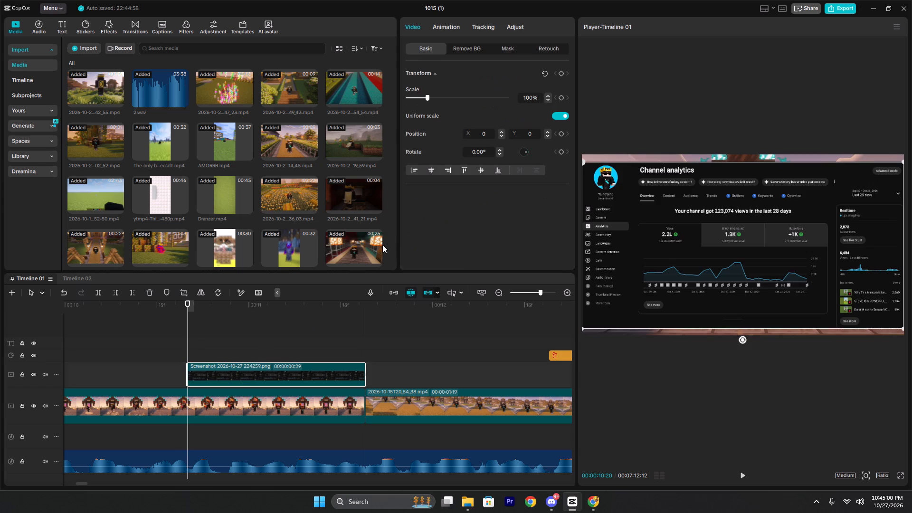
{"action": "left_click", "coordinate": [544, 94]}
{"action": "triple_click", "coordinate": [546, 94]}
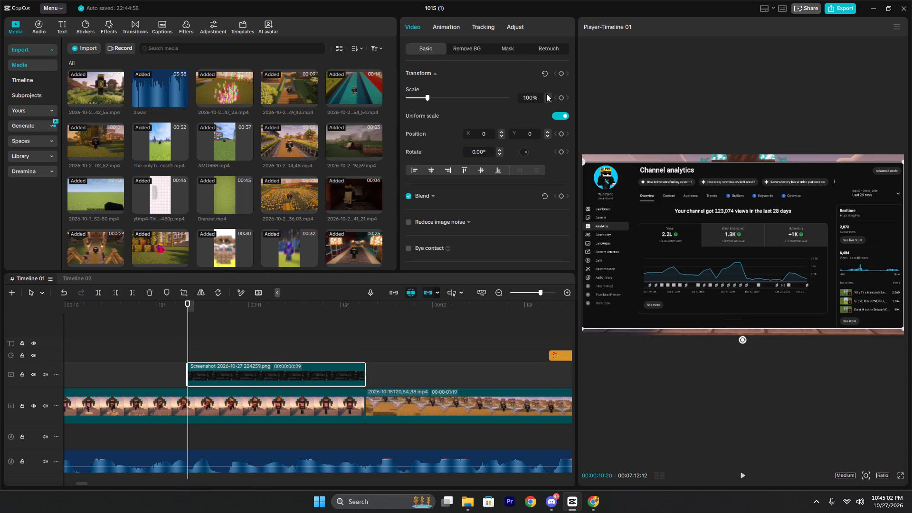
{"action": "triple_click", "coordinate": [548, 97]}
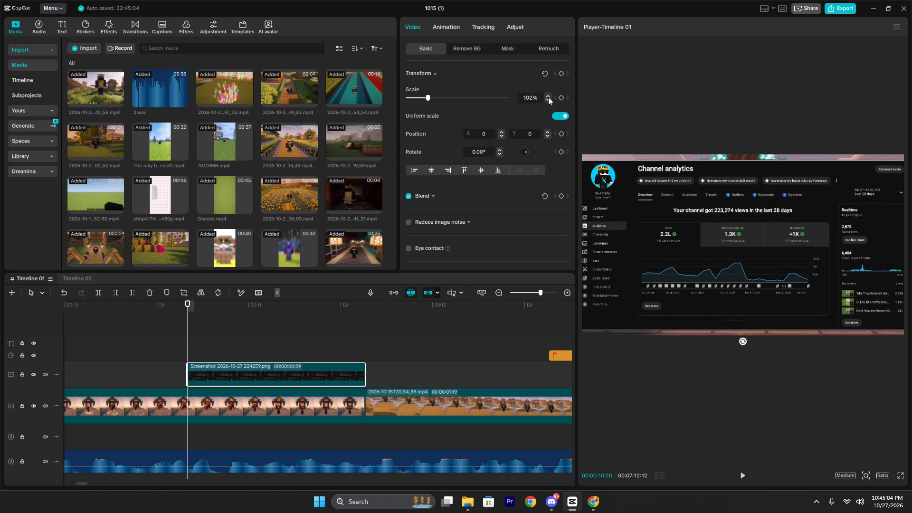
{"action": "triple_click", "coordinate": [548, 97]}
{"action": "triple_click", "coordinate": [548, 97]}
{"action": "triple_click", "coordinate": [548, 97]}
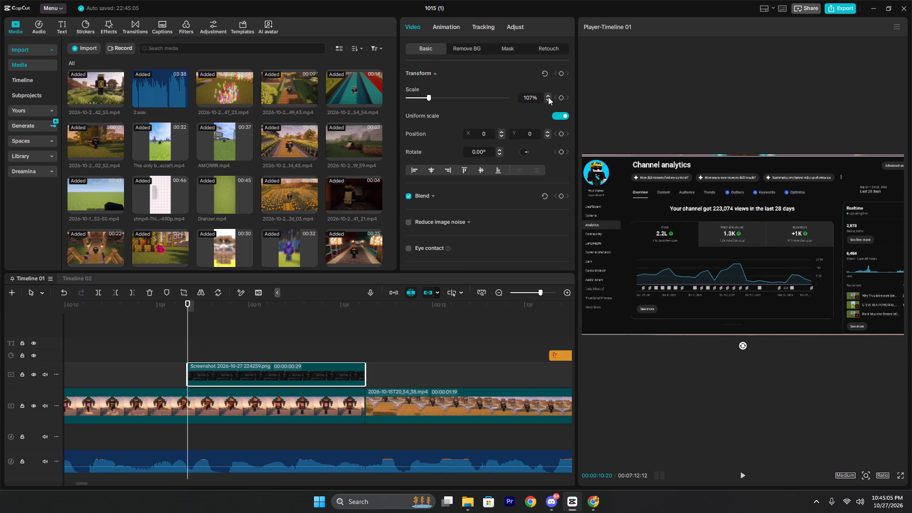
{"action": "triple_click", "coordinate": [548, 97]}
{"action": "triple_click", "coordinate": [548, 97]}
{"action": "triple_click", "coordinate": [548, 97]}
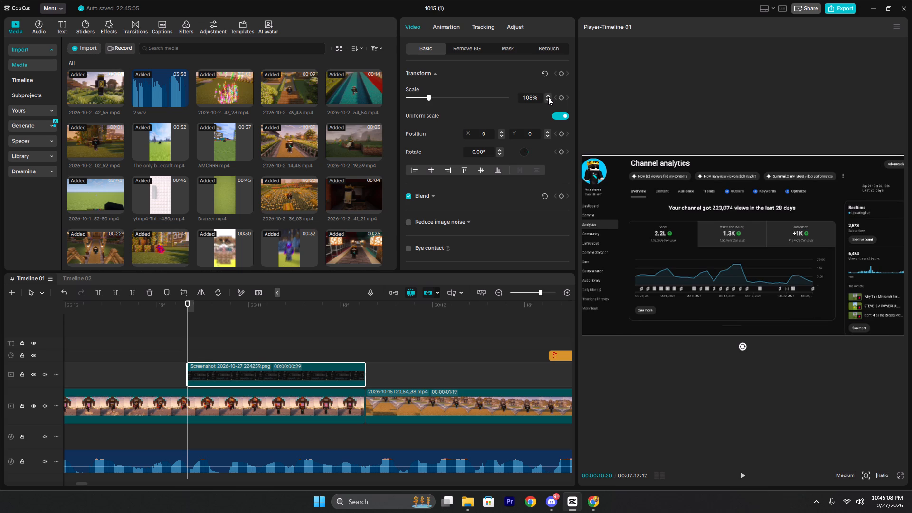
{"action": "left_click", "coordinate": [548, 97]}
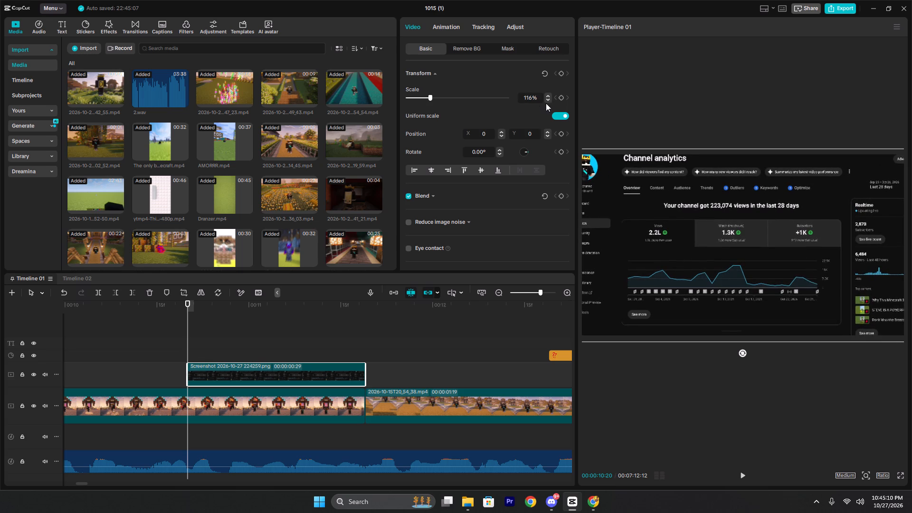
{"action": "triple_click", "coordinate": [548, 101]}
{"action": "triple_click", "coordinate": [548, 101]}
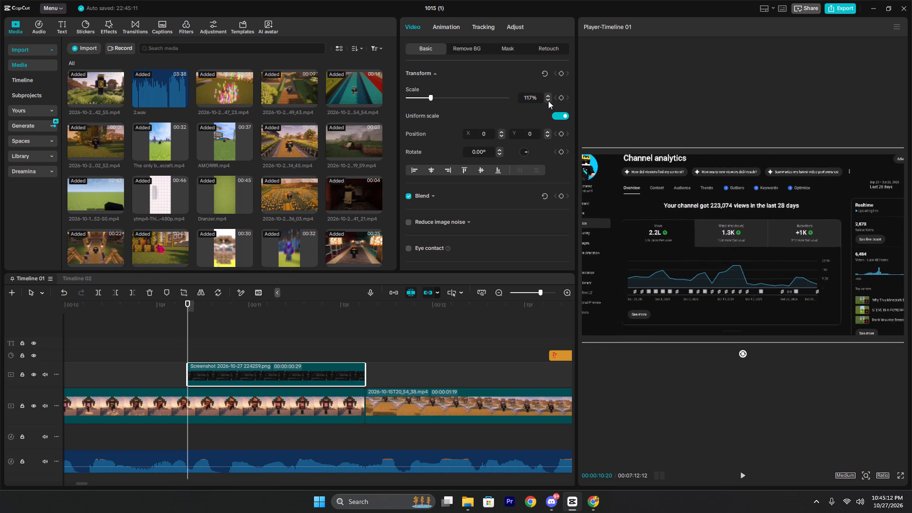
{"action": "triple_click", "coordinate": [548, 101]}
{"action": "triple_click", "coordinate": [548, 101]}
{"action": "triple_click", "coordinate": [548, 101]}
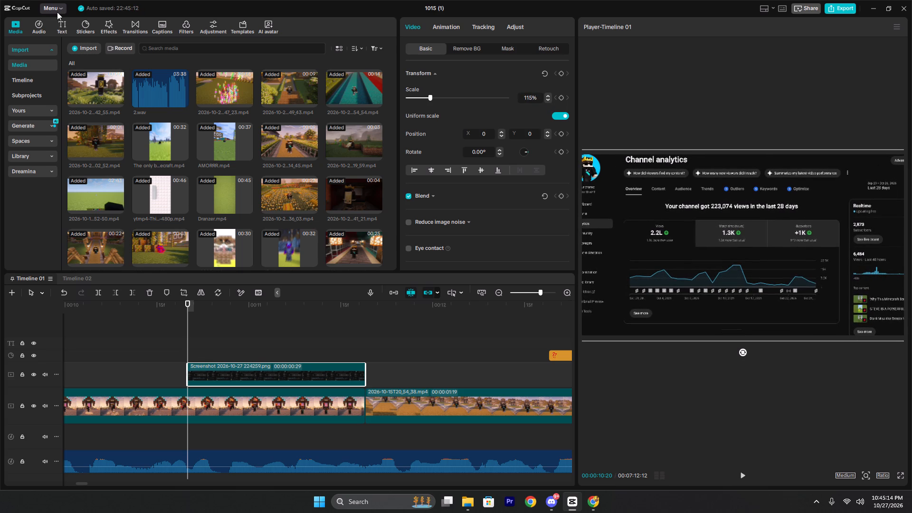
Enable proxy editing in the Performance settings and save the settings.
{"action": "left_click", "coordinate": [57, 12]}
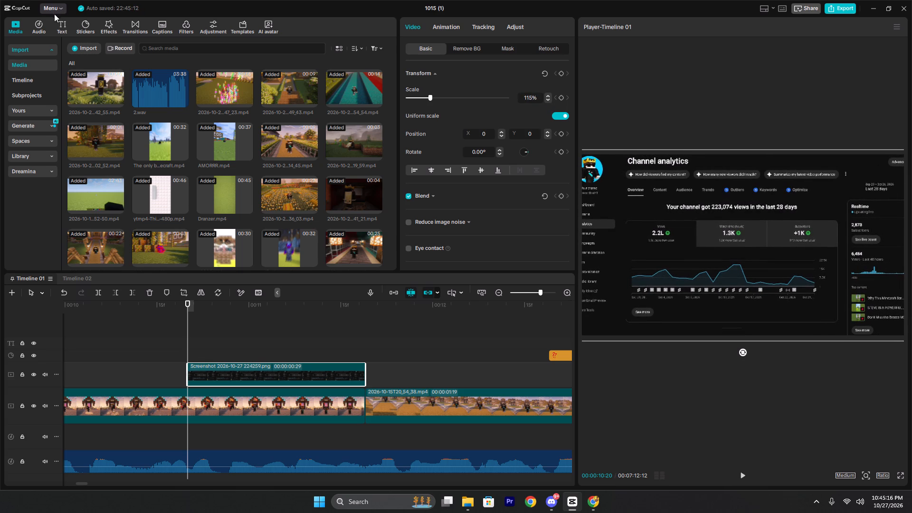
{"action": "left_click", "coordinate": [61, 7]}
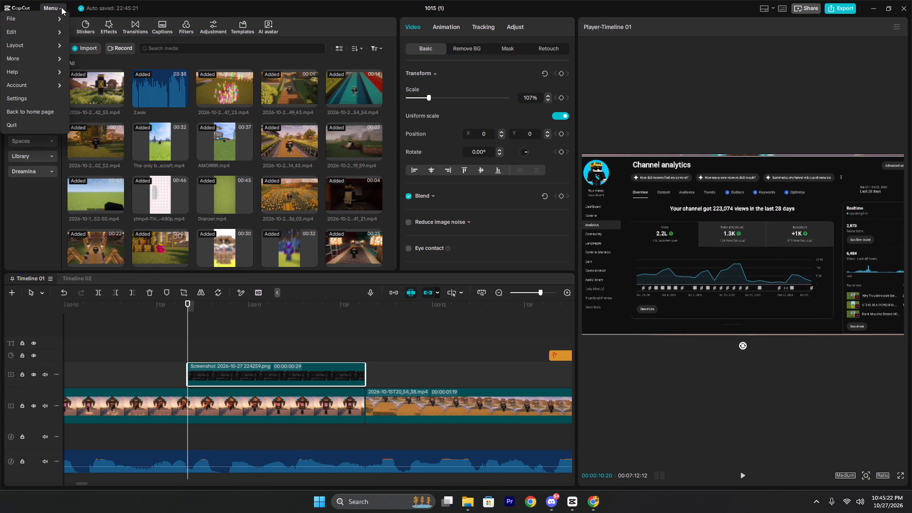
{"action": "left_click", "coordinate": [40, 100]}
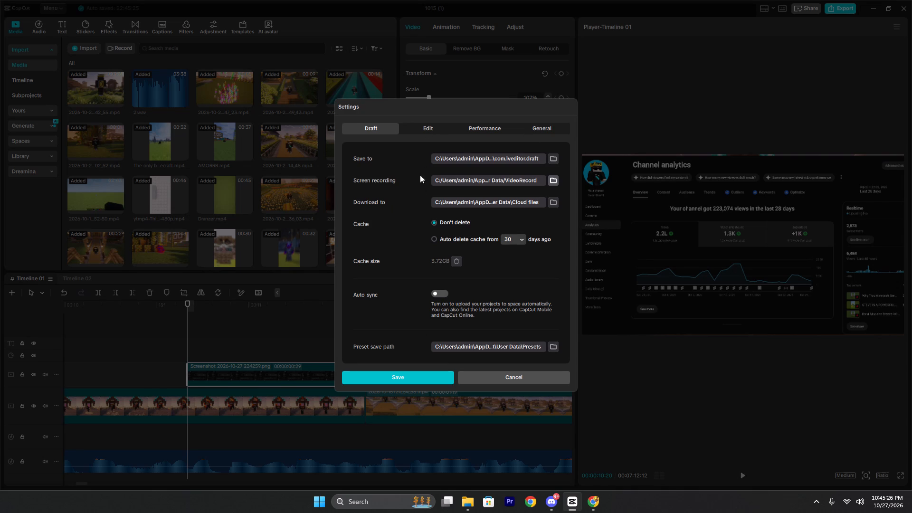
{"action": "left_click", "coordinate": [484, 119]}
{"action": "left_click", "coordinate": [485, 125]}
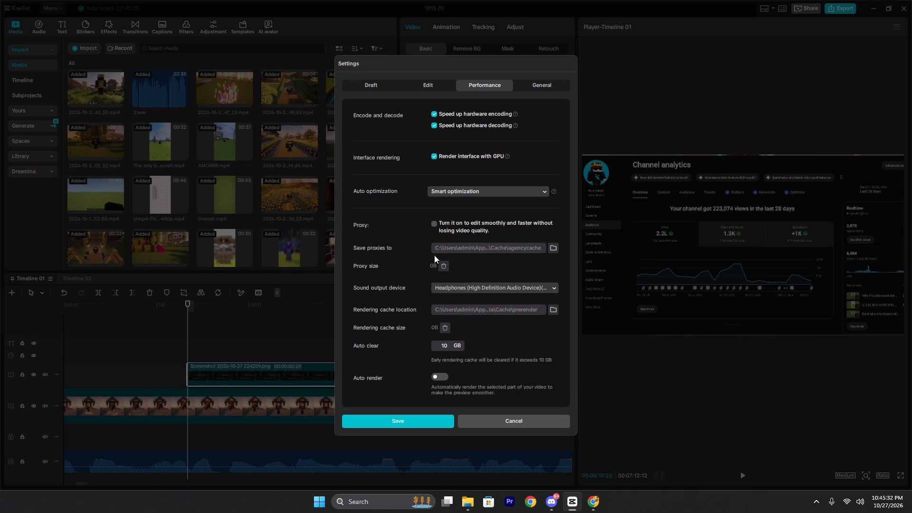
{"action": "left_click", "coordinate": [434, 222]}
{"action": "left_click", "coordinate": [418, 420]}
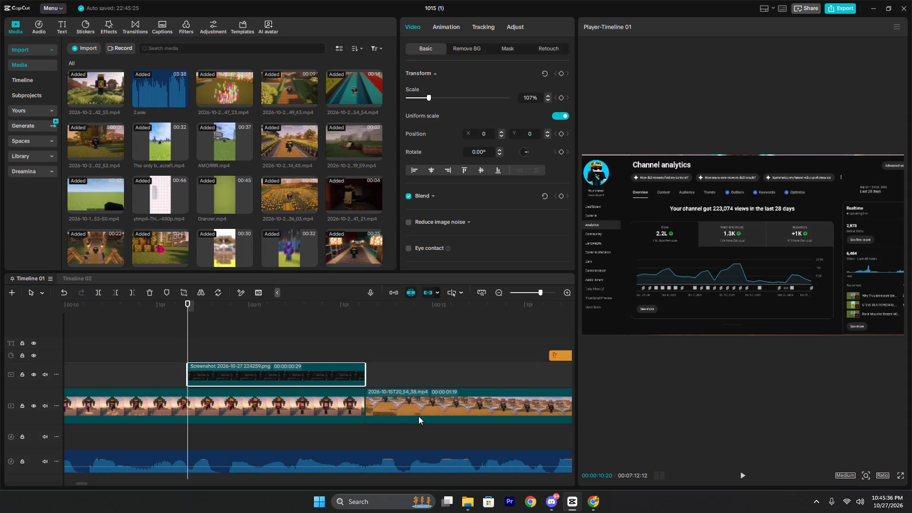
Play back the section around the start of the analytics screenshot several times to check its timing against the voice-over.
{"action": "left_click", "coordinate": [186, 333]}
{"action": "key", "text": "space"}
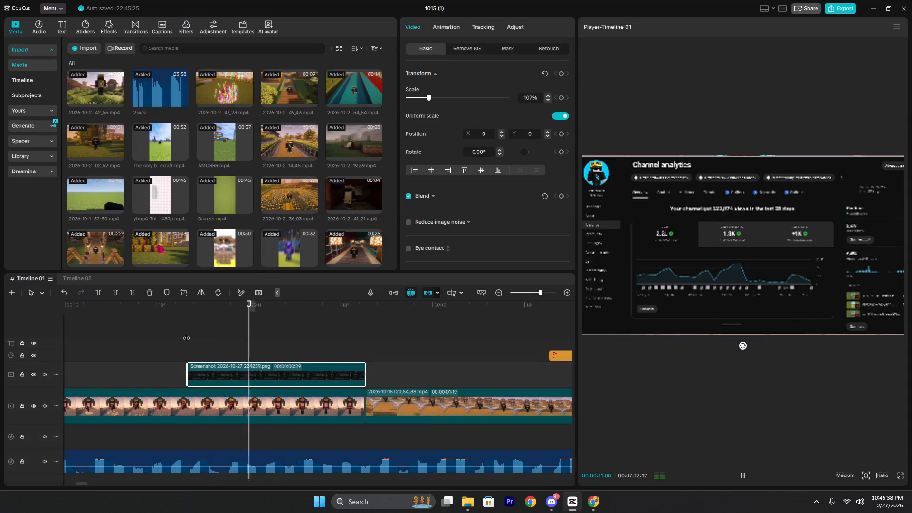
{"action": "key", "text": "space"}
{"action": "left_click", "coordinate": [186, 333]}
{"action": "key", "text": "space"}
{"action": "key", "text": "space"}
{"action": "left_click", "coordinate": [186, 333]}
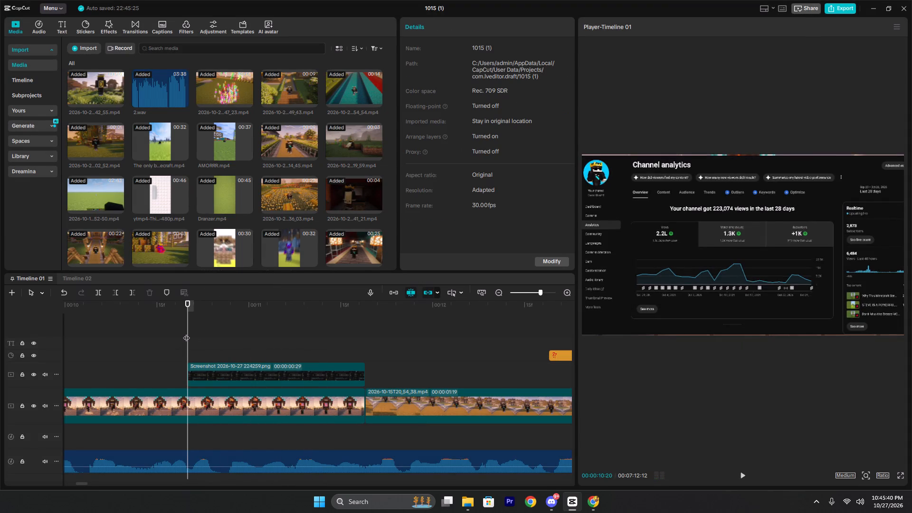
{"action": "key", "text": "space"}
{"action": "key", "text": "space"}
{"action": "left_click", "coordinate": [198, 346]}
{"action": "left_click_drag", "start_coordinate": [198, 346], "coordinate": [165, 351]}
{"action": "key", "text": "space"}
{"action": "key", "text": "space"}
{"action": "left_click", "coordinate": [88, 351]}
{"action": "key", "text": "space"}
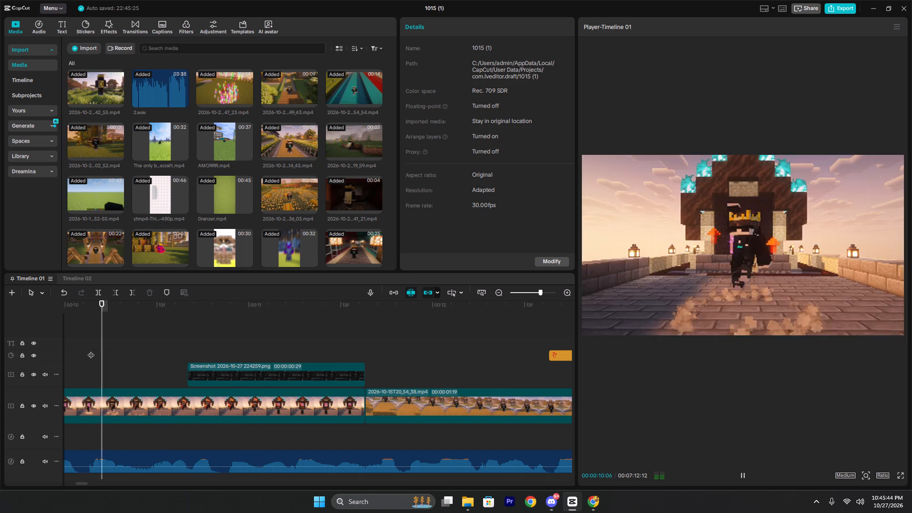
{"action": "key", "text": "space"}
{"action": "left_click", "coordinate": [116, 348]}
{"action": "key", "text": "space"}
{"action": "key", "text": "space"}
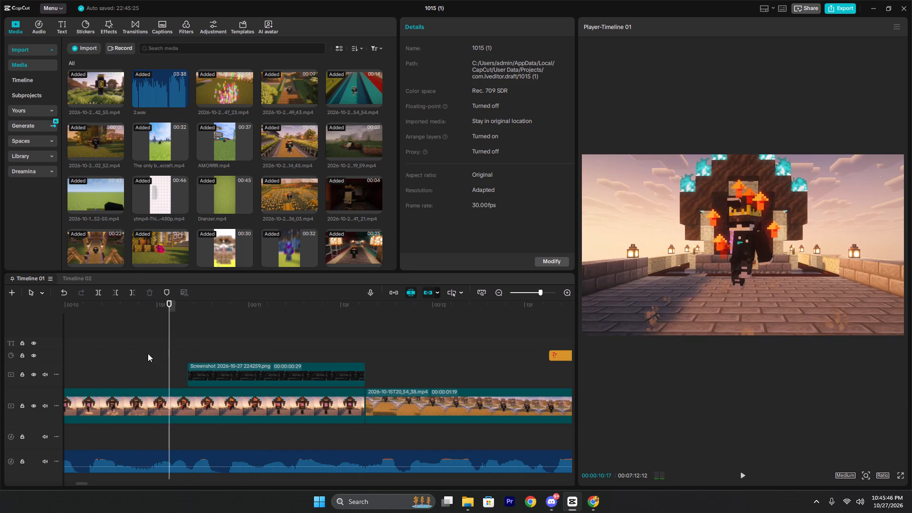
Add a Transform keyframe to the analytics screenshot clip near its start, at 00:00:10:21.
{"action": "left_click", "coordinate": [208, 369]}
{"action": "left_click", "coordinate": [192, 353]}
{"action": "left_click", "coordinate": [204, 371]}
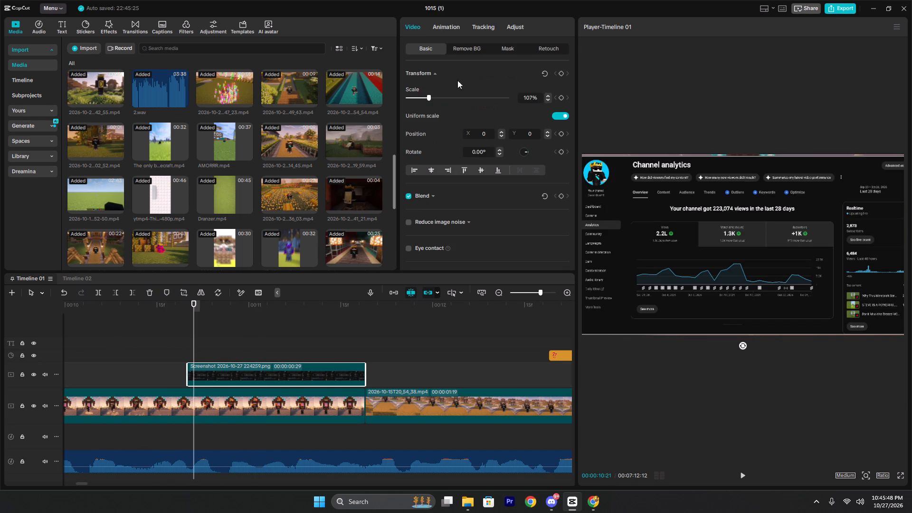
{"action": "left_click", "coordinate": [562, 72]}
At 00:00:11:03, scale the analytics screenshot to 163% and reposition it to frame the sidebar and the Views and Watch time figures.
{"action": "key", "text": "space"}
{"action": "key", "text": "space"}
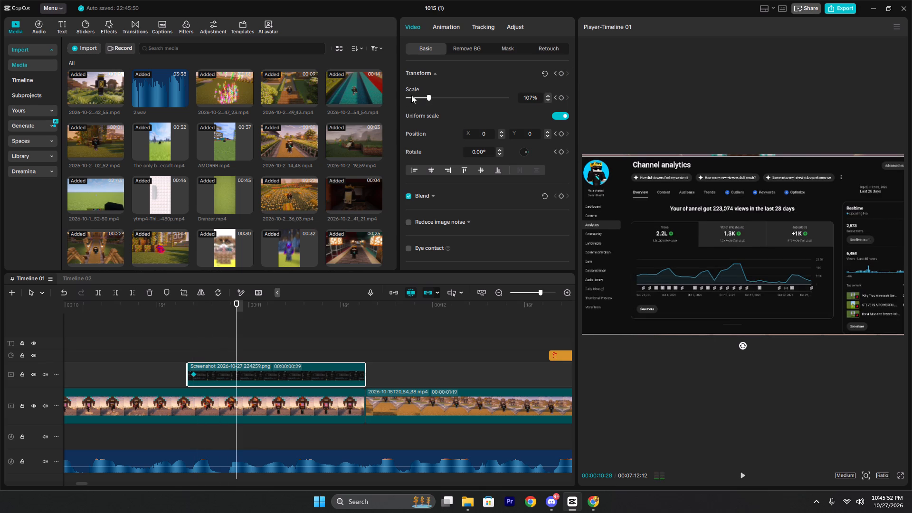
{"action": "key", "text": "space"}
{"action": "key", "text": "space"}
{"action": "left_click_drag", "start_coordinate": [435, 96], "coordinate": [445, 97]}
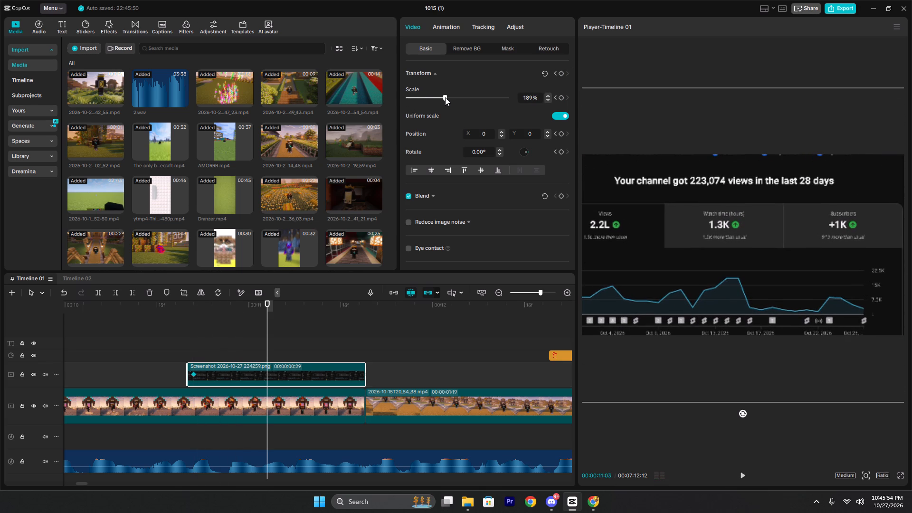
{"action": "left_click_drag", "start_coordinate": [445, 97], "coordinate": [440, 100]}
{"action": "left_click_drag", "start_coordinate": [711, 222], "coordinate": [737, 235]}
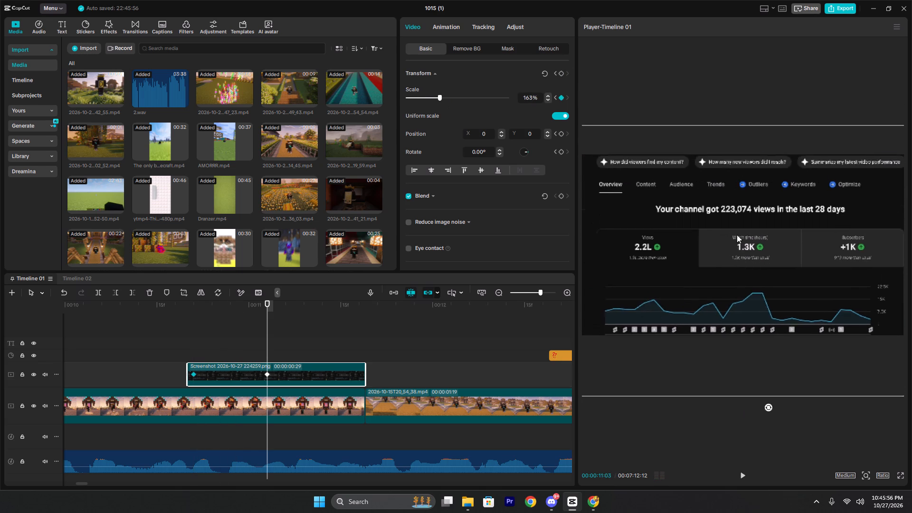
{"action": "left_click_drag", "start_coordinate": [737, 235], "coordinate": [714, 226]}
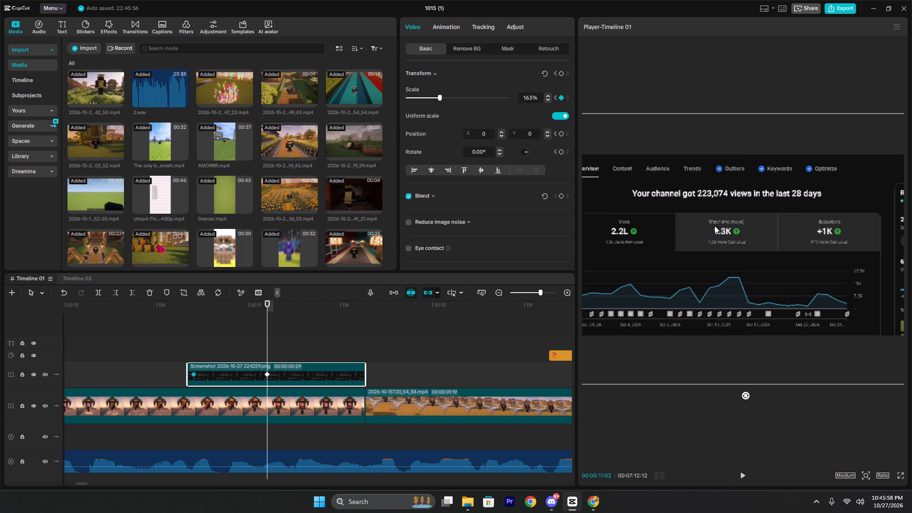
{"action": "left_click_drag", "start_coordinate": [714, 226], "coordinate": [764, 218]}
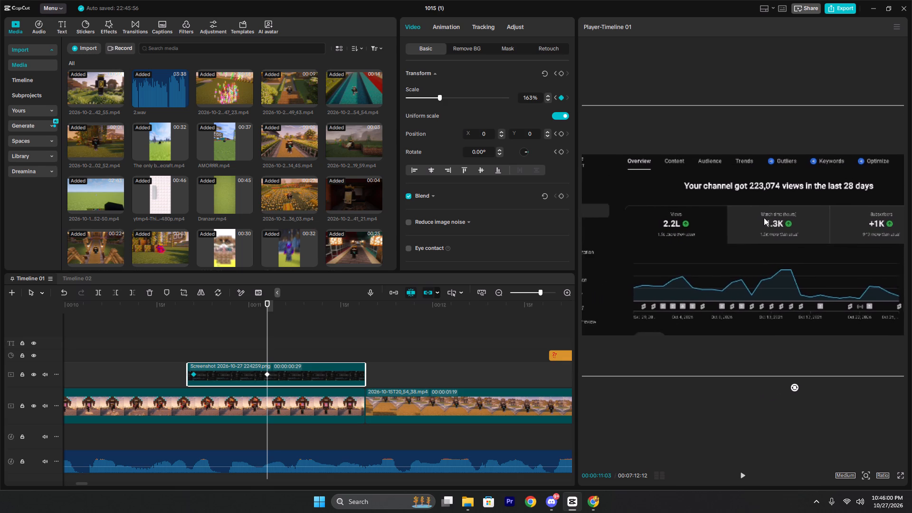
{"action": "left_click_drag", "start_coordinate": [764, 218], "coordinate": [805, 223]}
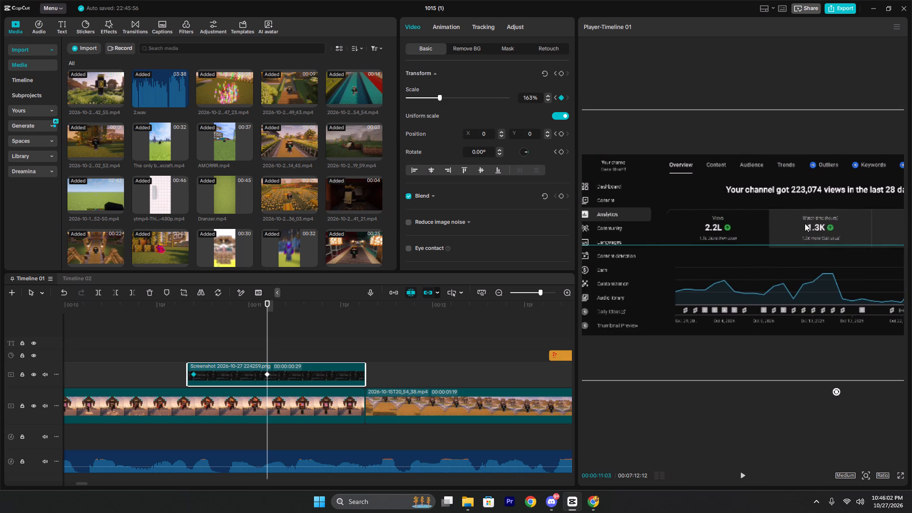
{"action": "left_click_drag", "start_coordinate": [805, 223], "coordinate": [811, 223]}
Move the first zoom keyframe back to the very start of the analytics screenshot clip and play the animation back.
{"action": "left_click", "coordinate": [195, 344]}
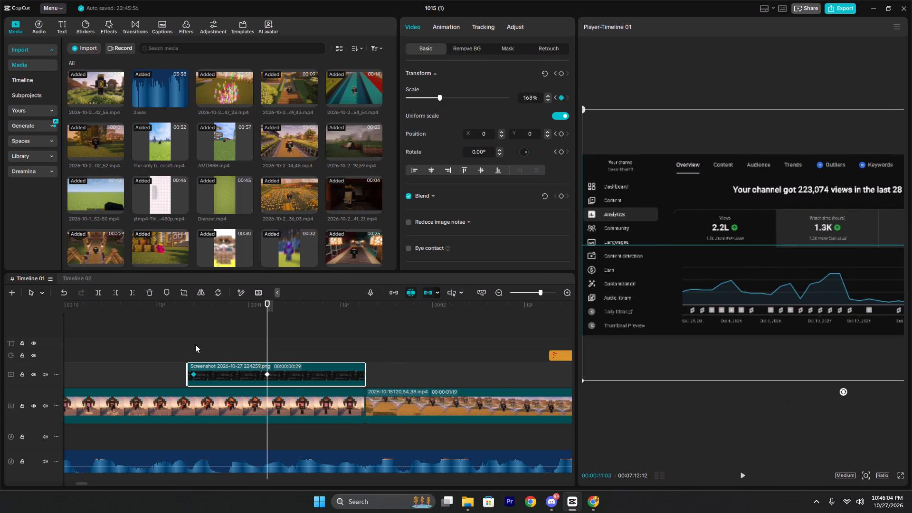
{"action": "left_click", "coordinate": [213, 377]}
{"action": "left_click_drag", "start_coordinate": [194, 373], "coordinate": [158, 373]}
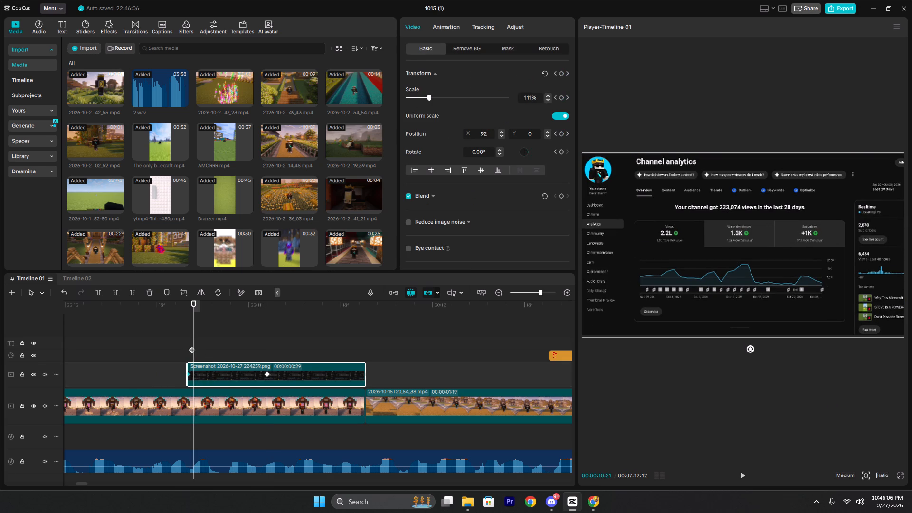
{"action": "left_click", "coordinate": [189, 343]}
{"action": "key", "text": "space"}
{"action": "key", "text": "space"}
{"action": "left_click", "coordinate": [244, 379]}
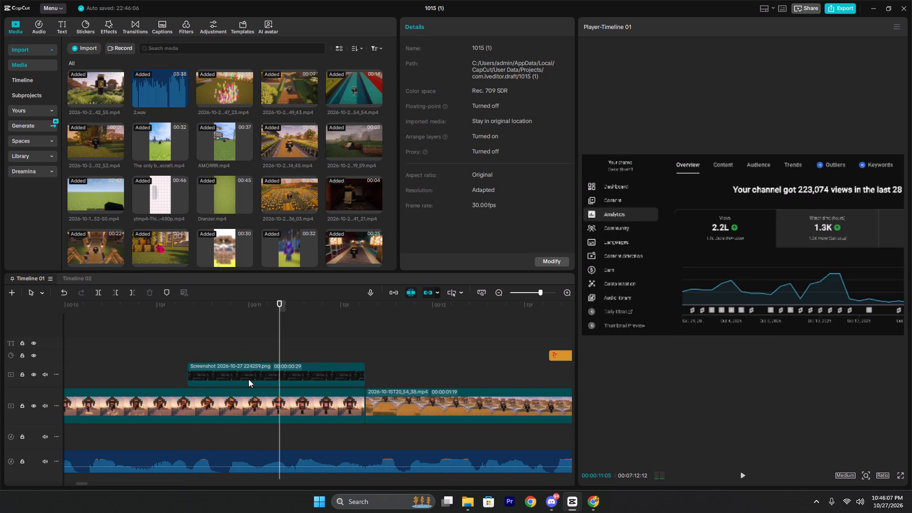
Apply the Cubic Out preset curve to the analytics screenshot's zoom keyframes and play the animation back from the clip's start.
{"action": "left_click_drag", "start_coordinate": [266, 373], "coordinate": [248, 375]}
{"action": "right_click", "coordinate": [248, 375]}
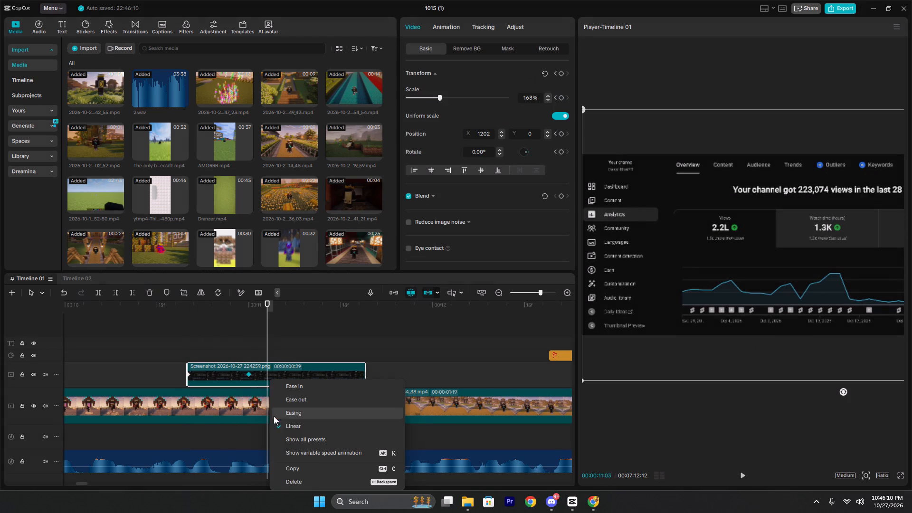
{"action": "left_click", "coordinate": [295, 437]}
{"action": "left_click", "coordinate": [386, 413]}
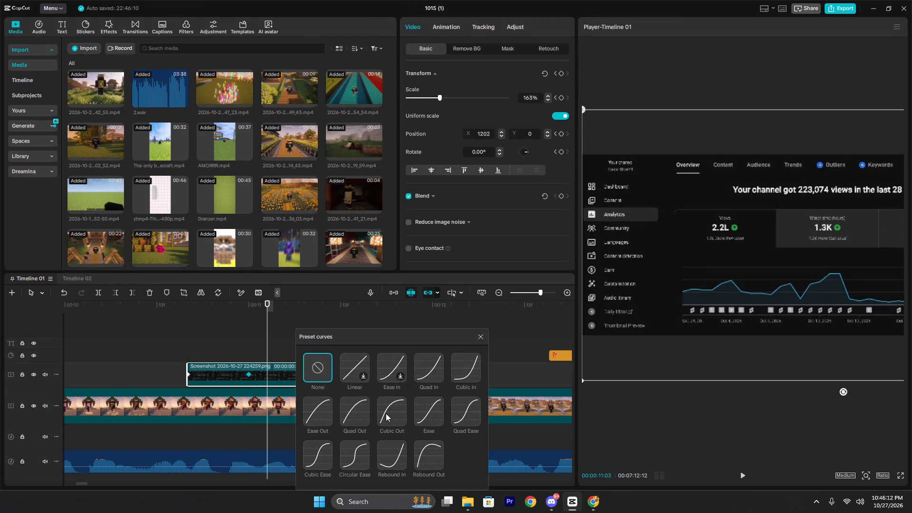
{"action": "left_click", "coordinate": [481, 336]}
{"action": "left_click", "coordinate": [186, 341]}
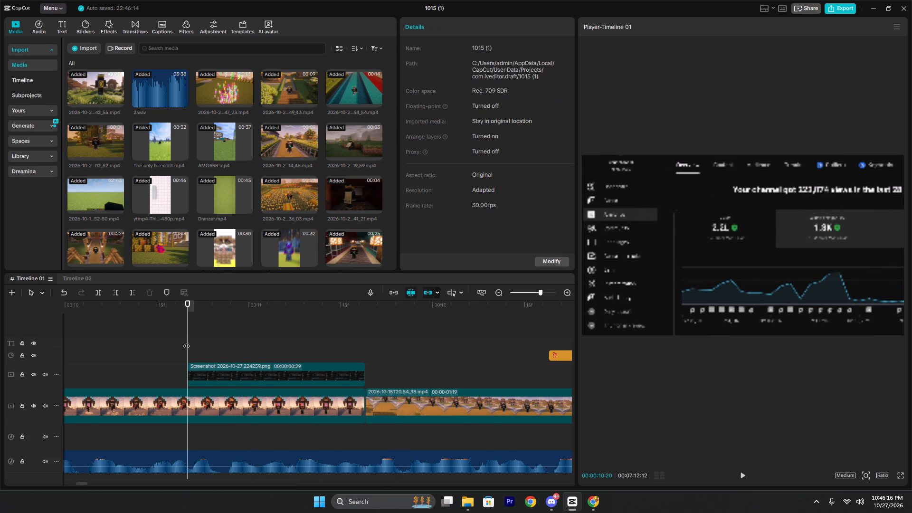
{"action": "key", "text": "space"}
{"action": "key", "text": "space"}
{"action": "left_click", "coordinate": [186, 341]}
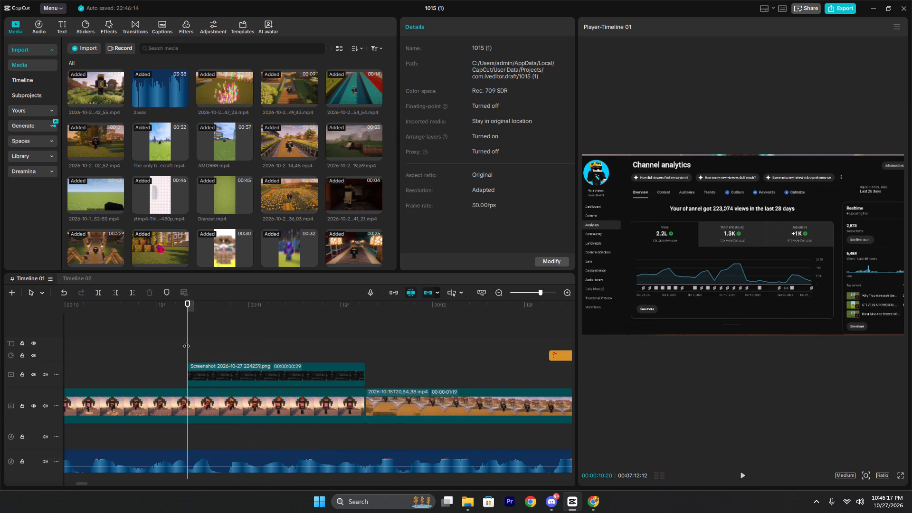
Set the scale of the analytics screenshot's first keyframe to 110% and replay the zoom to check it.
{"action": "left_click", "coordinate": [201, 379]}
{"action": "left_click", "coordinate": [191, 377]}
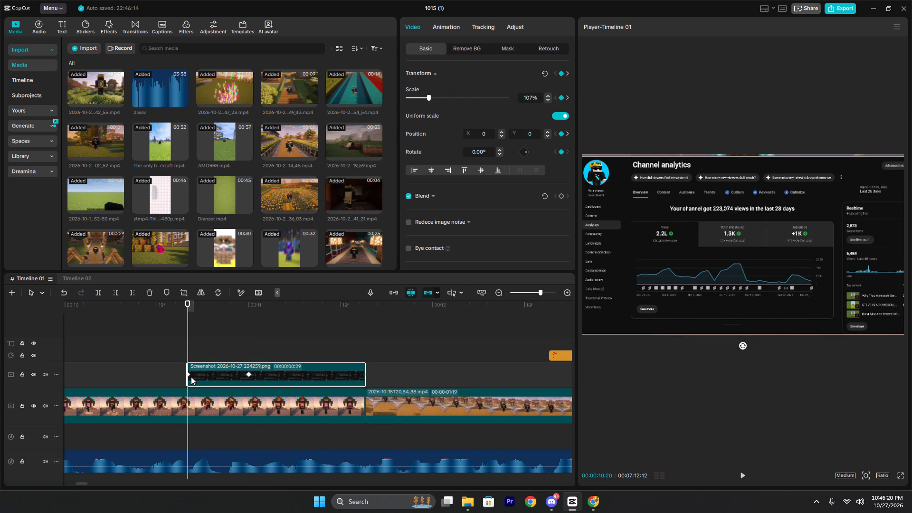
{"action": "double_click", "coordinate": [548, 96]}
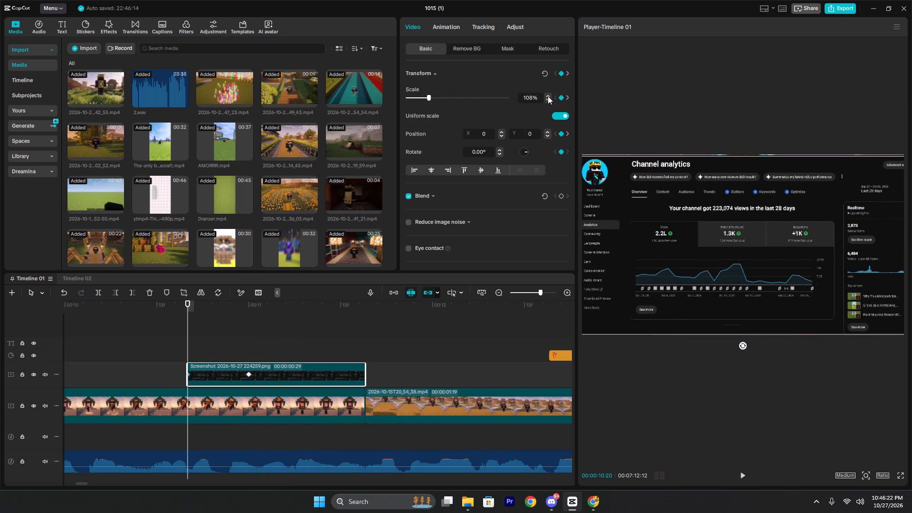
{"action": "left_click", "coordinate": [548, 96]}
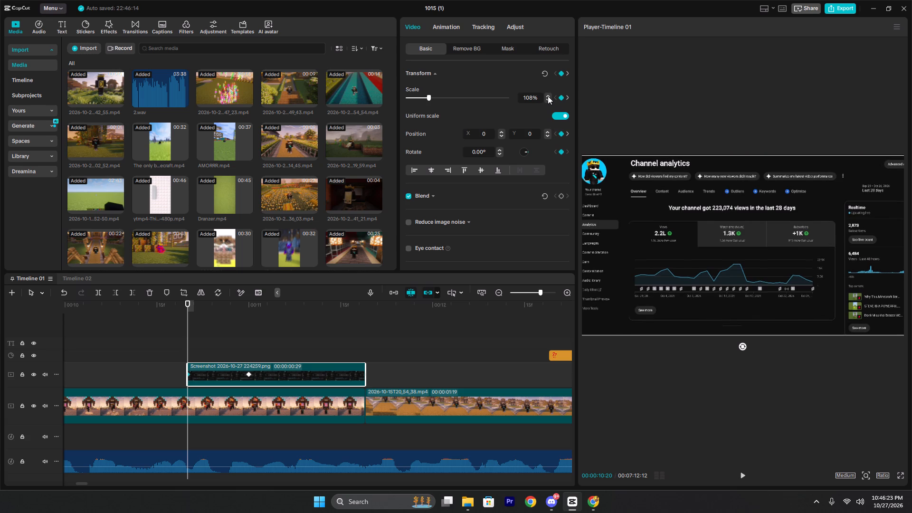
{"action": "left_click", "coordinate": [189, 344]}
{"action": "key", "text": "space"}
{"action": "key", "text": "space"}
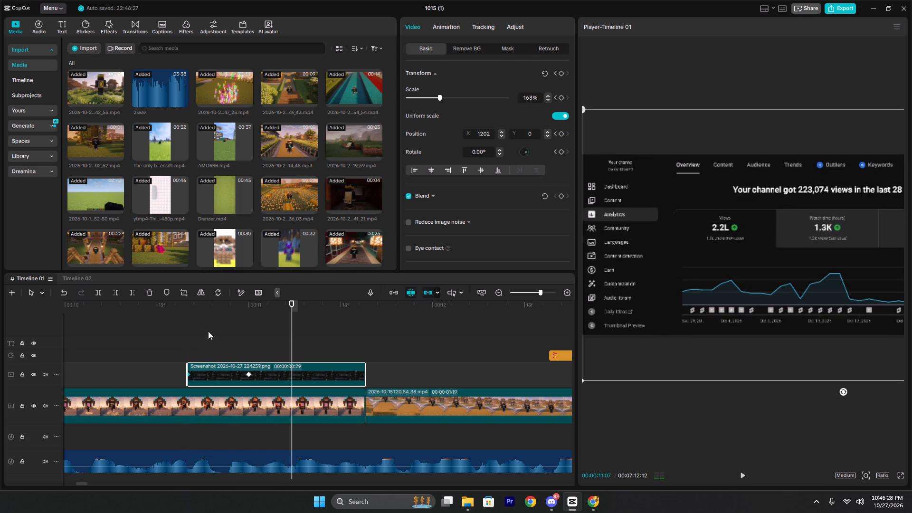
{"action": "left_click", "coordinate": [179, 337]}
{"action": "left_click", "coordinate": [184, 339]}
{"action": "left_click", "coordinate": [188, 341]}
{"action": "key", "text": "space"}
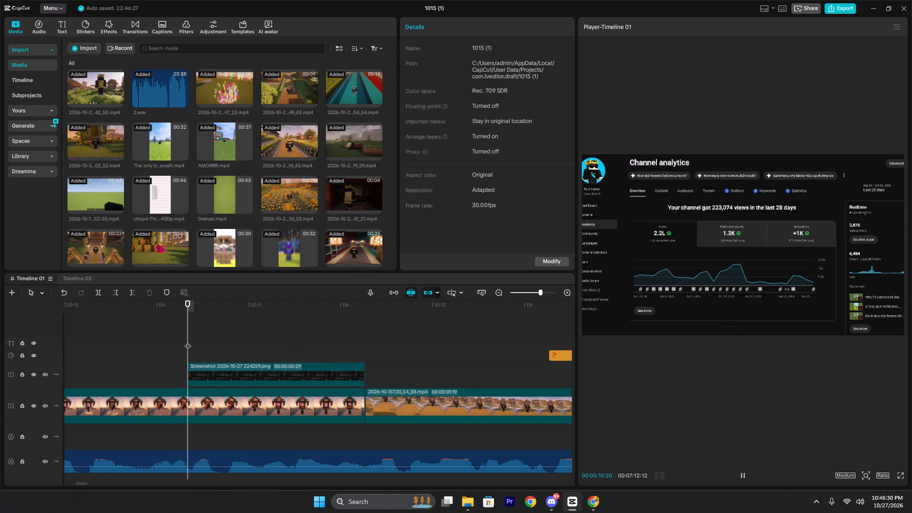
{"action": "key", "text": "space"}
Near the end of the analytics screenshot clip, at 00:00:11:18, increase its scale gradually from the zoomed-in size, up to 164%.
{"action": "left_click", "coordinate": [335, 372]}
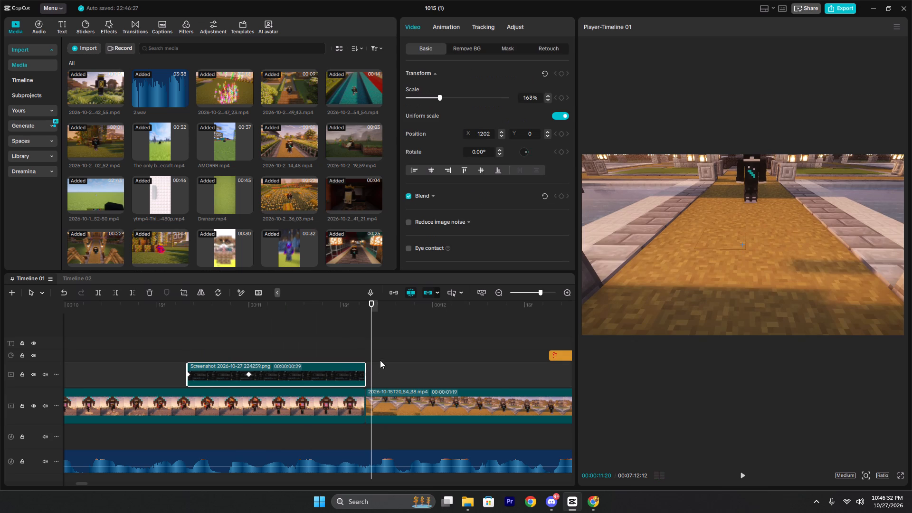
{"action": "left_click", "coordinate": [363, 351]}
{"action": "left_click", "coordinate": [363, 351]}
{"action": "left_click", "coordinate": [364, 372]}
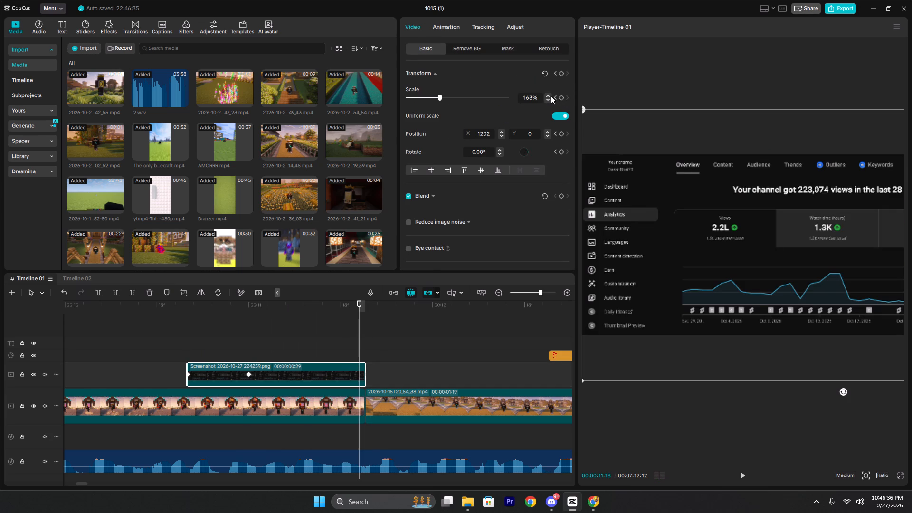
{"action": "triple_click", "coordinate": [551, 95]}
{"action": "left_click", "coordinate": [551, 95]}
{"action": "double_click", "coordinate": [551, 95]}
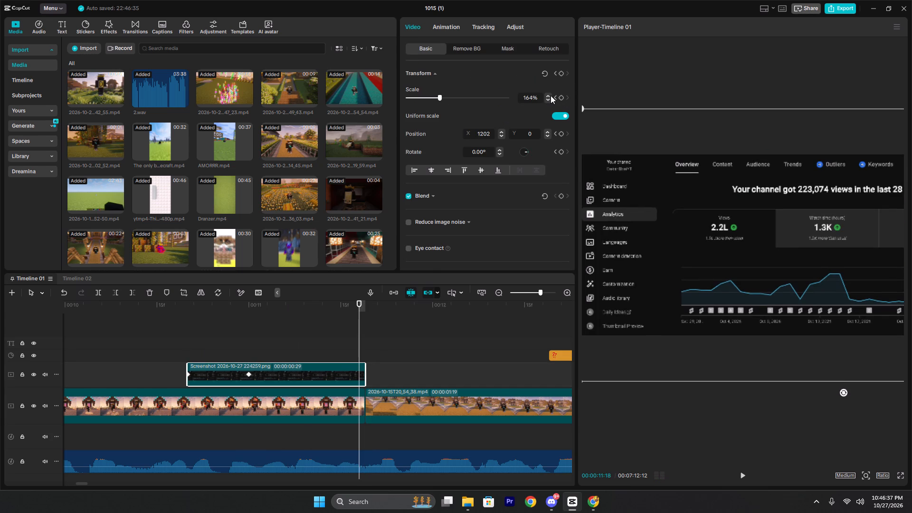
{"action": "triple_click", "coordinate": [550, 95]}
{"action": "double_click", "coordinate": [549, 95]}
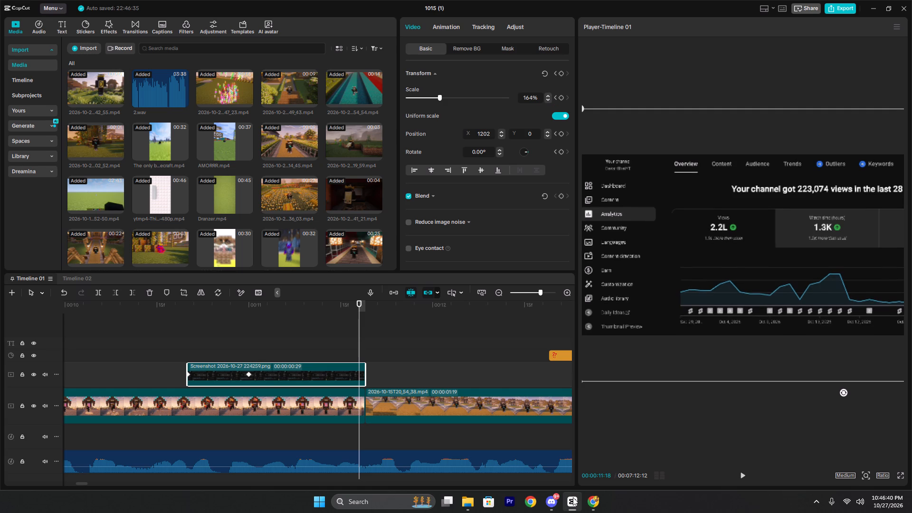
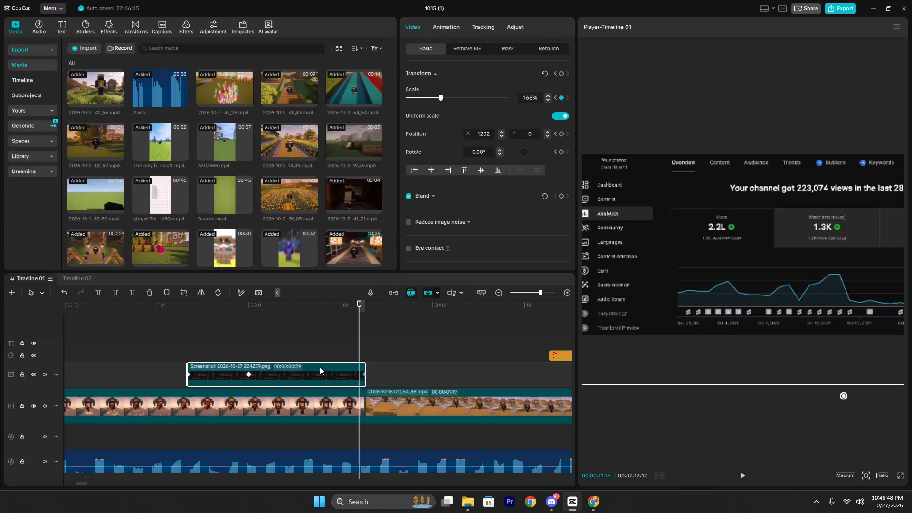
Play the analytics screenshot's zoom animation back several times from around the start of its clip to check it.
{"action": "left_click", "coordinate": [191, 345]}
{"action": "left_click", "coordinate": [184, 343]}
{"action": "triple_click", "coordinate": [187, 344]}
{"action": "double_click", "coordinate": [187, 344]}
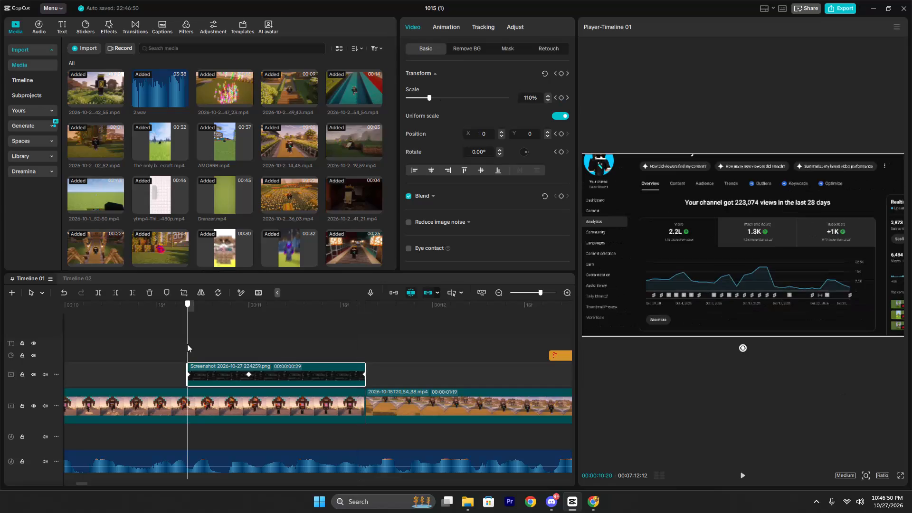
{"action": "key", "text": "space"}
{"action": "key", "text": "space"}
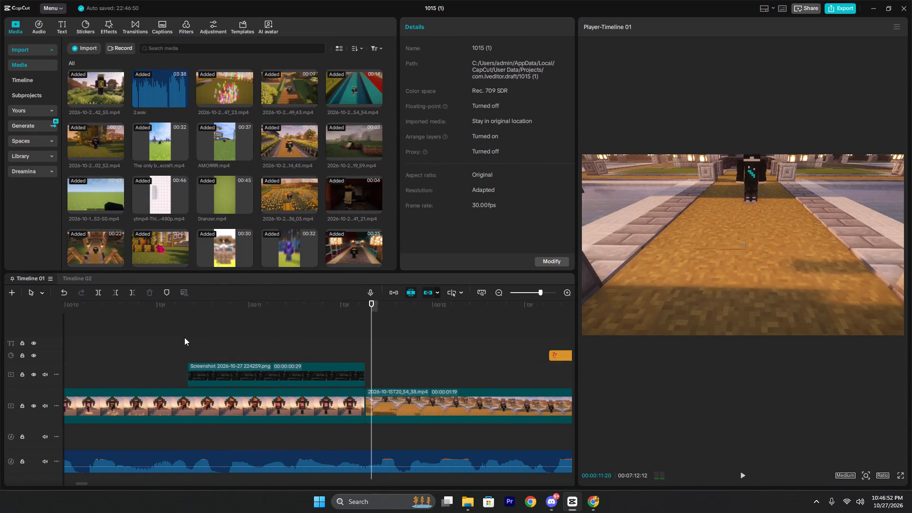
{"action": "left_click", "coordinate": [184, 337]}
{"action": "key", "text": "space"}
{"action": "key", "text": "space"}
{"action": "left_click", "coordinate": [184, 337]}
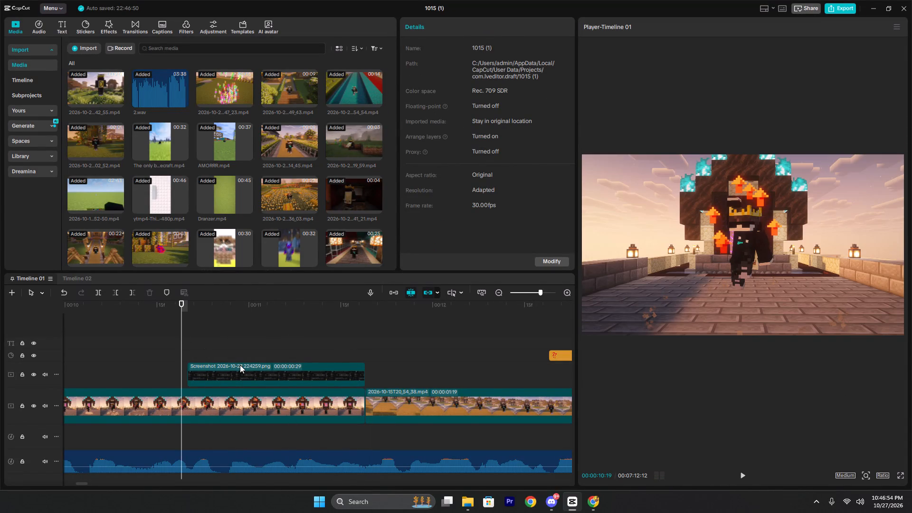
{"action": "left_click", "coordinate": [241, 365]}
{"action": "left_click", "coordinate": [247, 372]}
{"action": "key", "text": "space"}
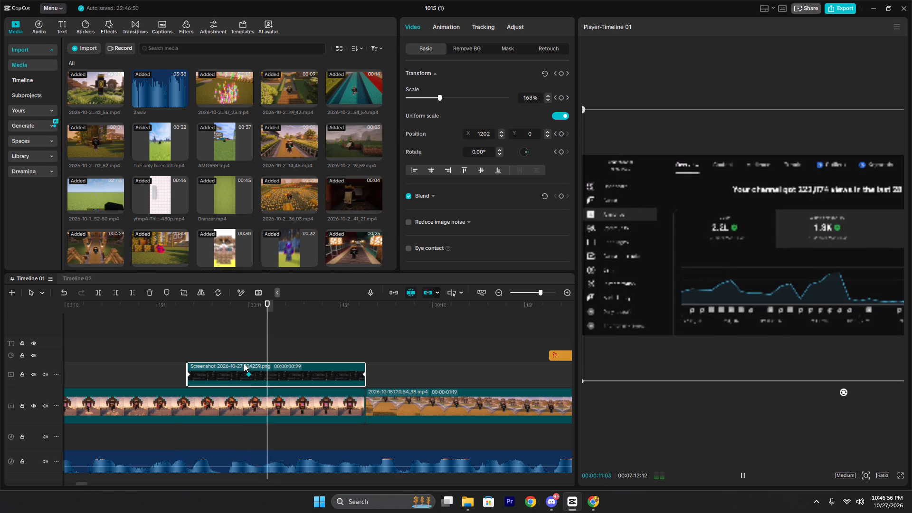
{"action": "key", "text": "space"}
Apply the Blur video effect directly onto the analytics screenshot clip.
{"action": "left_click", "coordinate": [190, 338]}
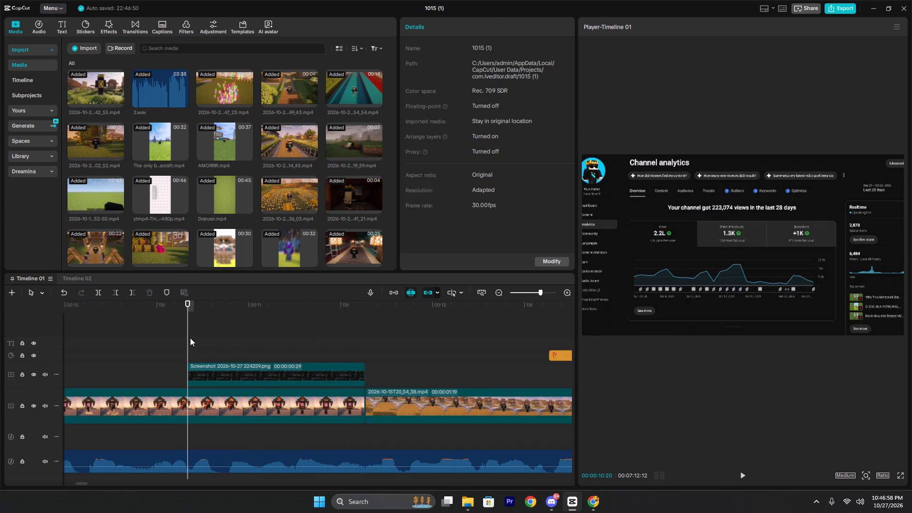
{"action": "left_click", "coordinate": [246, 371]}
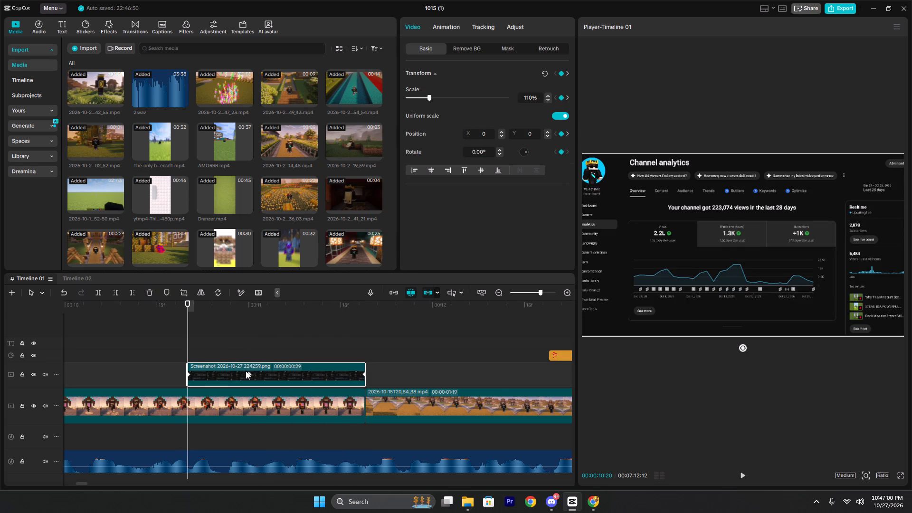
{"action": "left_click", "coordinate": [107, 26]}
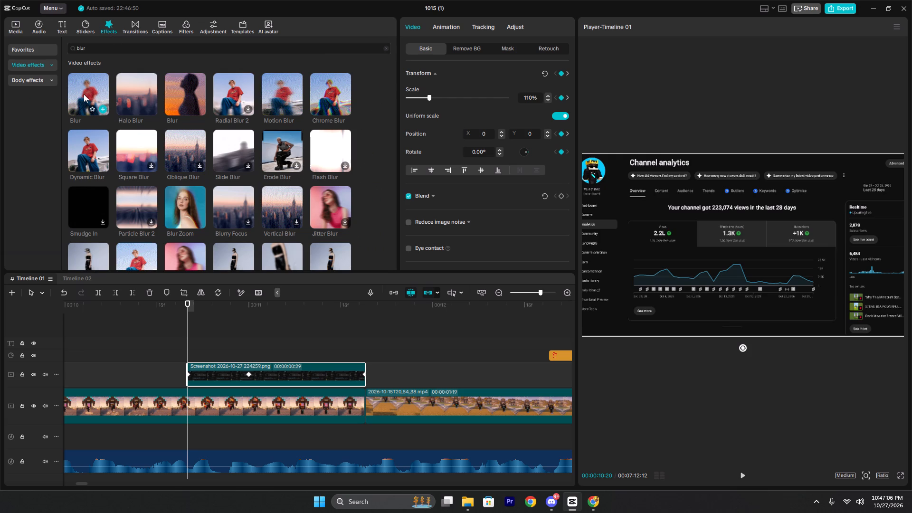
{"action": "left_click_drag", "start_coordinate": [81, 87], "coordinate": [120, 134]}
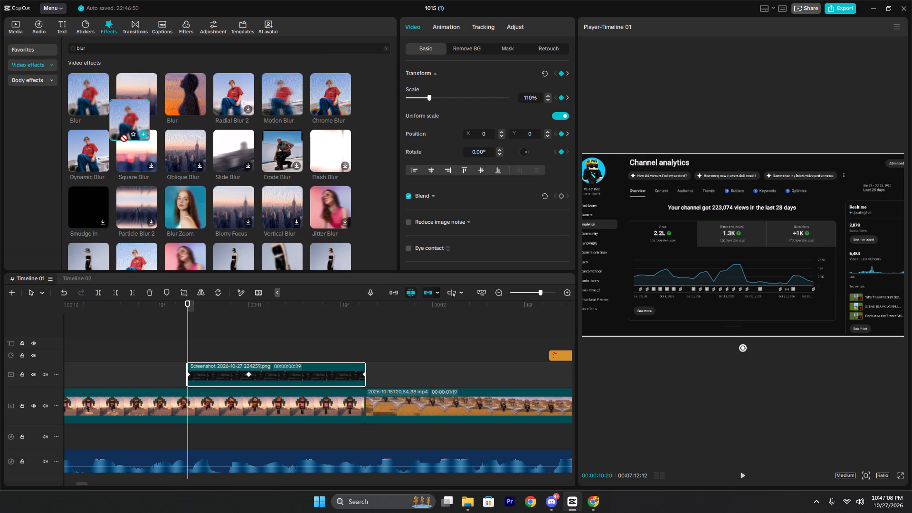
{"action": "left_click_drag", "start_coordinate": [120, 134], "coordinate": [219, 370]}
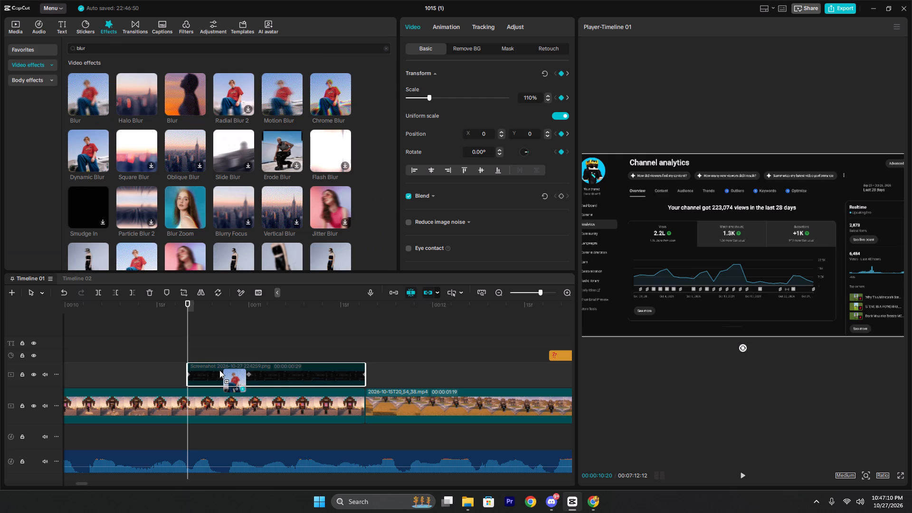
{"action": "left_click_drag", "start_coordinate": [219, 370], "coordinate": [204, 348]}
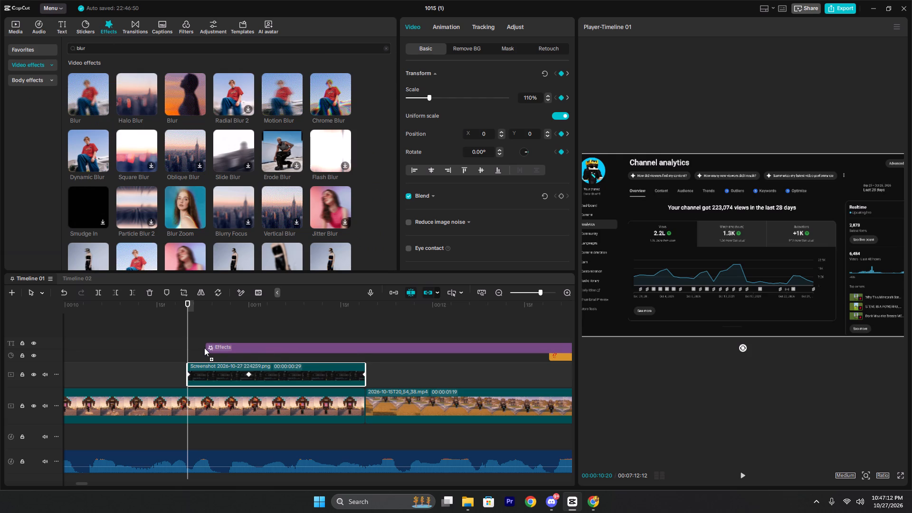
{"action": "left_click_drag", "start_coordinate": [204, 348], "coordinate": [207, 371]}
Add a Rectangle mask to the Blur effect, about 121 by 120, over the Views figure at about X -335, Y 40.
{"action": "left_click", "coordinate": [505, 51]}
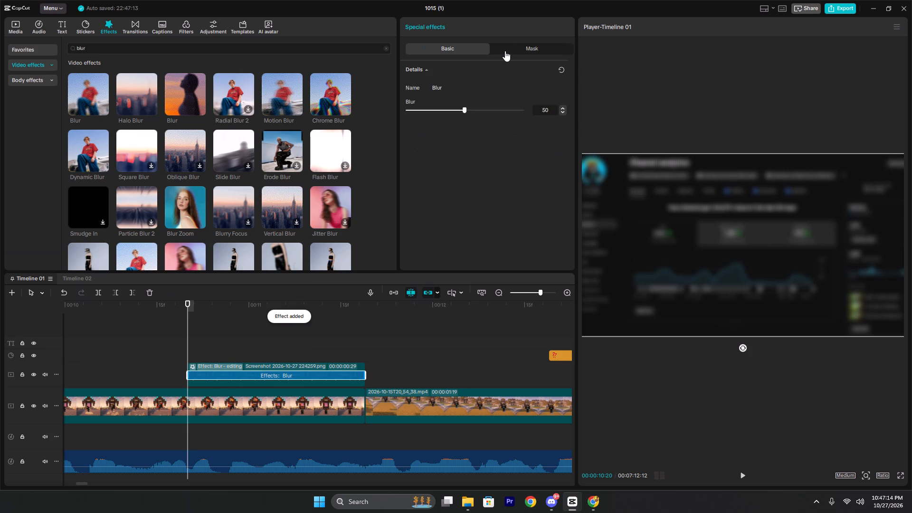
{"action": "left_click", "coordinate": [434, 85]}
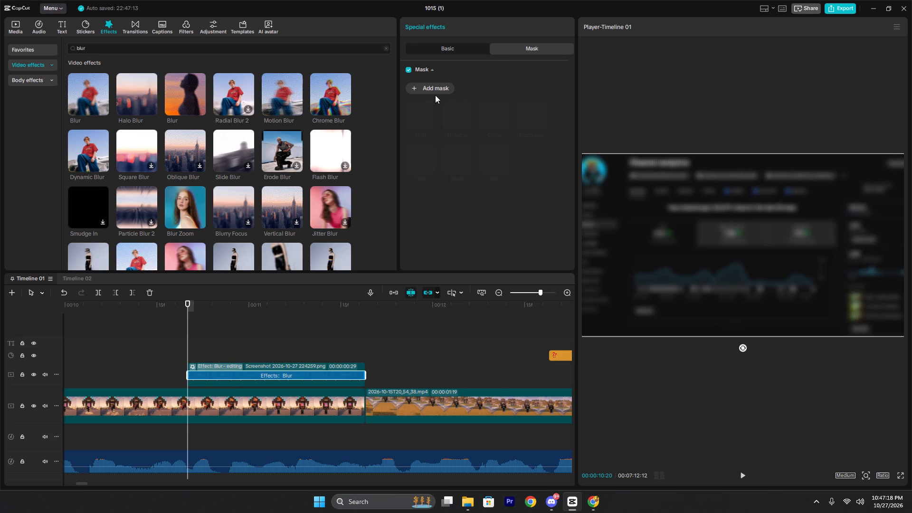
{"action": "left_click", "coordinate": [425, 85]}
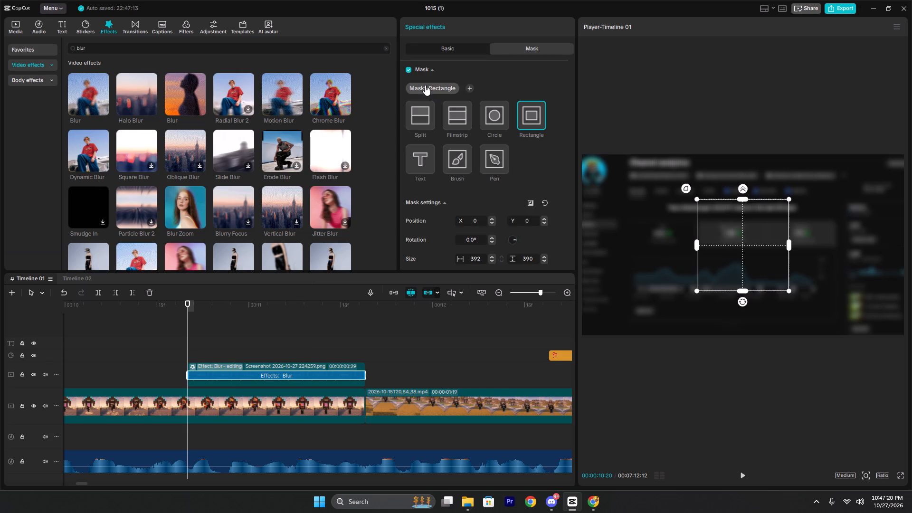
{"action": "left_click_drag", "start_coordinate": [741, 258], "coordinate": [658, 229]}
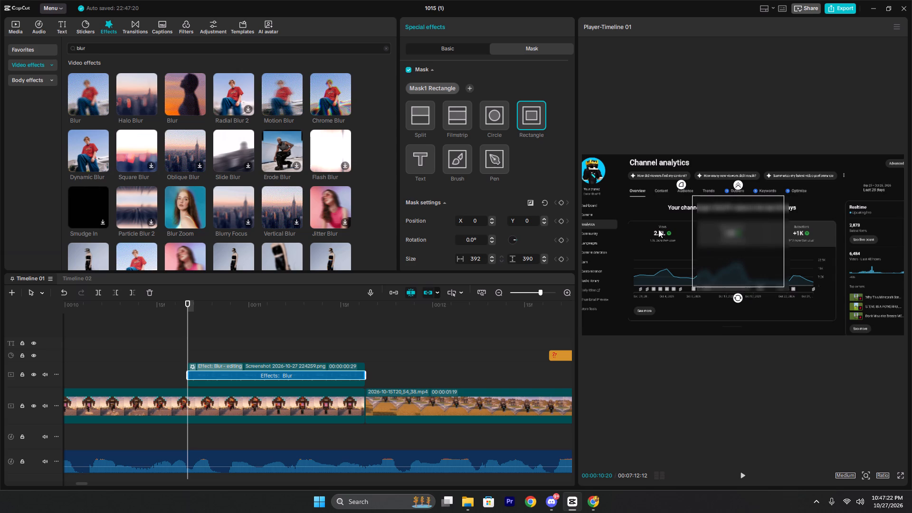
{"action": "left_click_drag", "start_coordinate": [658, 229], "coordinate": [664, 252]}
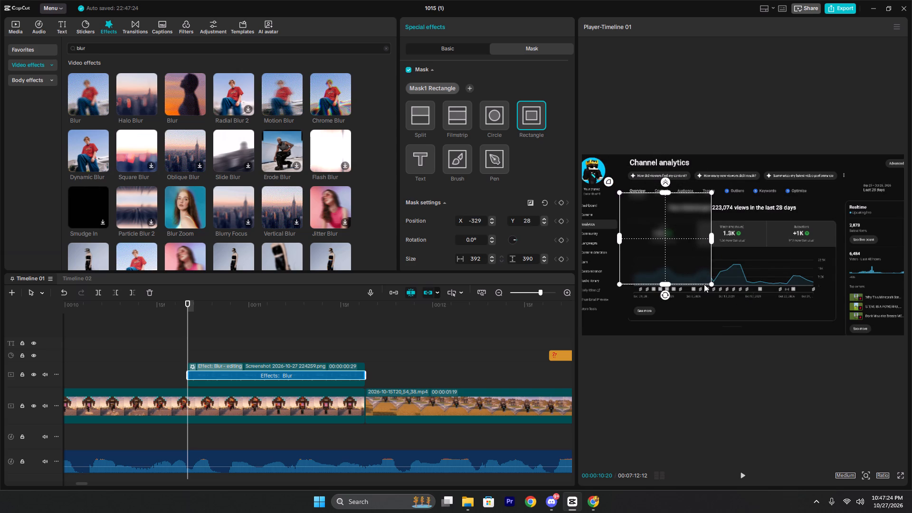
{"action": "left_click_drag", "start_coordinate": [712, 284], "coordinate": [681, 213]}
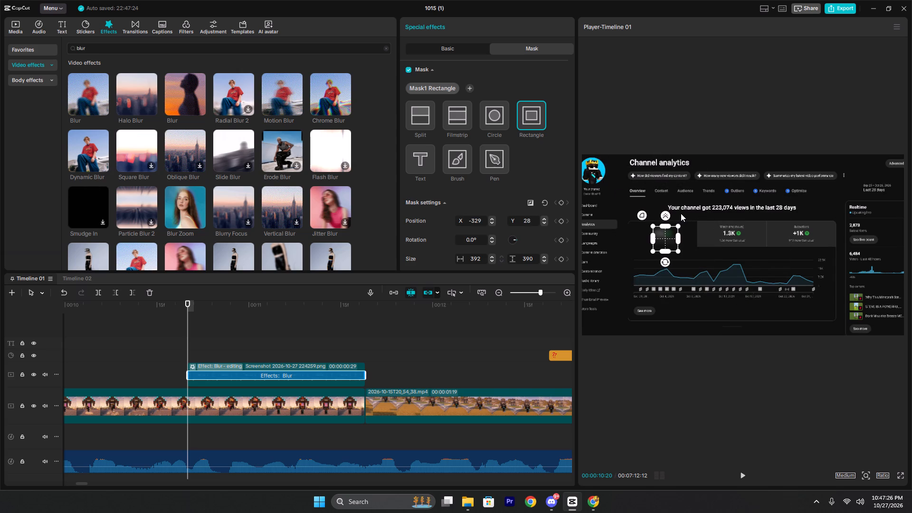
{"action": "left_click_drag", "start_coordinate": [681, 213], "coordinate": [683, 216]}
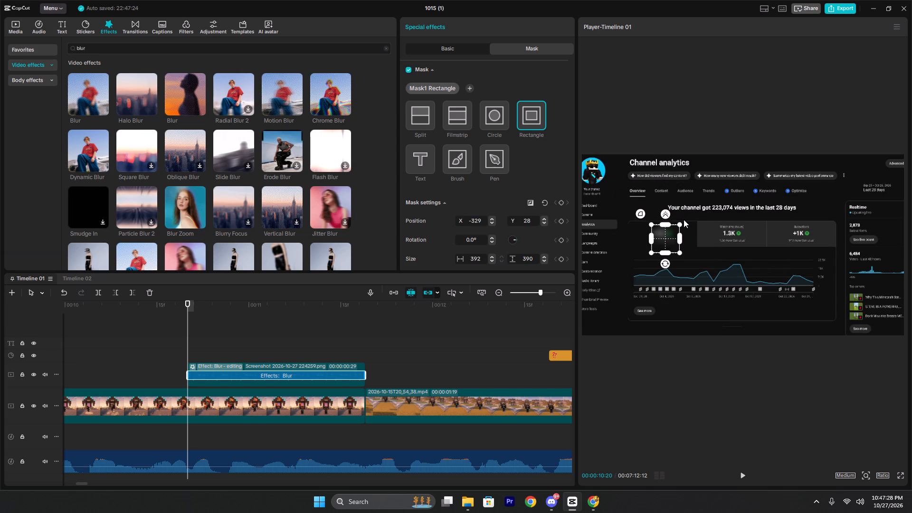
{"action": "left_click", "coordinate": [667, 239]}
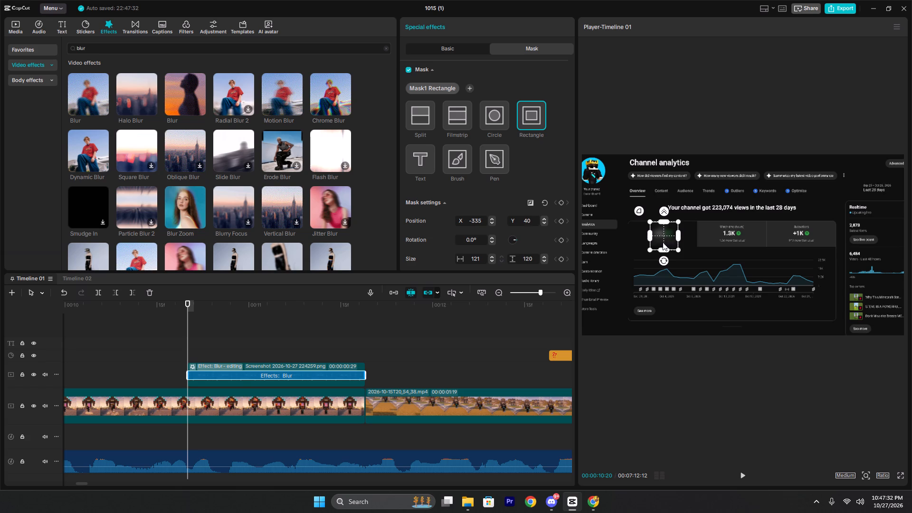
Reduce the Blur effect's strength to 17.
{"action": "left_click", "coordinate": [441, 52]}
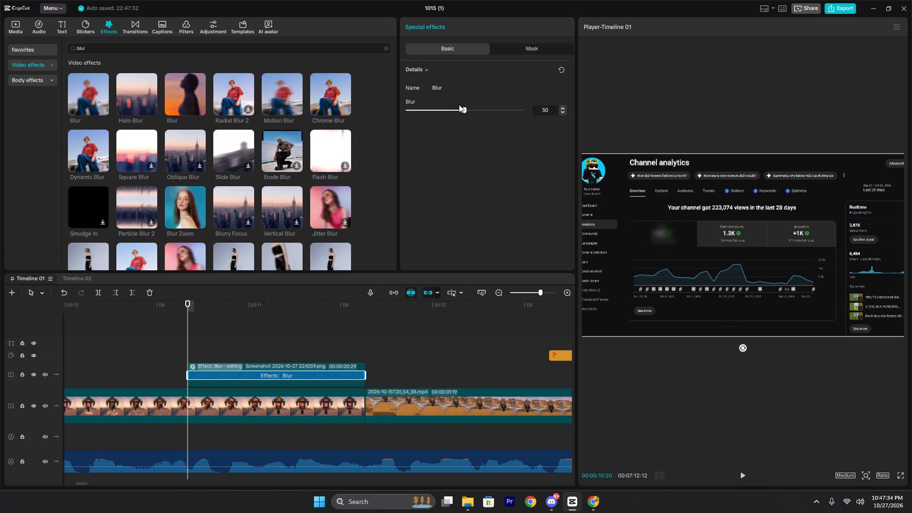
{"action": "left_click_drag", "start_coordinate": [459, 108], "coordinate": [426, 114]}
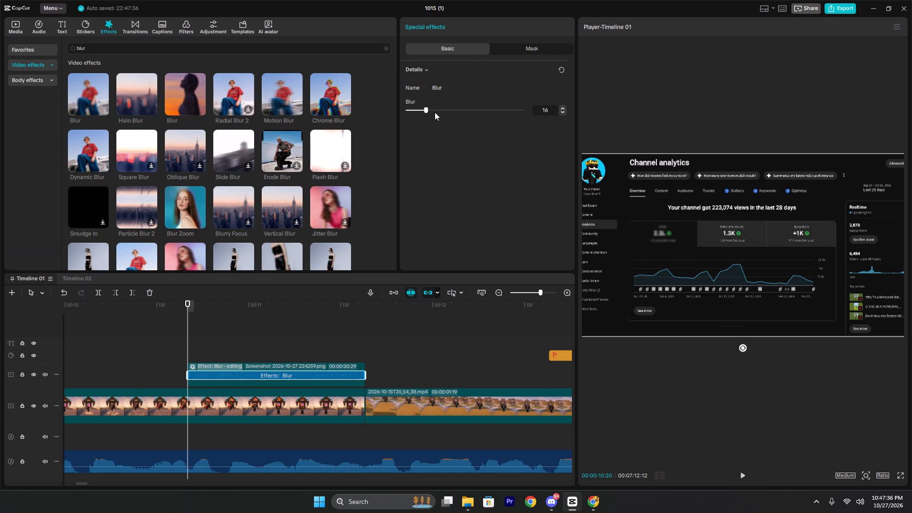
{"action": "left_click", "coordinate": [429, 109]}
Add a keyframe for all the blur mask's settings at the start of the analytics screenshot clip.
{"action": "left_click", "coordinate": [507, 51]}
{"action": "left_click", "coordinate": [563, 202]}
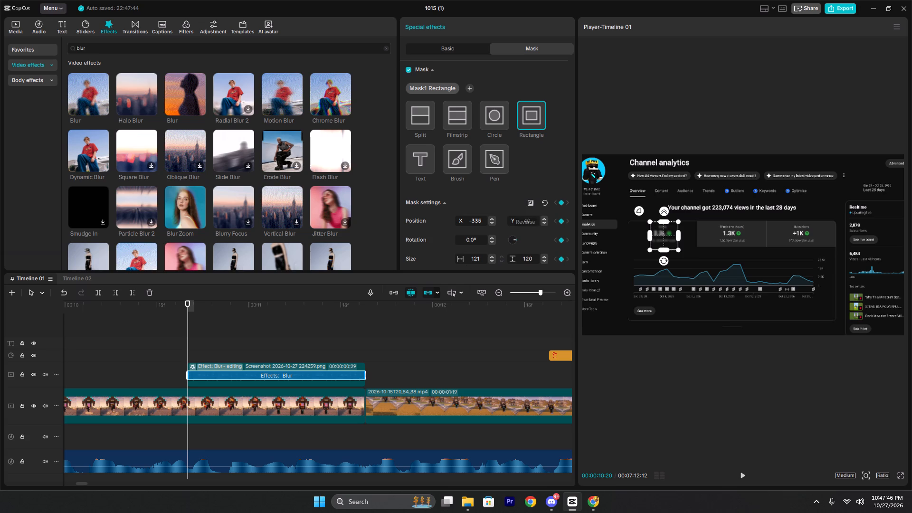
Step frame by frame through the analytics screenshot clip to check how the blur mask follows the Views figure.
{"action": "key", "text": "Right"}
{"action": "key", "text": "Right"}
{"action": "key", "text": "Right"}
{"action": "key", "text": "Right"}
{"action": "key", "text": "Right"}
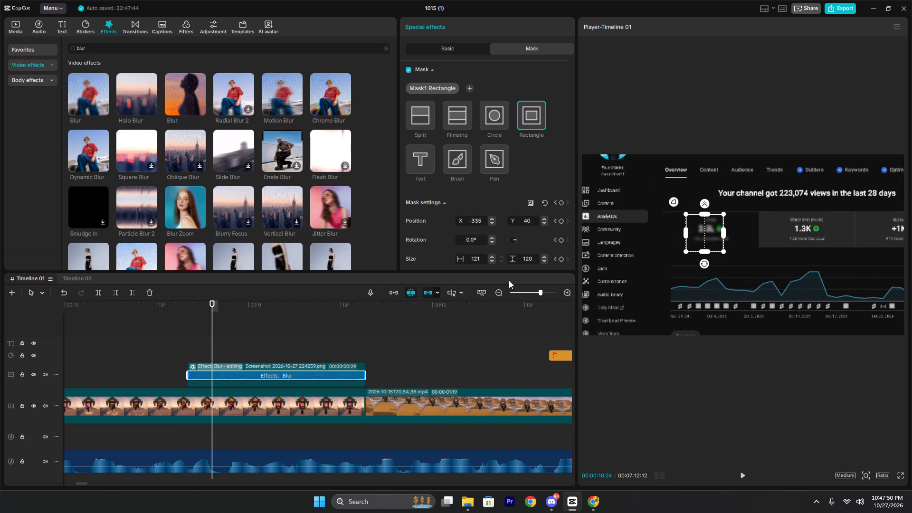
{"action": "key", "text": "Right"}
{"action": "key", "text": "Right"}
{"action": "key", "text": "Right"}
{"action": "key", "text": "Right"}
{"action": "key", "text": "Right"}
{"action": "key", "text": "Right"}
{"action": "key", "text": "Right"}
{"action": "key", "text": "Right"}
{"action": "key", "text": "Right"}
{"action": "key", "text": "Right"}
{"action": "key", "text": "Right"}
{"action": "key", "text": "Right"}
{"action": "key", "text": "Right"}
{"action": "key", "text": "Right"}
{"action": "key", "text": "Right"}
{"action": "key", "text": "Right"}
{"action": "key", "text": "Right"}
{"action": "key", "text": "Right"}
{"action": "key", "text": "Right"}
{"action": "key", "text": "Right"}
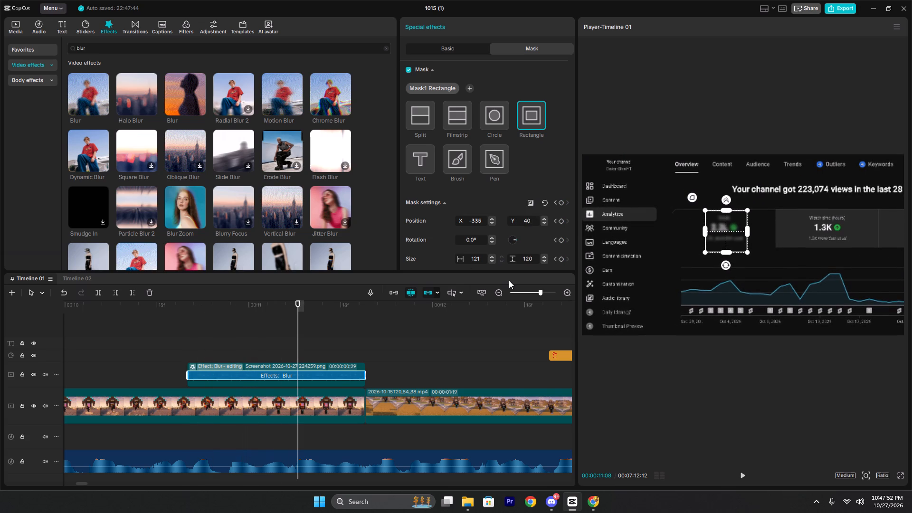
Play back and scrub through the analytics screenshot clip from just before its start to review the blurred Views figure.
{"action": "left_click", "coordinate": [185, 341]}
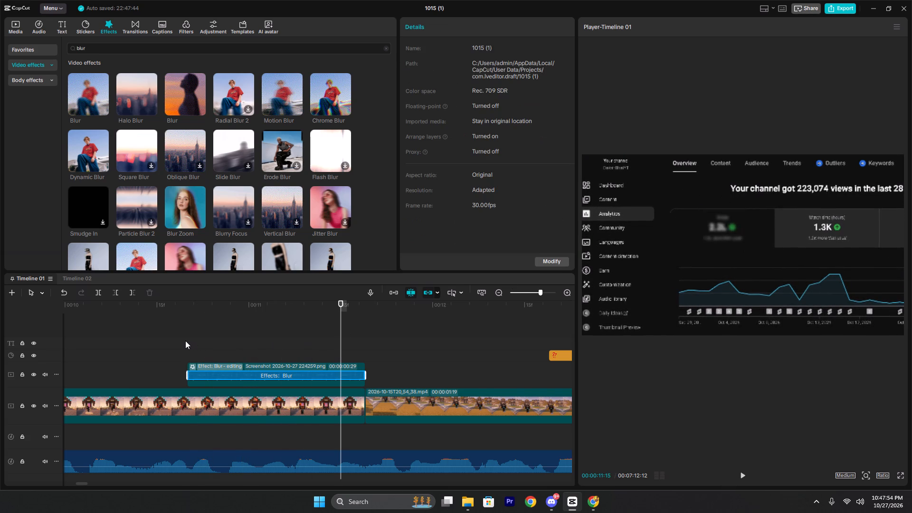
{"action": "left_click", "coordinate": [165, 346]}
{"action": "key", "text": "space"}
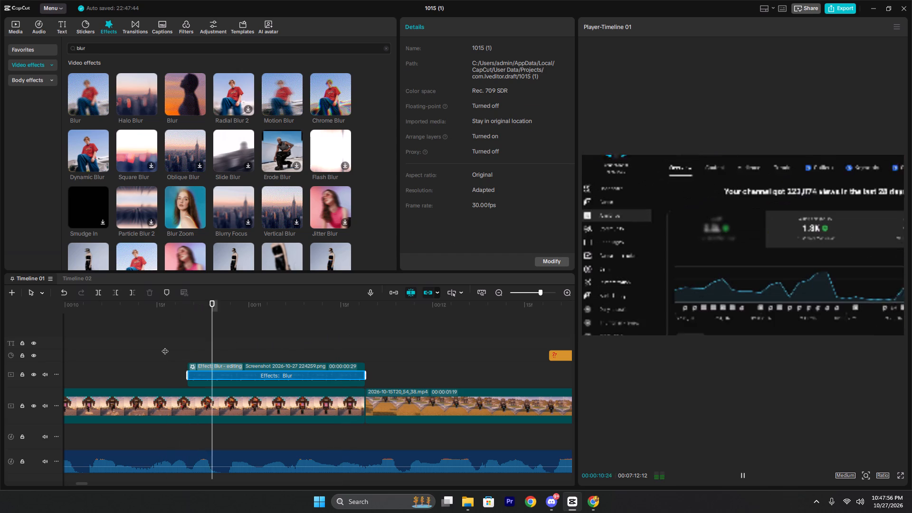
{"action": "key", "text": "space"}
{"action": "left_click", "coordinate": [155, 340]}
{"action": "key", "text": "space"}
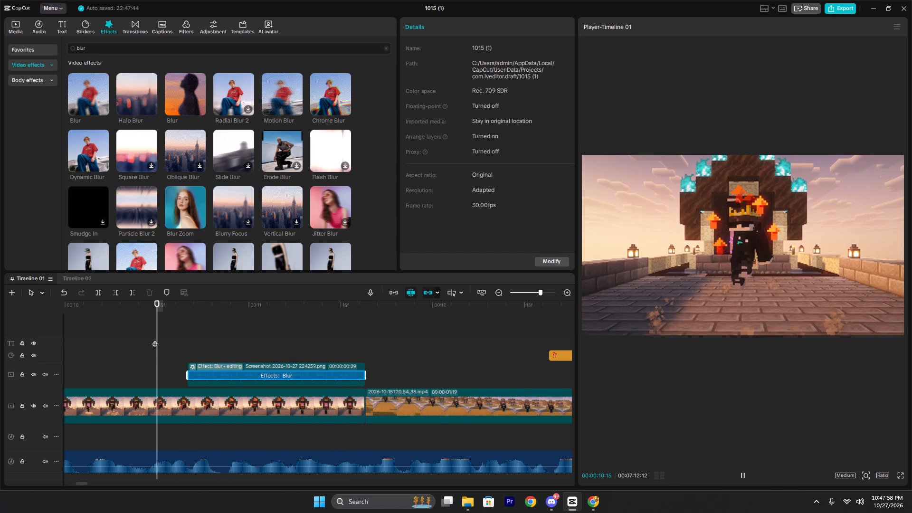
{"action": "key", "text": "space"}
{"action": "left_click", "coordinate": [184, 332]}
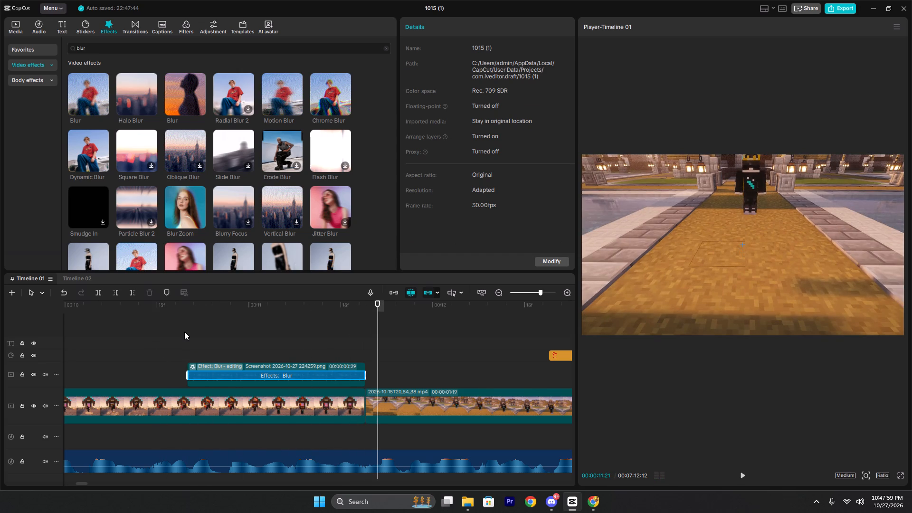
{"action": "left_click", "coordinate": [250, 349]}
{"action": "left_click", "coordinate": [322, 350]}
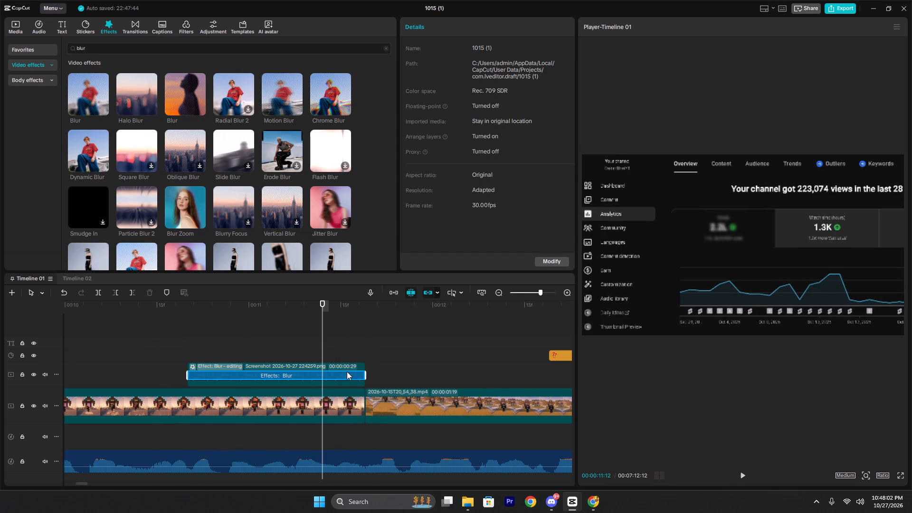
Leave effect editing and delete the zoom keyframe at the very end of the analytics screenshot clip.
{"action": "left_click", "coordinate": [375, 359]}
{"action": "left_click", "coordinate": [320, 368]}
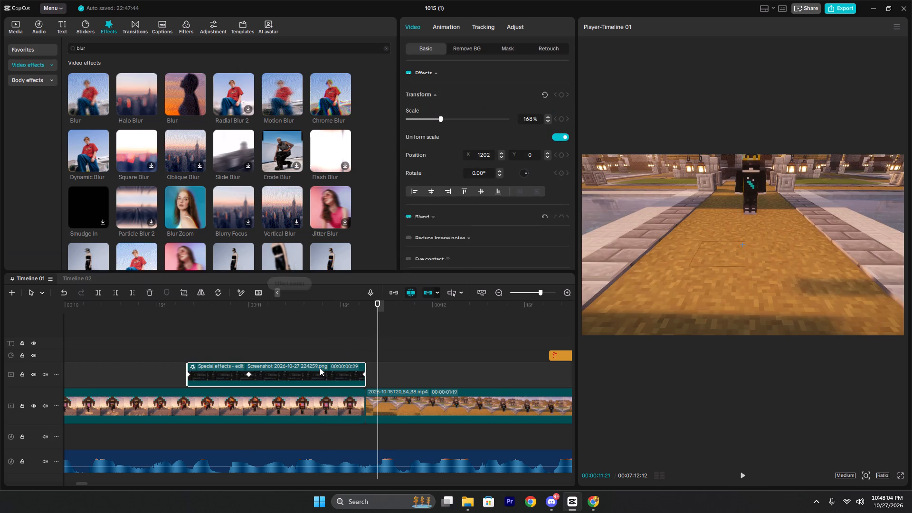
{"action": "left_click", "coordinate": [363, 376]}
{"action": "key", "text": "BackSpace"}
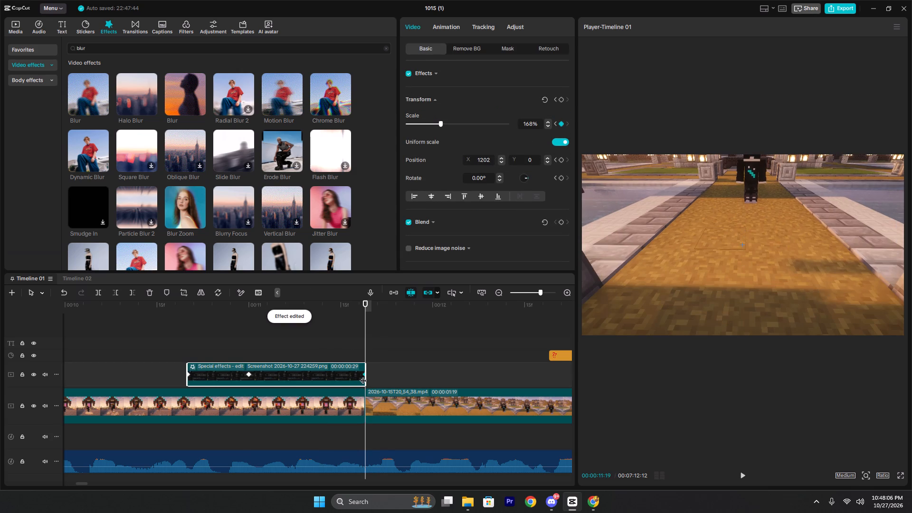
Replay the analytics screenshot clip from its start to check the zoom together with the blur.
{"action": "left_click", "coordinate": [188, 331]}
{"action": "key", "text": "space"}
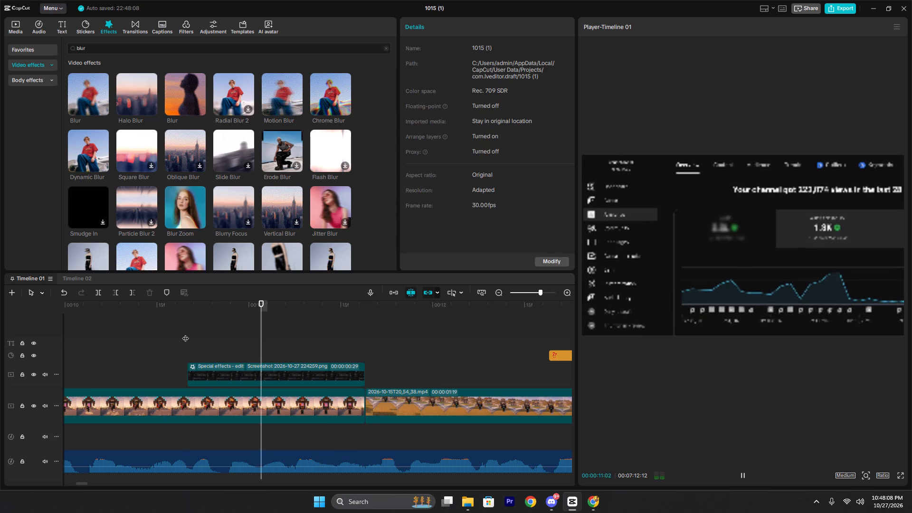
{"action": "key", "text": "space"}
{"action": "left_click", "coordinate": [185, 333]}
{"action": "key", "text": "space"}
{"action": "key", "text": "space"}
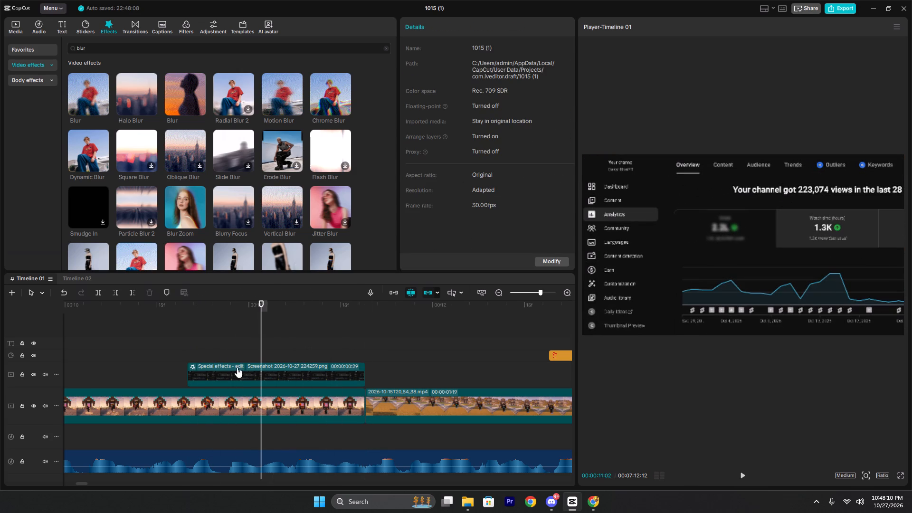
Replay the analytics screenshot clip from its start several times to review the zoom with the blur.
{"action": "left_click", "coordinate": [253, 373]}
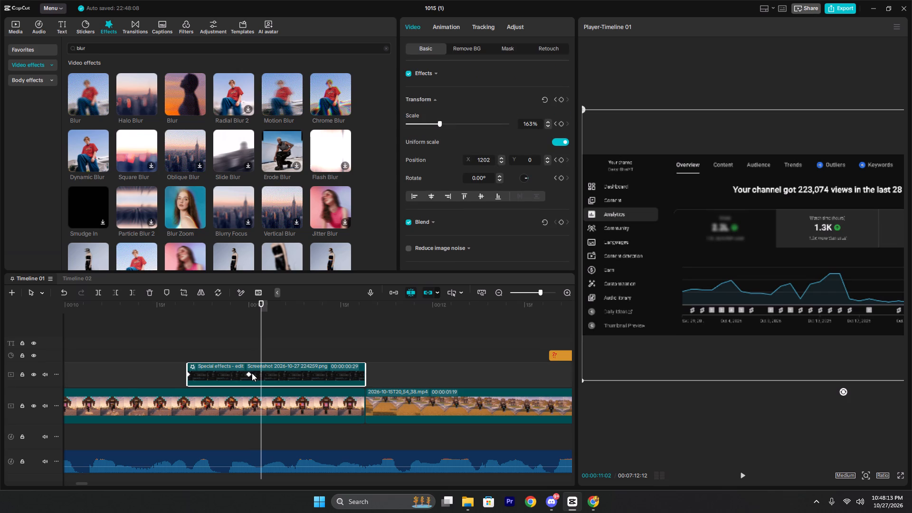
{"action": "left_click", "coordinate": [186, 345]}
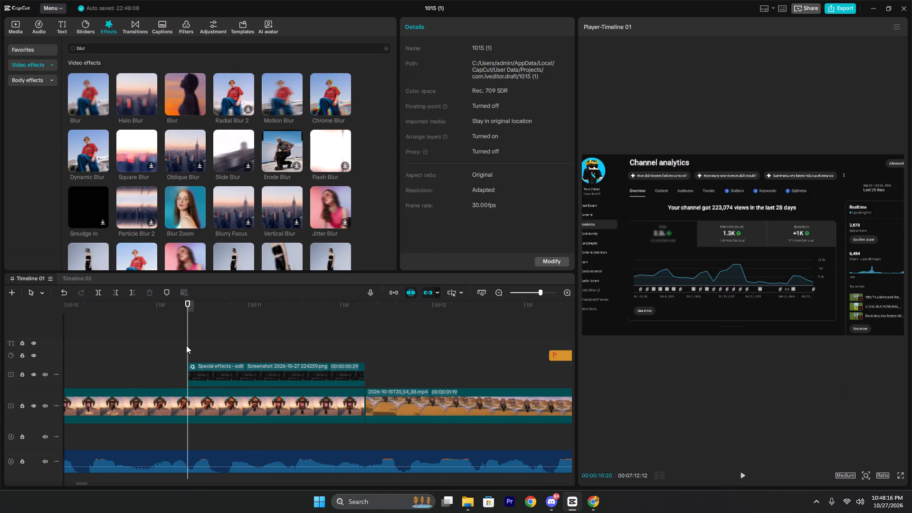
{"action": "key", "text": "space"}
{"action": "key", "text": "space"}
{"action": "key", "text": "space"}
{"action": "key", "text": "space"}
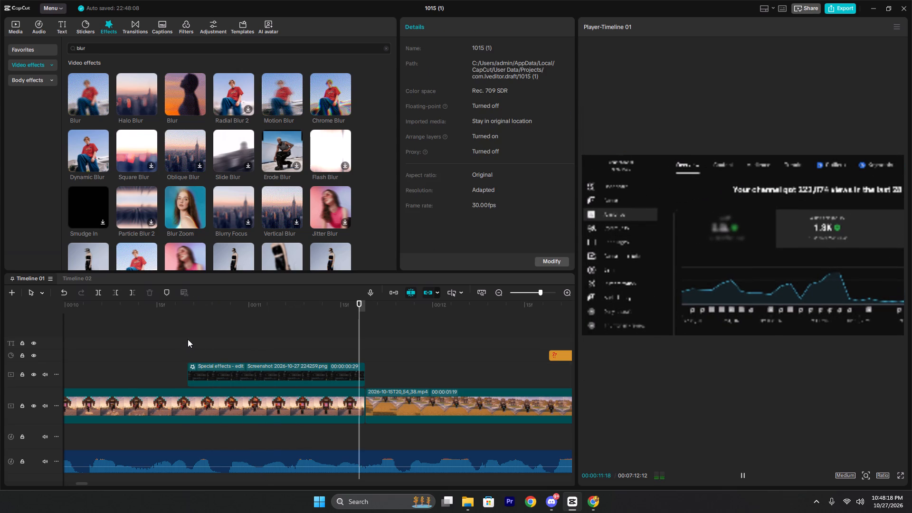
{"action": "left_click", "coordinate": [188, 339]}
{"action": "key", "text": "space"}
{"action": "key", "text": "space"}
{"action": "key", "text": "space"}
{"action": "key", "text": "space"}
{"action": "key", "text": "space"}
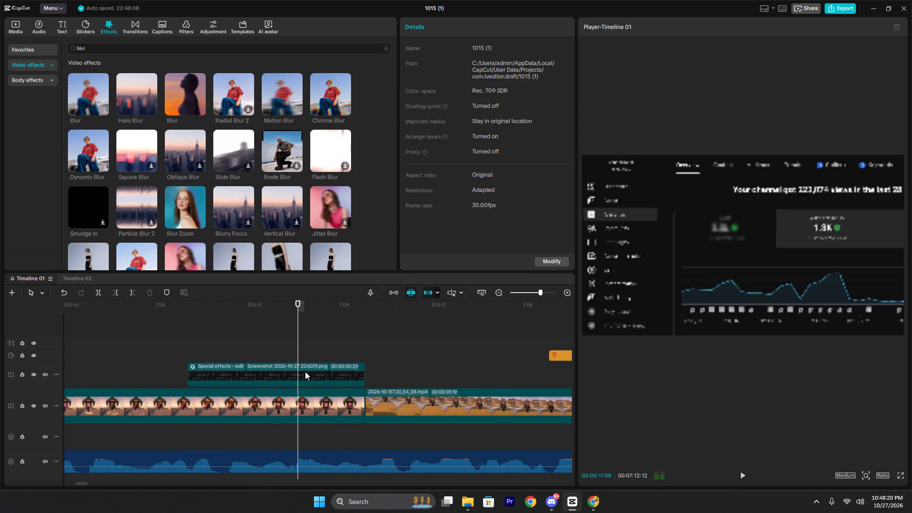
{"action": "key", "text": "space"}
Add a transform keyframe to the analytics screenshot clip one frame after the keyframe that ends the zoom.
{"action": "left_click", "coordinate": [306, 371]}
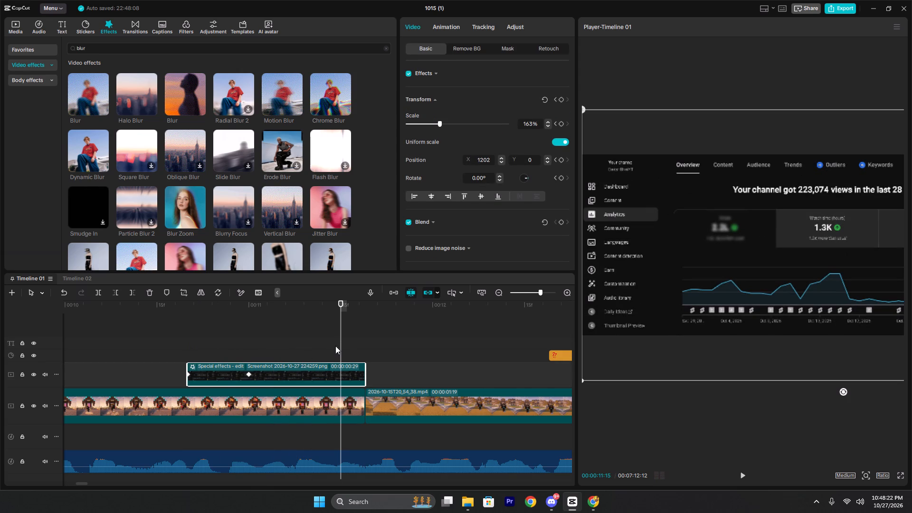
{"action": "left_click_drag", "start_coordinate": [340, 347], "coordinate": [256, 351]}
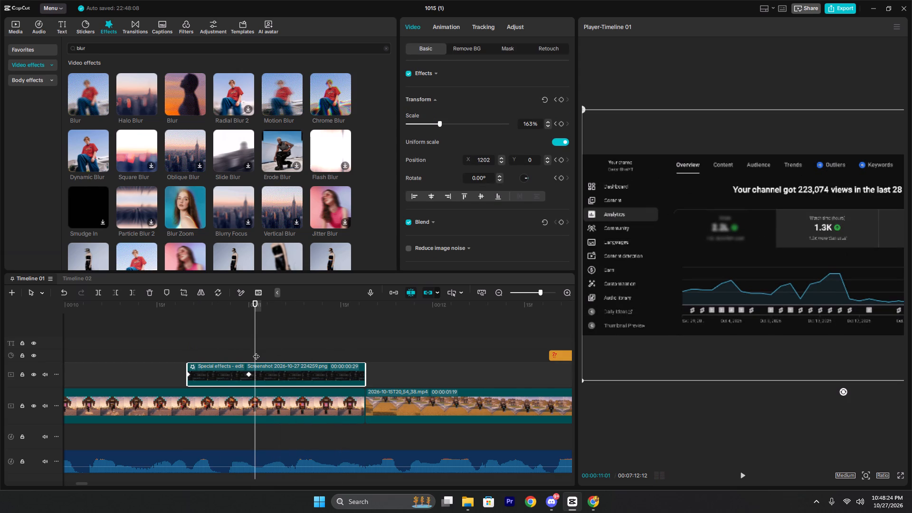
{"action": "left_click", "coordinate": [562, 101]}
Near the end of the analytics screenshot clip, scale the image to 203% and shift it horizontally to about X 1635.
{"action": "left_click", "coordinate": [358, 348]}
{"action": "left_click", "coordinate": [358, 370]}
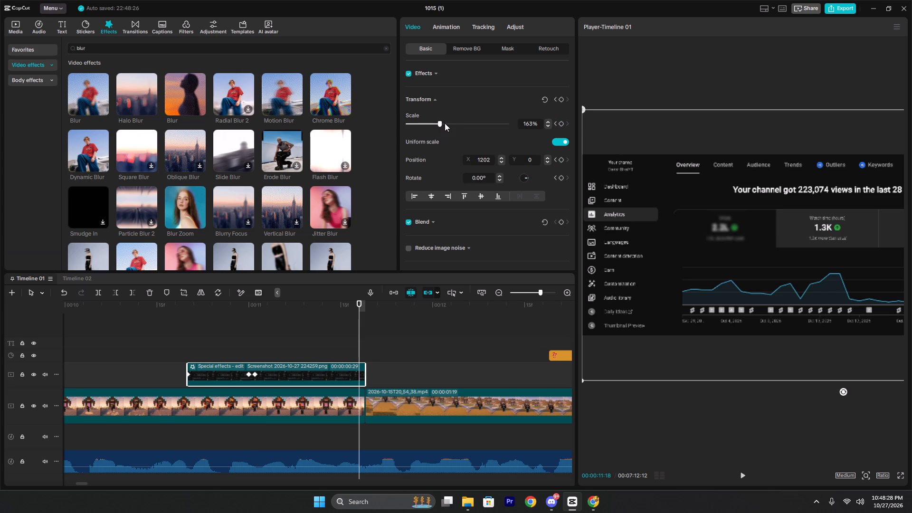
{"action": "left_click", "coordinate": [445, 123]}
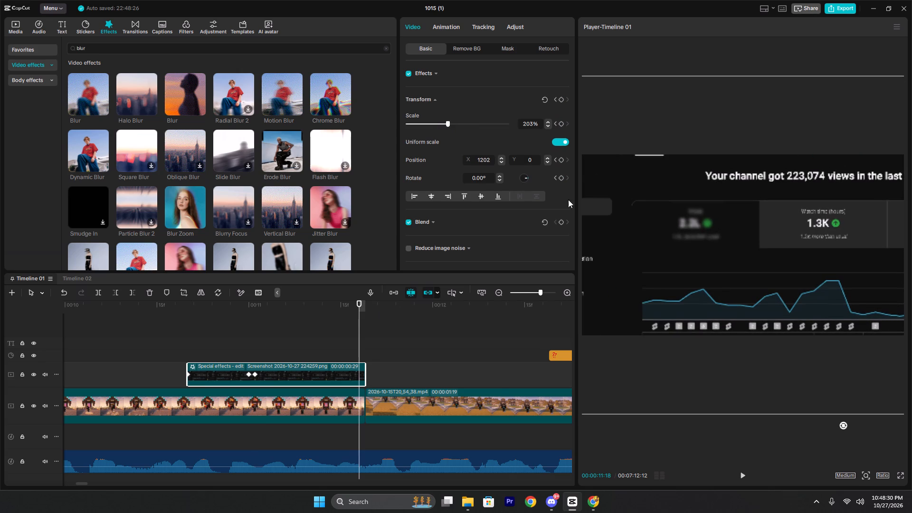
{"action": "left_click_drag", "start_coordinate": [651, 251], "coordinate": [687, 253]}
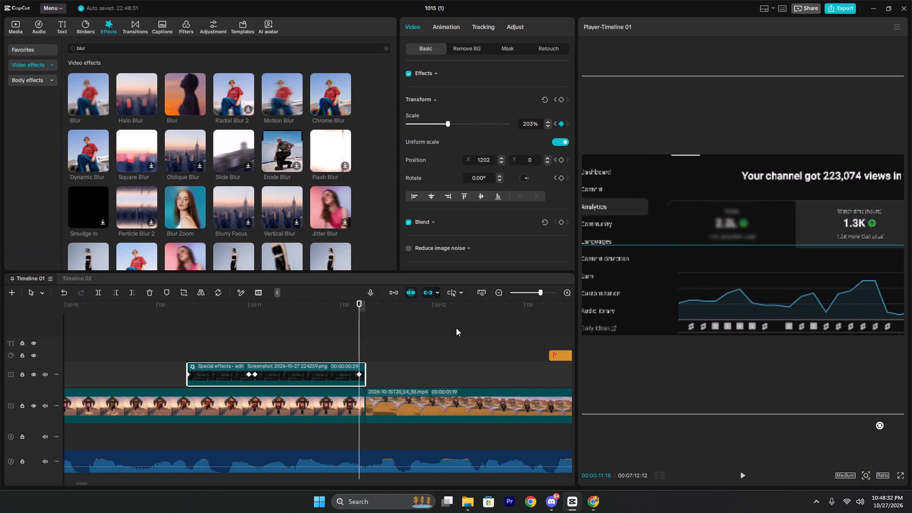
Play back the analytics screenshot clip from the zoom keyframe and from its start to check the continued zoom.
{"action": "left_click", "coordinate": [253, 351]}
{"action": "key", "text": "space"}
{"action": "key", "text": "space"}
{"action": "left_click", "coordinate": [193, 346]}
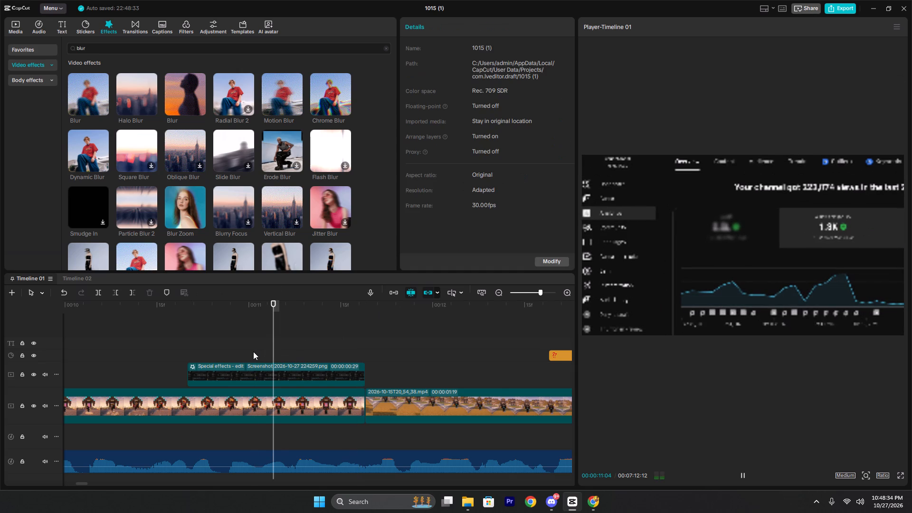
{"action": "key", "text": "space"}
{"action": "key", "text": "space"}
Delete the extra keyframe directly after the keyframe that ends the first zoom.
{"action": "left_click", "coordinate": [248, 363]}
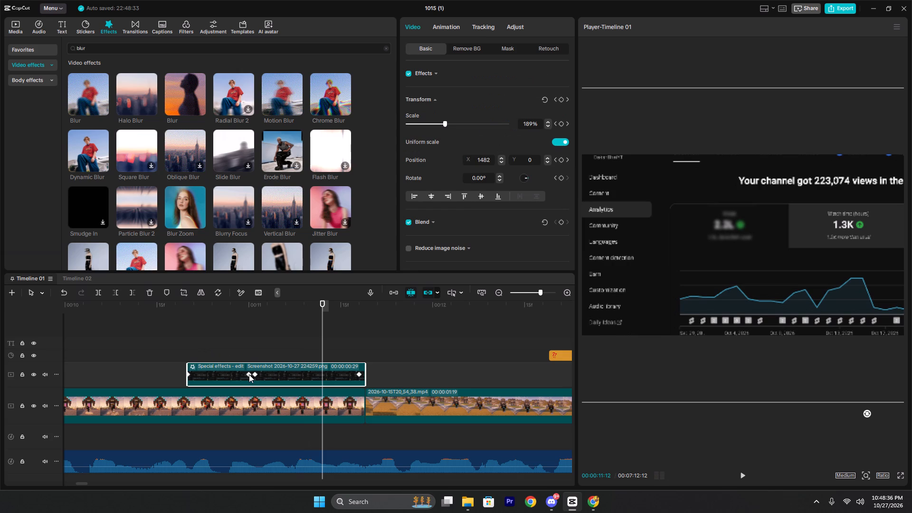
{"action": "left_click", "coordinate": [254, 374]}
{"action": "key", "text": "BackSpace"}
Play back the second half of the analytics screenshot clip to check the slow zoom.
{"action": "left_click", "coordinate": [246, 344]}
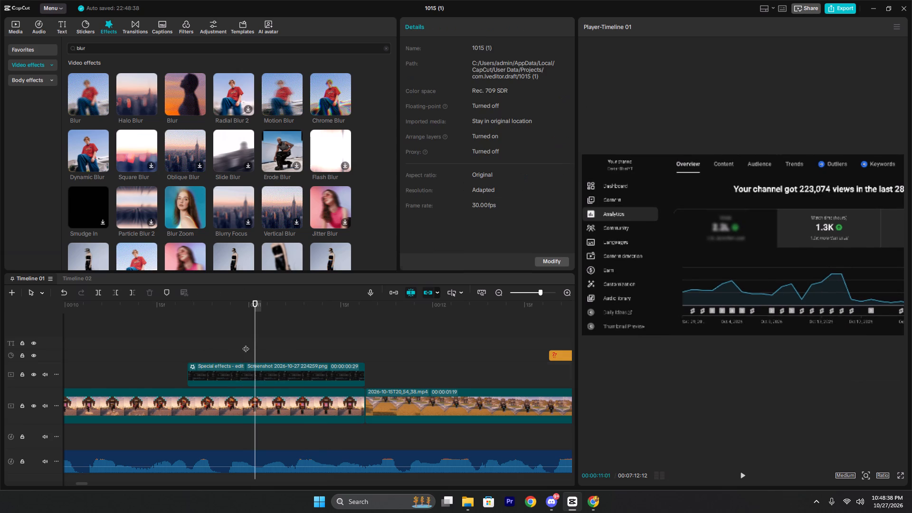
{"action": "key", "text": "space"}
{"action": "key", "text": "space"}
Set the scale to 198% at the last keyframe of the analytics screenshot clip.
{"action": "left_click", "coordinate": [296, 374]}
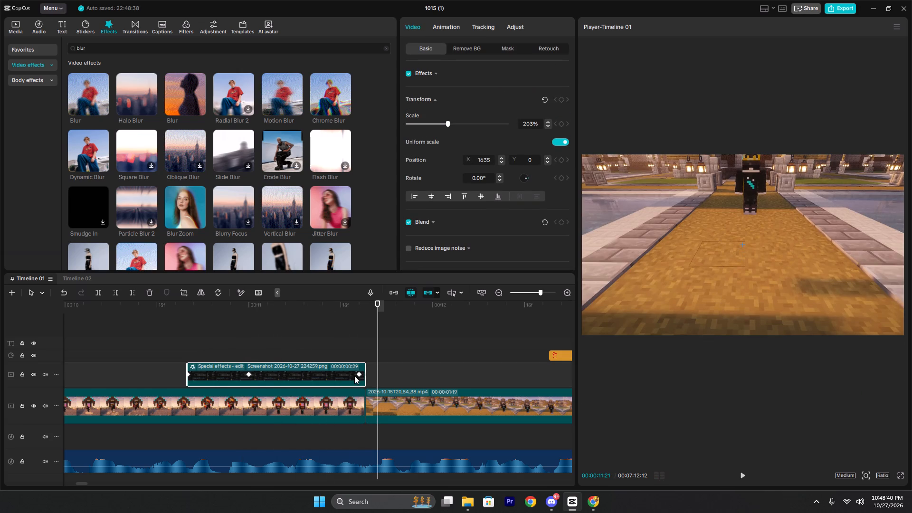
{"action": "left_click", "coordinate": [354, 376]}
{"action": "left_click", "coordinate": [357, 376]}
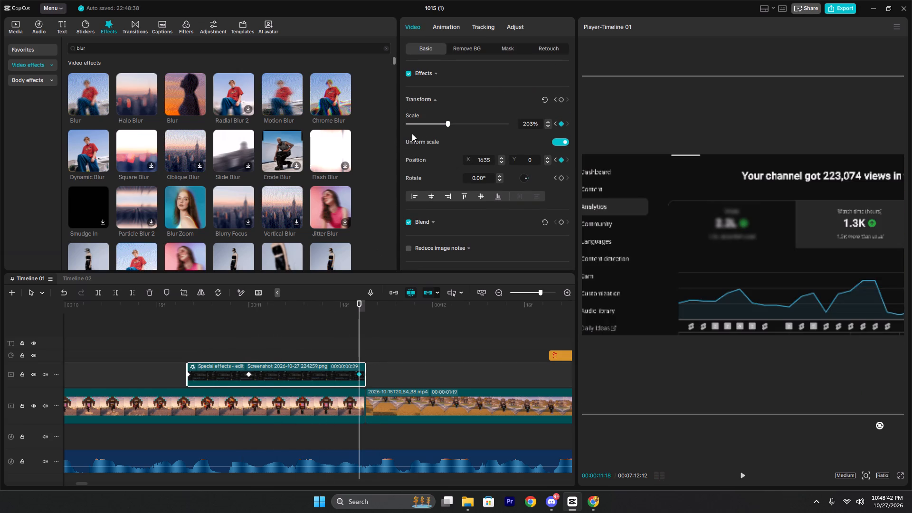
{"action": "triple_click", "coordinate": [548, 126]}
{"action": "double_click", "coordinate": [548, 126]}
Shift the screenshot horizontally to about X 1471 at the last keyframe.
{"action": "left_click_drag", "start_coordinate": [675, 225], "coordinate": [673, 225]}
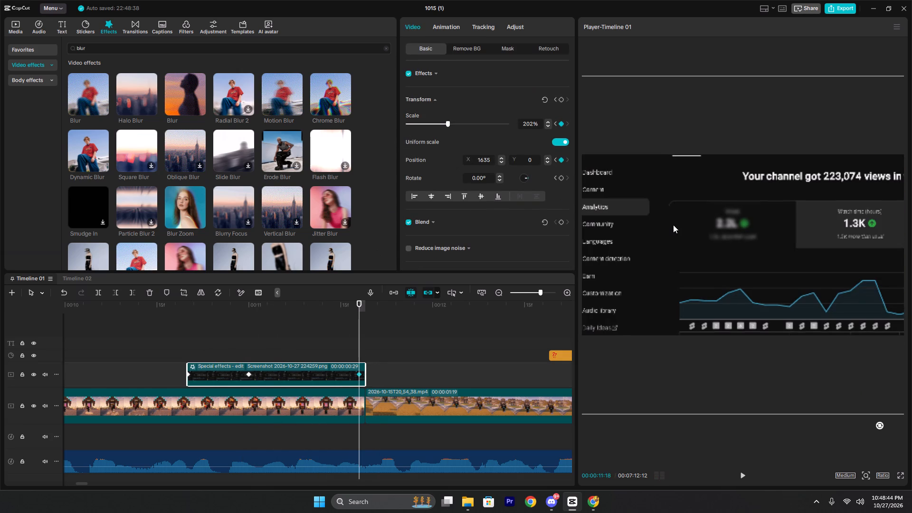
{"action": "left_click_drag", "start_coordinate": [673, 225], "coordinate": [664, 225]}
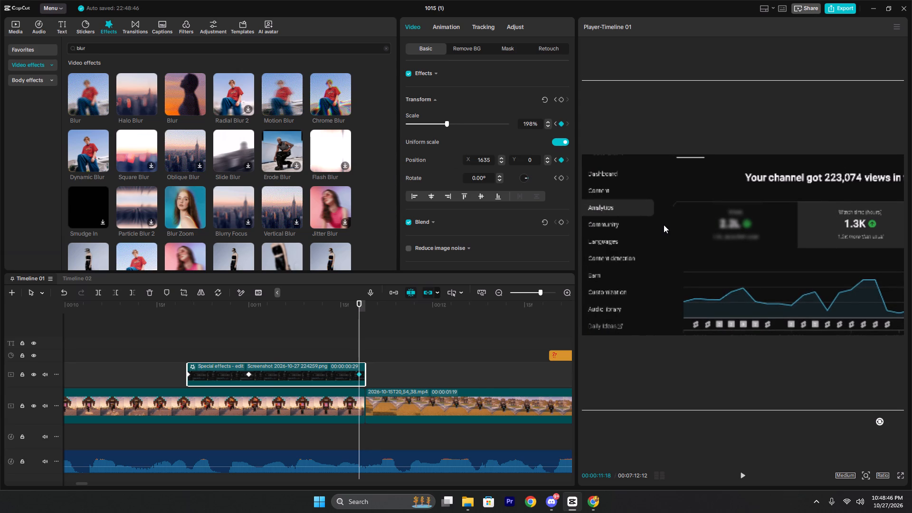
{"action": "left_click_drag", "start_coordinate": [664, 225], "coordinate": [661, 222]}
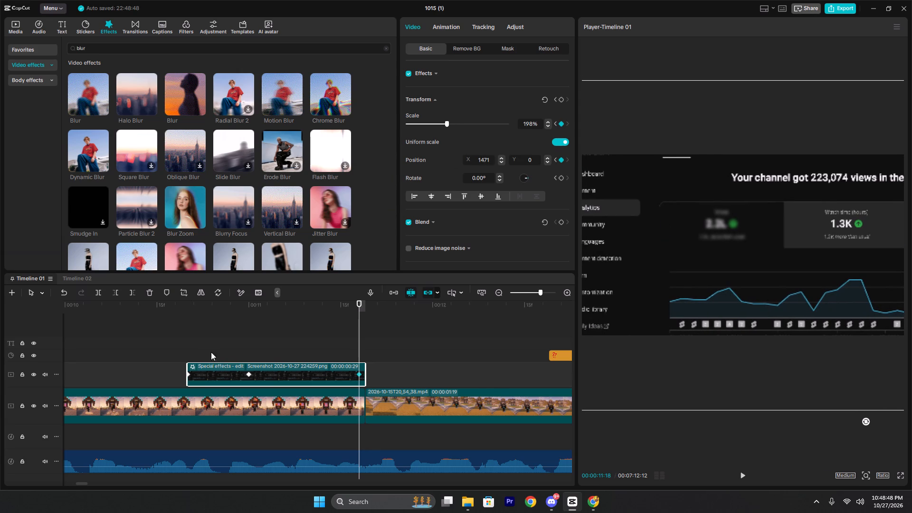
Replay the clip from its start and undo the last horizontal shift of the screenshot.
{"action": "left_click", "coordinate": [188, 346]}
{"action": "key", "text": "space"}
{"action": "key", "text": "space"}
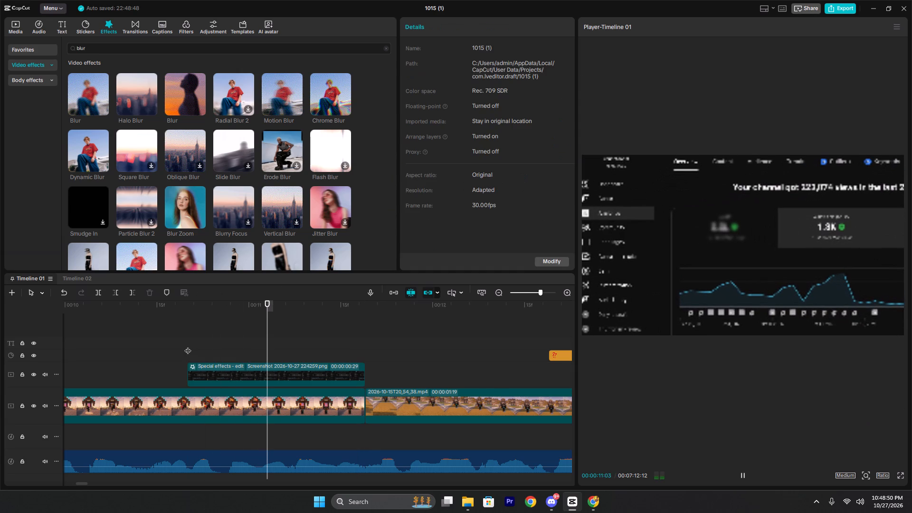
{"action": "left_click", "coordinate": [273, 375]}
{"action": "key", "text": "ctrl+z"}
Replay the analytics screenshot clip repeatedly, also from before its start, to judge its entrance and both zoom stages.
{"action": "key", "text": "space"}
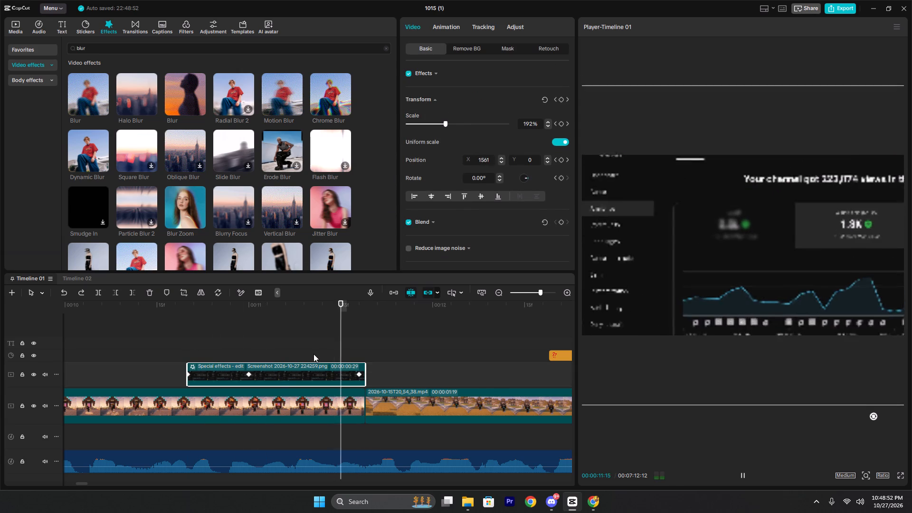
{"action": "key", "text": "space"}
{"action": "left_click", "coordinate": [234, 355]}
{"action": "left_click", "coordinate": [201, 346]}
{"action": "left_click", "coordinate": [191, 344]}
{"action": "key", "text": "space"}
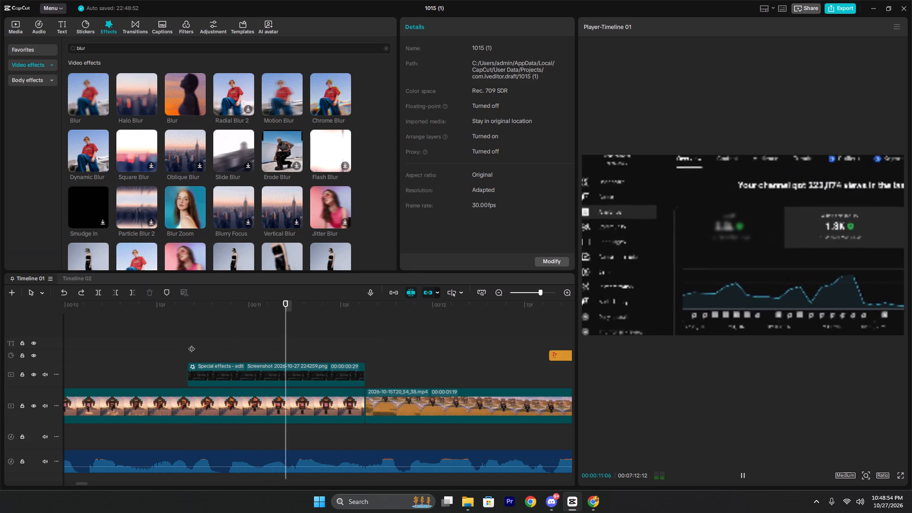
{"action": "key", "text": "space"}
{"action": "left_click", "coordinate": [183, 343]}
{"action": "key", "text": "space"}
{"action": "key", "text": "space"}
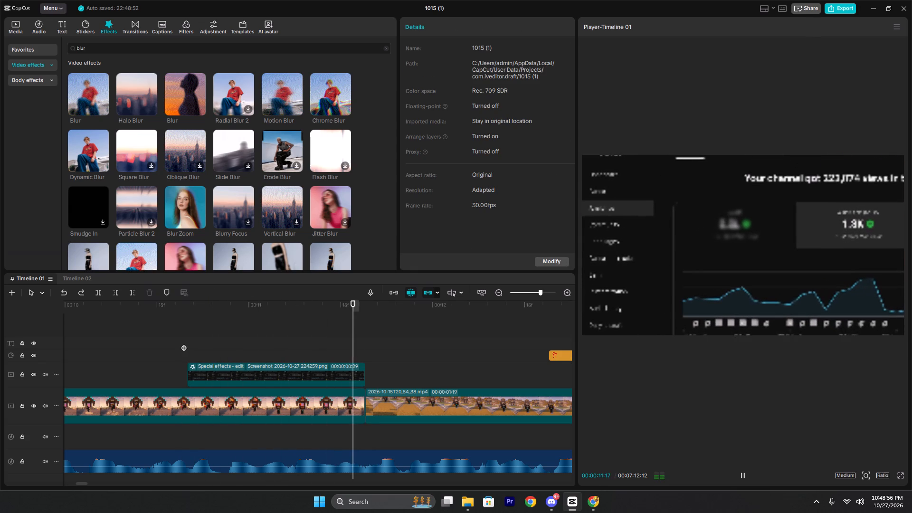
{"action": "left_click", "coordinate": [184, 343]}
{"action": "key", "text": "space"}
{"action": "key", "text": "space"}
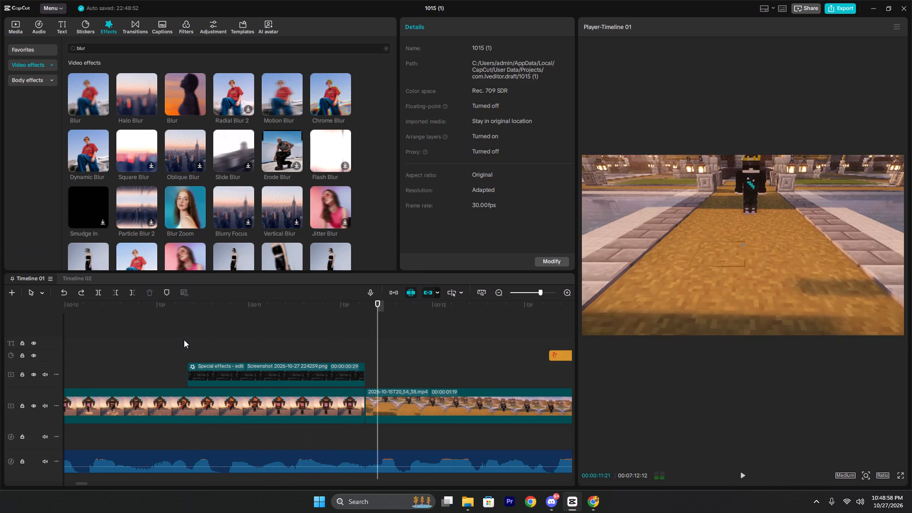
{"action": "left_click", "coordinate": [184, 340]}
{"action": "left_click", "coordinate": [138, 342]}
{"action": "key", "text": "space"}
{"action": "key", "text": "space"}
Open the blur effect on the analytics screenshot clip to check its mask near the start, then leave effect editing.
{"action": "left_click", "coordinate": [200, 368]}
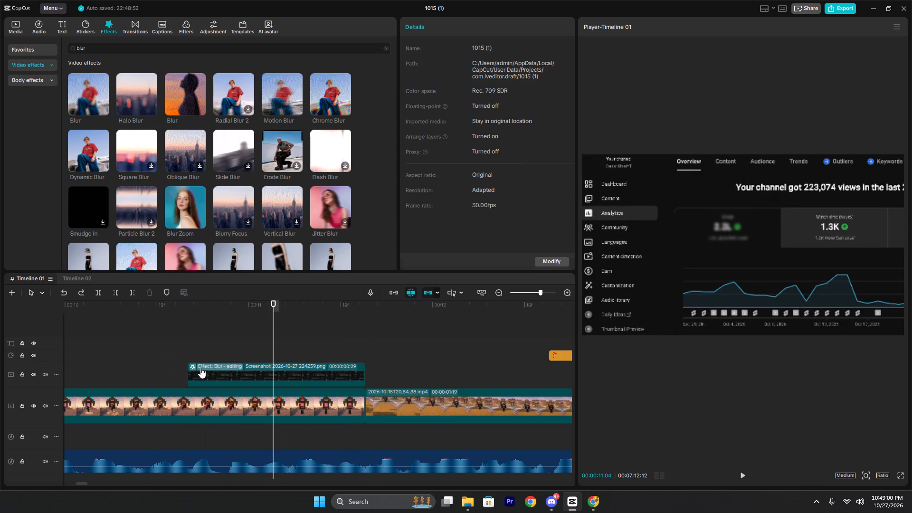
{"action": "left_click", "coordinate": [193, 351]}
{"action": "left_click", "coordinate": [196, 369]}
{"action": "left_click", "coordinate": [193, 349]}
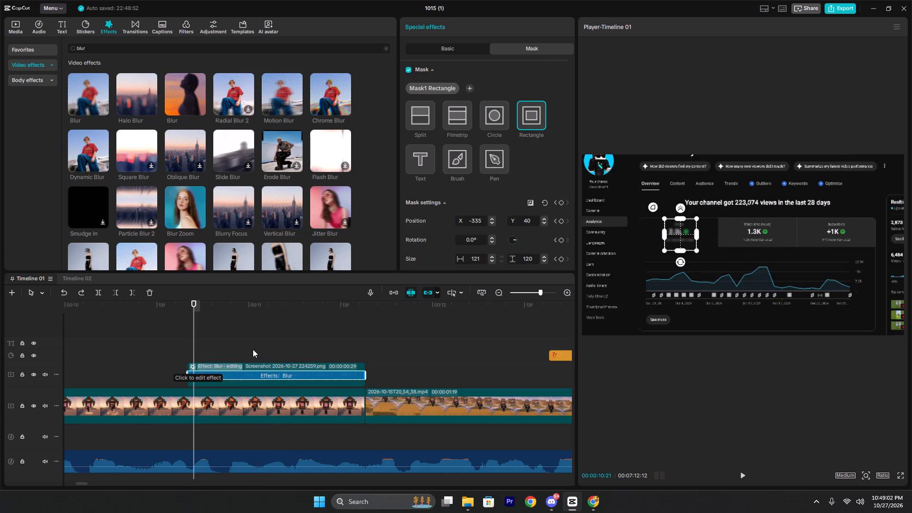
{"action": "left_click", "coordinate": [253, 347]}
{"action": "left_click", "coordinate": [256, 373]}
Play back the cut from the gameplay footage into the analytics screenshot clip.
{"action": "left_click", "coordinate": [184, 348]}
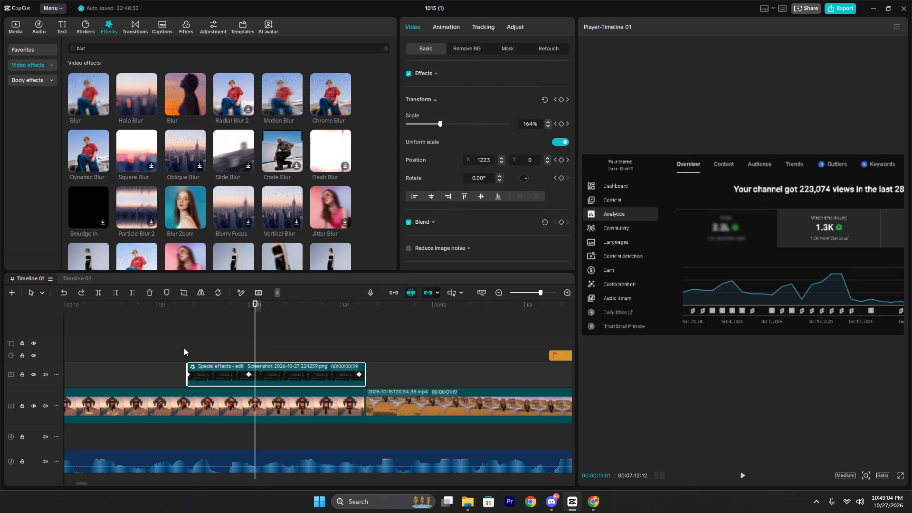
{"action": "key", "text": "space"}
{"action": "key", "text": "space"}
Extend the start of the analytics screenshot clip three frames earlier, to a duration of 00:00:01:02.
{"action": "left_click", "coordinate": [184, 348]}
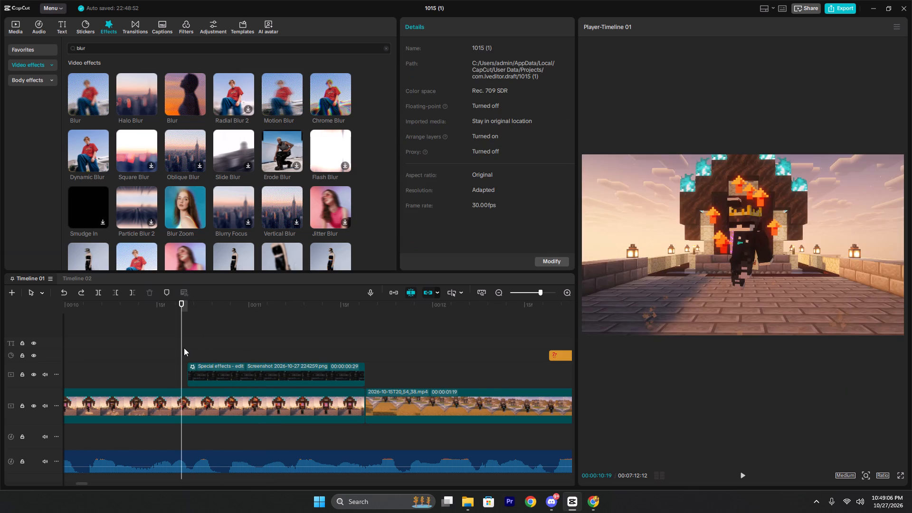
{"action": "left_click_drag", "start_coordinate": [184, 348], "coordinate": [189, 348]}
{"action": "left_click", "coordinate": [202, 374]}
{"action": "left_click_drag", "start_coordinate": [189, 367], "coordinate": [187, 366]}
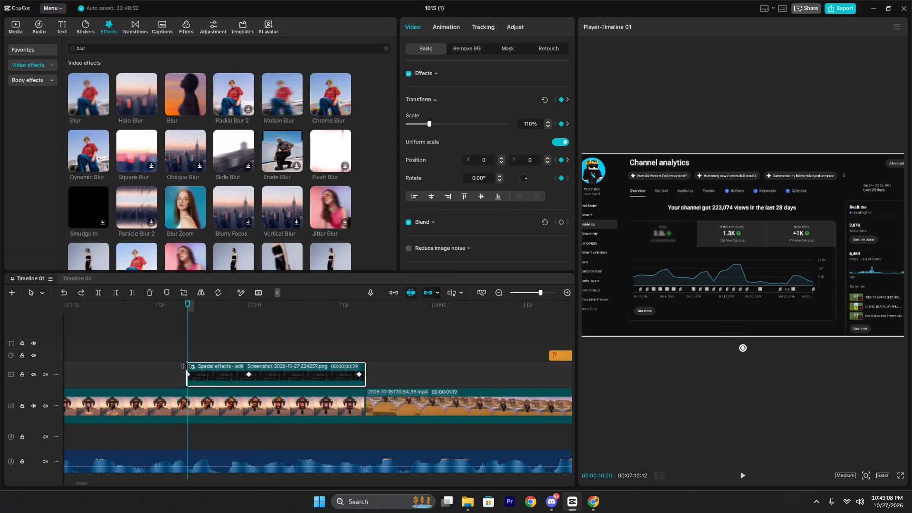
{"action": "left_click_drag", "start_coordinate": [187, 366], "coordinate": [169, 364]}
Add a transform keyframe at 00:00:10:19, one frame before the zoom's first keyframe.
{"action": "left_click", "coordinate": [185, 351]}
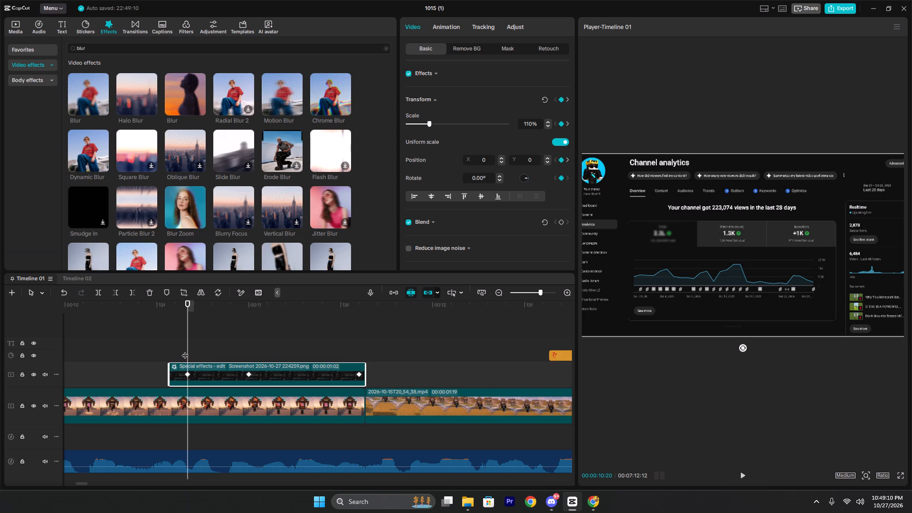
{"action": "left_click", "coordinate": [185, 351]}
{"action": "key", "text": "Left"}
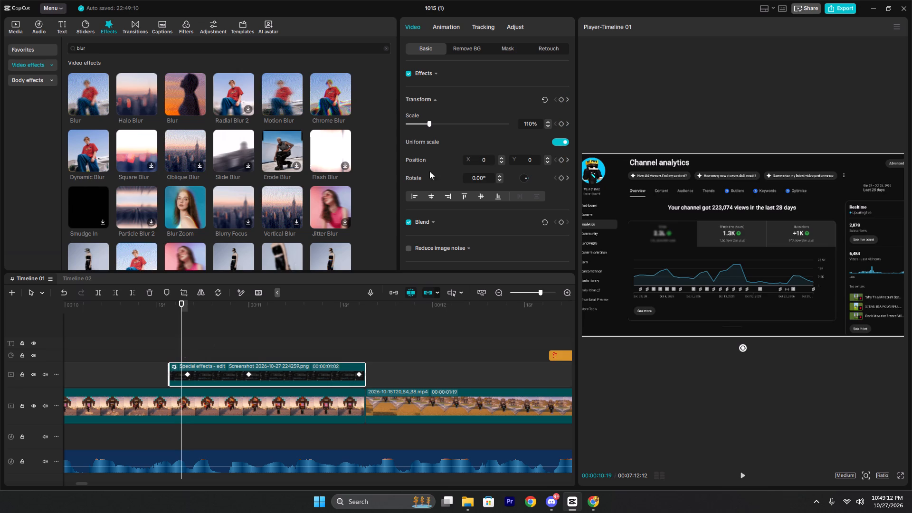
{"action": "left_click", "coordinate": [559, 99]}
At the clip's first frame, move the screenshot straight down below the visible frame, to about Y -2175.
{"action": "key", "text": "Left"}
{"action": "key", "text": "Left"}
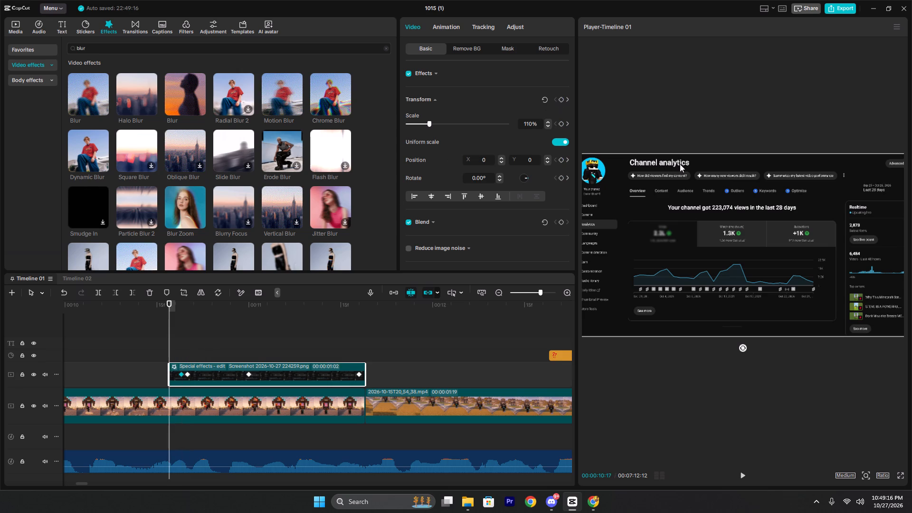
{"action": "left_click_drag", "start_coordinate": [731, 190], "coordinate": [732, 326]}
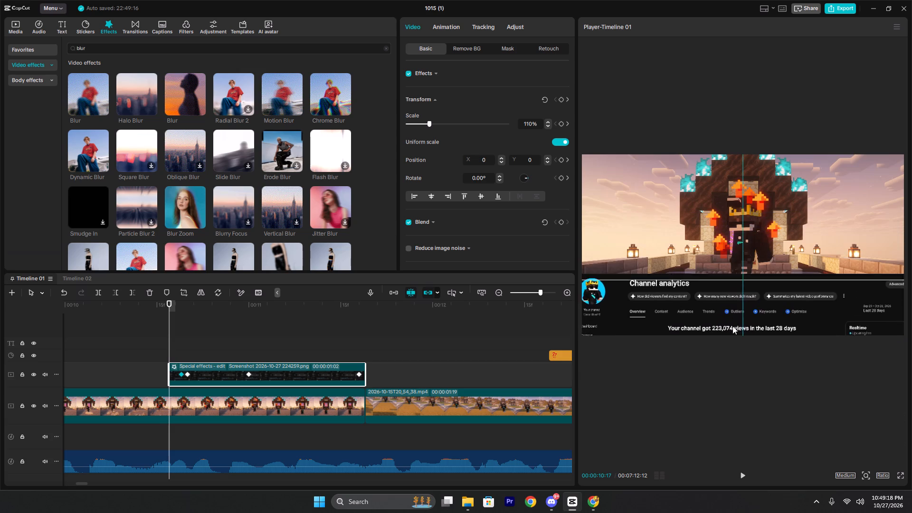
{"action": "left_click_drag", "start_coordinate": [732, 326], "coordinate": [733, 371]}
Apply the Cubic Out preset curve to the slide-in animation at the keyframe at 00:00:10:19.
{"action": "right_click", "coordinate": [181, 374]}
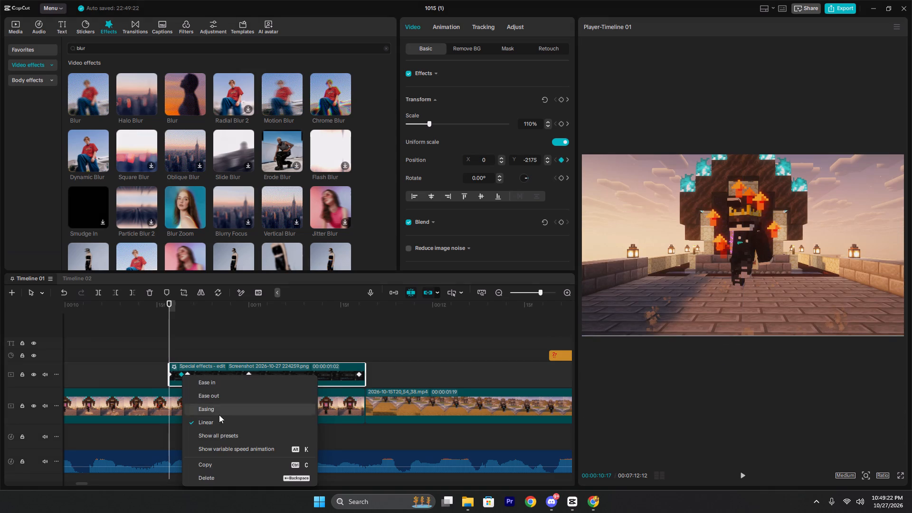
{"action": "left_click", "coordinate": [228, 436]}
{"action": "left_click", "coordinate": [332, 415]}
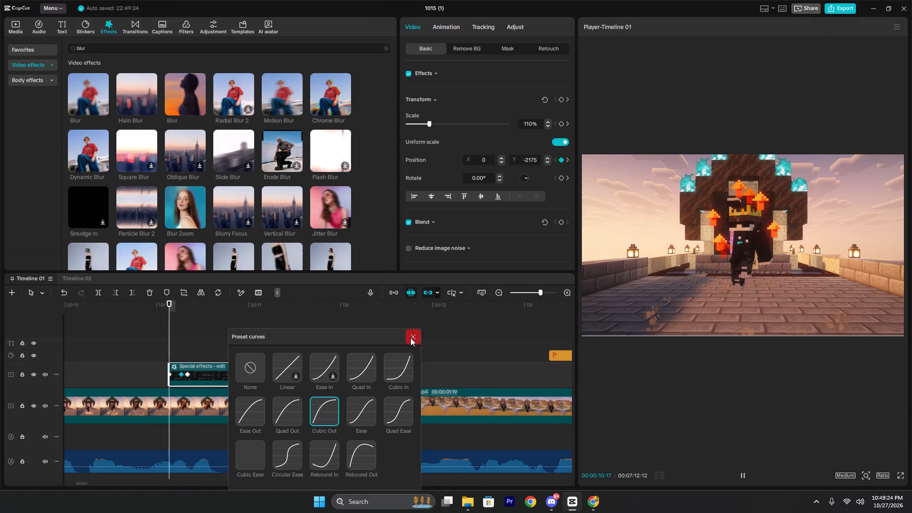
Extend the analytics screenshot clip's start earlier to a duration of 00:00:01:05 and move its off-screen position keyframe to the new first frame.
{"action": "left_click", "coordinate": [411, 335]}
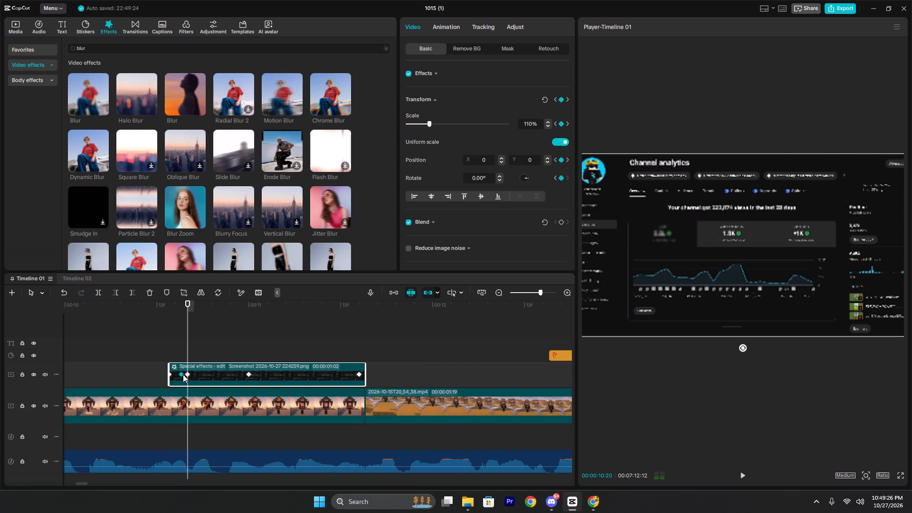
{"action": "left_click_drag", "start_coordinate": [167, 380], "coordinate": [148, 382]}
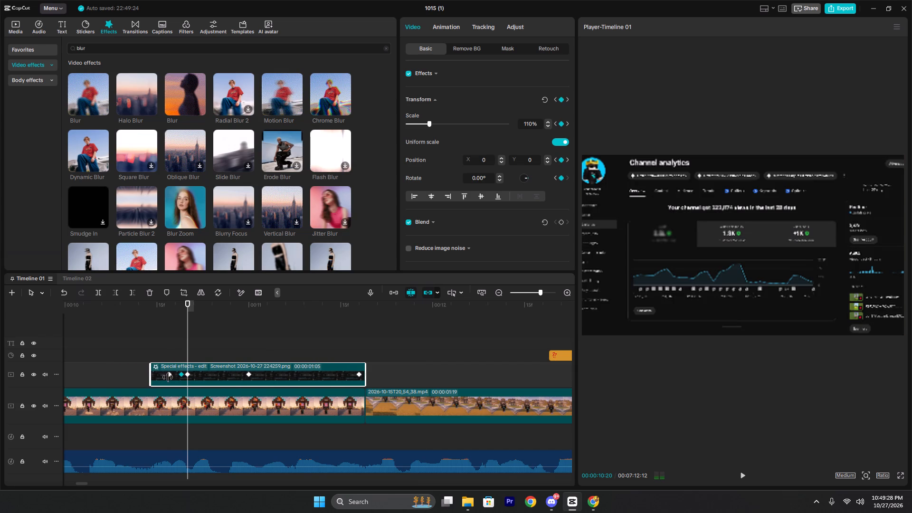
{"action": "left_click_drag", "start_coordinate": [170, 374], "coordinate": [87, 375]}
Play the screenshot's slide-in and zoom several times from just before the clip to check the timing.
{"action": "left_click", "coordinate": [122, 349]}
{"action": "left_click", "coordinate": [136, 345]}
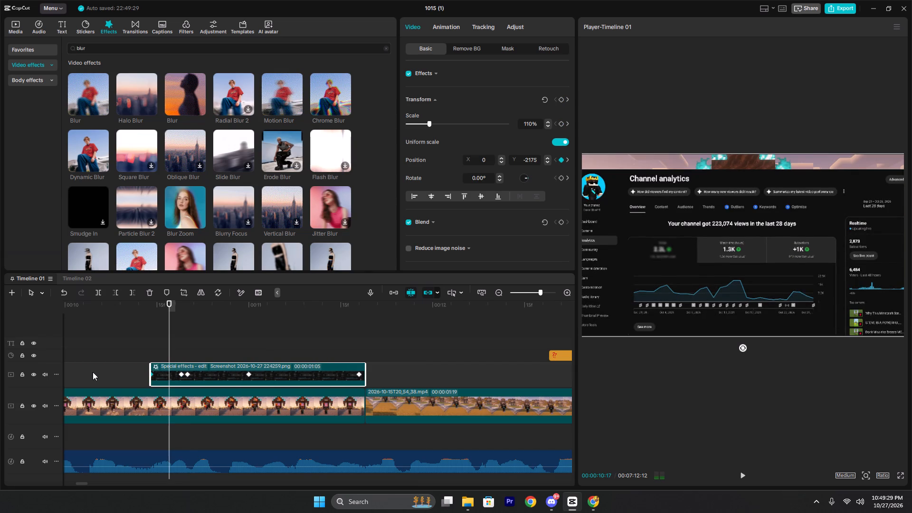
{"action": "key", "text": "space"}
{"action": "key", "text": "space"}
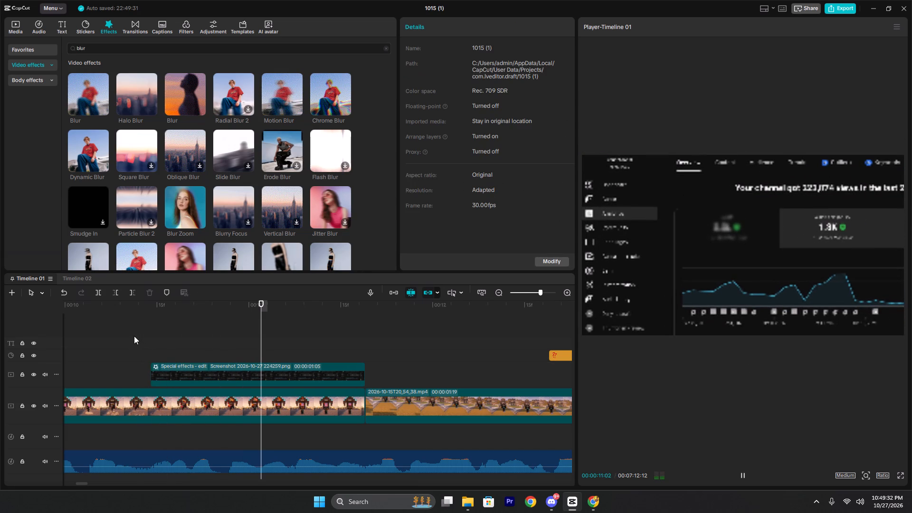
{"action": "left_click", "coordinate": [132, 334]}
{"action": "key", "text": "space"}
{"action": "key", "text": "space"}
{"action": "key", "text": "space"}
{"action": "key", "text": "space"}
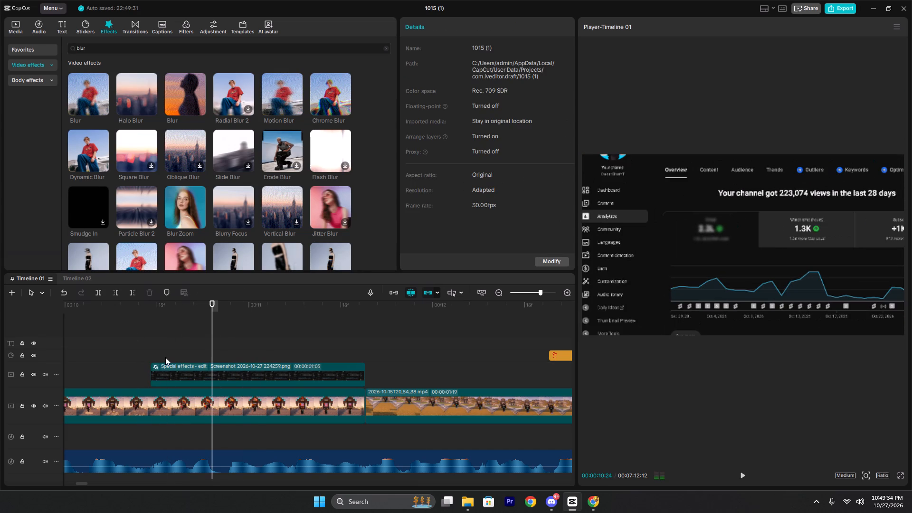
{"action": "key", "text": "space"}
{"action": "key", "text": "space"}
{"action": "key", "text": "space"}
{"action": "key", "text": "space"}
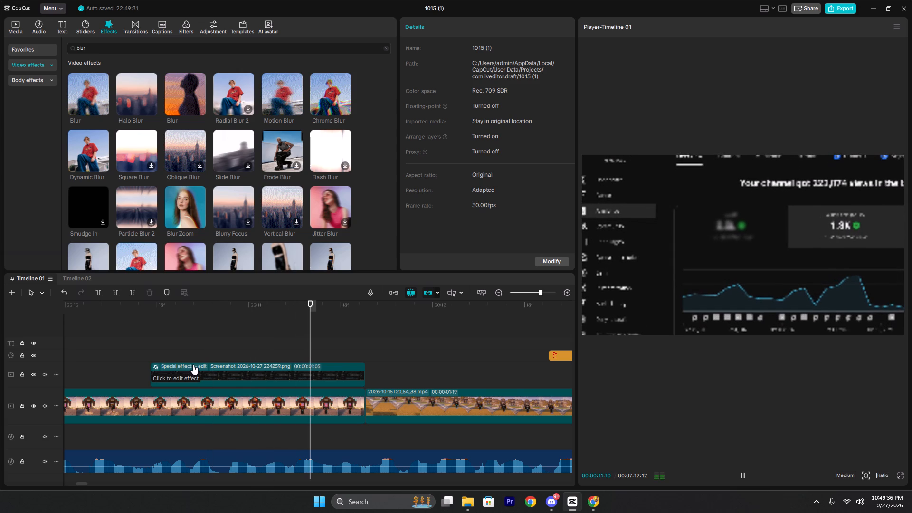
{"action": "left_click", "coordinate": [196, 364]}
{"action": "left_click", "coordinate": [158, 345]}
{"action": "left_click", "coordinate": [153, 342]}
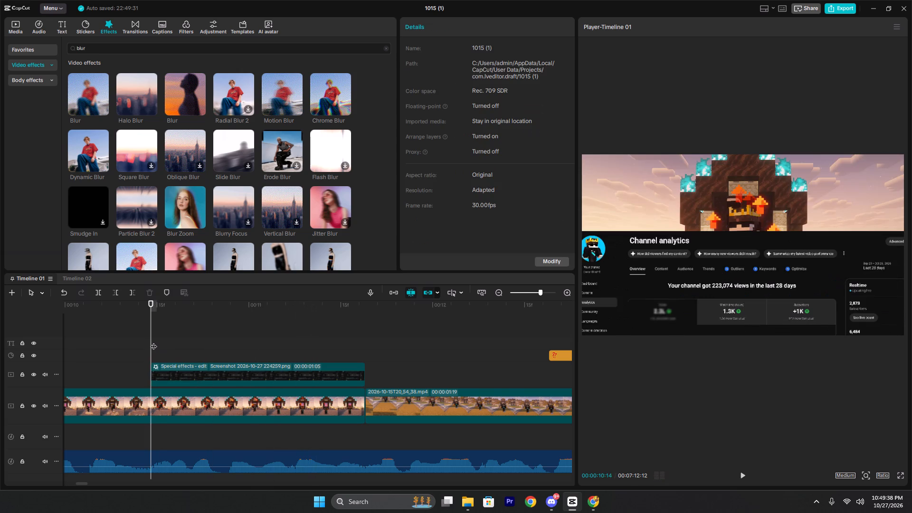
{"action": "key", "text": "space"}
{"action": "key", "text": "space"}
Delete the screenshot clip's last transform keyframe at 00:00:11:18 and play the animation back.
{"action": "left_click", "coordinate": [230, 378]}
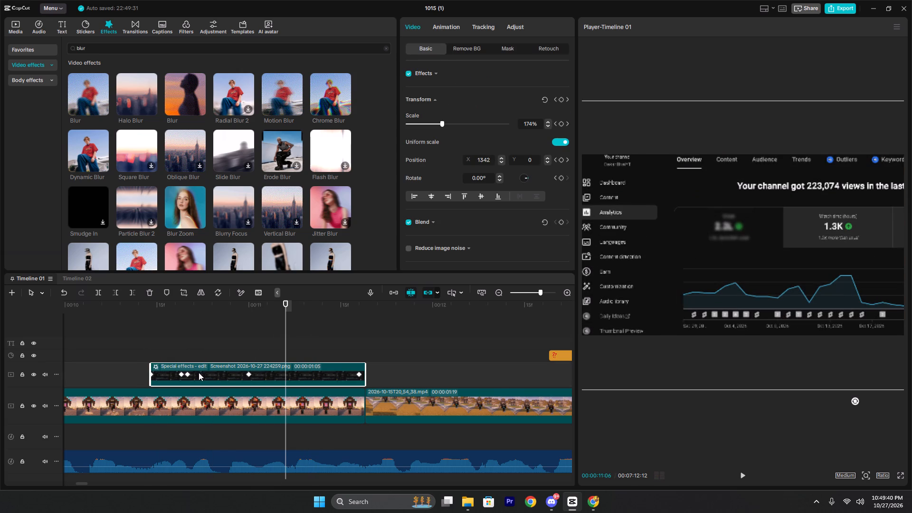
{"action": "left_click", "coordinate": [190, 373]}
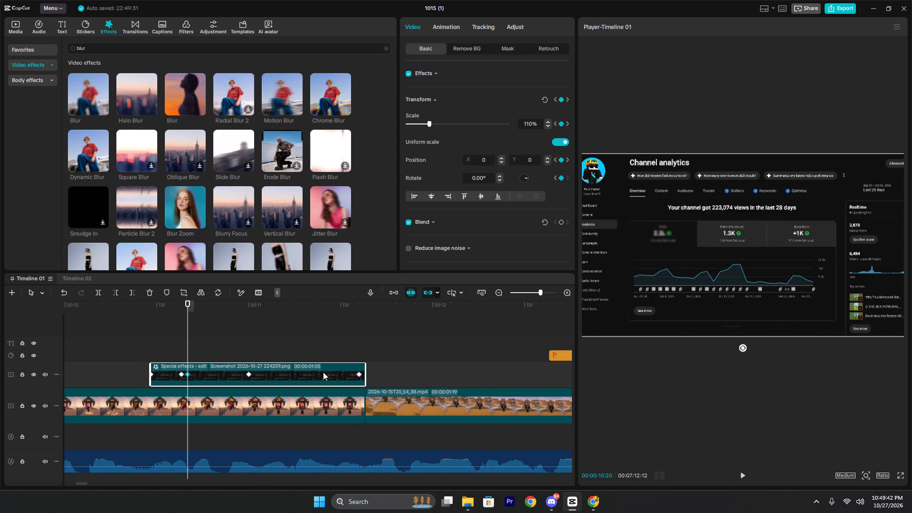
{"action": "left_click", "coordinate": [358, 375]}
{"action": "key", "text": "BackSpace"}
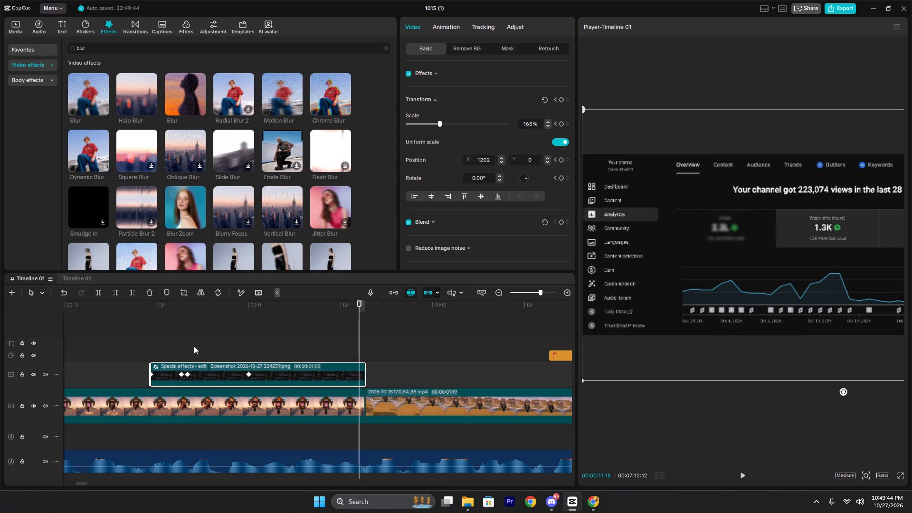
{"action": "left_click", "coordinate": [151, 346]}
{"action": "key", "text": "space"}
{"action": "key", "text": "space"}
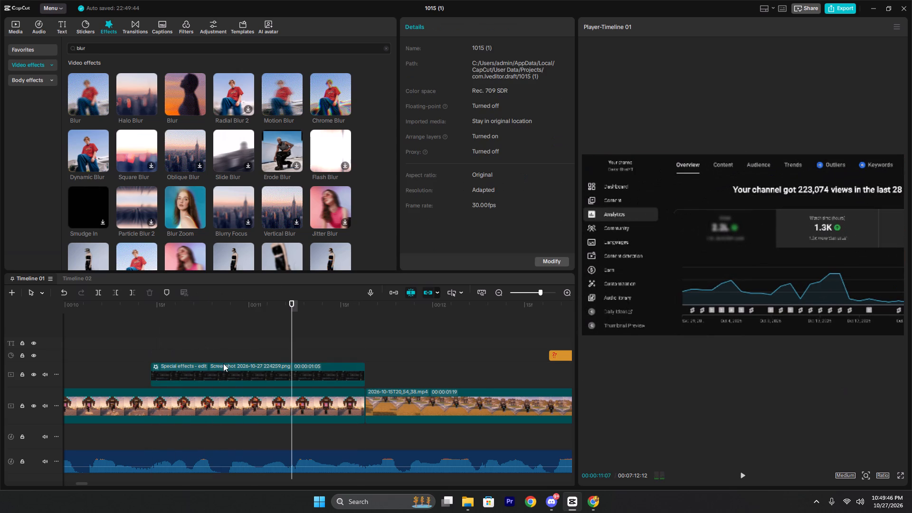
Move the screenshot's zoom-end keyframe from 00:00:11:00 to the end of the clip to lengthen the zoom.
{"action": "left_click", "coordinate": [225, 366]}
{"action": "left_click_drag", "start_coordinate": [248, 372], "coordinate": [355, 379]}
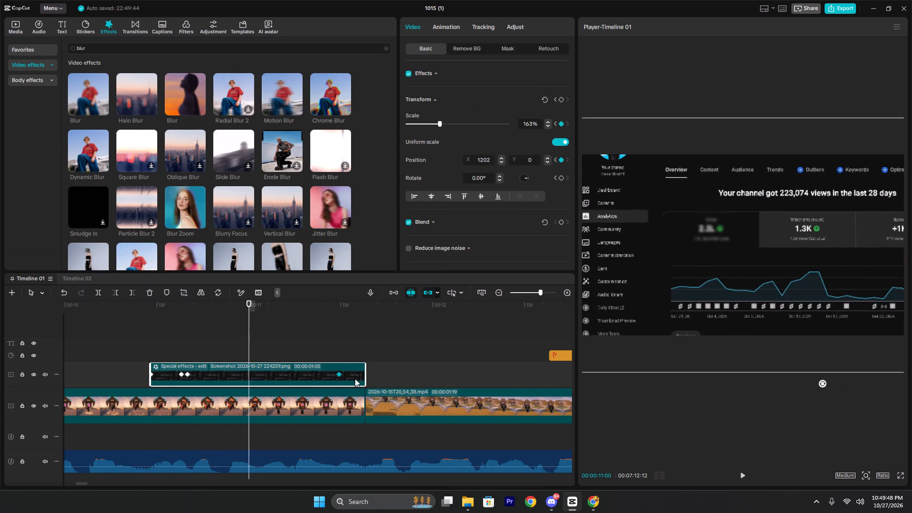
{"action": "left_click_drag", "start_coordinate": [355, 379], "coordinate": [378, 379]}
Replay the screenshot's slide-in and slower zoom repeatedly to check how smoothly they flow together.
{"action": "left_click", "coordinate": [152, 346]}
{"action": "key", "text": "space"}
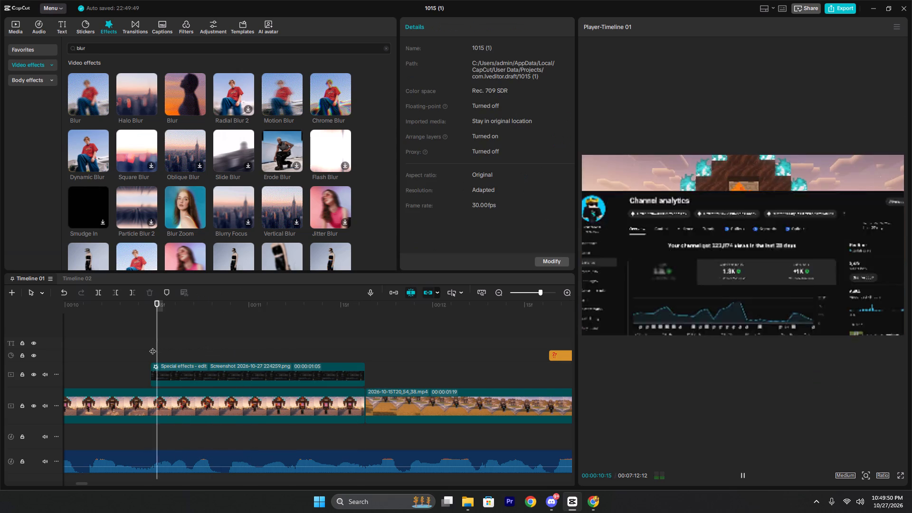
{"action": "key", "text": "space"}
{"action": "left_click", "coordinate": [152, 346]}
{"action": "key", "text": "space"}
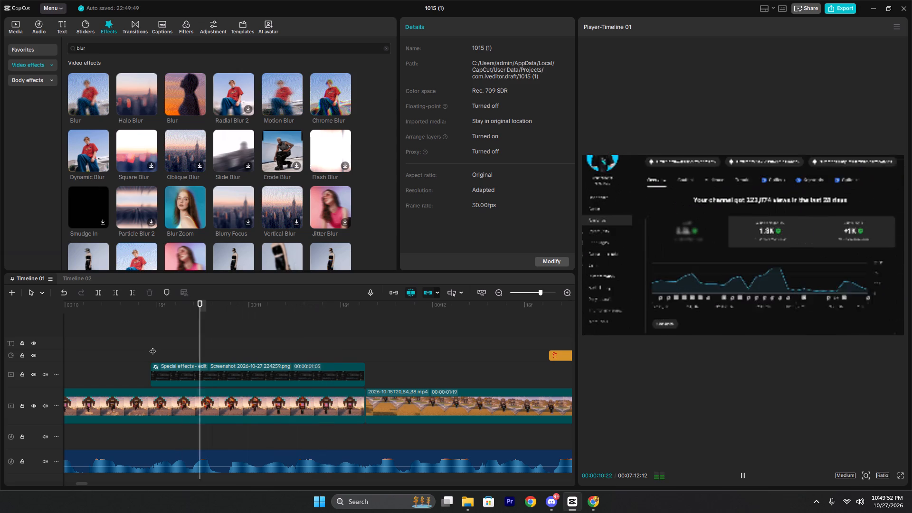
{"action": "key", "text": "space"}
{"action": "left_click", "coordinate": [152, 346]}
{"action": "key", "text": "space"}
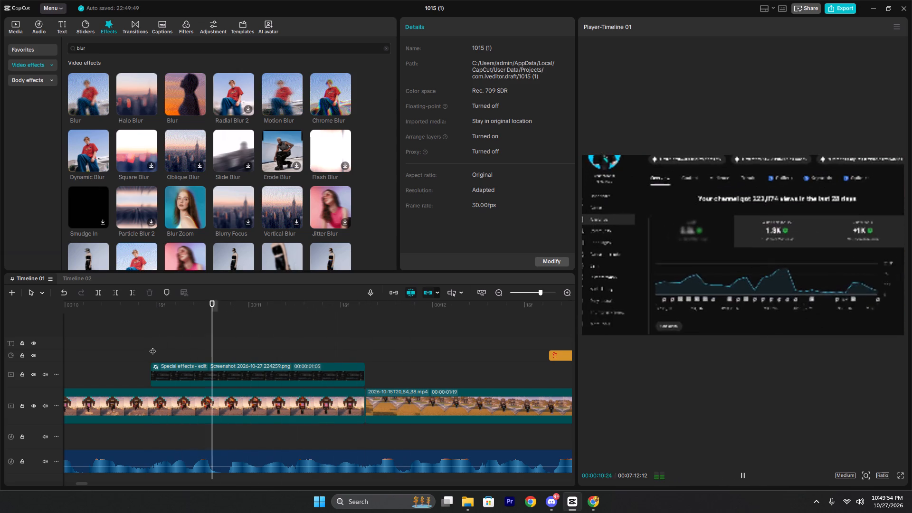
{"action": "key", "text": "space"}
{"action": "left_click", "coordinate": [132, 341]}
{"action": "key", "text": "space"}
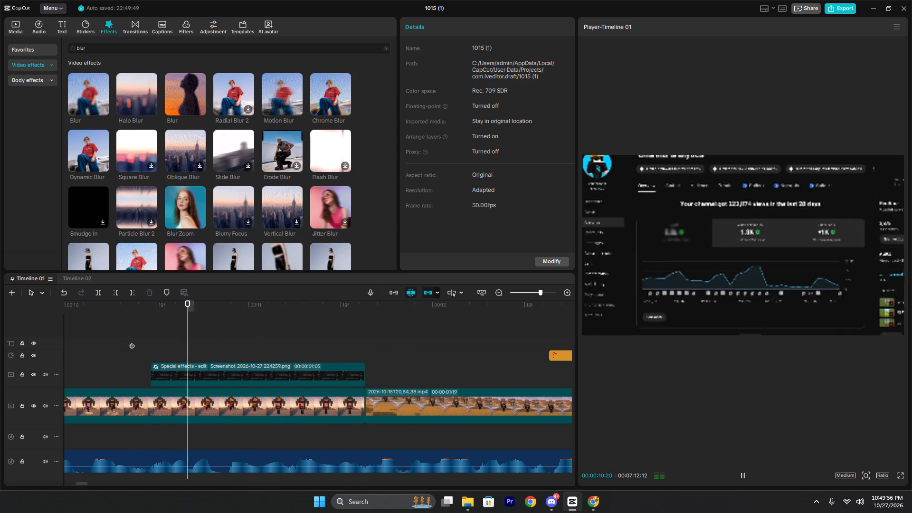
{"action": "key", "text": "space"}
{"action": "left_click", "coordinate": [193, 332]}
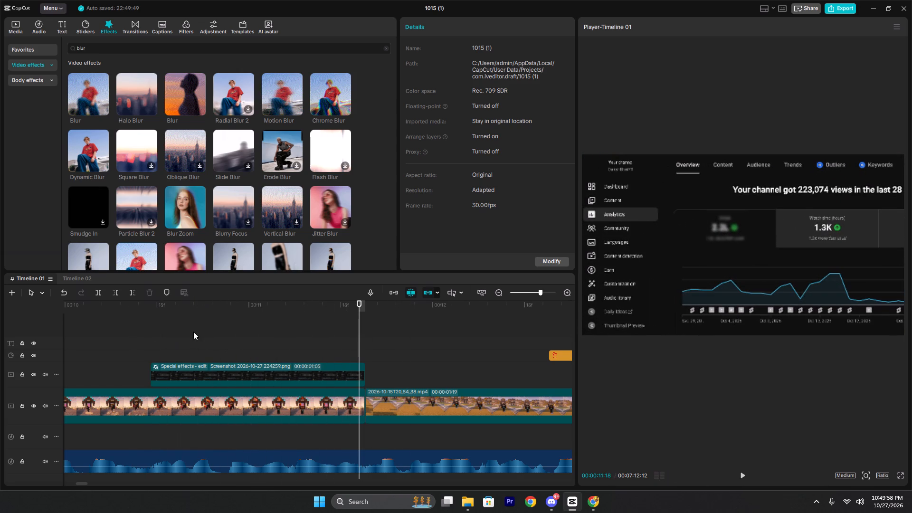
{"action": "key", "text": "space"}
{"action": "key", "text": "space"}
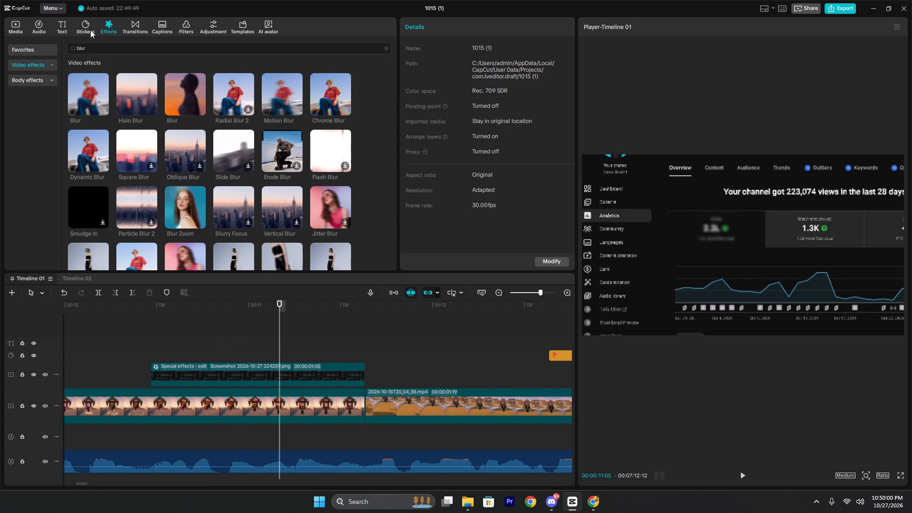
Search the sticker library for "question mark".
{"action": "left_click", "coordinate": [88, 29]}
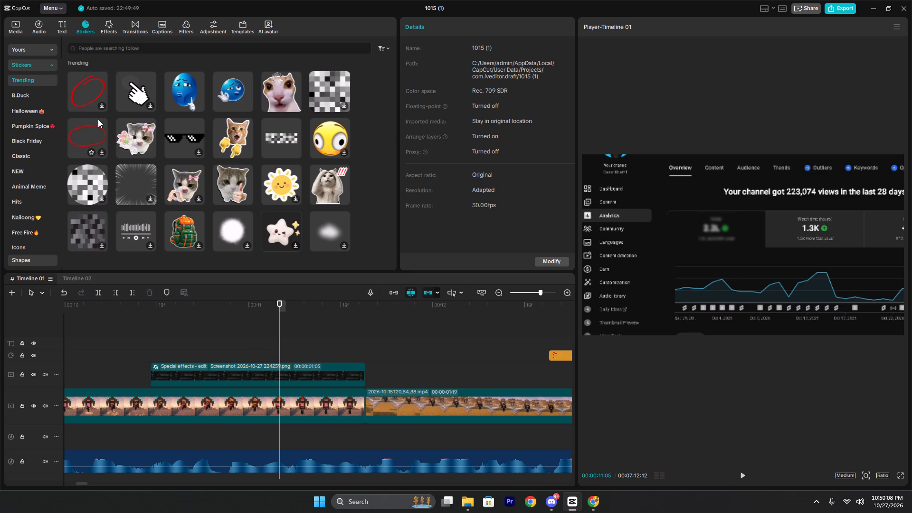
{"action": "left_click", "coordinate": [104, 40]}
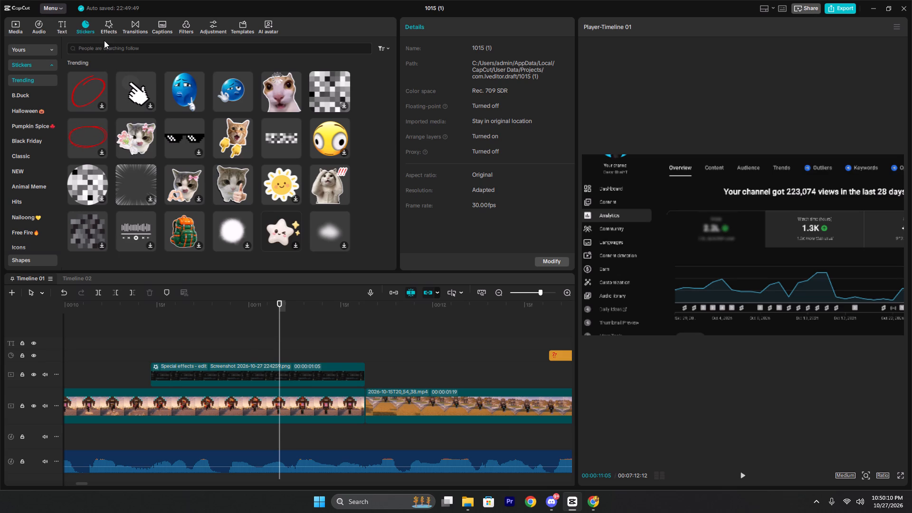
{"action": "left_click", "coordinate": [105, 44]}
{"action": "left_click", "coordinate": [118, 76]}
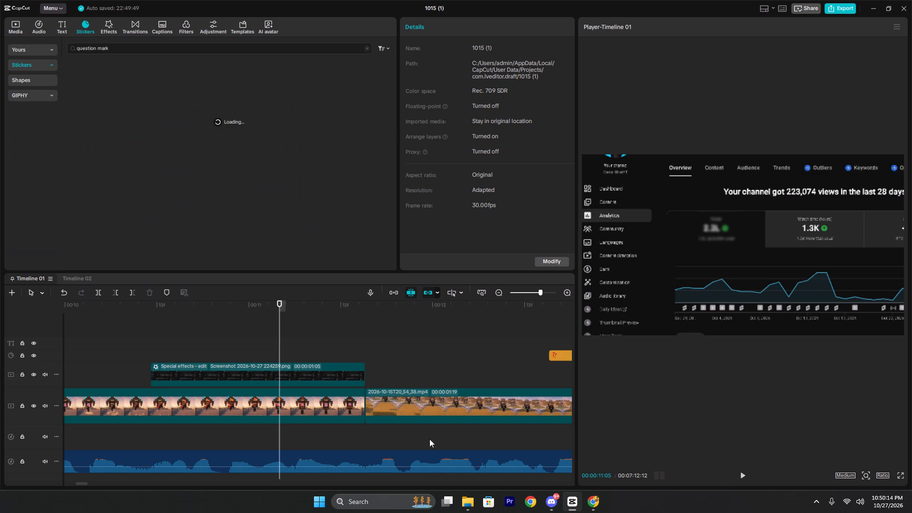
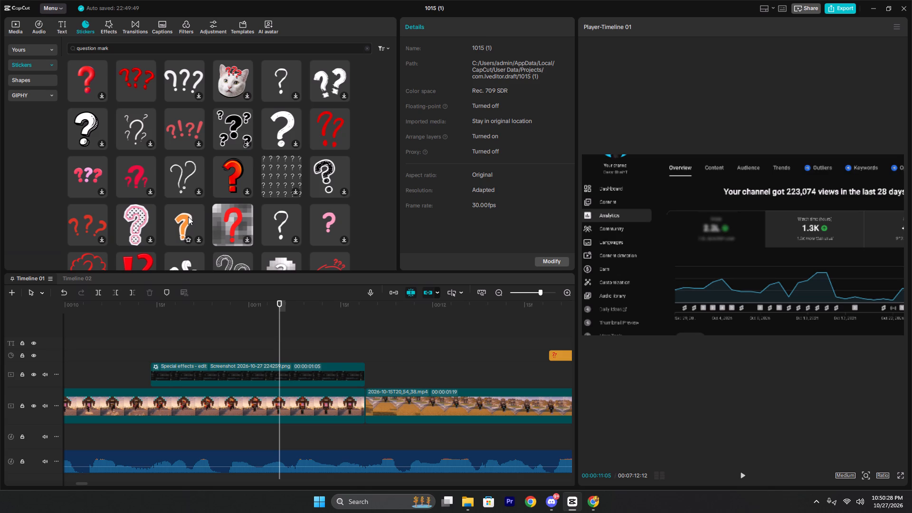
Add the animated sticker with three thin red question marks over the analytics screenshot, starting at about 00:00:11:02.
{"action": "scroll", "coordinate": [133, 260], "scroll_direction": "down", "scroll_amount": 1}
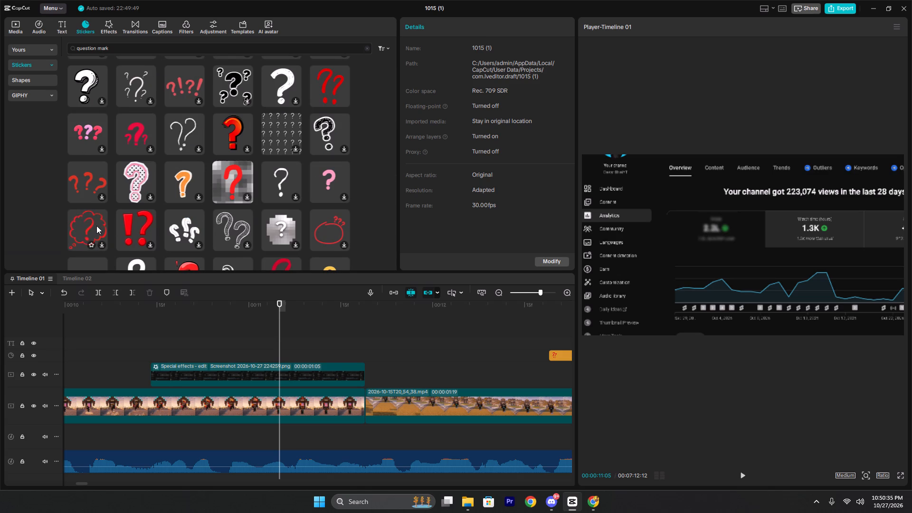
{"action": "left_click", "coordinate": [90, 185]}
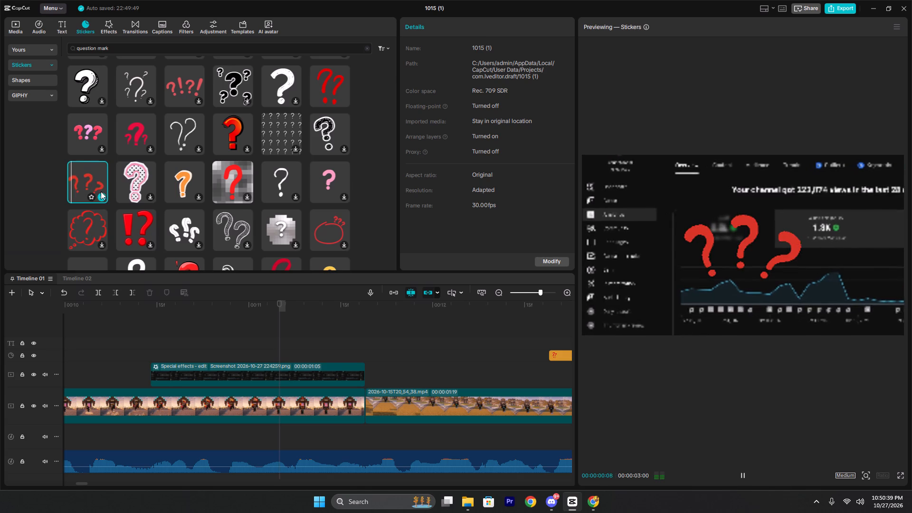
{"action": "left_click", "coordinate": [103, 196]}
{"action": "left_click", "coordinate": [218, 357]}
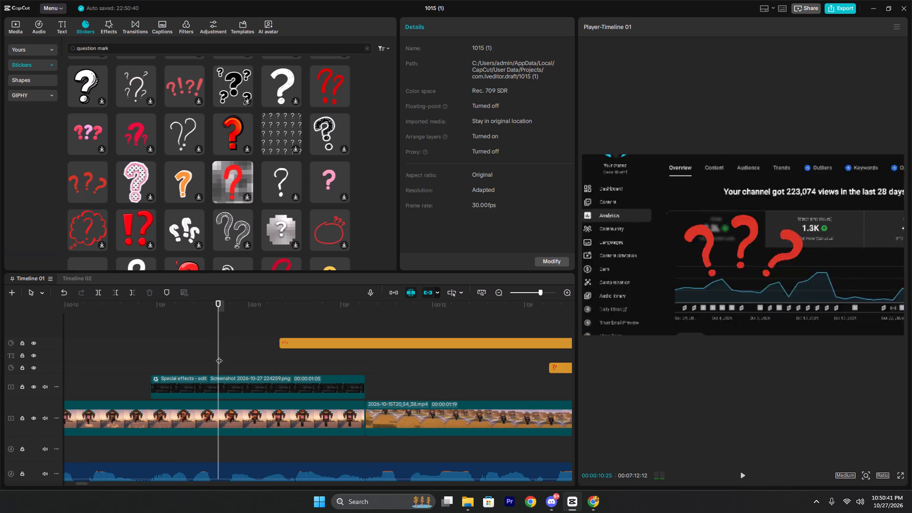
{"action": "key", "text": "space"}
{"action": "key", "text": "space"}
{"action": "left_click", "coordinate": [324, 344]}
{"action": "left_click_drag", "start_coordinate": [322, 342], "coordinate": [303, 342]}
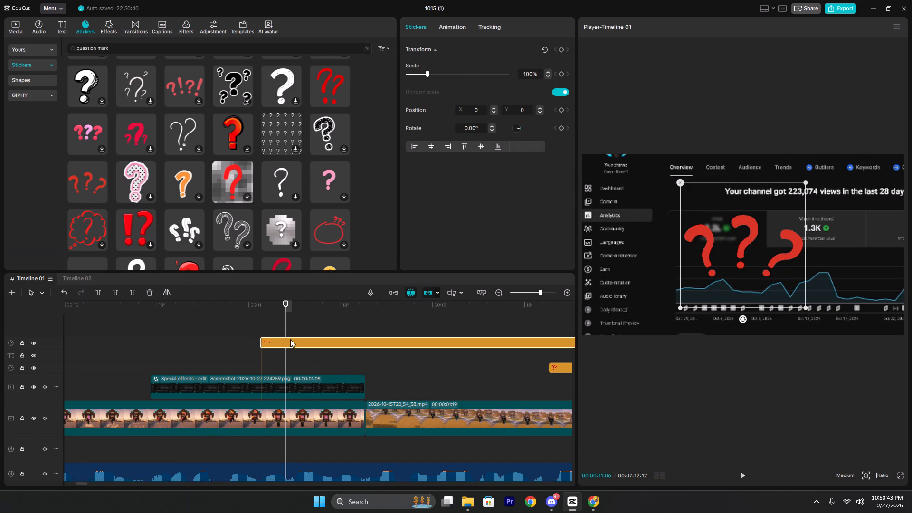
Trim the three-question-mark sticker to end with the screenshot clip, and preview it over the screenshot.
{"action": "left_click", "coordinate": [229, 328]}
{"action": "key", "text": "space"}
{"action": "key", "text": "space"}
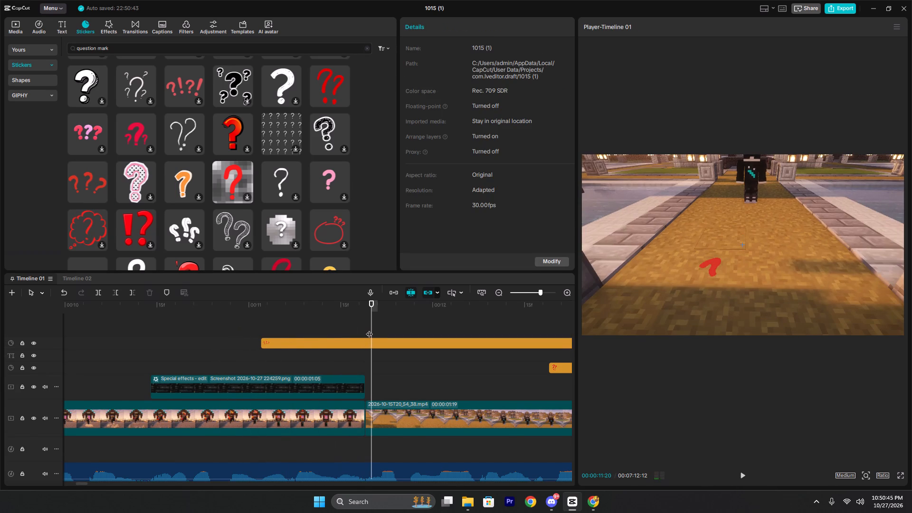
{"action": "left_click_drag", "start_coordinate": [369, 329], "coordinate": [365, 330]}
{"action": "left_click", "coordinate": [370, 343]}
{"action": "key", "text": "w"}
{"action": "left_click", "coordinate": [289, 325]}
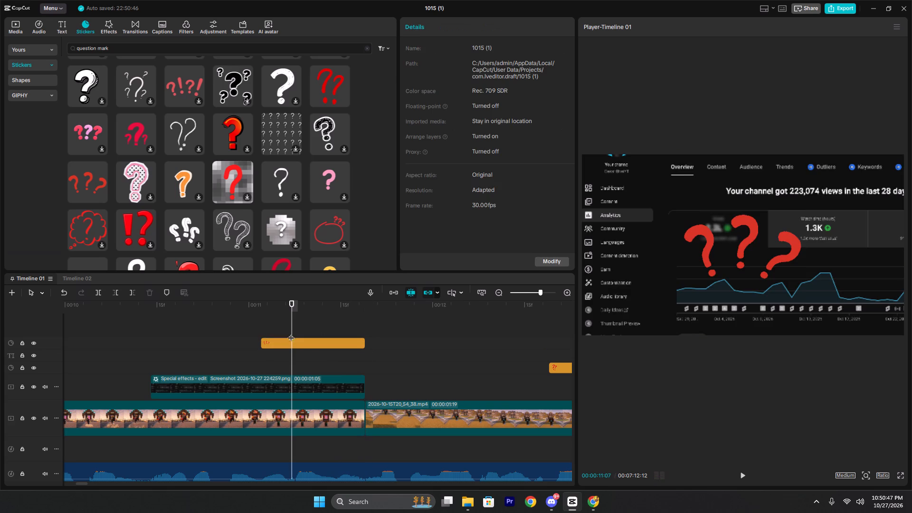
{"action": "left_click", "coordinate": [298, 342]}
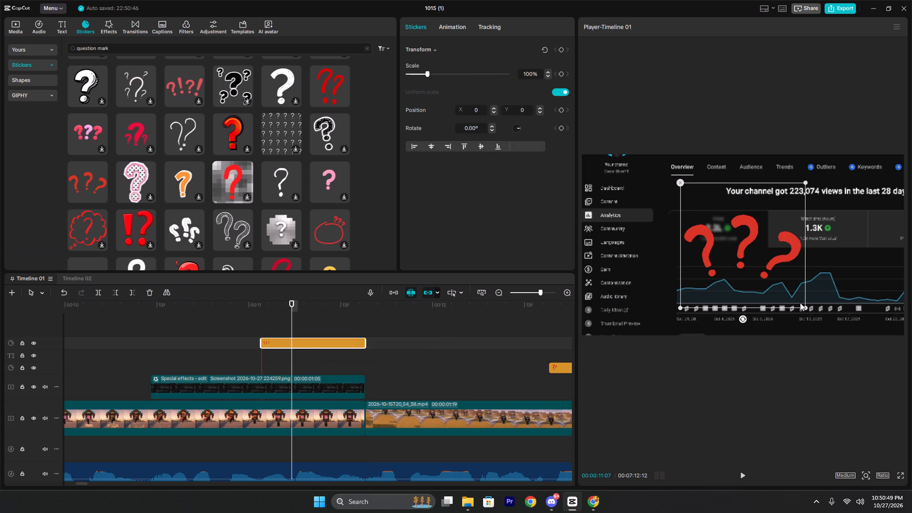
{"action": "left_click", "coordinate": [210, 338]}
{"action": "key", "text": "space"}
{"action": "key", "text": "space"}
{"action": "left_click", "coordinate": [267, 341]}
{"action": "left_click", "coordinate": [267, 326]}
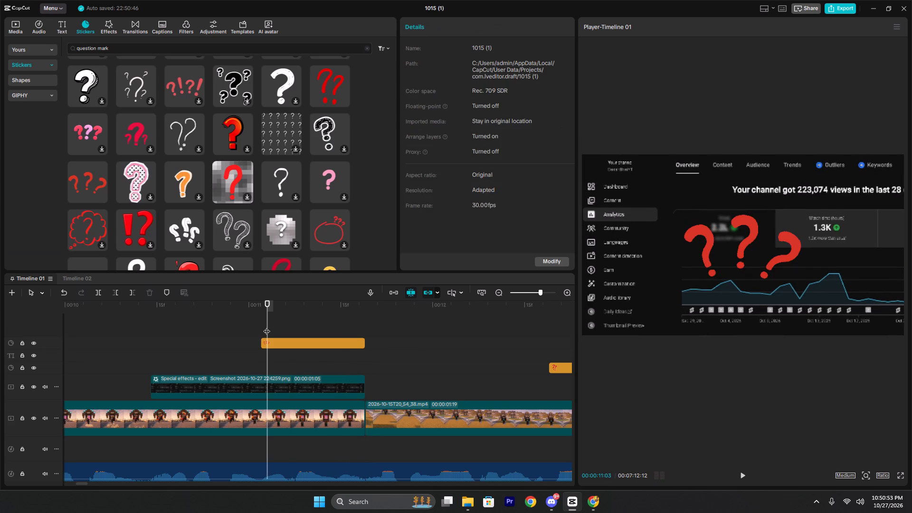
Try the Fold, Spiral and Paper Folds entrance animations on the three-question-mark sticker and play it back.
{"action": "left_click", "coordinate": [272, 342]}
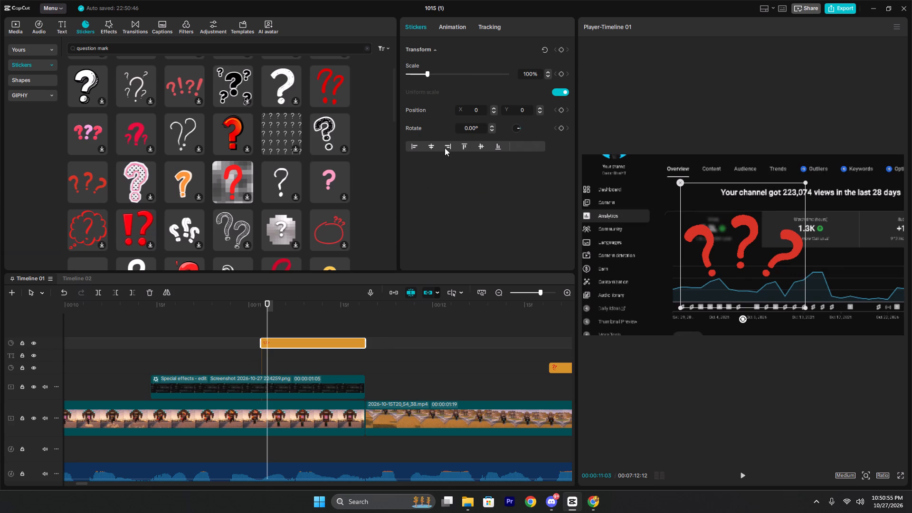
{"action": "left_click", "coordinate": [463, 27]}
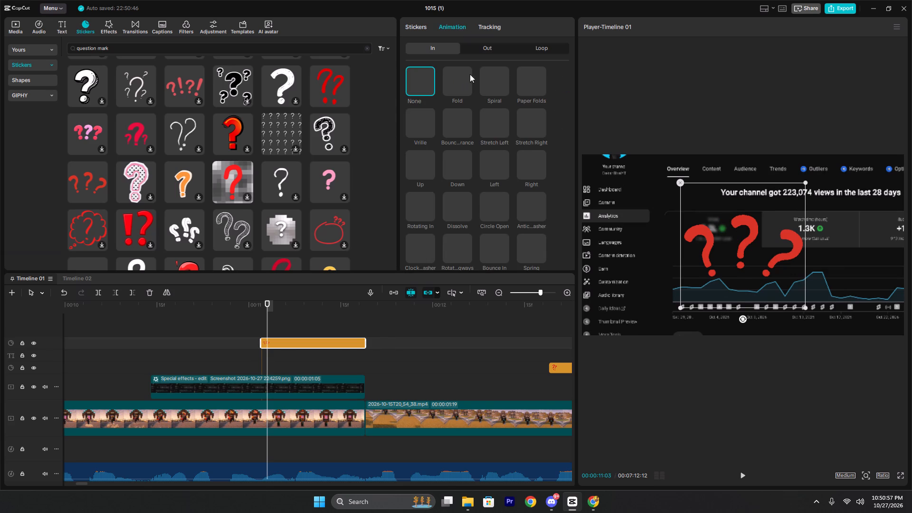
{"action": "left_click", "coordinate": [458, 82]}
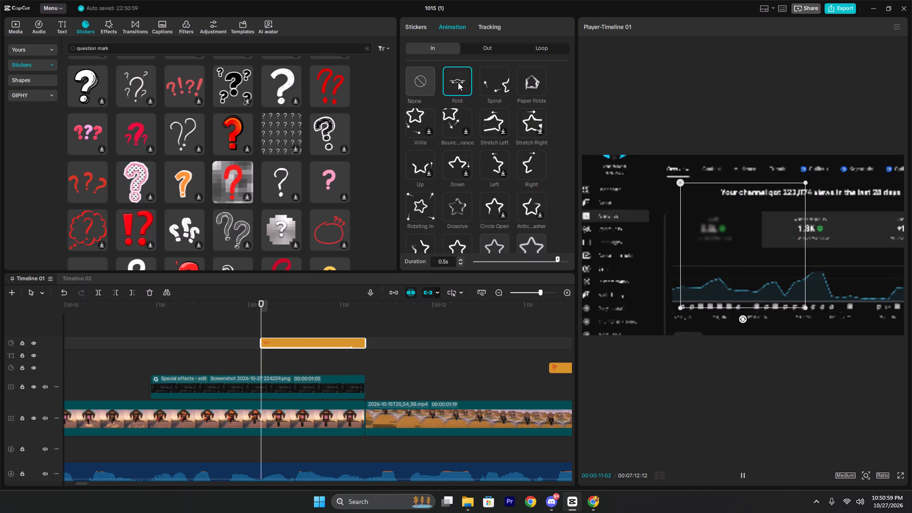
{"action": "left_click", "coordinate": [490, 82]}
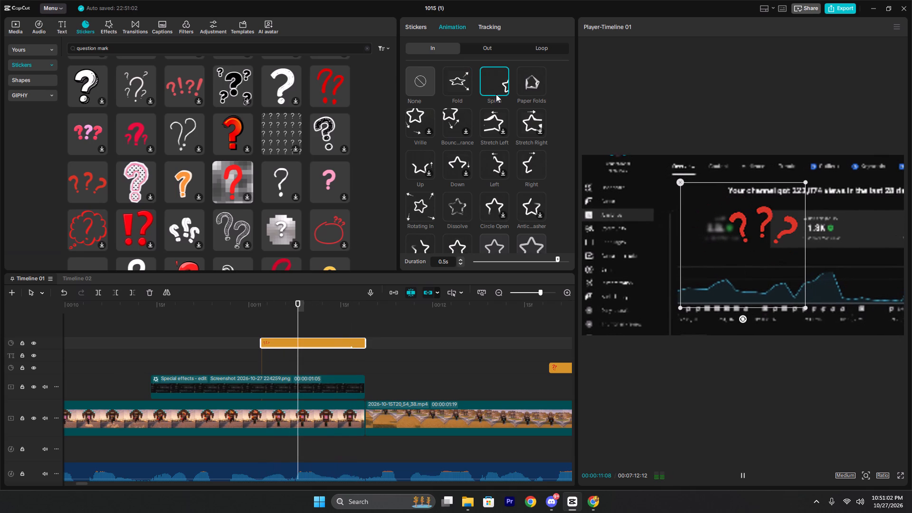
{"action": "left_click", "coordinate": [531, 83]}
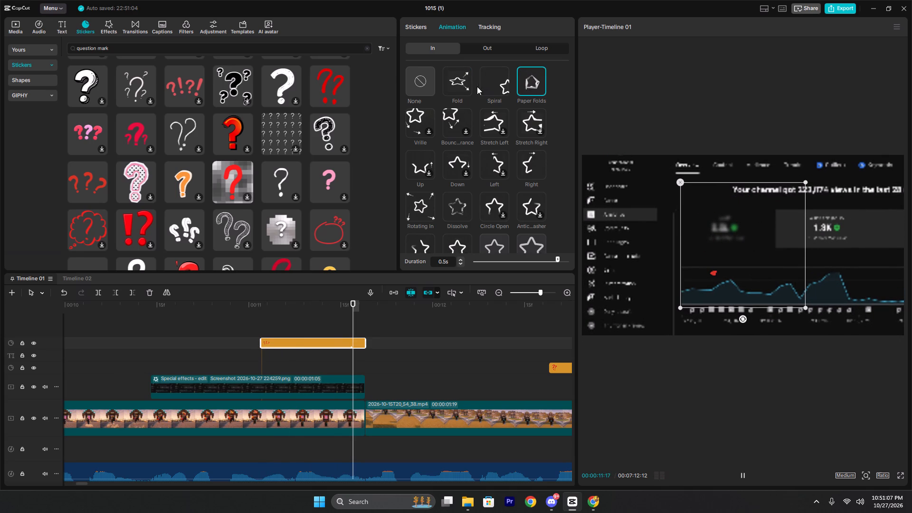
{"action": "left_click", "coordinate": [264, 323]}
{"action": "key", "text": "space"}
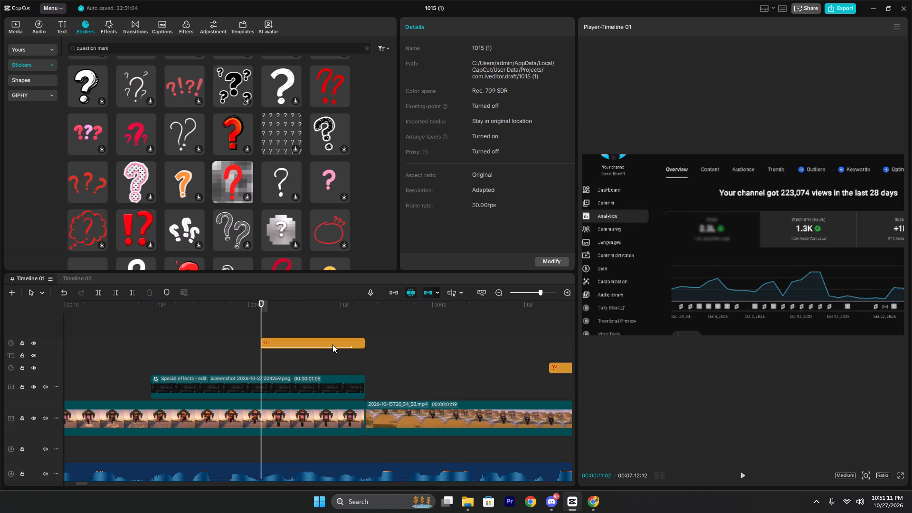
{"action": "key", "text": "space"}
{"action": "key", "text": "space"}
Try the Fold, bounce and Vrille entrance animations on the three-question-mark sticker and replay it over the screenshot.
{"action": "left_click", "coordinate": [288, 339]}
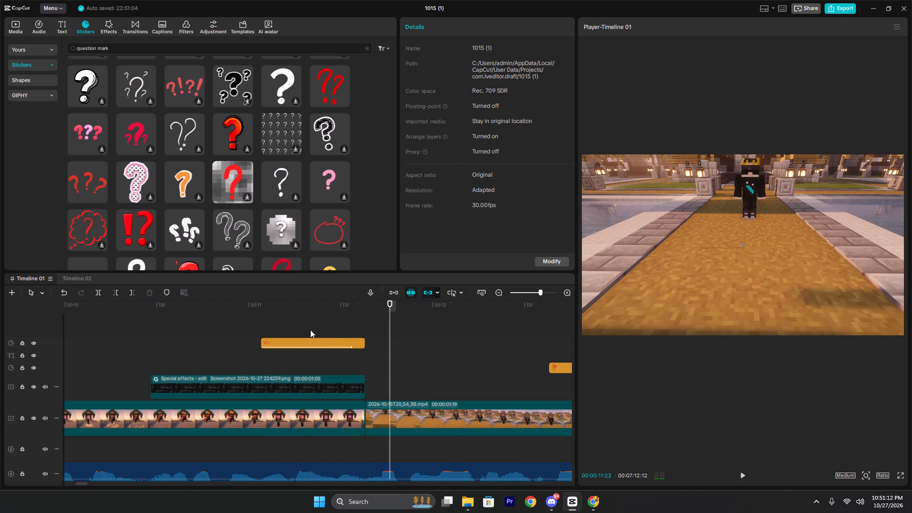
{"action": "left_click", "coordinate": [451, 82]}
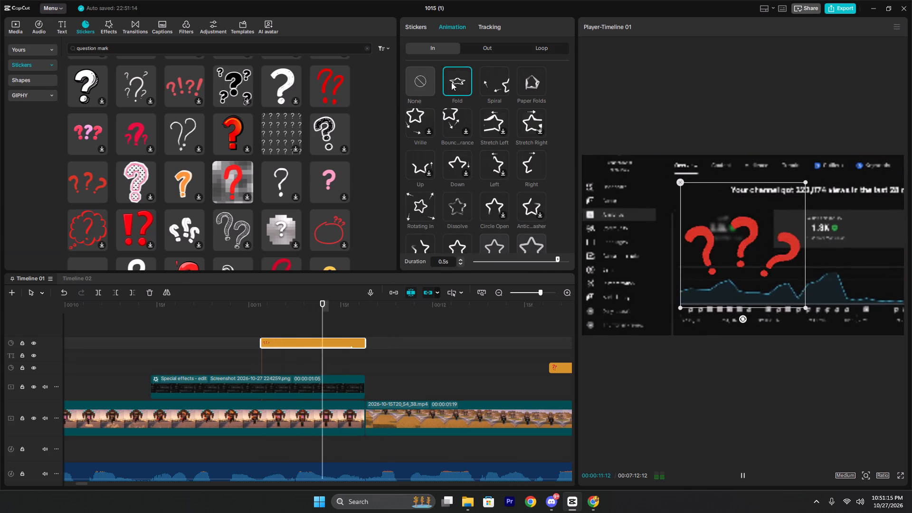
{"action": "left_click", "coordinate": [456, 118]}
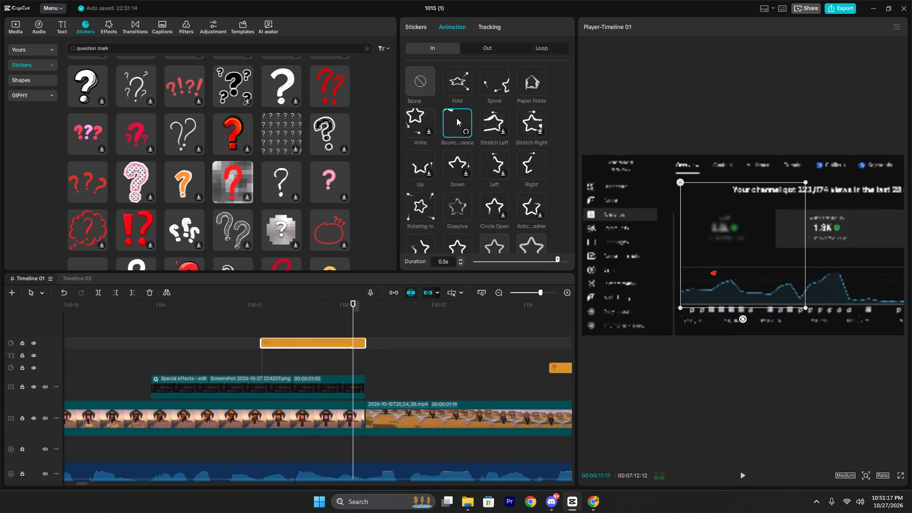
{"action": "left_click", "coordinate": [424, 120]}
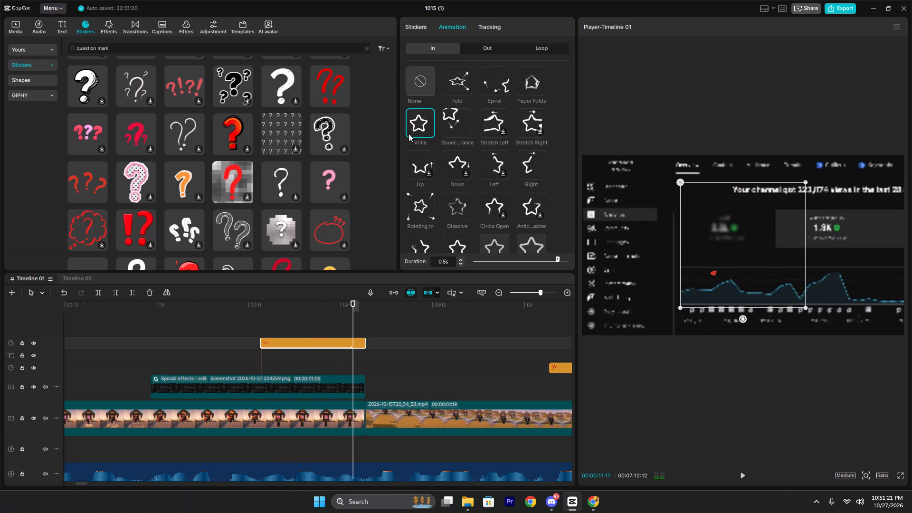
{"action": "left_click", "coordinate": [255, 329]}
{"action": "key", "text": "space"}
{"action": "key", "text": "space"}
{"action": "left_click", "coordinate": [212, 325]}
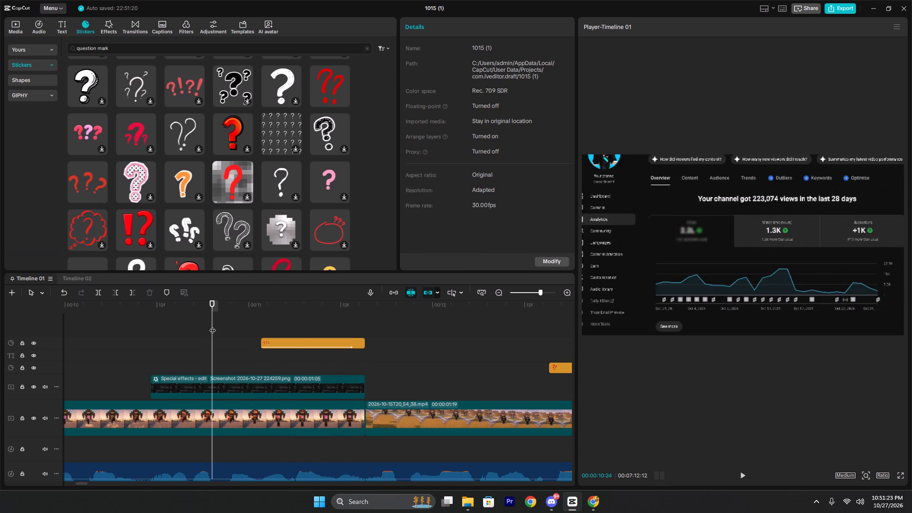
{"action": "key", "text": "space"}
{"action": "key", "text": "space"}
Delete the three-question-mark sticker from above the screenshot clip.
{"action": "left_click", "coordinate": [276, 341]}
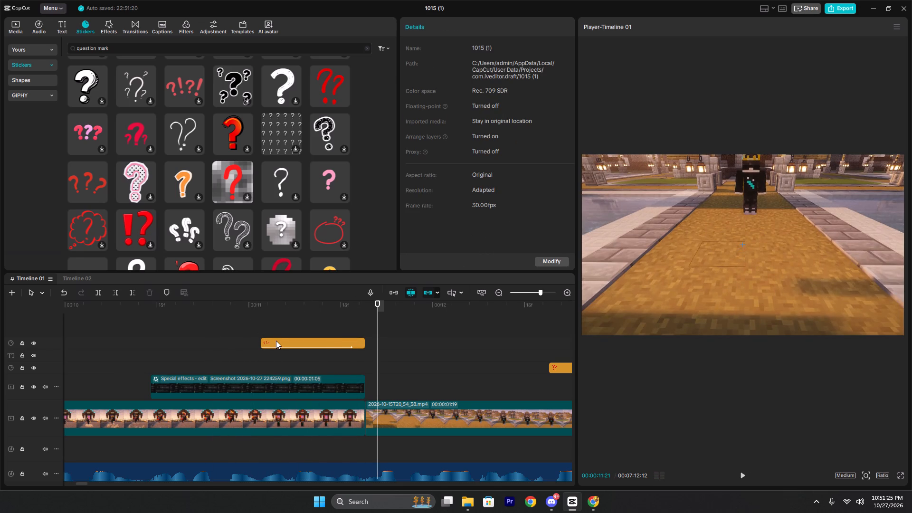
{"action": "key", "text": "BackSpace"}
Add the red double question-mark sticker at 00:00:11:01 and trim its end to the screenshot clip's end at 00:00:11:19.
{"action": "left_click", "coordinate": [257, 324]}
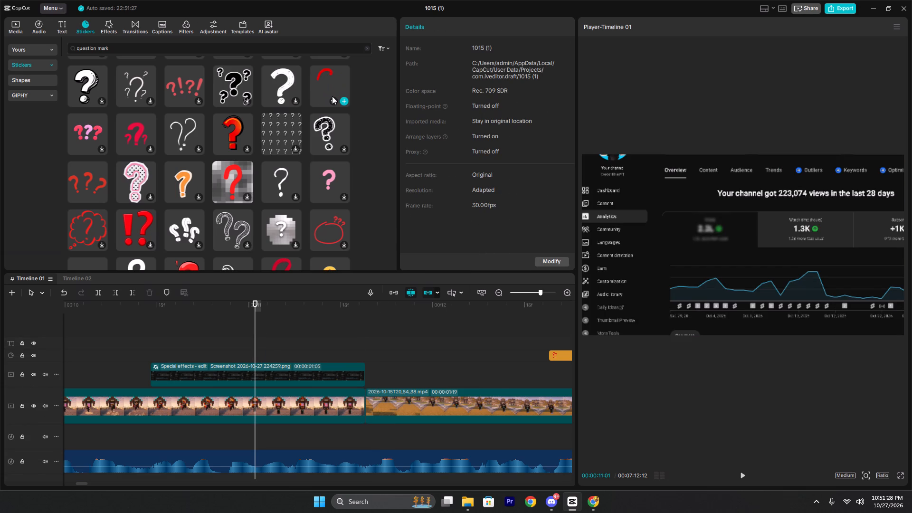
{"action": "left_click", "coordinate": [347, 101]}
{"action": "left_click", "coordinate": [255, 326]}
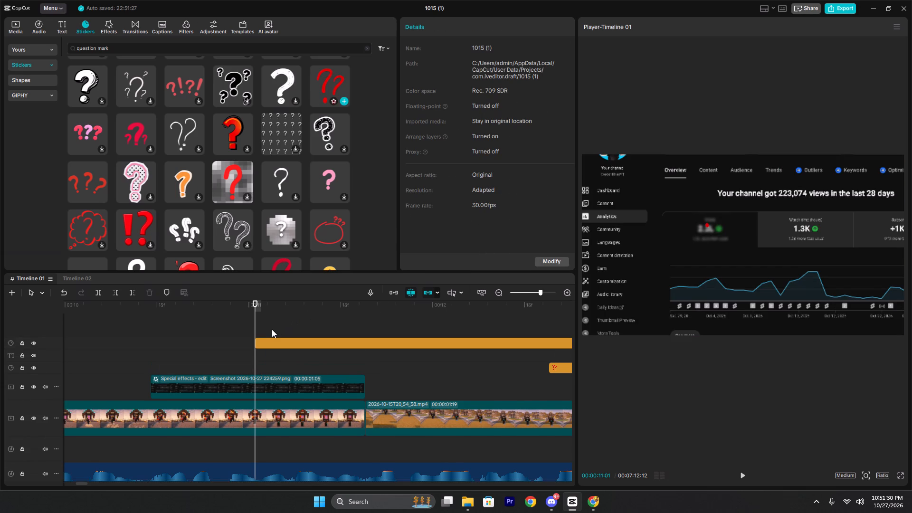
{"action": "key", "text": "space"}
{"action": "key", "text": "space"}
{"action": "left_click", "coordinate": [357, 323]}
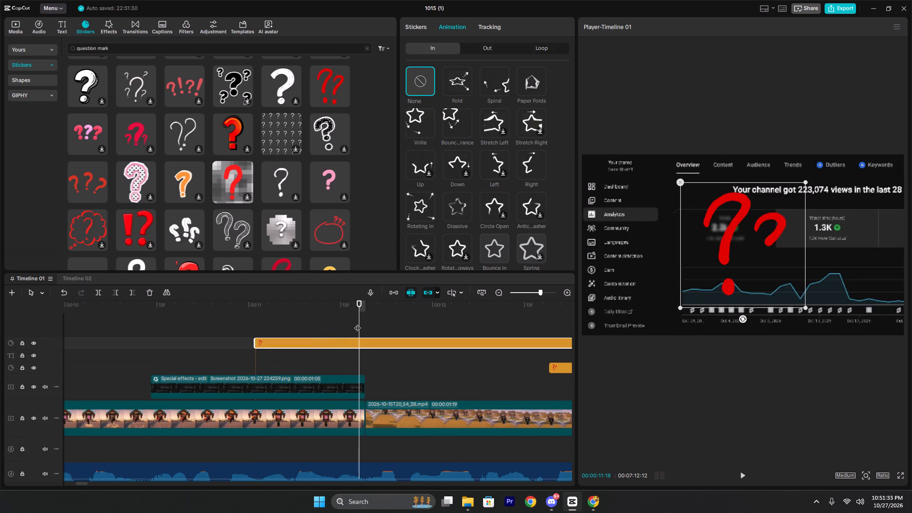
{"action": "left_click_drag", "start_coordinate": [358, 323], "coordinate": [364, 327]}
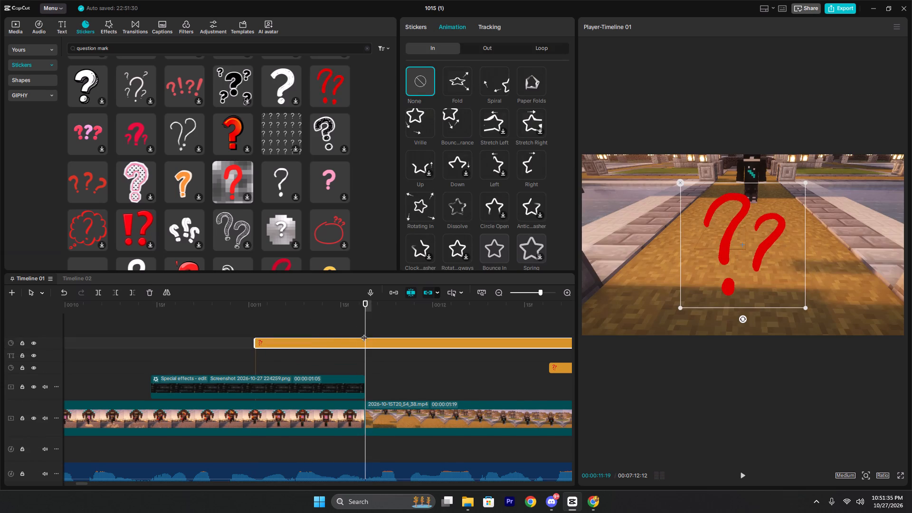
{"action": "key", "text": "w"}
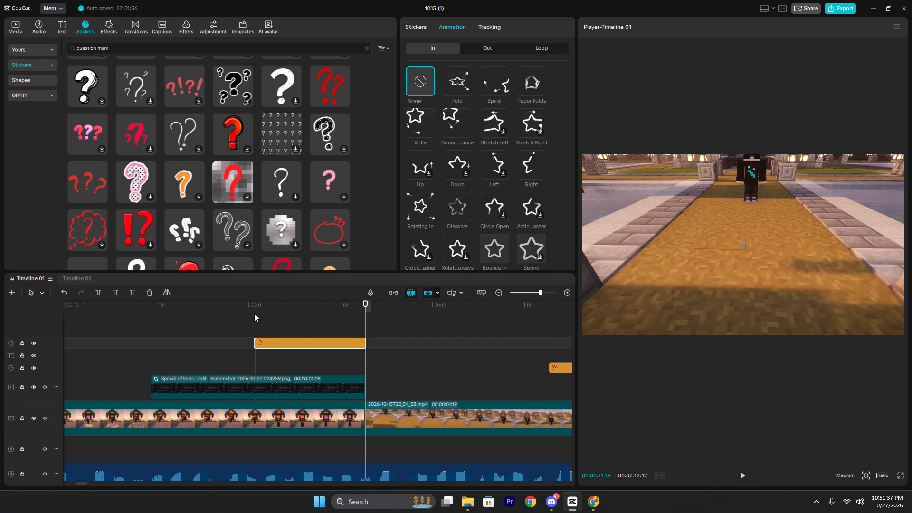
Play the double question-mark sticker back, shift its start to about 00:00:10:29, and extend its end to the screenshot clip's end.
{"action": "left_click", "coordinate": [254, 313]}
{"action": "key", "text": "space"}
{"action": "key", "text": "space"}
{"action": "left_click", "coordinate": [307, 329]}
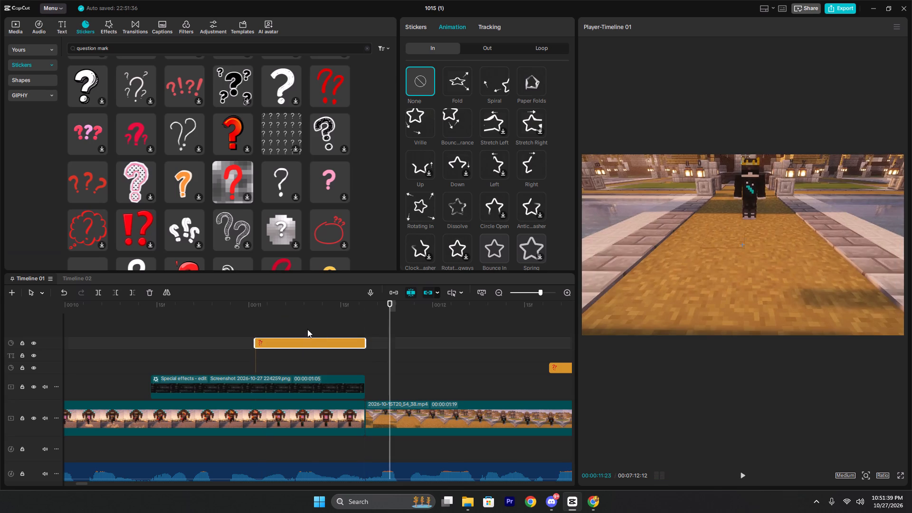
{"action": "left_click", "coordinate": [308, 342]}
{"action": "left_click_drag", "start_coordinate": [309, 342], "coordinate": [295, 347]}
{"action": "left_click_drag", "start_coordinate": [353, 342], "coordinate": [361, 343]}
{"action": "left_click", "coordinate": [304, 320]}
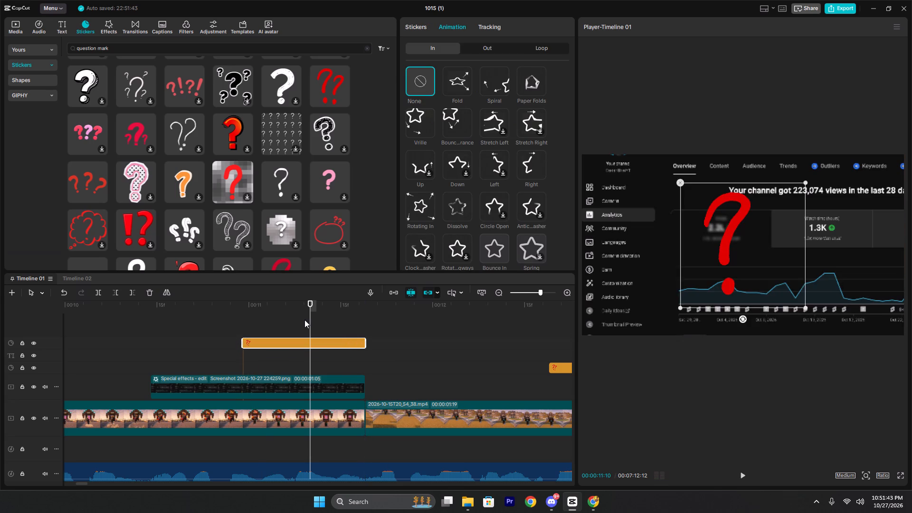
{"action": "left_click", "coordinate": [306, 337]}
{"action": "left_click", "coordinate": [329, 335]}
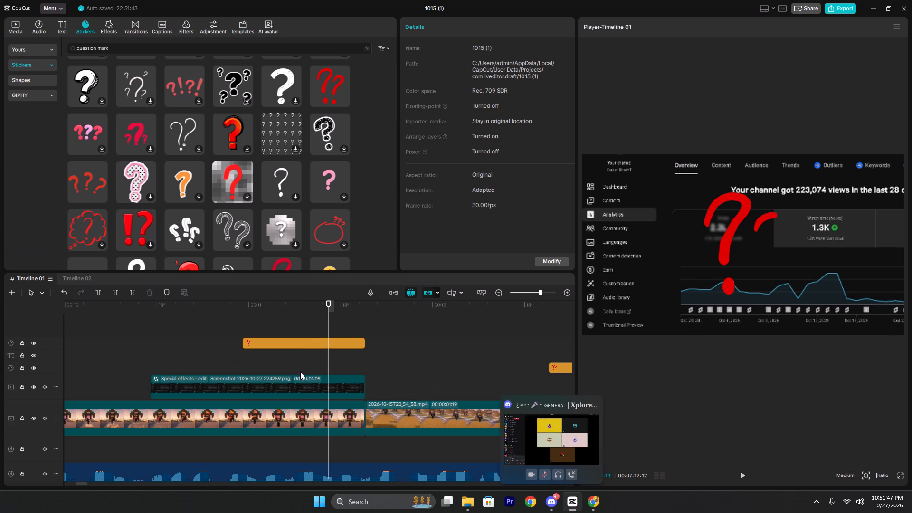
Scale the double question-mark sticker down to 49% and play the timeline through the following clips.
{"action": "left_click", "coordinate": [299, 342]}
{"action": "left_click", "coordinate": [415, 28]}
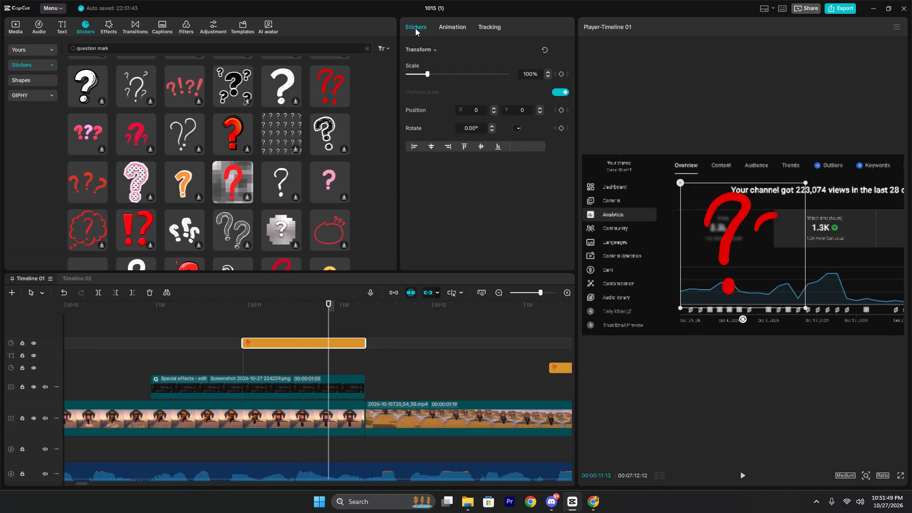
{"action": "left_click_drag", "start_coordinate": [425, 76], "coordinate": [417, 76]}
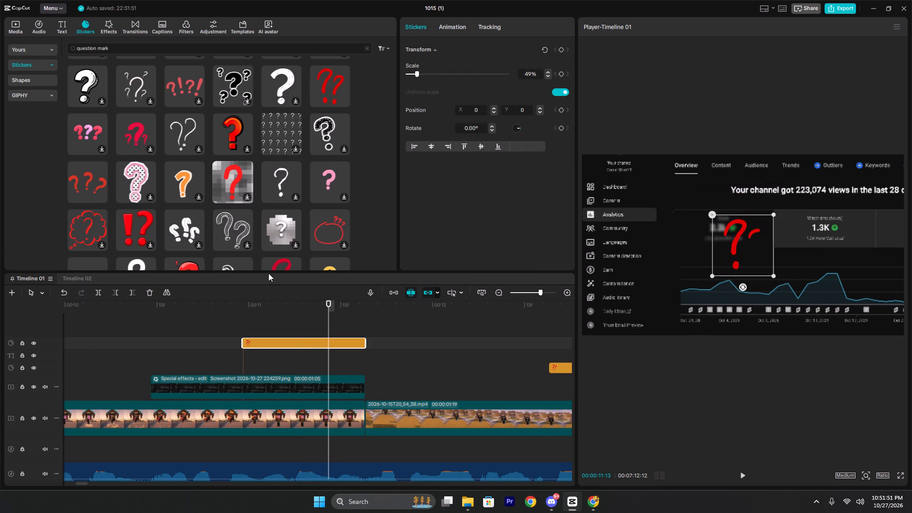
{"action": "left_click", "coordinate": [237, 326]}
{"action": "key", "text": "space"}
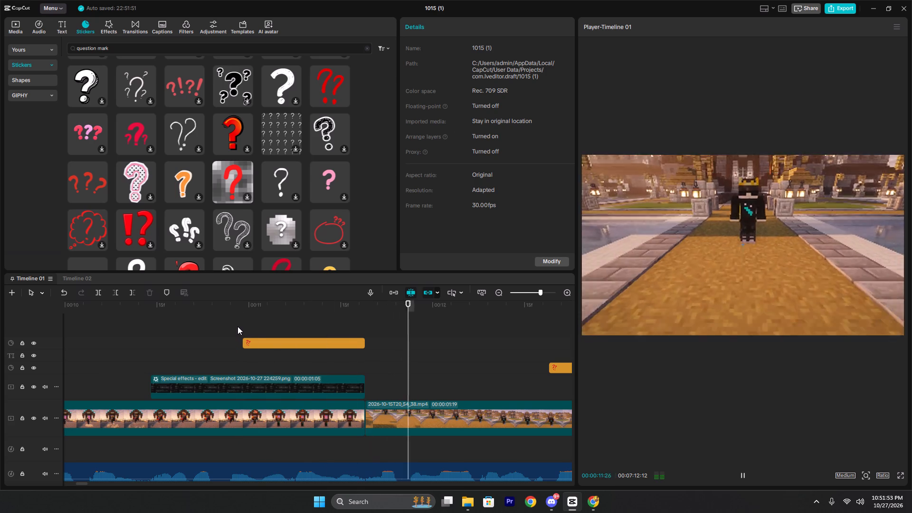
{"action": "key", "text": "space"}
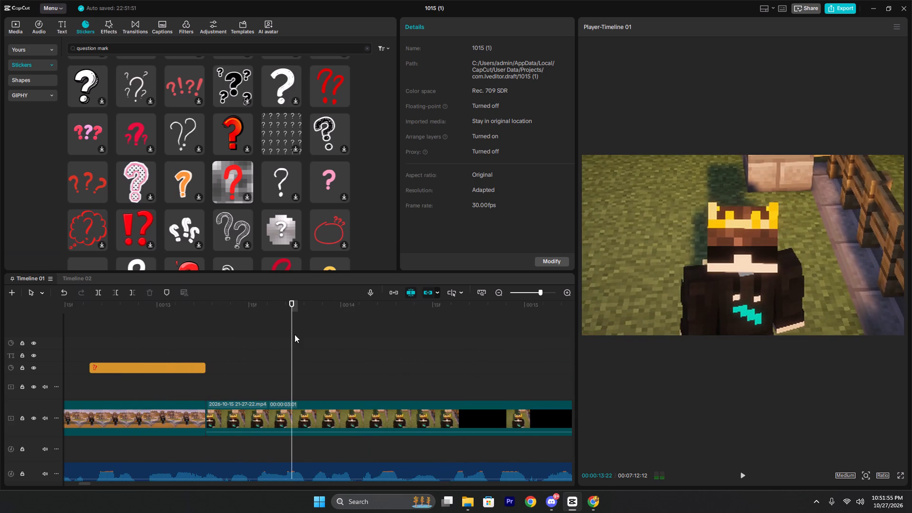
{"action": "key", "text": "space"}
{"action": "key", "text": "space"}
Switch to Chrome, open the DakshBhaiYT channel page from YouTube Studio, and search YouTube for "steel wing".
{"action": "left_click", "coordinate": [600, 503]}
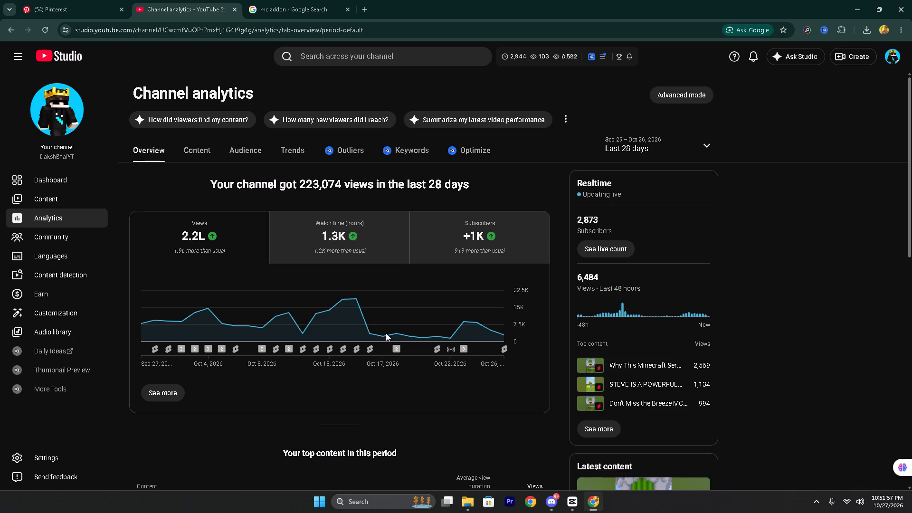
{"action": "left_click", "coordinate": [77, 9]}
{"action": "left_click", "coordinate": [269, 7]}
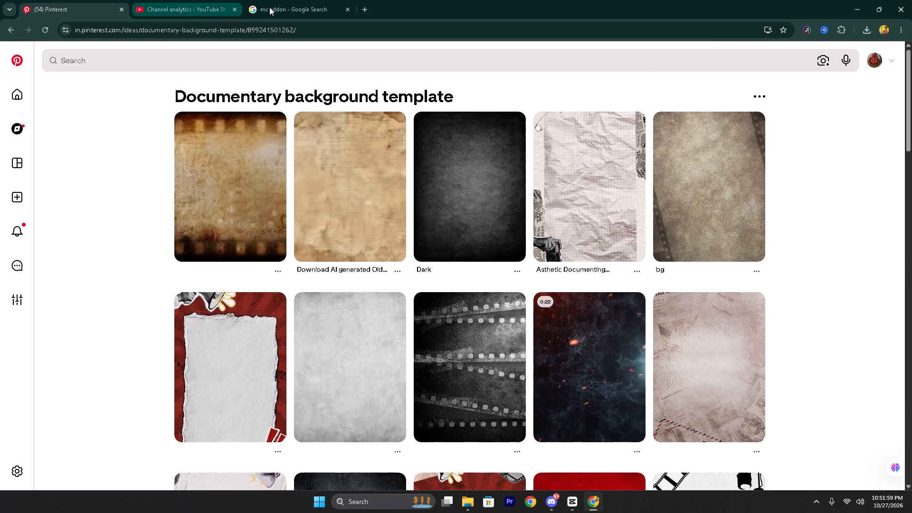
{"action": "left_click", "coordinate": [181, 0]}
{"action": "left_click", "coordinate": [50, 108]}
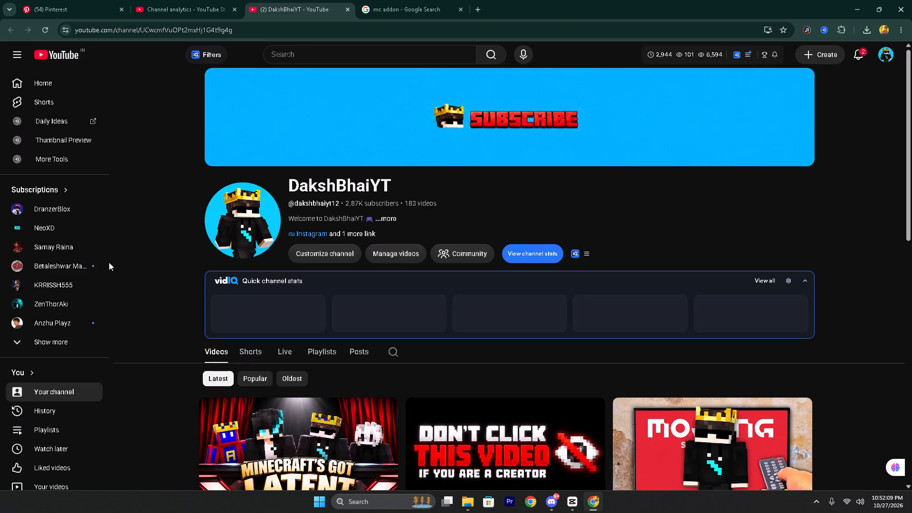
{"action": "left_click", "coordinate": [287, 52]}
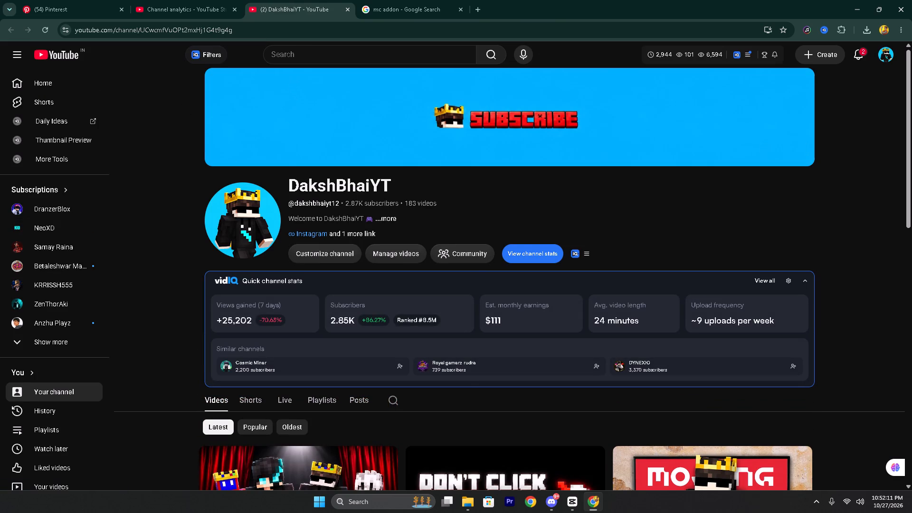
{"action": "left_click", "coordinate": [344, 82]}
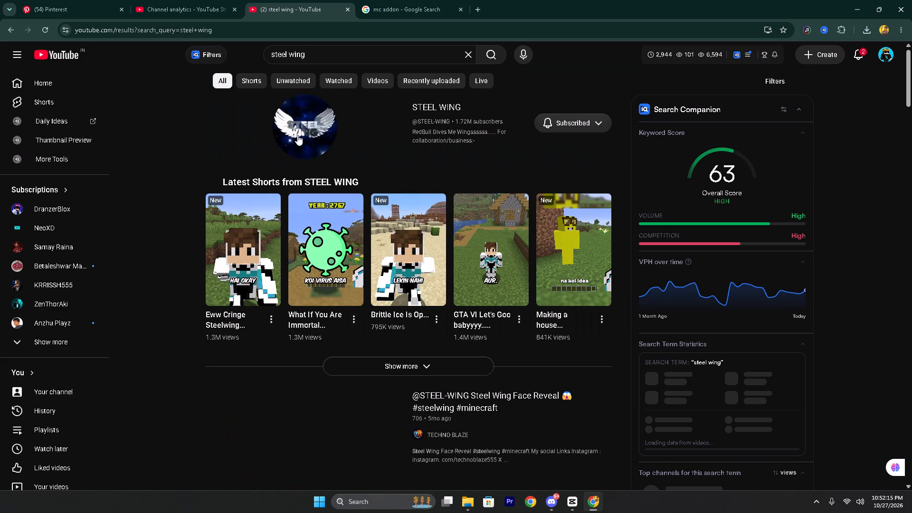
Open the STEEL WING channel and list its Shorts by popularity.
{"action": "left_click", "coordinate": [300, 130]}
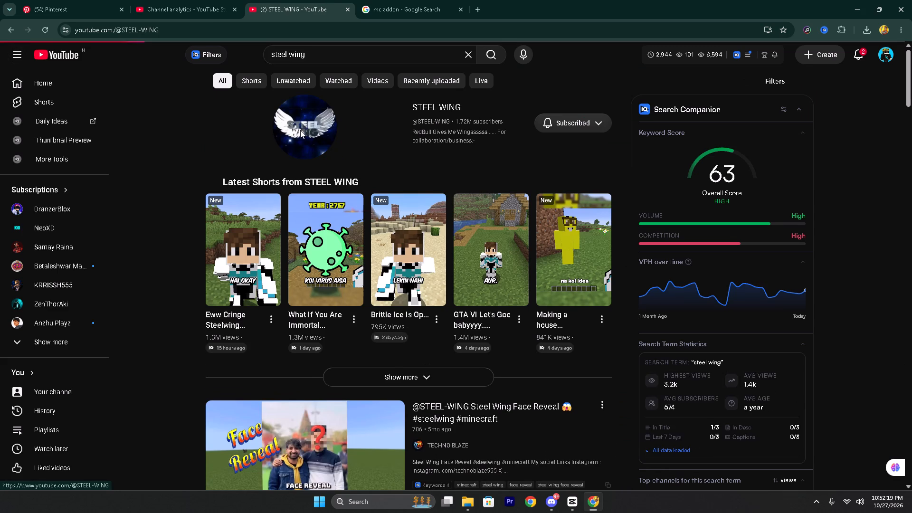
{"action": "scroll", "coordinate": [340, 289], "scroll_direction": "down", "scroll_amount": 1}
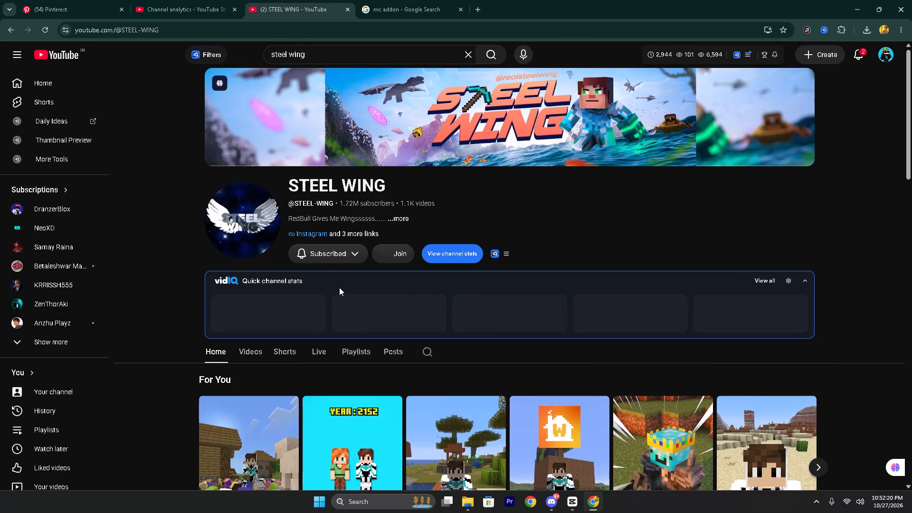
{"action": "left_click", "coordinate": [260, 242]}
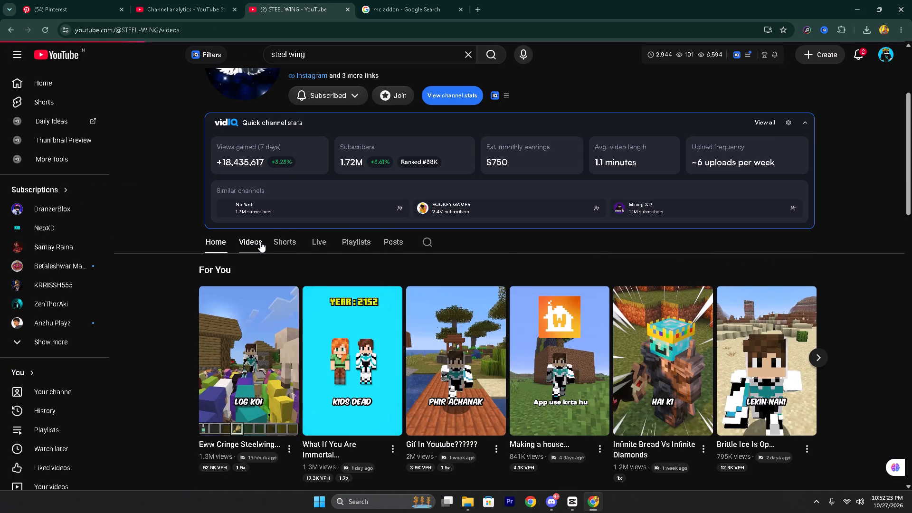
{"action": "scroll", "coordinate": [260, 242], "scroll_direction": "down", "scroll_amount": 1}
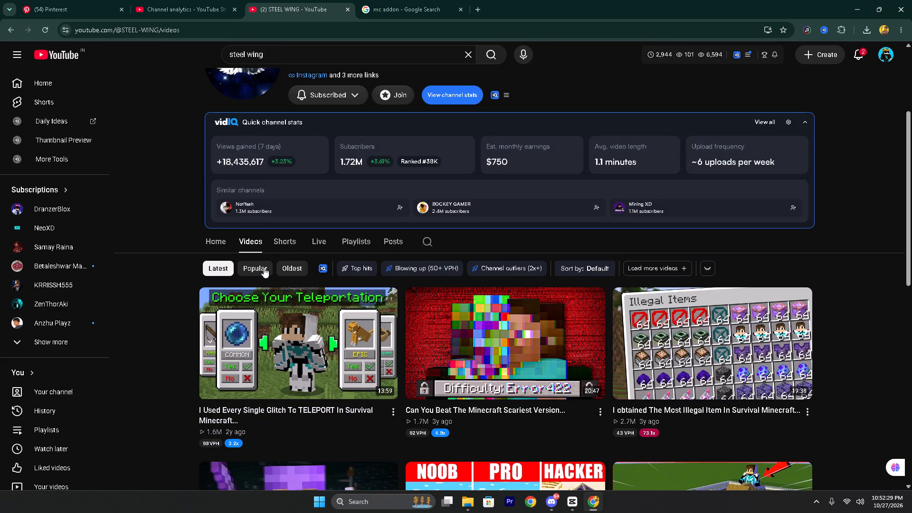
{"action": "left_click", "coordinate": [277, 245]}
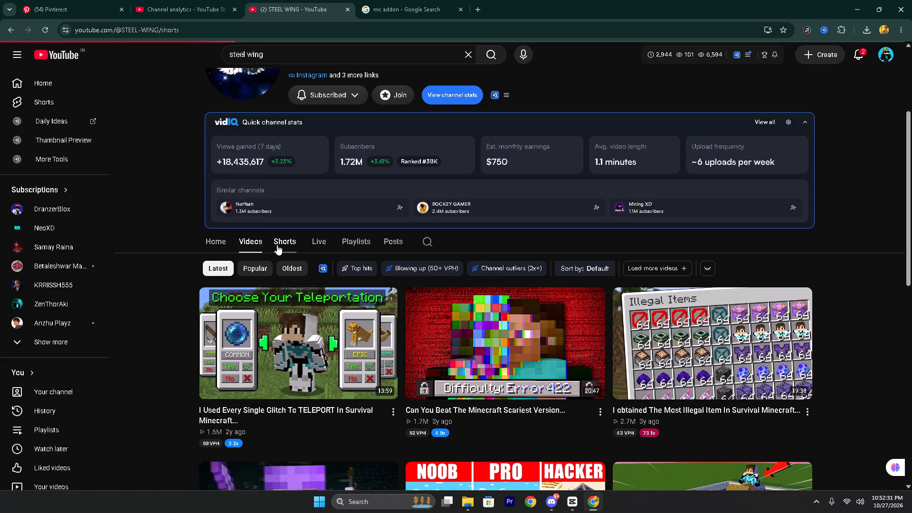
{"action": "scroll", "coordinate": [266, 363], "scroll_direction": "down", "scroll_amount": 1}
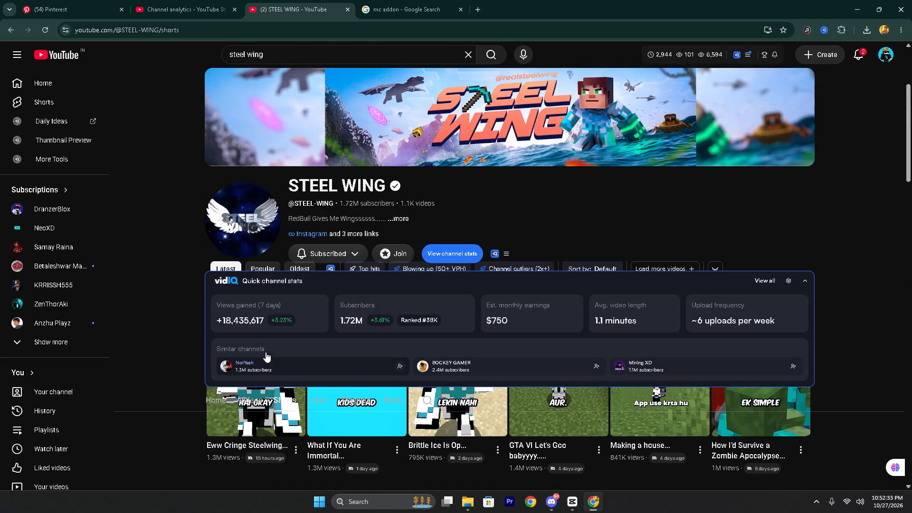
{"action": "left_click", "coordinate": [265, 267]}
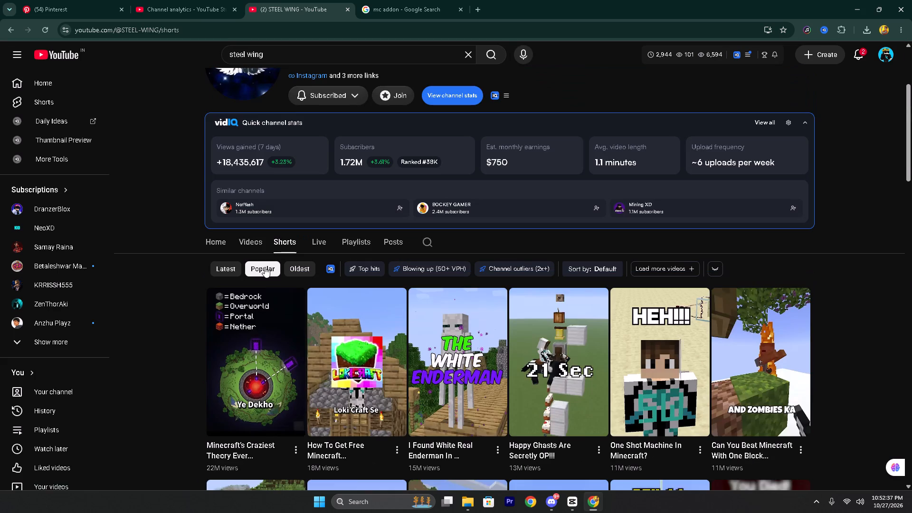
Capture a screenshot of STEEL WING's popular Shorts, covering the filter row and the first two rows of thumbnails.
{"action": "left_click", "coordinate": [907, 151]}
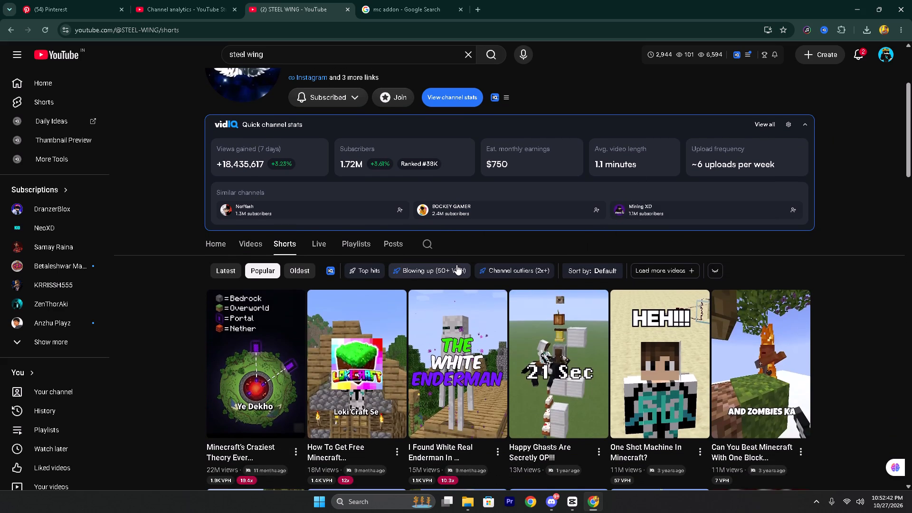
{"action": "scroll", "coordinate": [456, 265], "scroll_direction": "down", "scroll_amount": 1}
{"action": "key", "text": "Print"}
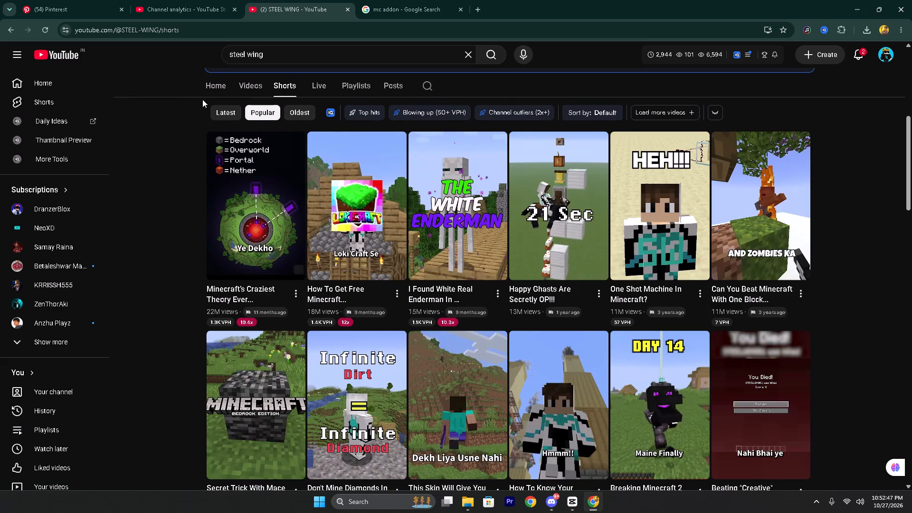
{"action": "left_click_drag", "start_coordinate": [204, 97], "coordinate": [282, 147]}
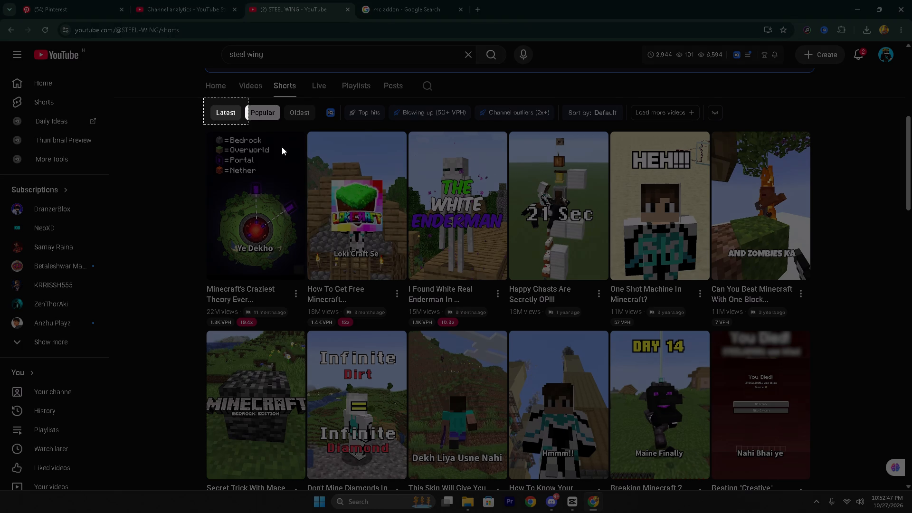
{"action": "left_click_drag", "start_coordinate": [282, 147], "coordinate": [820, 481]}
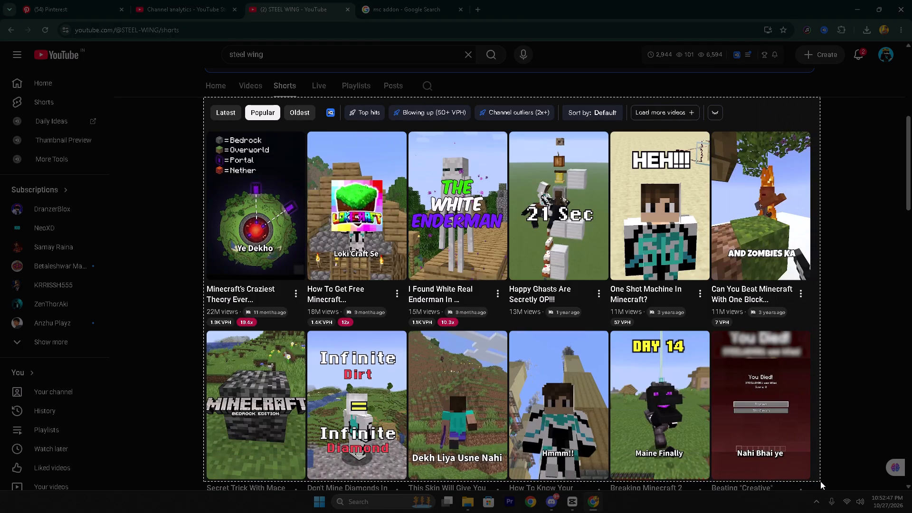
{"action": "left_click_drag", "start_coordinate": [820, 481], "coordinate": [812, 492]}
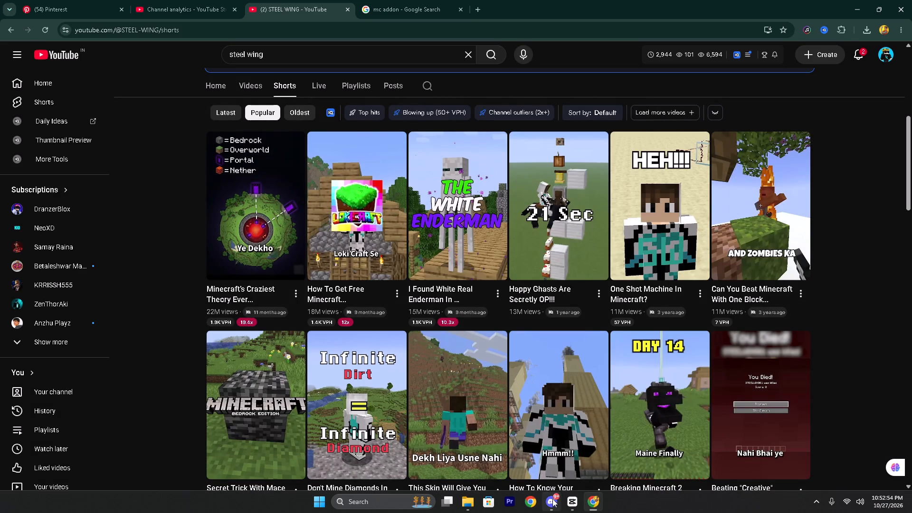
{"action": "left_click", "coordinate": [569, 499]}
{"action": "left_click", "coordinate": [466, 499]}
{"action": "left_click_drag", "start_coordinate": [101, 126], "coordinate": [116, 133]}
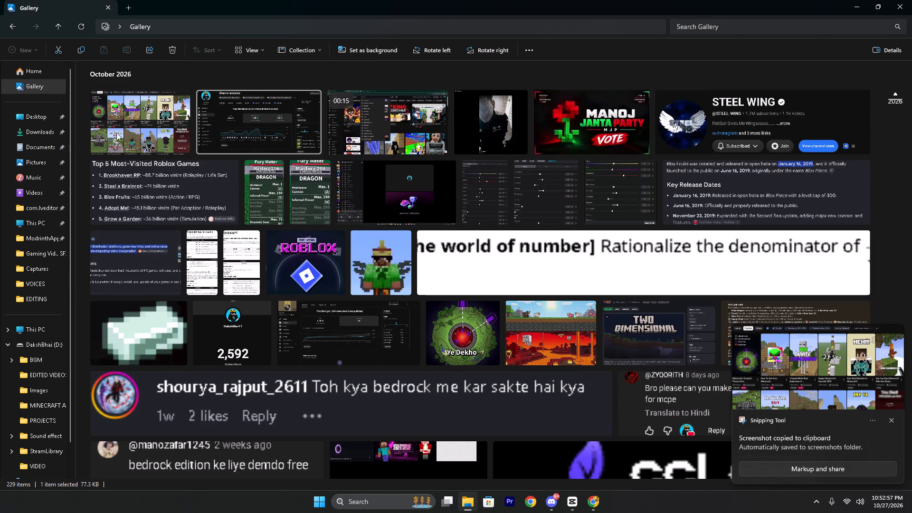
{"action": "left_click_drag", "start_coordinate": [116, 133], "coordinate": [156, 133]}
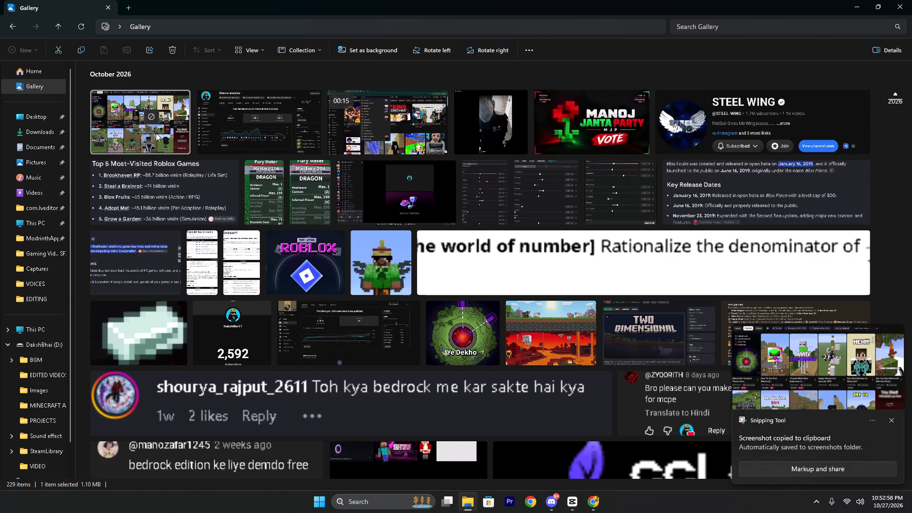
{"action": "left_click_drag", "start_coordinate": [156, 133], "coordinate": [428, 402]}
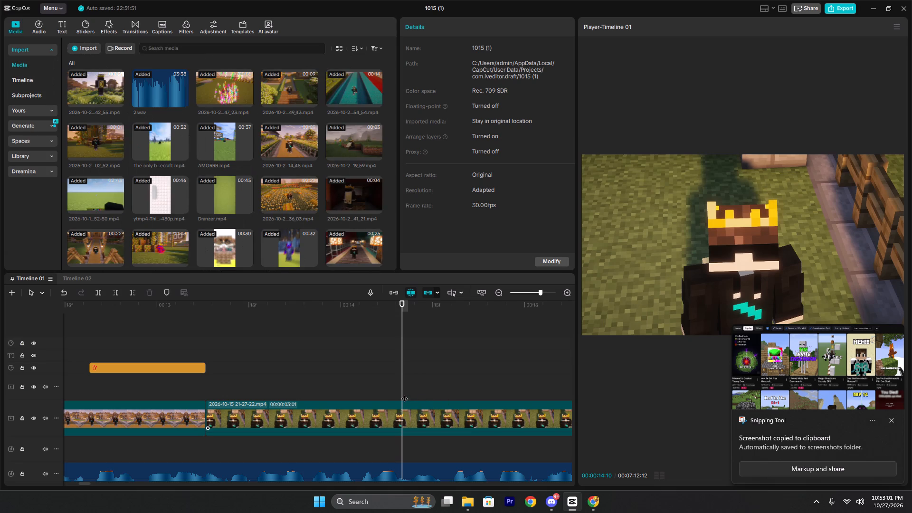
{"action": "left_click", "coordinate": [208, 356]}
Play the section against the voice-over and trim the Shorts screenshot's start to 00:00:14:05.
{"action": "key", "text": "space"}
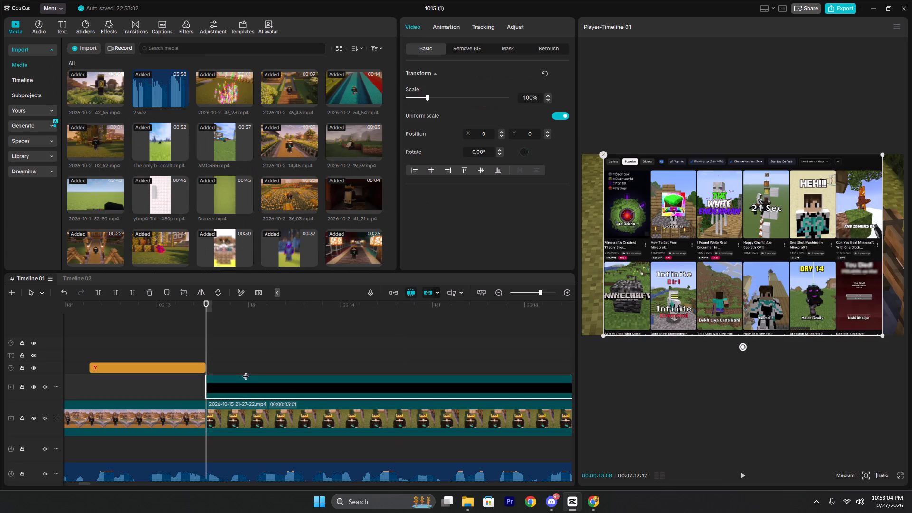
{"action": "left_click", "coordinate": [240, 350]}
{"action": "double_click", "coordinate": [244, 360]}
{"action": "key", "text": "space"}
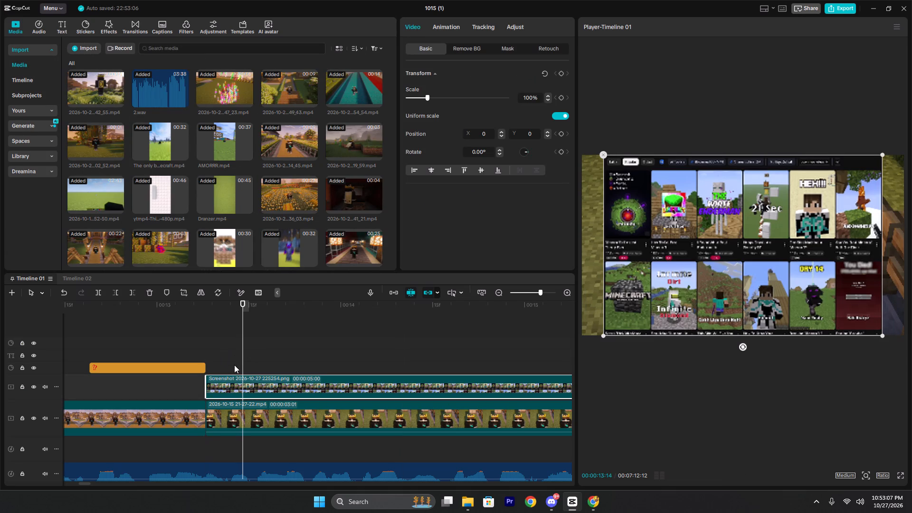
{"action": "key", "text": "space"}
{"action": "left_click", "coordinate": [406, 386]}
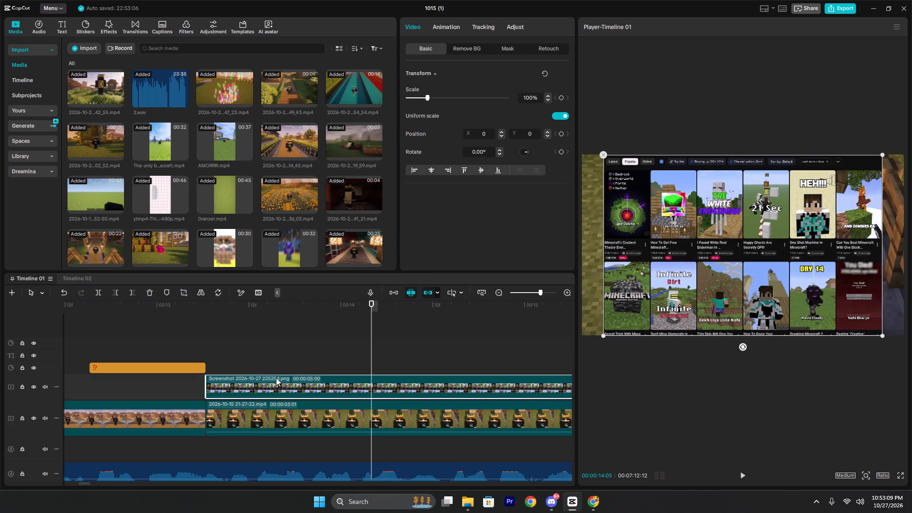
{"action": "left_click_drag", "start_coordinate": [205, 384], "coordinate": [375, 394]}
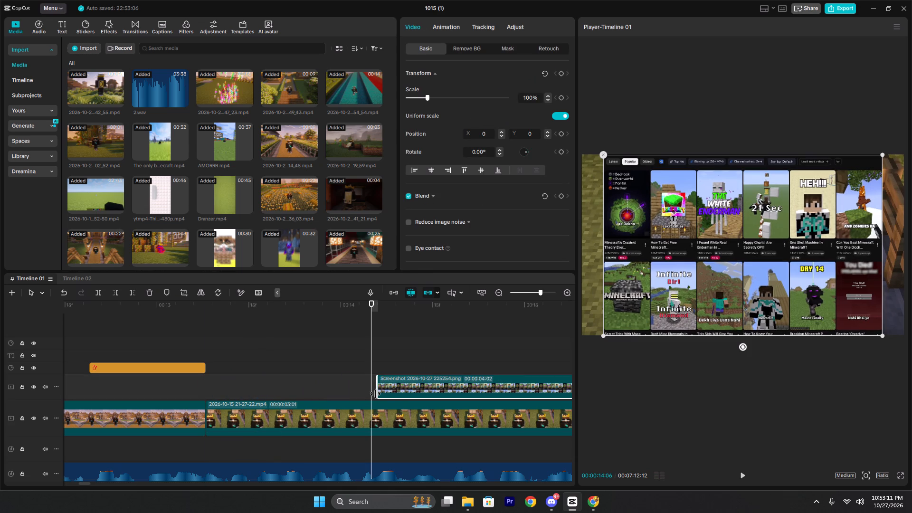
{"action": "left_click_drag", "start_coordinate": [375, 394], "coordinate": [371, 394]}
Play on from the Shorts screenshot's start and cut off its remainder at 00:00:15:07.
{"action": "left_click", "coordinate": [373, 353]}
{"action": "key", "text": "space"}
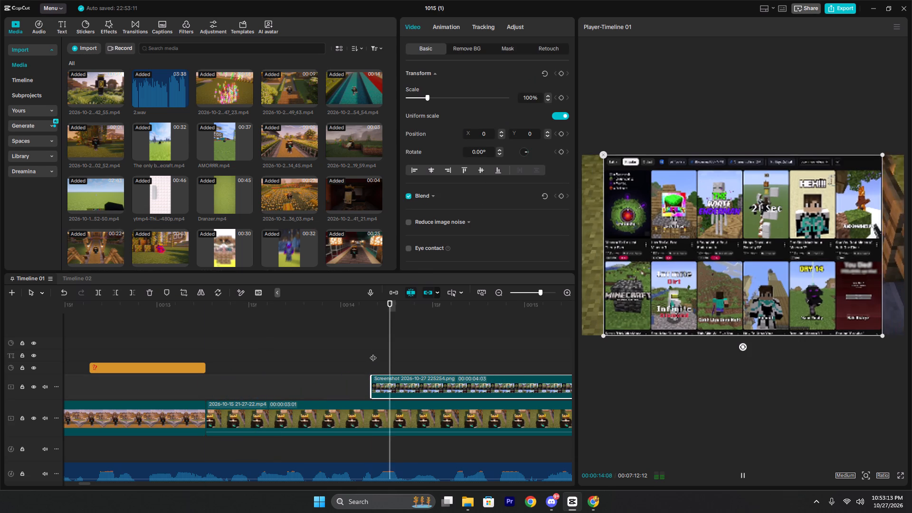
{"action": "key", "text": "space"}
{"action": "type", "text": "w"}
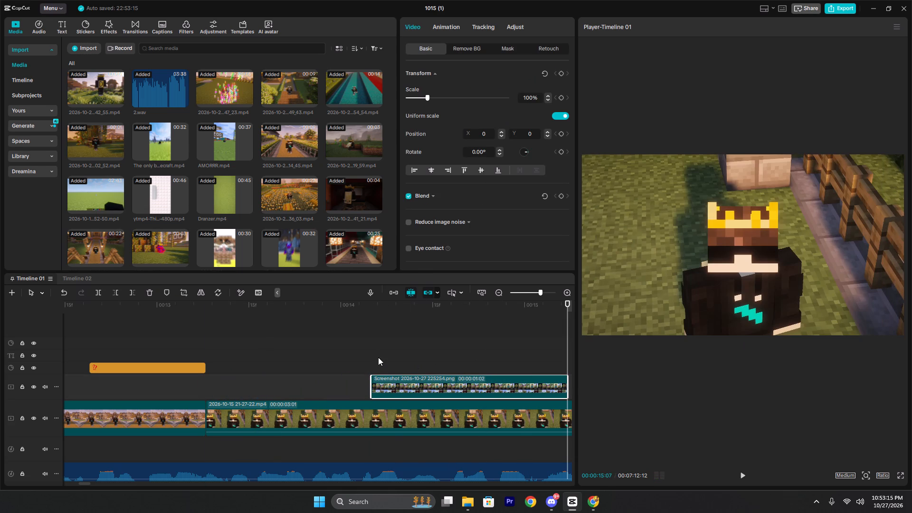
Scale the Shorts screenshot to 250% and reposition it to about X 2235, Y -366, framing the first Shorts of the top row.
{"action": "left_click", "coordinate": [381, 353]}
{"action": "key", "text": "space"}
{"action": "key", "text": "space"}
{"action": "left_click", "coordinate": [431, 392]}
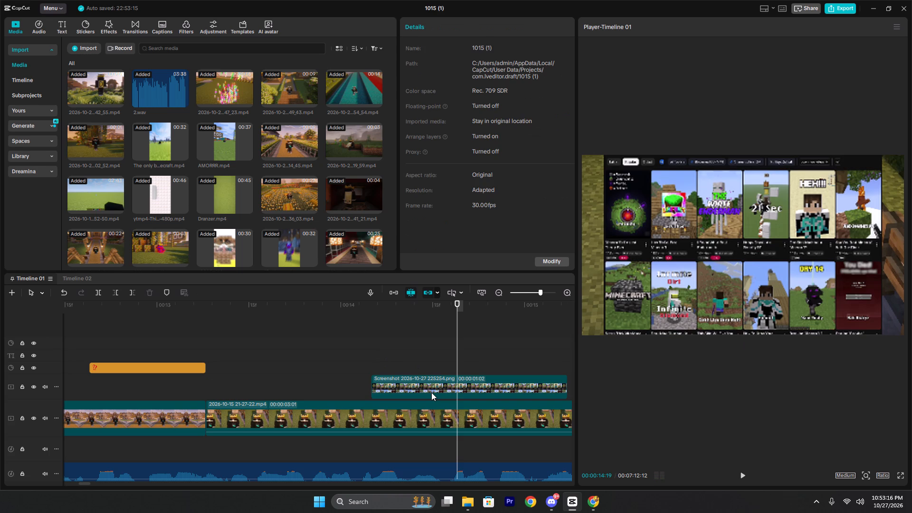
{"action": "left_click_drag", "start_coordinate": [428, 97], "coordinate": [442, 101]}
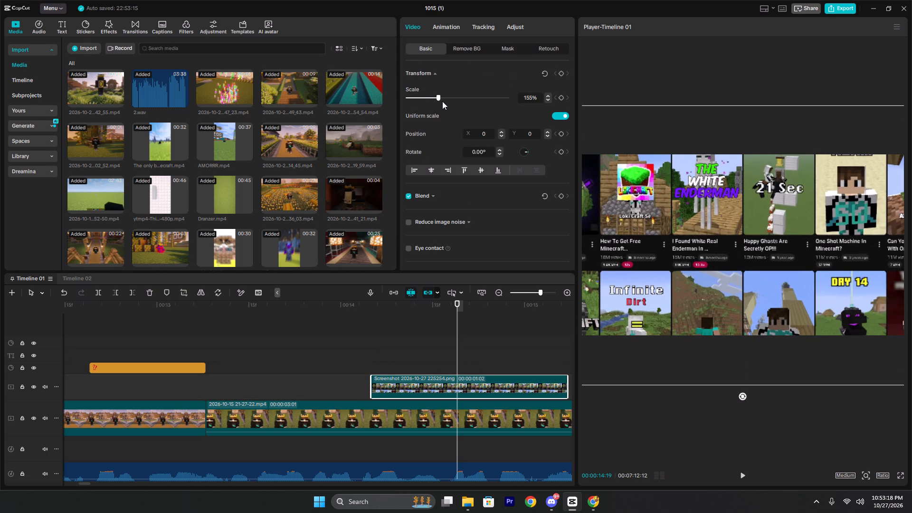
{"action": "left_click_drag", "start_coordinate": [442, 101], "coordinate": [458, 114]}
{"action": "left_click_drag", "start_coordinate": [649, 232], "coordinate": [820, 252]}
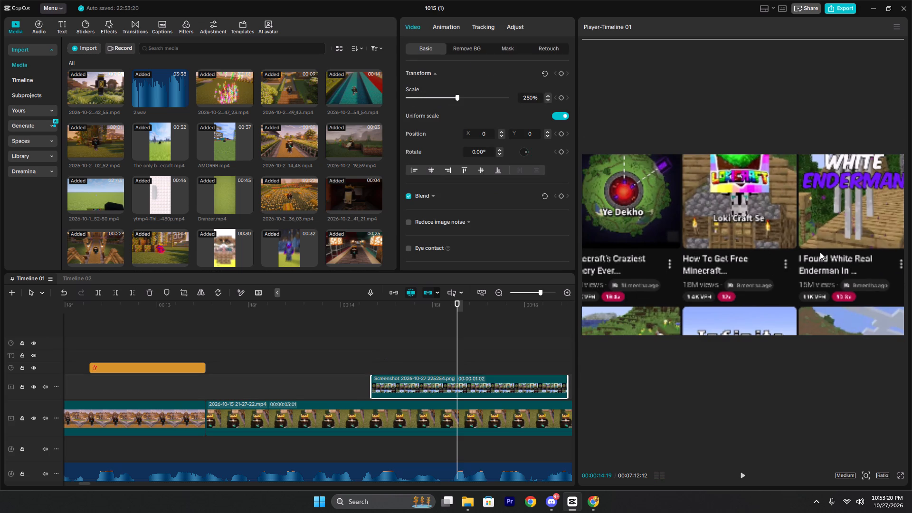
{"action": "left_click_drag", "start_coordinate": [820, 252], "coordinate": [834, 257]}
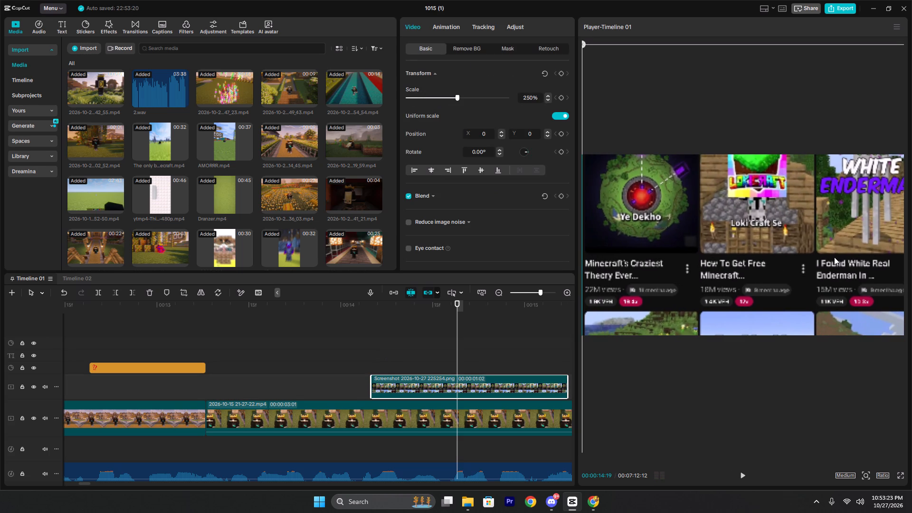
{"action": "left_click_drag", "start_coordinate": [834, 257], "coordinate": [837, 263]}
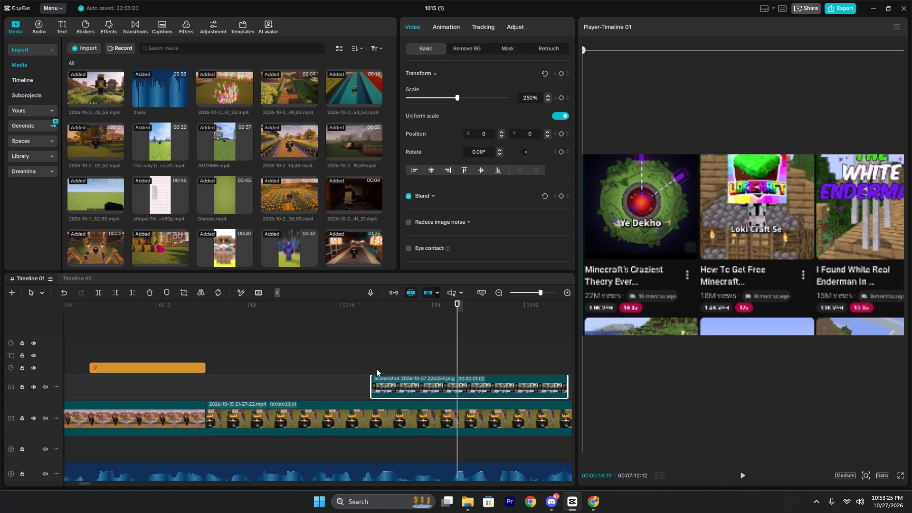
Preview the enlarged screenshot and add scale, position and rotation keyframes at its start, 00:00:14:05.
{"action": "left_click", "coordinate": [373, 368]}
{"action": "key", "text": "space"}
{"action": "key", "text": "space"}
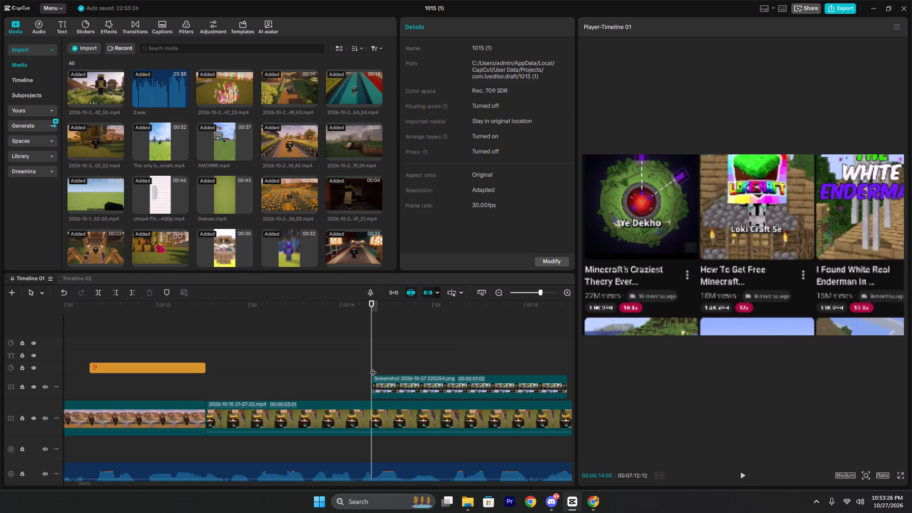
{"action": "left_click", "coordinate": [372, 360]}
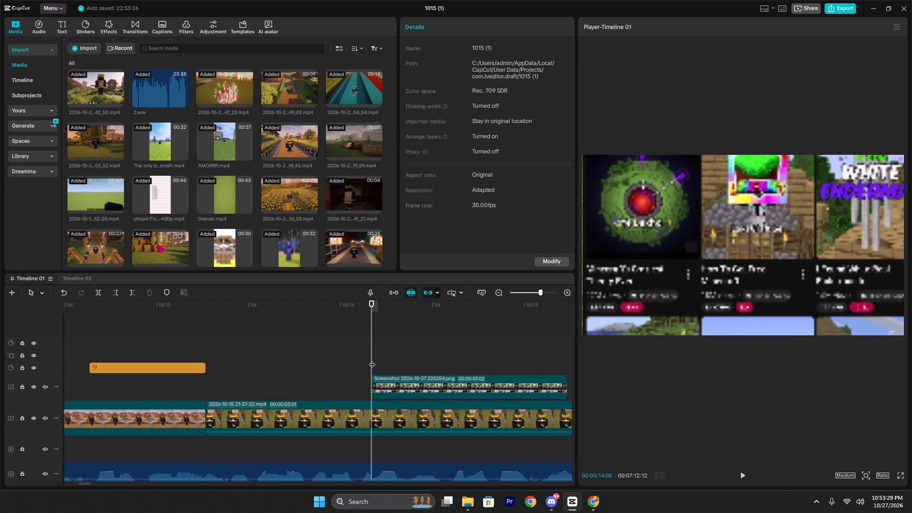
{"action": "left_click", "coordinate": [387, 384]}
{"action": "left_click", "coordinate": [563, 74]}
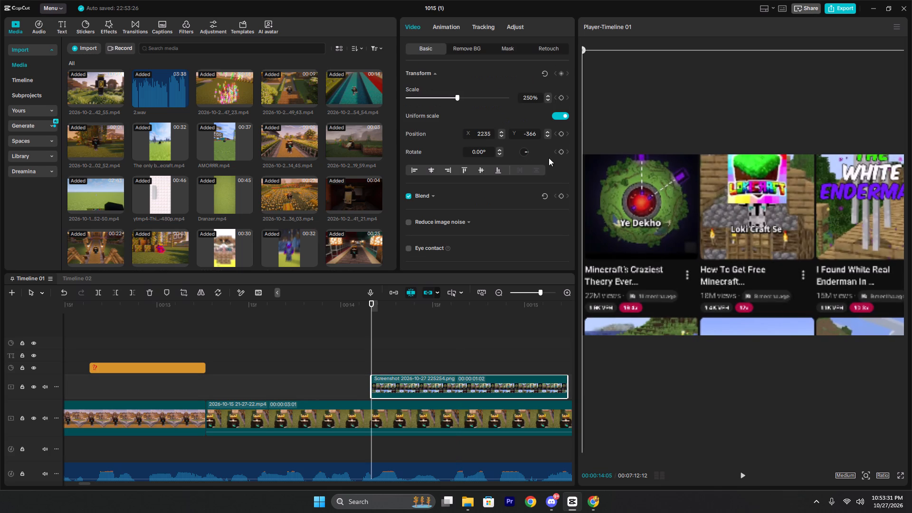
At 00:00:15:06, reposition the Shorts screenshot to X -2235, Y -334, framing the last Shorts of the top row.
{"action": "left_click", "coordinate": [560, 356]}
{"action": "left_click", "coordinate": [558, 387]}
{"action": "left_click_drag", "start_coordinate": [711, 271], "coordinate": [651, 274]}
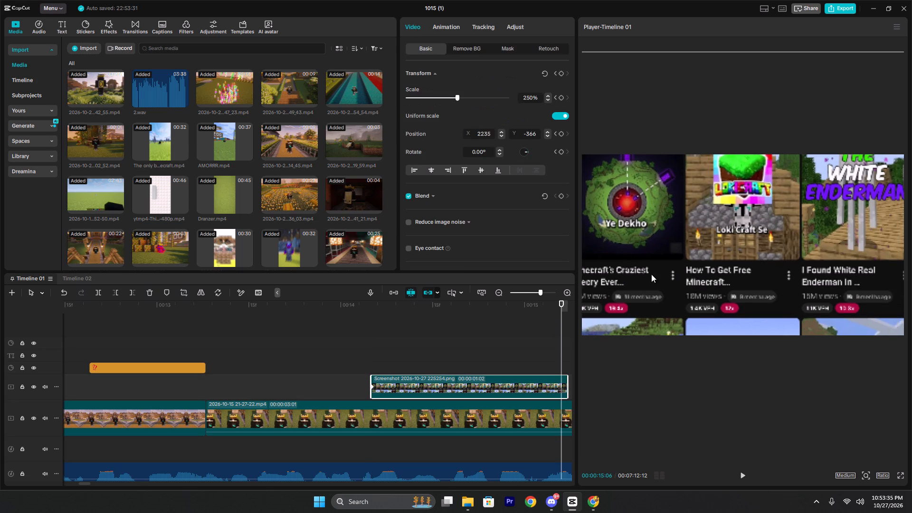
{"action": "left_click_drag", "start_coordinate": [651, 274], "coordinate": [326, 269]}
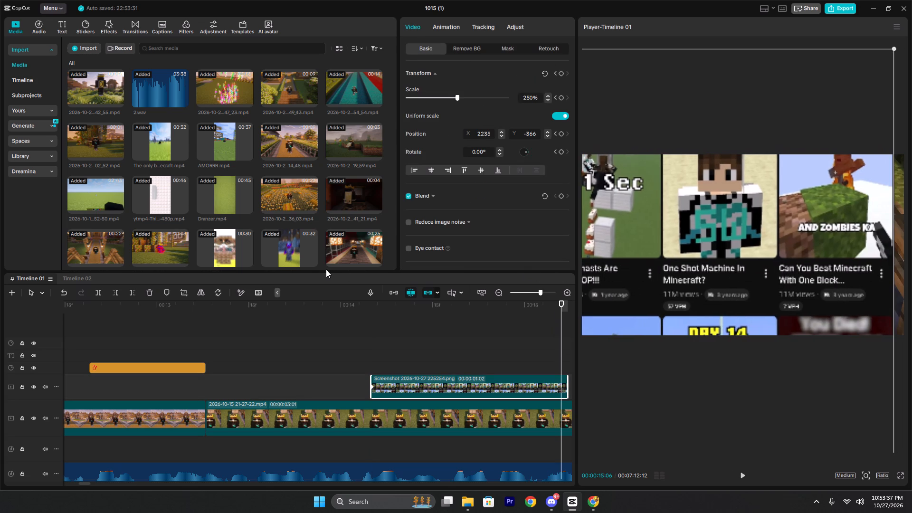
{"action": "left_click_drag", "start_coordinate": [326, 269], "coordinate": [340, 269]}
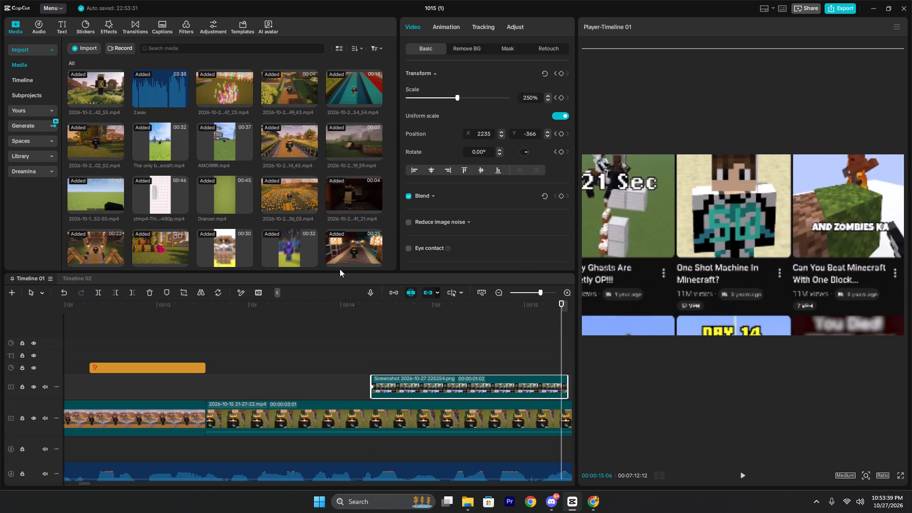
{"action": "left_click_drag", "start_coordinate": [340, 269], "coordinate": [334, 268]}
Play and scrub through the Shorts screenshot's sideways pan and the clips around it to review the animation.
{"action": "left_click", "coordinate": [369, 361]}
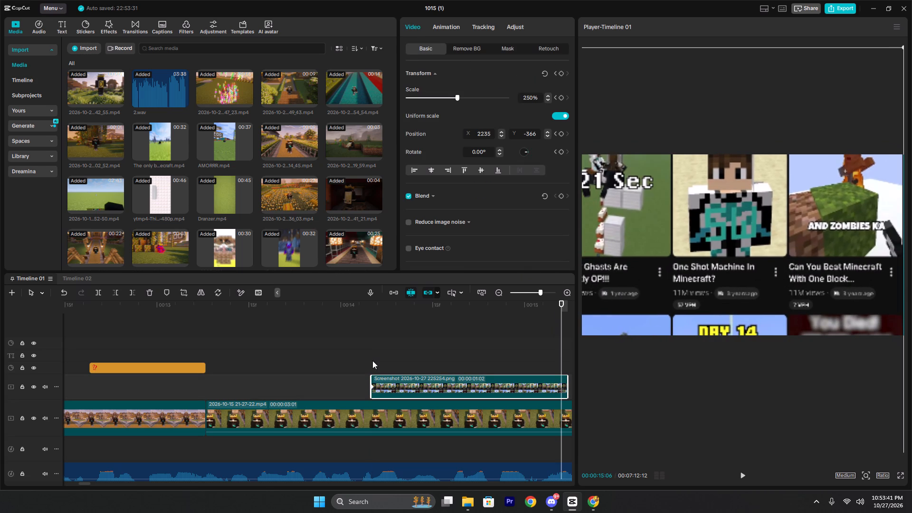
{"action": "left_click", "coordinate": [372, 361]}
{"action": "left_click", "coordinate": [370, 349]}
{"action": "key", "text": "space"}
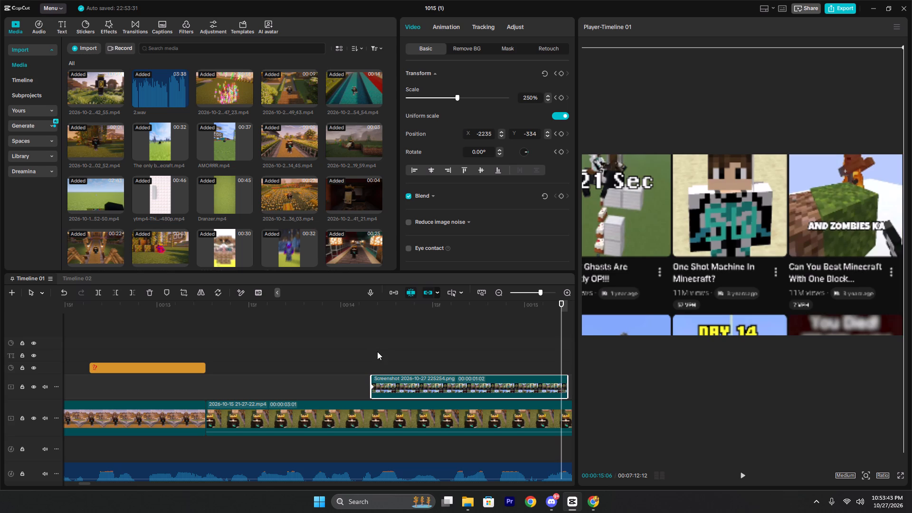
{"action": "key", "text": "space"}
{"action": "key", "text": "space"}
{"action": "key", "text": "space"}
{"action": "left_click", "coordinate": [131, 361]}
{"action": "left_click_drag", "start_coordinate": [131, 361], "coordinate": [189, 380]}
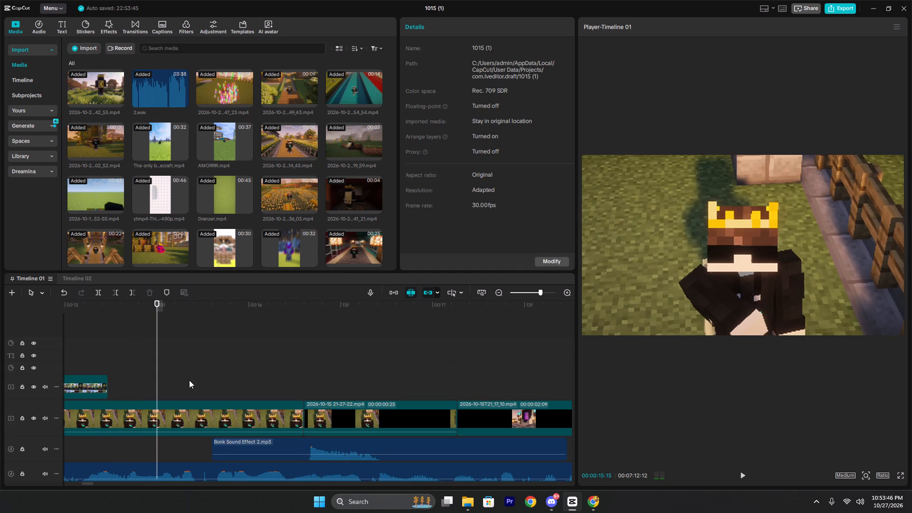
{"action": "left_click_drag", "start_coordinate": [189, 380], "coordinate": [148, 360]}
{"action": "left_click", "coordinate": [168, 389]}
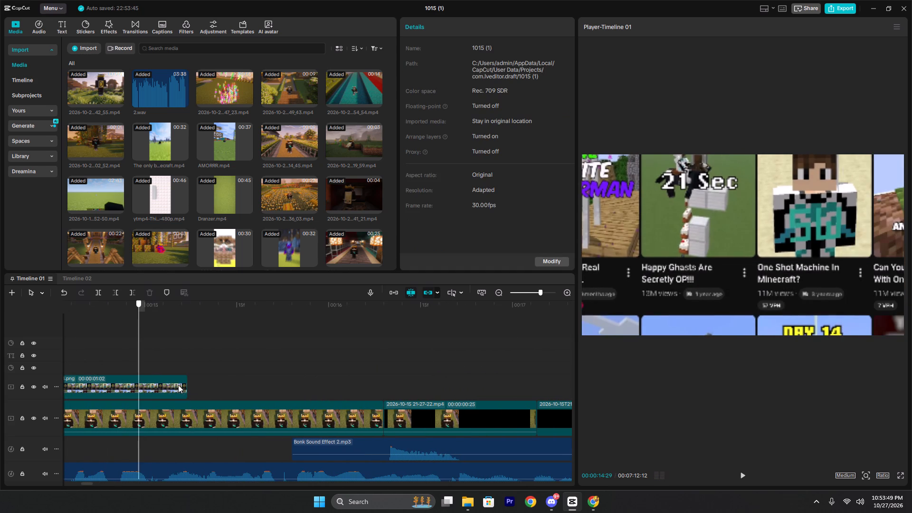
{"action": "left_click_drag", "start_coordinate": [180, 388], "coordinate": [214, 394]}
{"action": "left_click", "coordinate": [146, 366]}
{"action": "left_click_drag", "start_coordinate": [143, 363], "coordinate": [166, 356]}
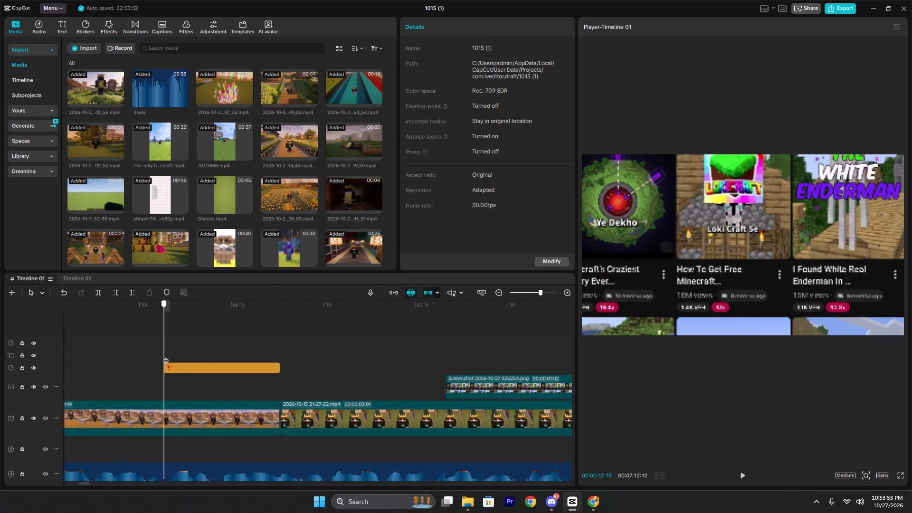
{"action": "left_click_drag", "start_coordinate": [166, 356], "coordinate": [304, 362]}
Play on beyond the Shorts screenshot and move the playhead to 00:00:19:13, at the end of the portal clip.
{"action": "key", "text": "space"}
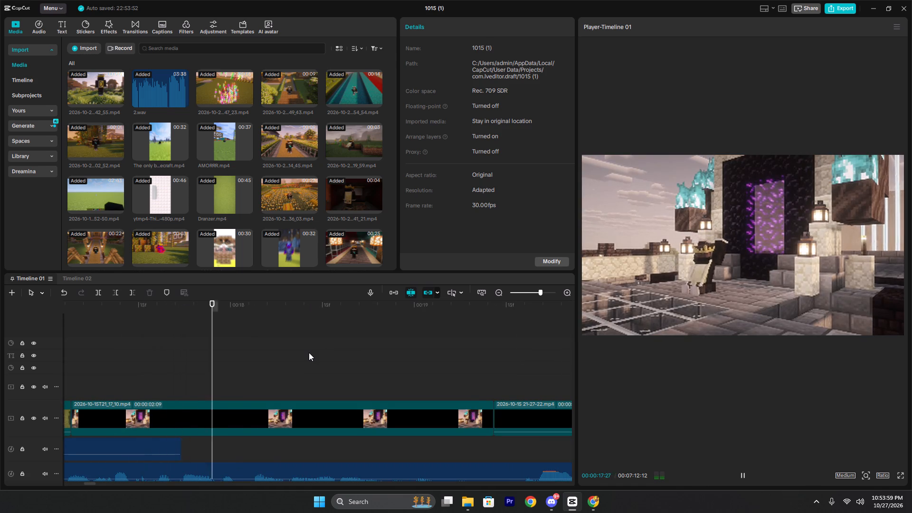
{"action": "scroll", "coordinate": [365, 367], "scroll_direction": "down", "scroll_amount": 5, "text": "ctrl"}
{"action": "scroll", "coordinate": [420, 377], "scroll_direction": "down", "scroll_amount": 7, "text": "ctrl"}
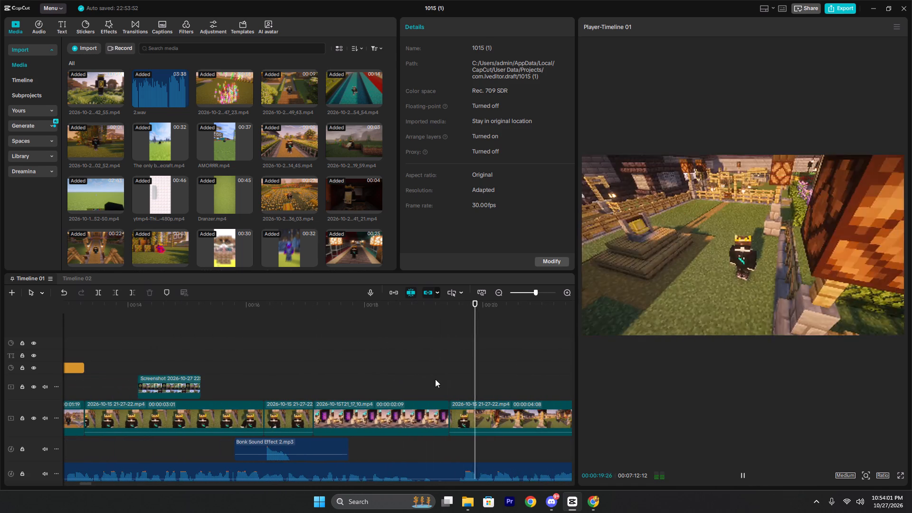
{"action": "key", "text": "space"}
{"action": "left_click", "coordinate": [443, 374]}
{"action": "key", "text": "space"}
{"action": "key", "text": "space"}
{"action": "left_click", "coordinate": [443, 374]}
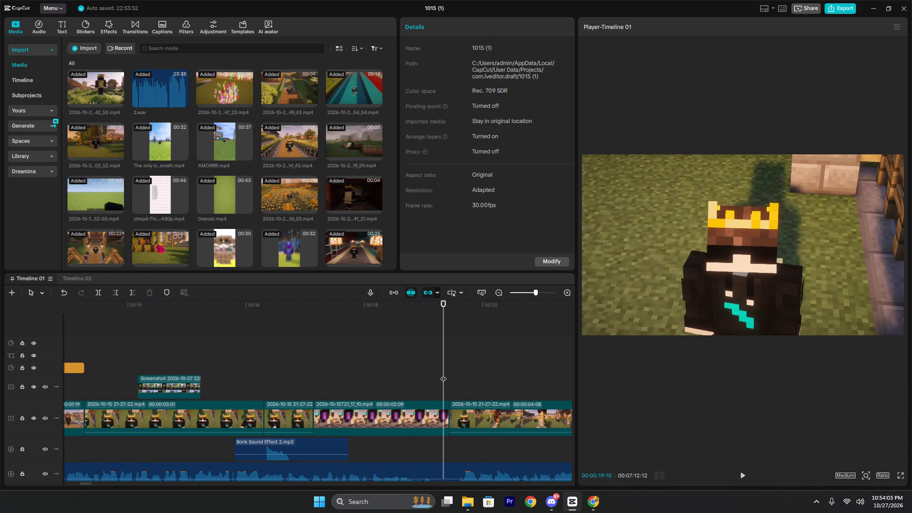
{"action": "left_click_drag", "start_coordinate": [445, 374], "coordinate": [449, 374]}
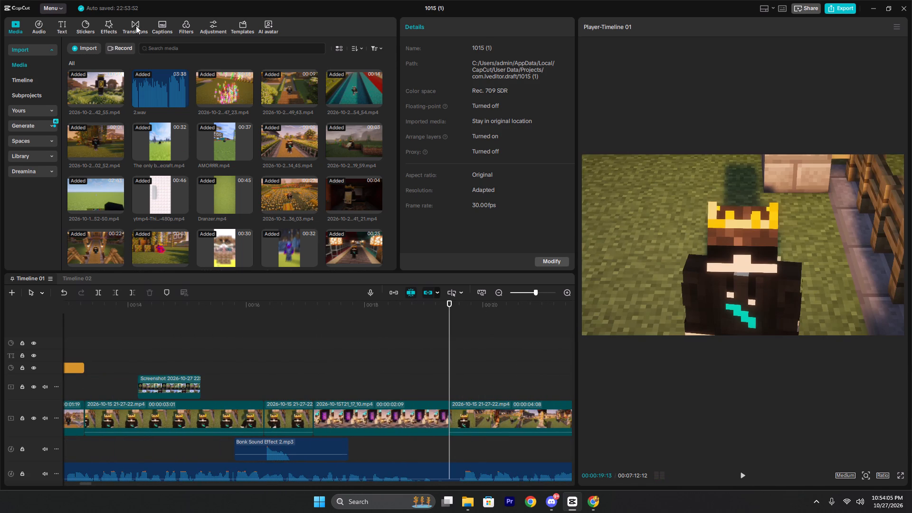
Search the video effects for "vibrations and flashes".
{"action": "left_click", "coordinate": [109, 23]}
{"action": "left_click_drag", "start_coordinate": [112, 47], "coordinate": [28, 52]}
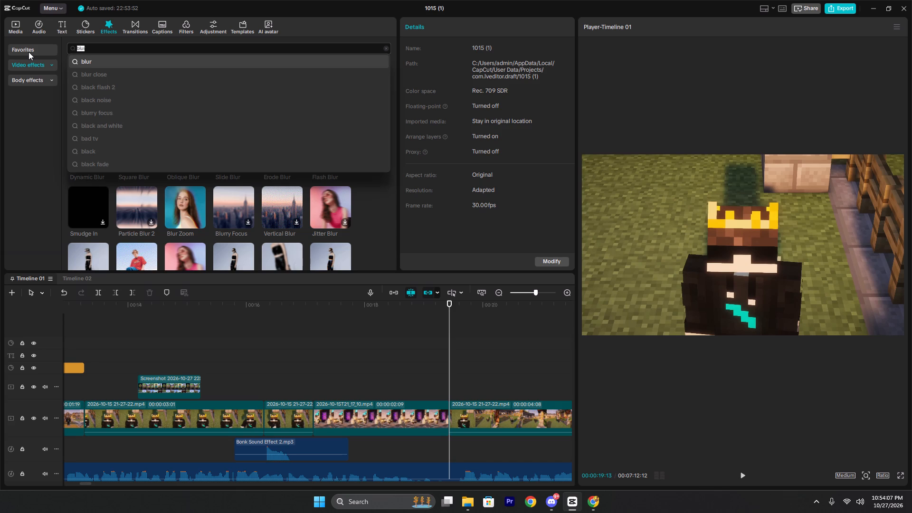
{"action": "key", "text": "v"}
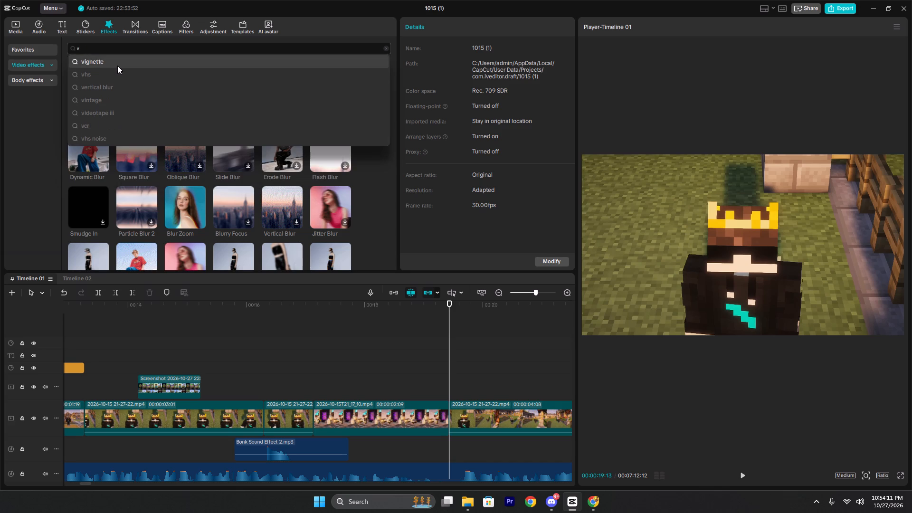
{"action": "type", "text": "ibr"}
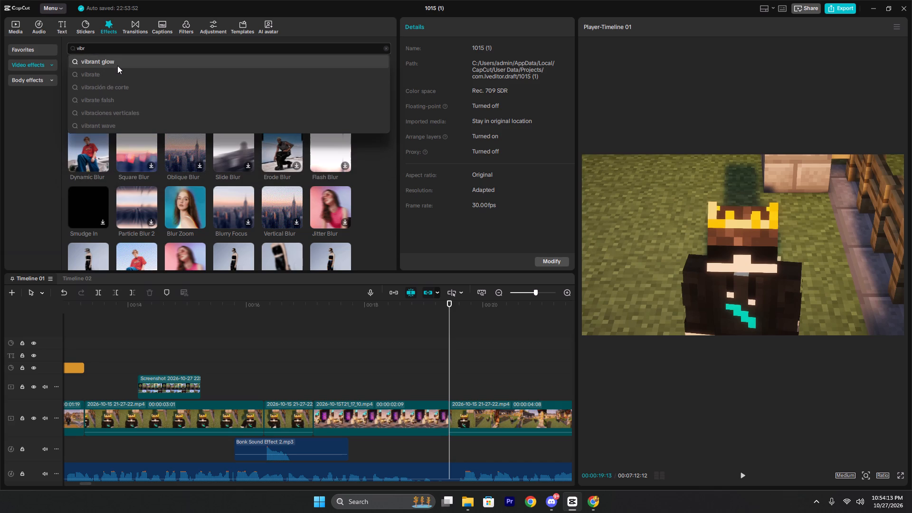
{"action": "type", "text": "atio"}
{"action": "left_click", "coordinate": [133, 64]}
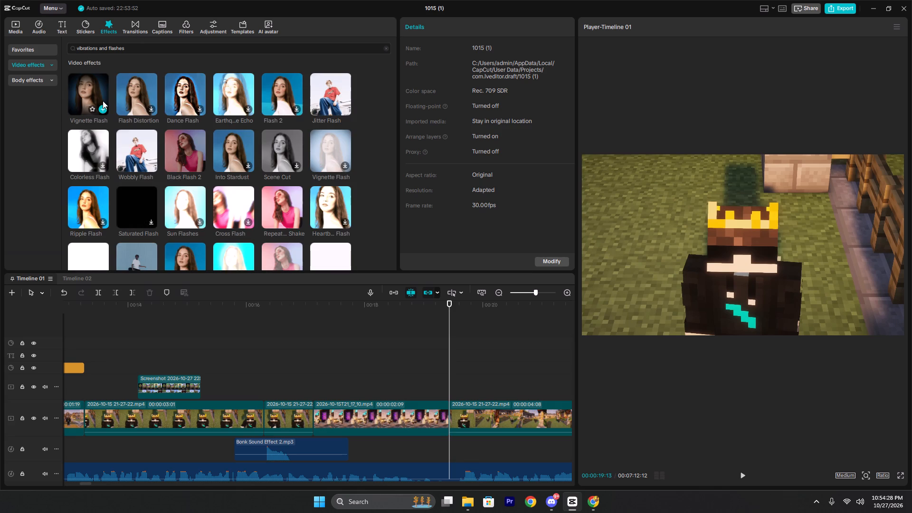
Rerun the effects search with the phrase shortened to "vibrations and flashe" and to "vibrations and flash".
{"action": "left_click", "coordinate": [99, 48]}
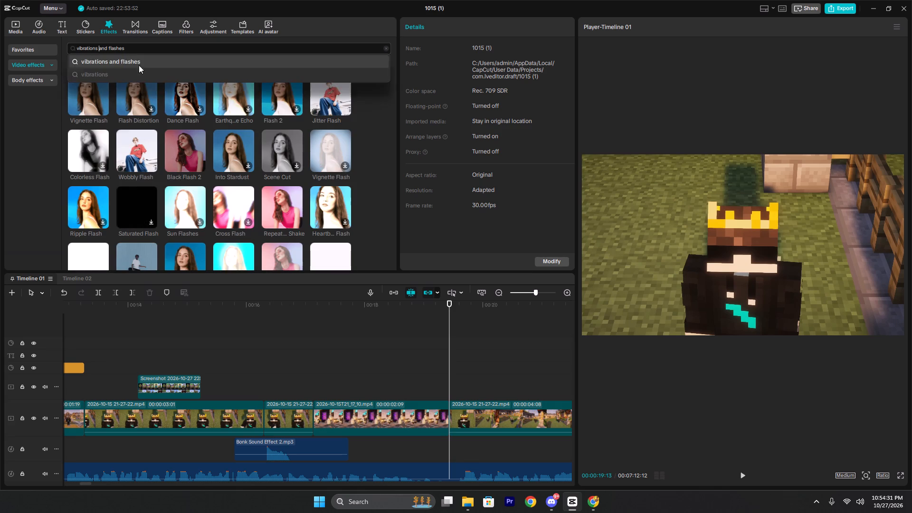
{"action": "key", "text": "BackSpace"}
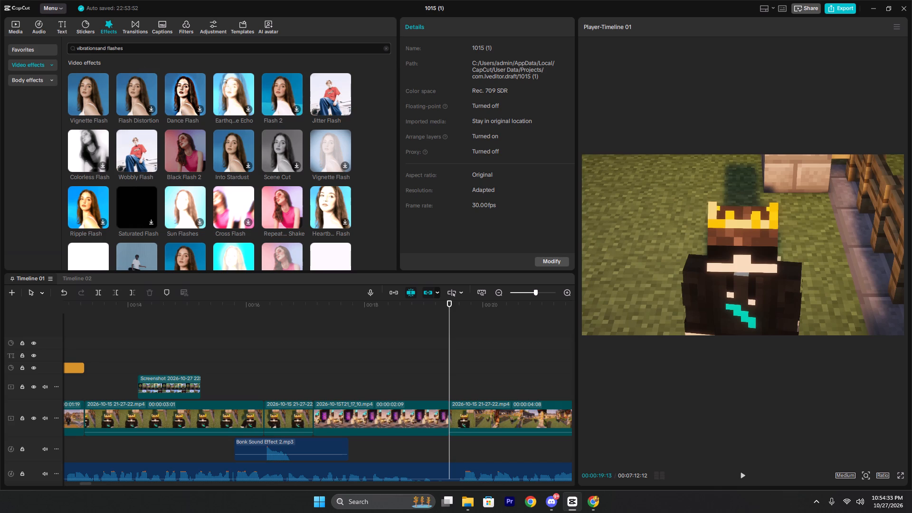
{"action": "key", "text": "space"}
{"action": "left_click", "coordinate": [126, 48]}
{"action": "key", "text": "BackSpace"}
{"action": "key", "text": "Return"}
{"action": "left_click", "coordinate": [159, 50]}
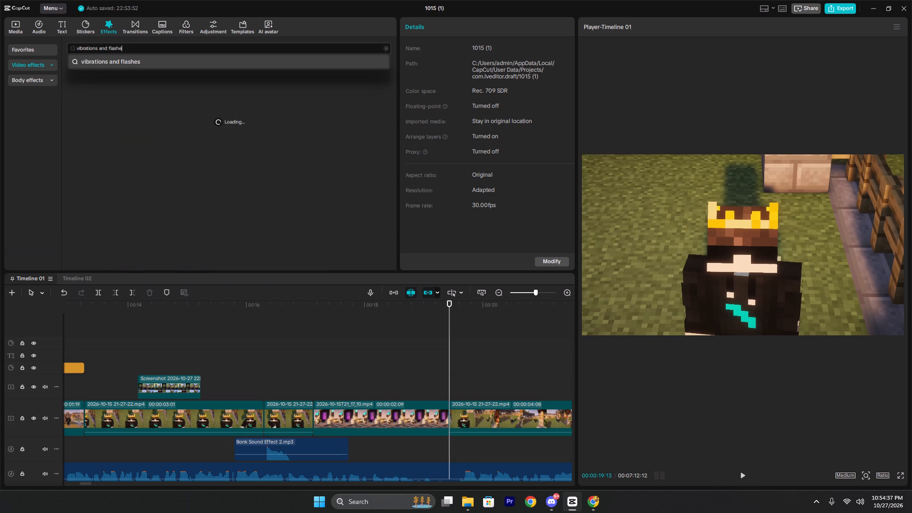
{"action": "key", "text": "BackSpace"}
{"action": "key", "text": "Return"}
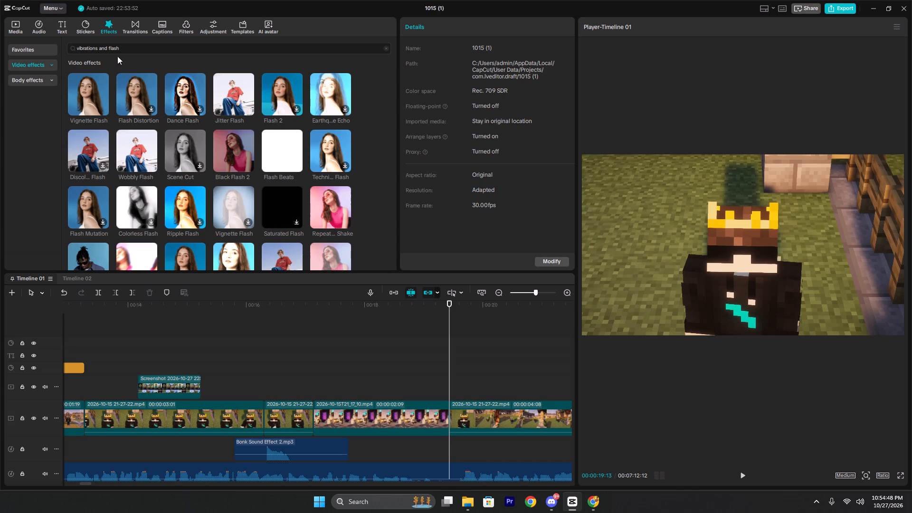
Search the video effects for "vibrations flash" and preview the Repeat... Shake effect.
{"action": "left_click_drag", "start_coordinate": [109, 49], "coordinate": [101, 51]}
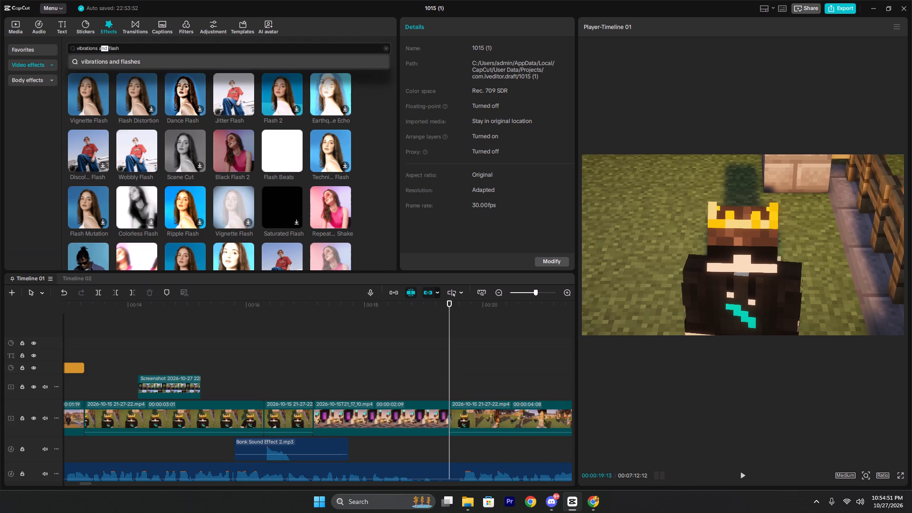
{"action": "left_click_drag", "start_coordinate": [101, 51], "coordinate": [100, 51]}
{"action": "key", "text": "BackSpace"}
{"action": "key", "text": "Return"}
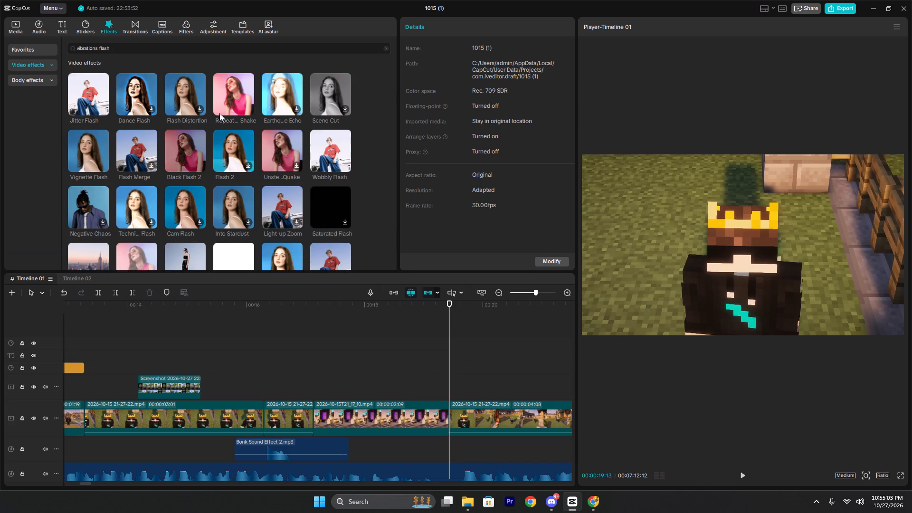
{"action": "left_click", "coordinate": [231, 97]}
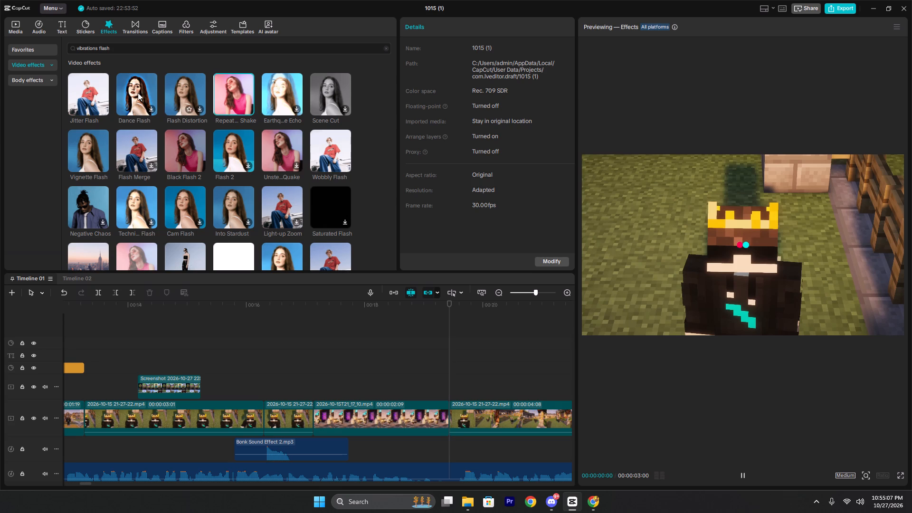
Search the video effects for the recent phrase "vibration flash" and place the playhead at the clip cut, 00:00:19:14.
{"action": "left_click", "coordinate": [387, 47]}
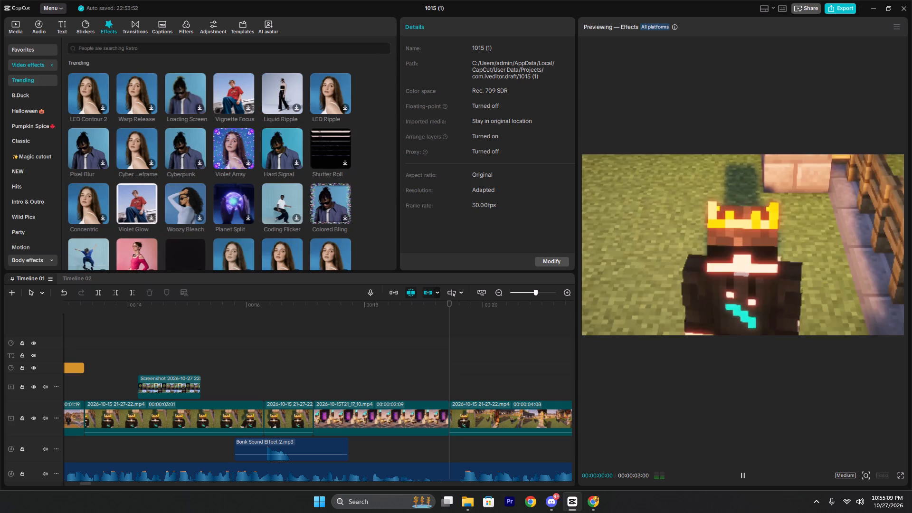
{"action": "left_click", "coordinate": [310, 52]}
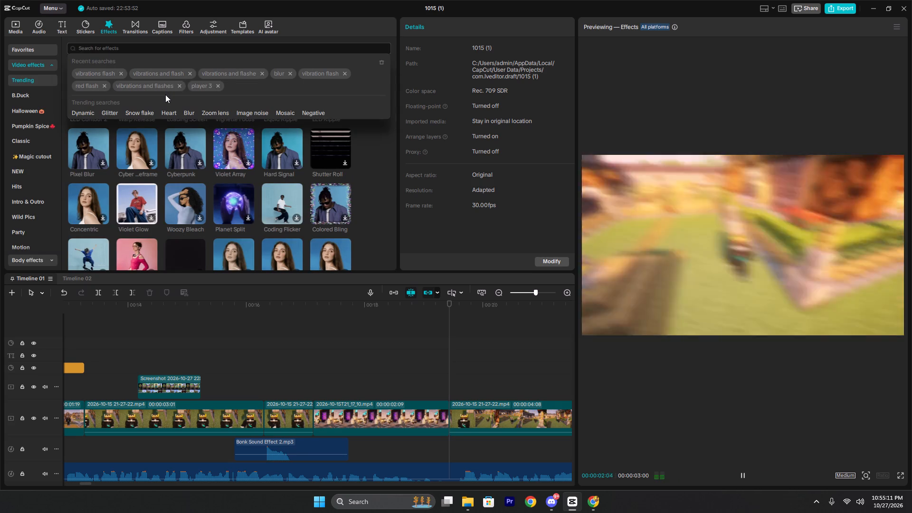
{"action": "left_click", "coordinate": [320, 77]}
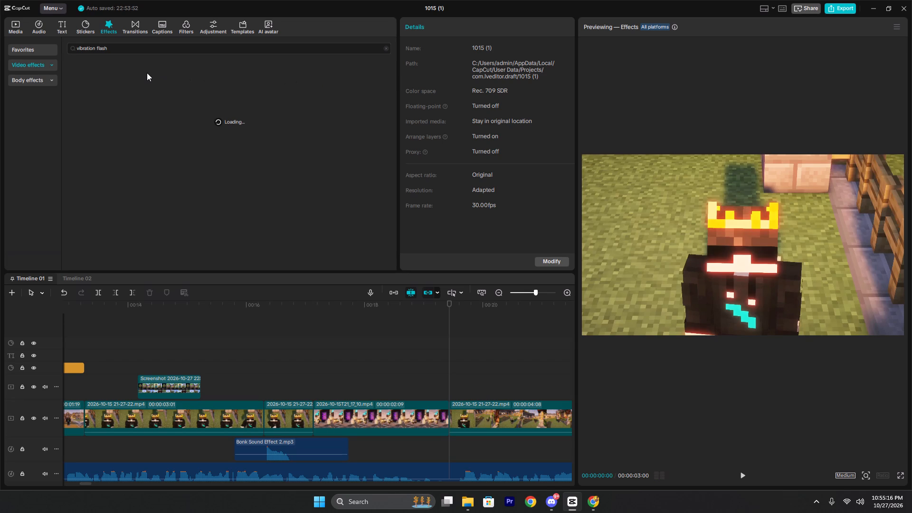
{"action": "left_click", "coordinate": [452, 379]}
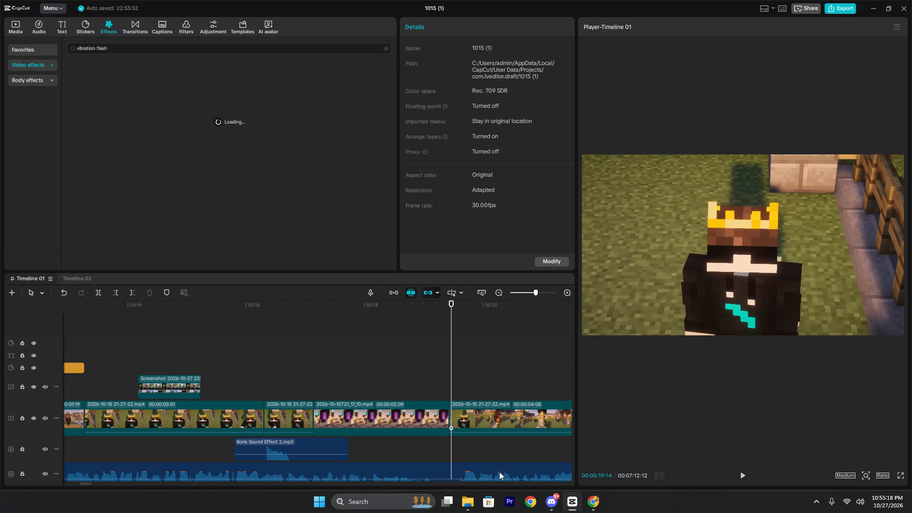
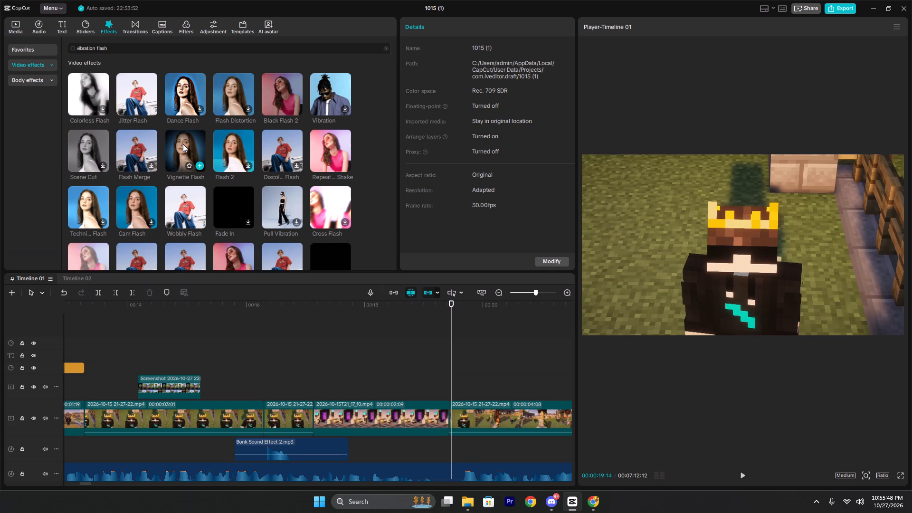
Browse the "vibration flash" video effects and preview the Jitter Flash effect.
{"action": "scroll", "coordinate": [228, 145], "scroll_direction": "down", "scroll_amount": 1}
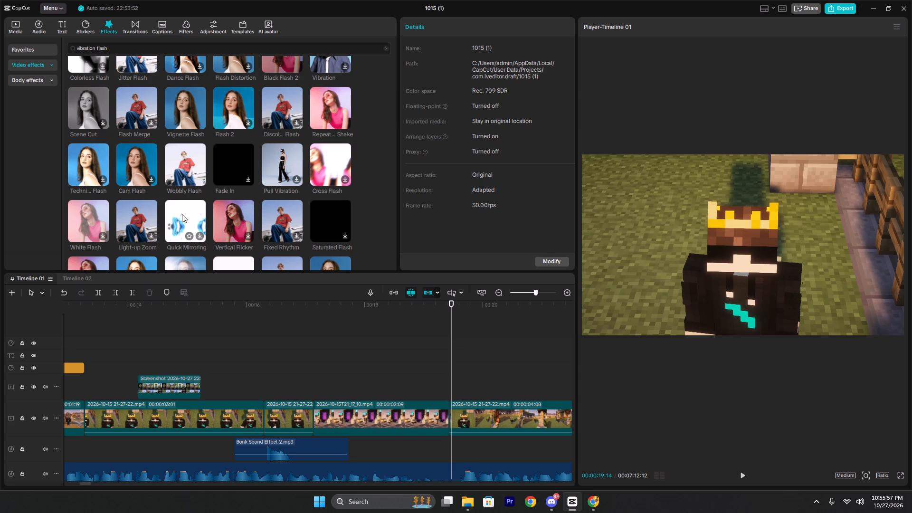
{"action": "scroll", "coordinate": [265, 218], "scroll_direction": "down", "scroll_amount": 1}
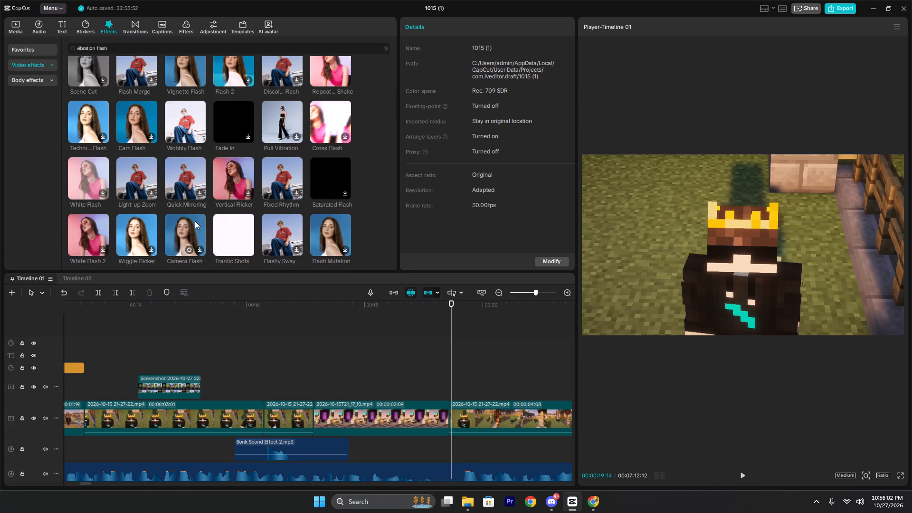
{"action": "scroll", "coordinate": [98, 229], "scroll_direction": "up", "scroll_amount": 2}
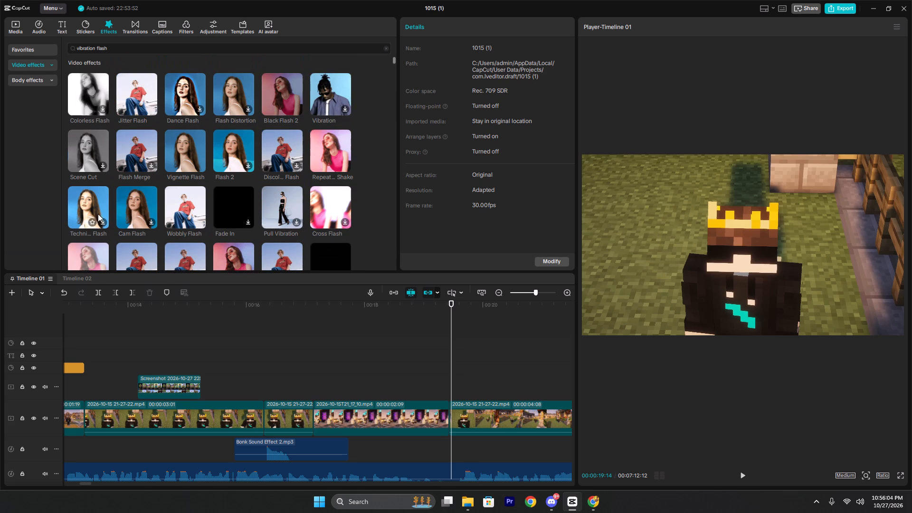
{"action": "left_click", "coordinate": [142, 96]}
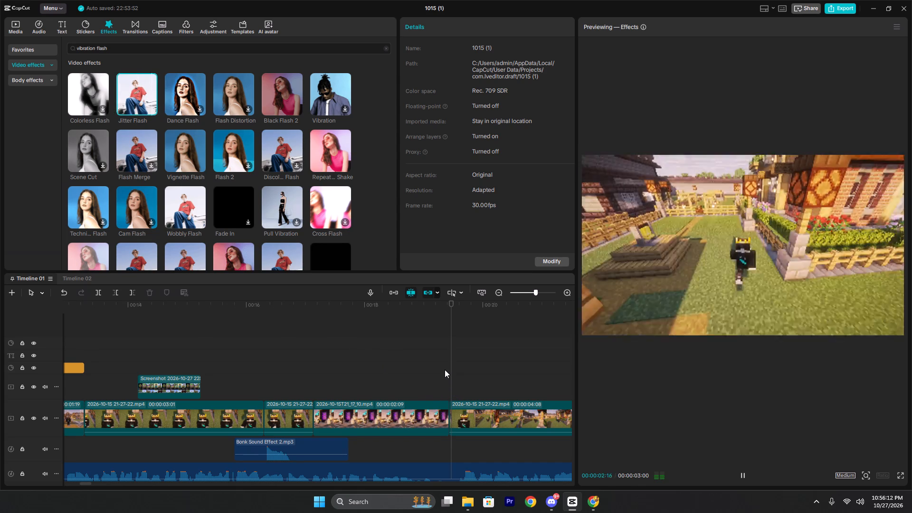
Preview the Vignette Flash and Cross Flash effects, then add Cross Flash to the timeline at the clip cut, 00:00:19:13.
{"action": "left_click", "coordinate": [445, 370]}
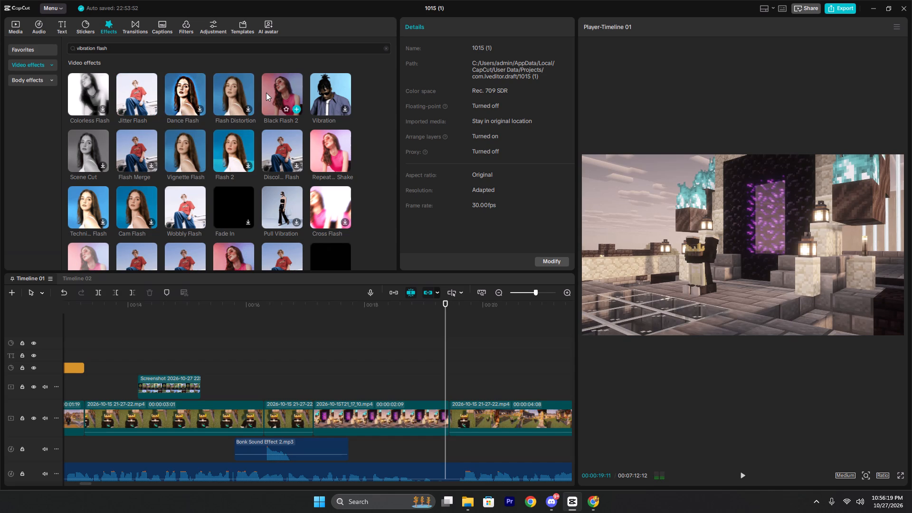
{"action": "left_click", "coordinate": [448, 382]}
{"action": "left_click", "coordinate": [433, 373]}
{"action": "key", "text": "space"}
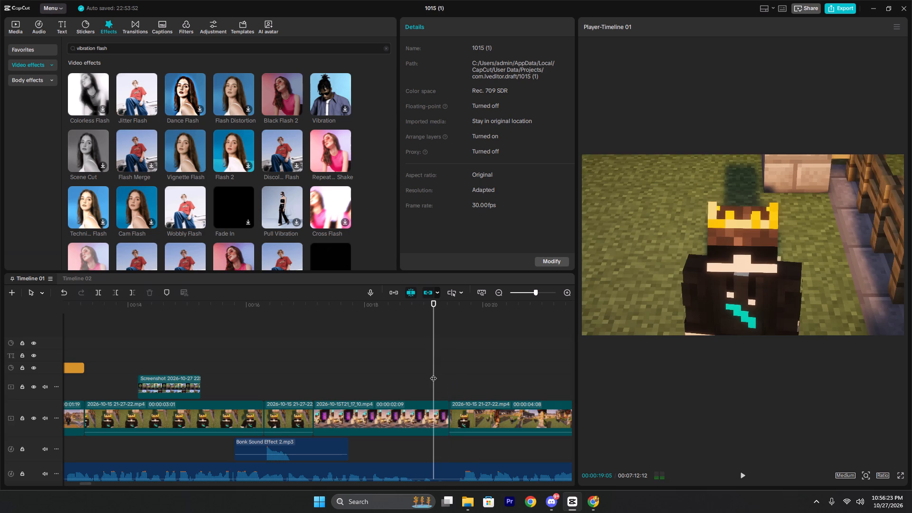
{"action": "key", "text": "space"}
{"action": "left_click", "coordinate": [442, 373]}
{"action": "left_click_drag", "start_coordinate": [442, 373], "coordinate": [448, 376]}
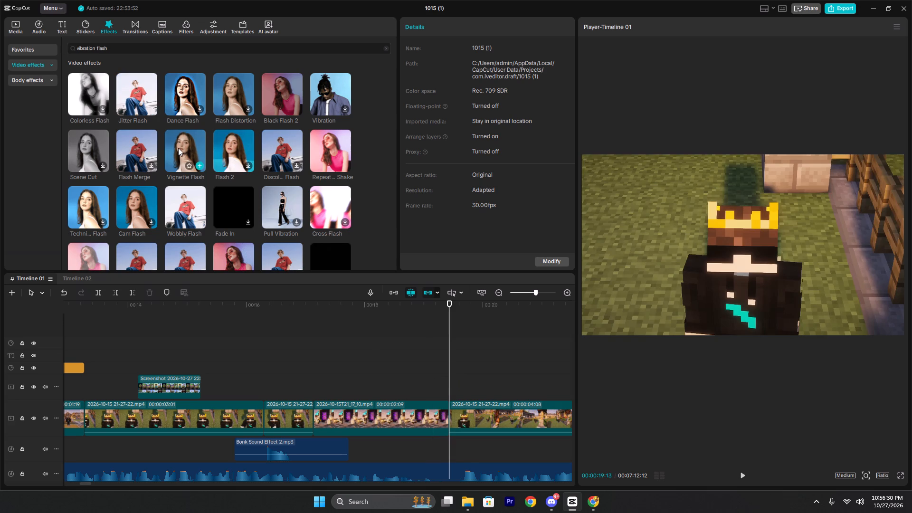
{"action": "left_click", "coordinate": [191, 153]}
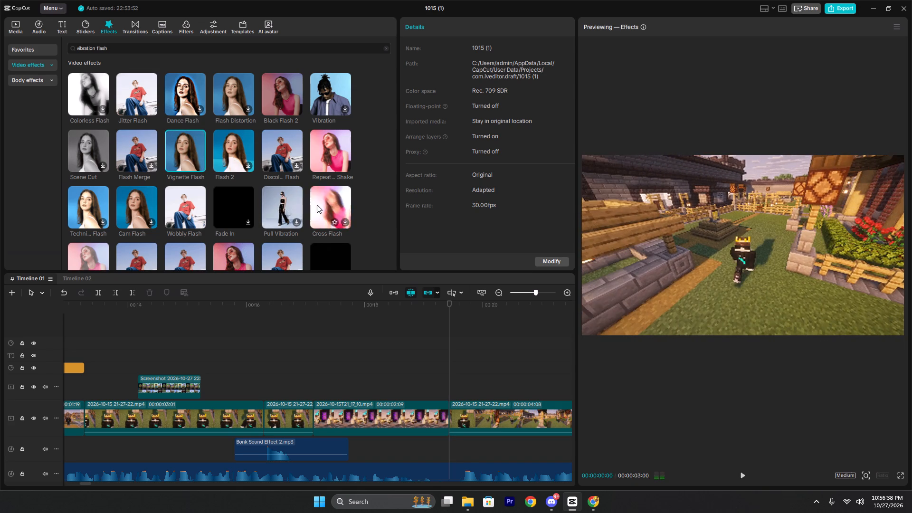
{"action": "left_click", "coordinate": [317, 205]}
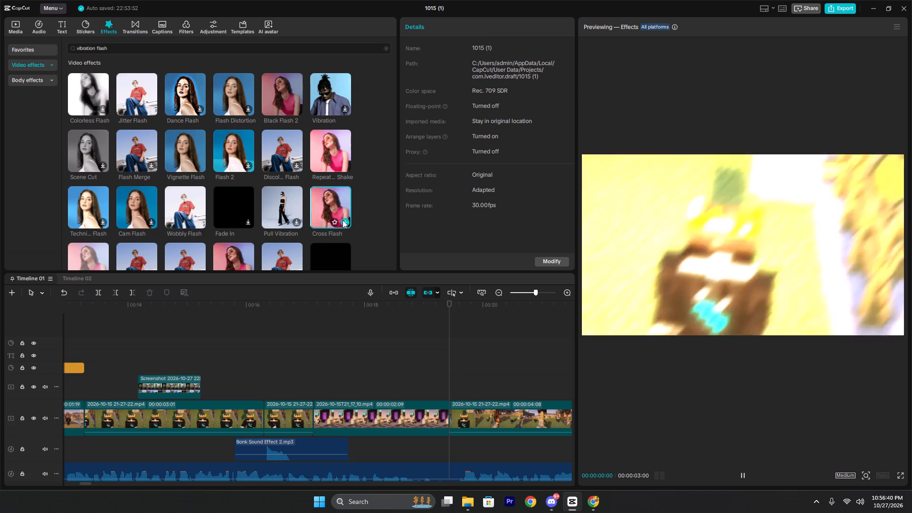
{"action": "left_click", "coordinate": [342, 220]}
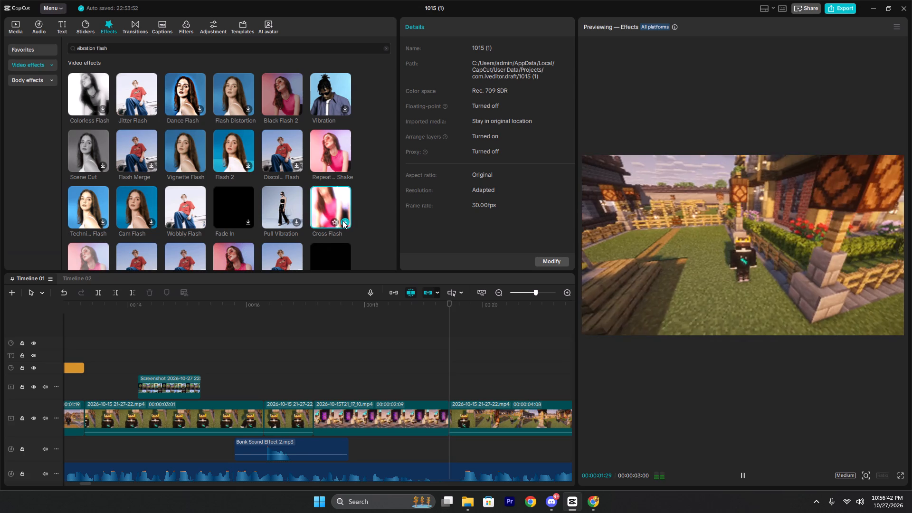
Play back the Cross Flash effect and reposition it to start at about 00:00:19:09, just before the clip cut.
{"action": "left_click", "coordinate": [437, 378]}
{"action": "key", "text": "space"}
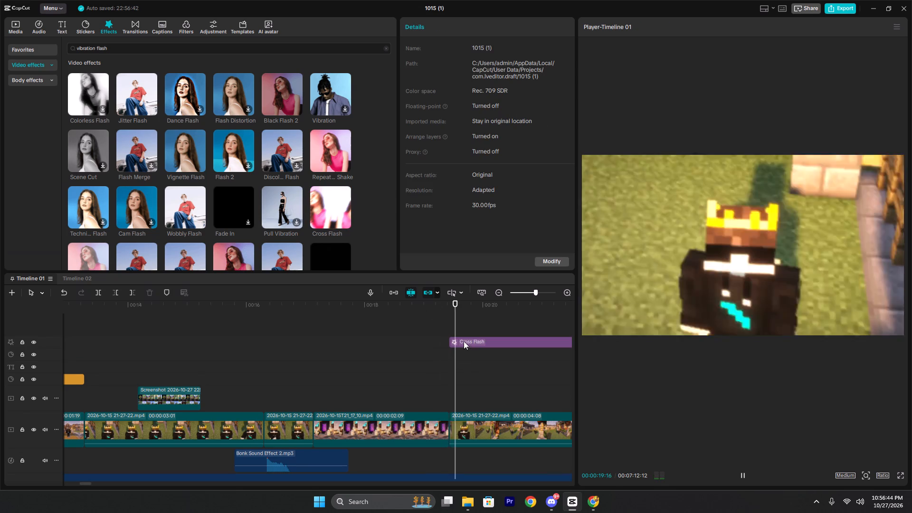
{"action": "key", "text": "space"}
{"action": "left_click", "coordinate": [466, 341]}
{"action": "left_click_drag", "start_coordinate": [466, 341], "coordinate": [452, 342]}
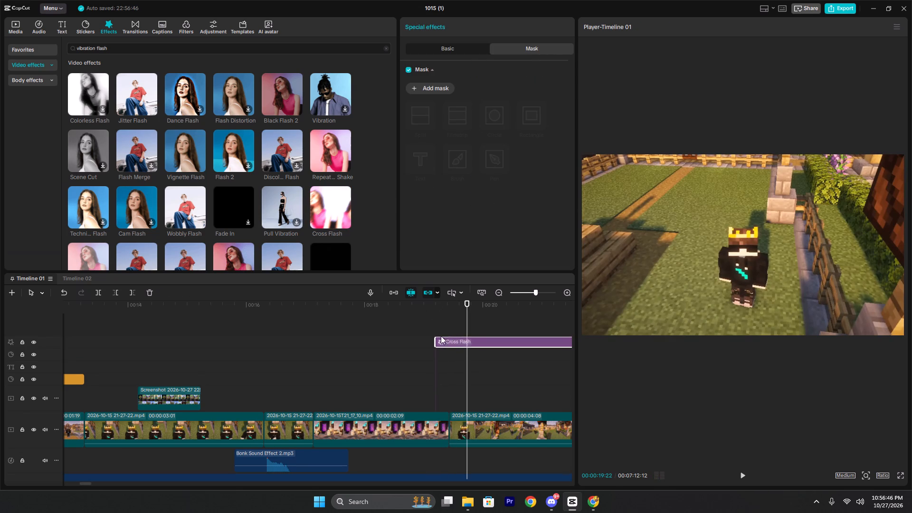
{"action": "left_click", "coordinate": [433, 332]}
{"action": "key", "text": "space"}
{"action": "key", "text": "space"}
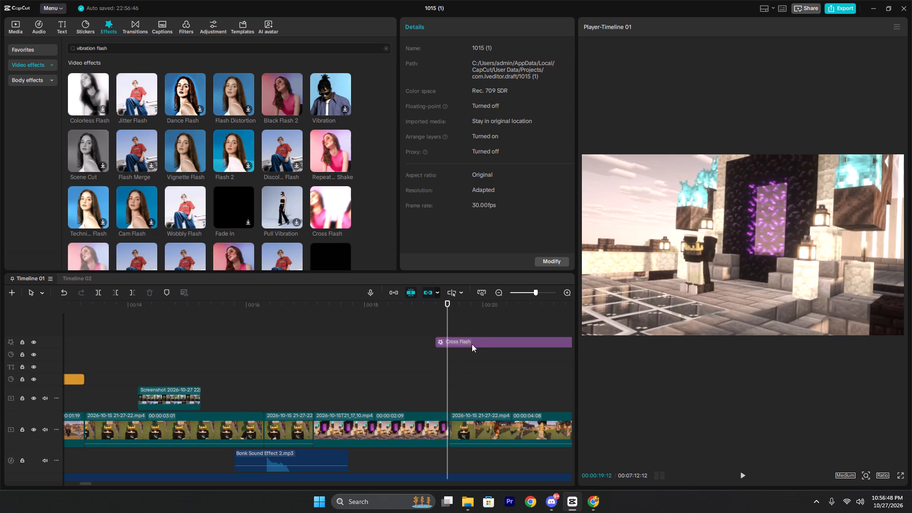
{"action": "key", "text": "space"}
{"action": "key", "text": "space"}
{"action": "key", "text": "space"}
{"action": "left_click", "coordinate": [472, 343]}
{"action": "left_click", "coordinate": [449, 333]}
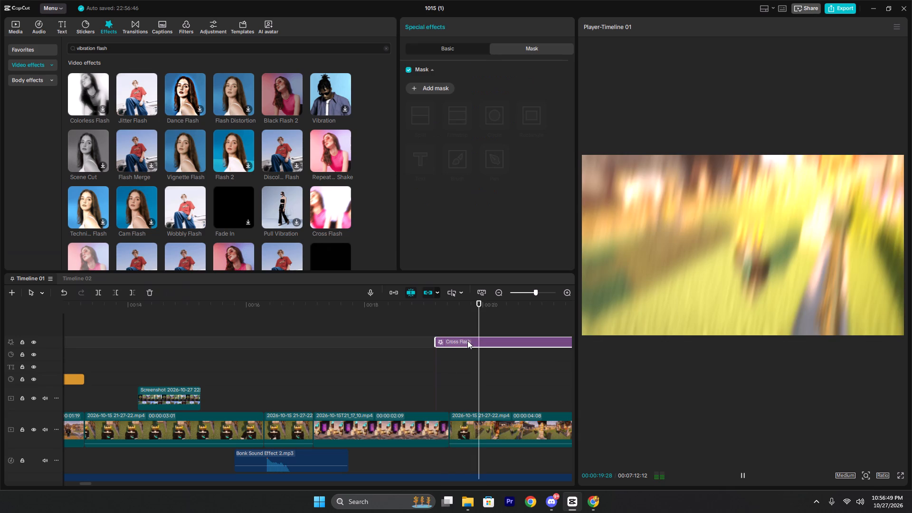
{"action": "left_click", "coordinate": [437, 327]}
{"action": "left_click", "coordinate": [446, 340]}
{"action": "left_click_drag", "start_coordinate": [447, 341], "coordinate": [453, 343]}
Trim the end of the Cross Flash effect to 00:00:19:16, just after the clip cut.
{"action": "key", "text": "Right"}
{"action": "key", "text": "Right"}
{"action": "key", "text": "Right"}
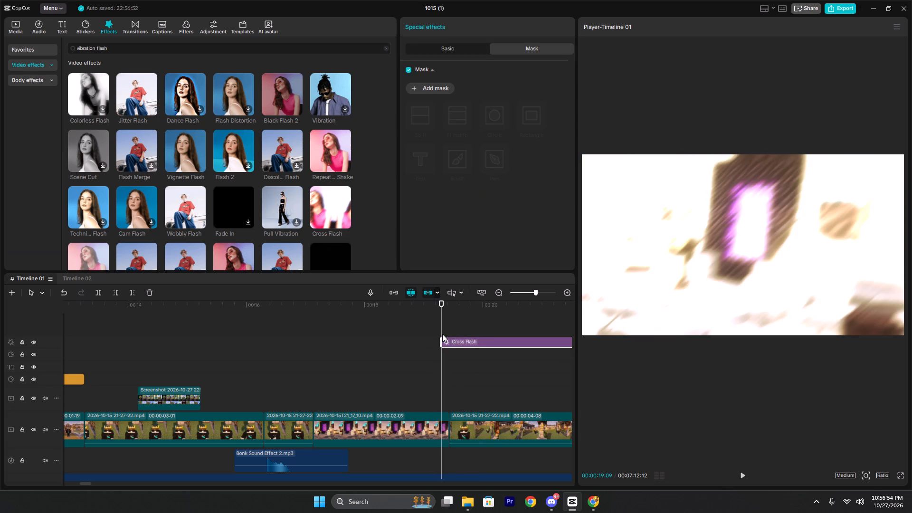
{"action": "key", "text": "Right"}
{"action": "key", "text": "Right"}
{"action": "key", "text": "Right"}
{"action": "key", "text": "Right"}
{"action": "key", "text": "Right"}
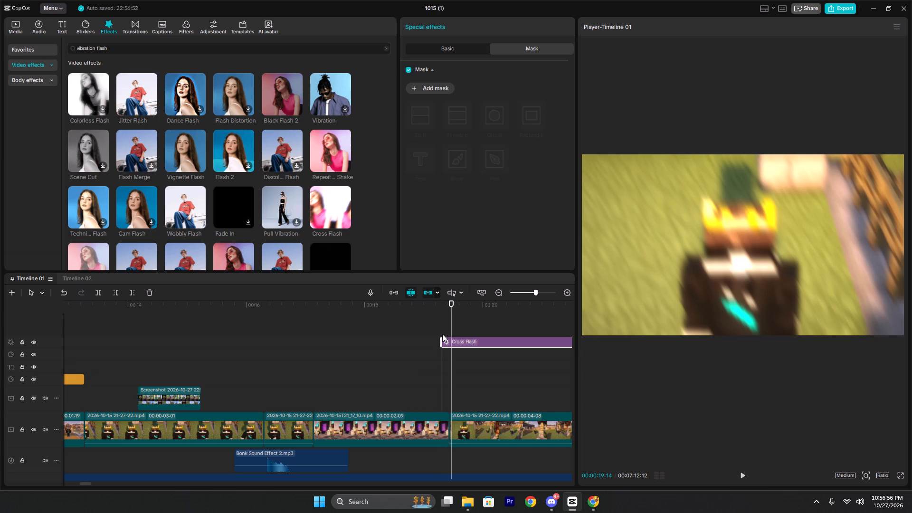
{"action": "key", "text": "Right"}
{"action": "key", "text": "Right"}
{"action": "key", "text": "w"}
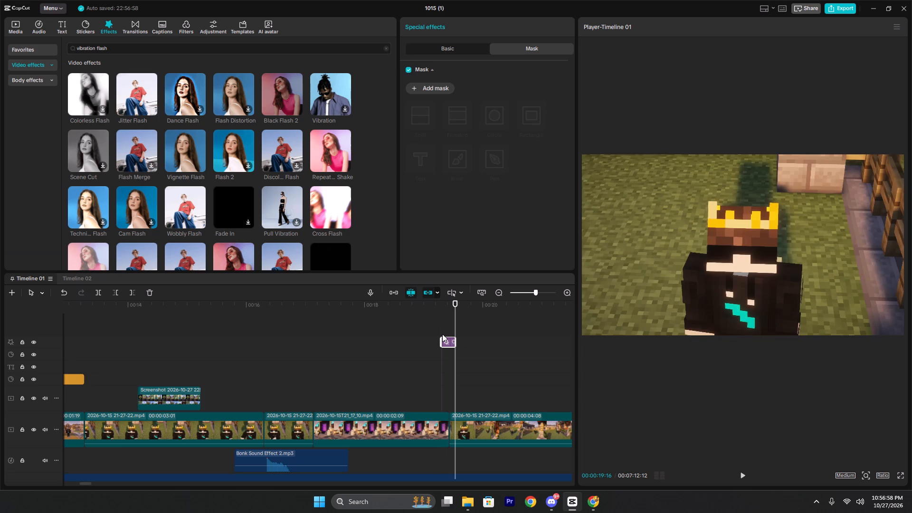
{"action": "key", "text": "Right"}
Play back the trimmed Cross Flash effect across the clip cut to check its timing.
{"action": "left_click", "coordinate": [439, 328]}
{"action": "key", "text": "space"}
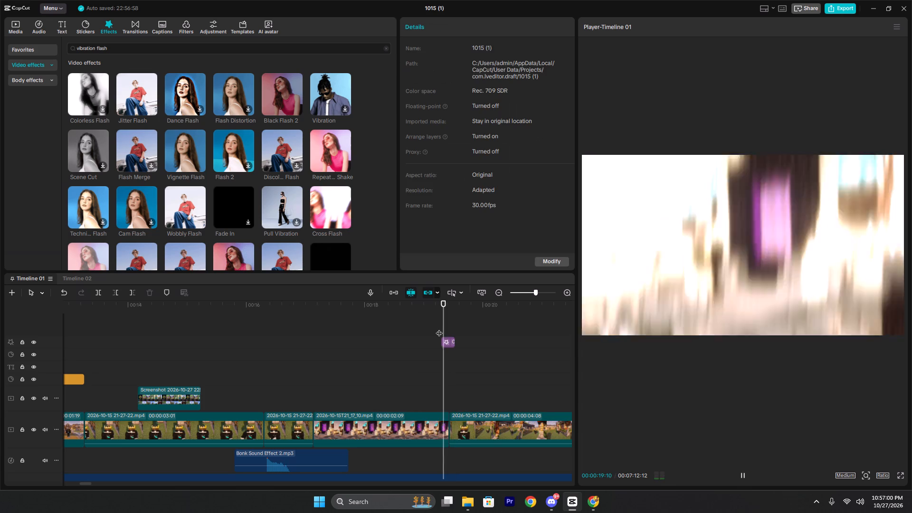
{"action": "key", "text": "space"}
{"action": "left_click", "coordinate": [439, 328]}
{"action": "key", "text": "space"}
{"action": "key", "text": "space"}
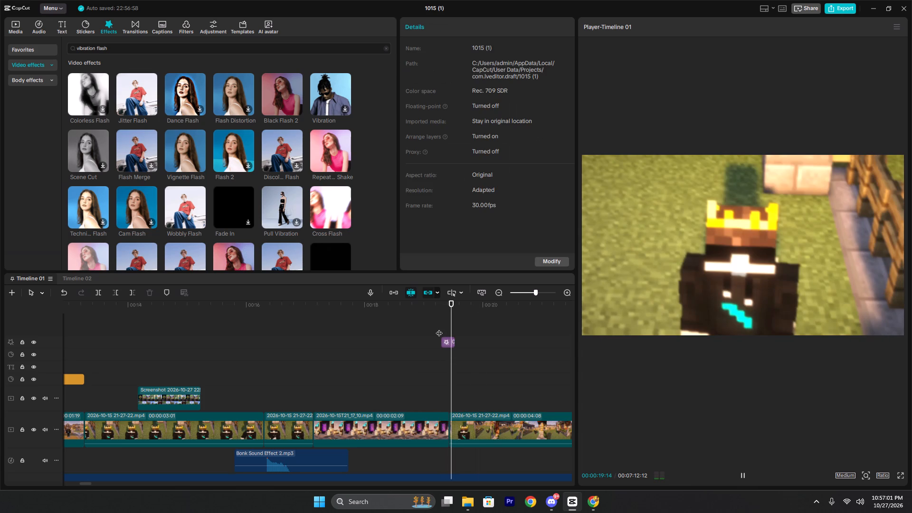
Add the Breast Twitch.mp3 sound effect from the project media to the timeline at 00:00:19:13.
{"action": "left_click", "coordinate": [442, 324]}
{"action": "left_click_drag", "start_coordinate": [442, 324], "coordinate": [447, 324]}
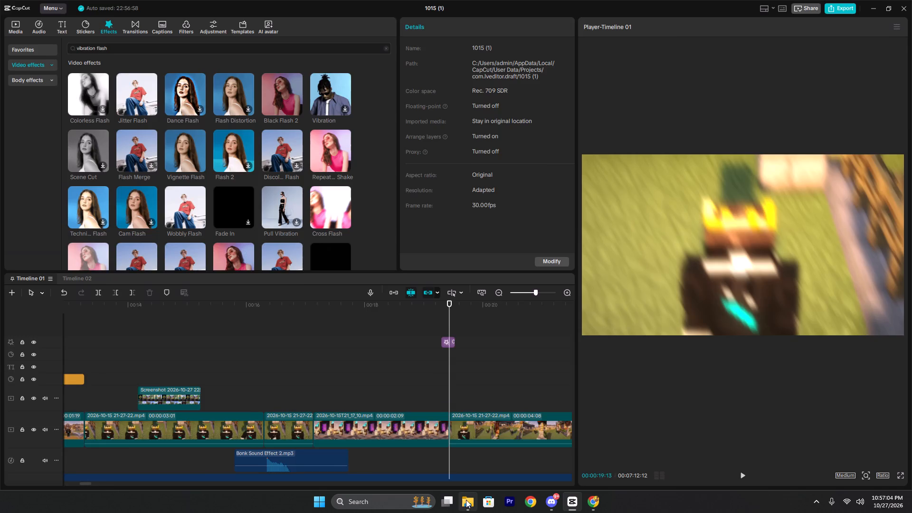
{"action": "left_click", "coordinate": [466, 500]}
{"action": "left_click", "coordinate": [580, 507]}
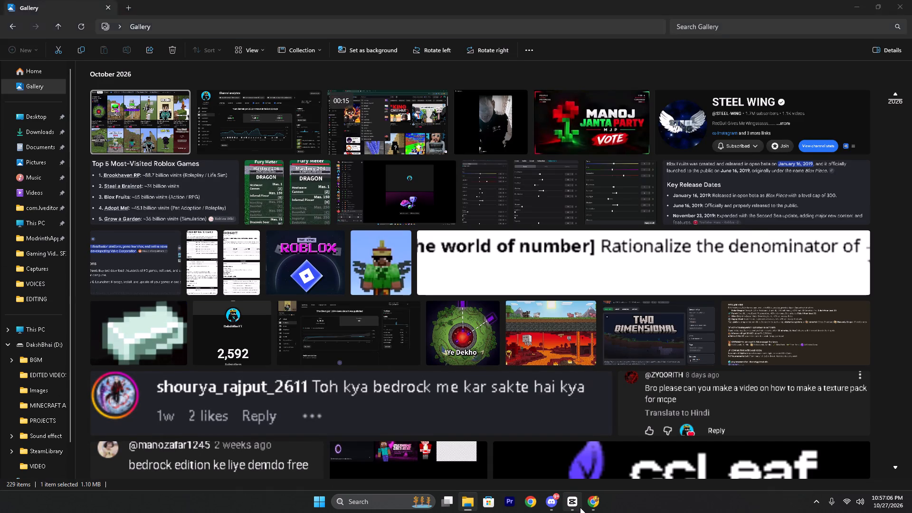
{"action": "scroll", "coordinate": [314, 253], "scroll_direction": "down", "scroll_amount": 2}
{"action": "left_click", "coordinate": [26, 34]}
{"action": "left_click", "coordinate": [18, 29]}
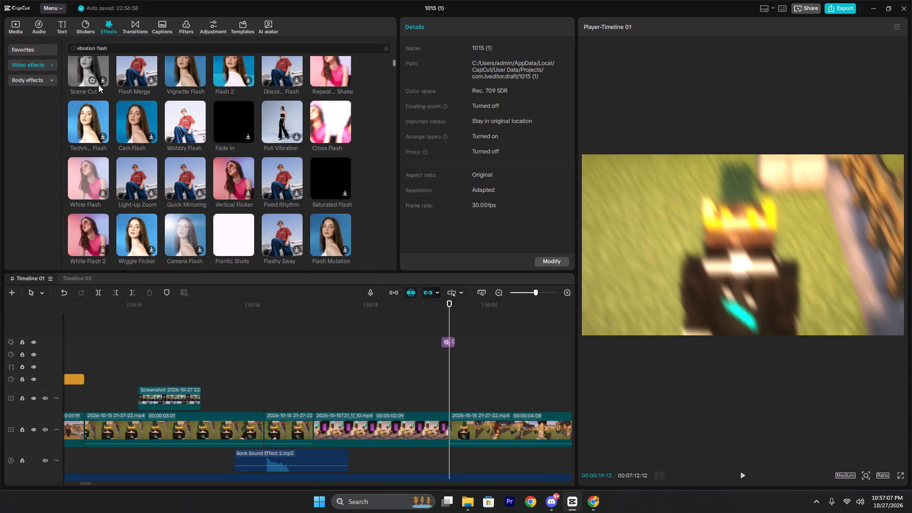
{"action": "scroll", "coordinate": [279, 194], "scroll_direction": "down", "scroll_amount": 3}
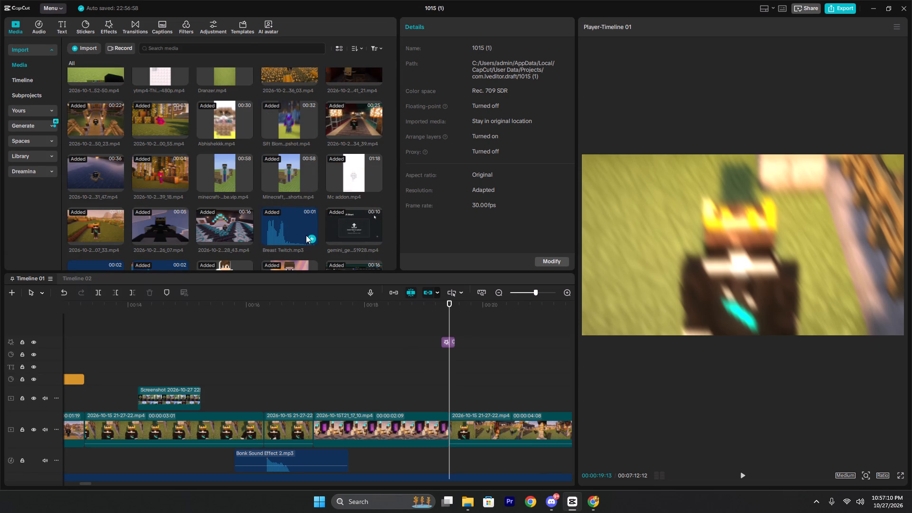
{"action": "left_click", "coordinate": [310, 237]}
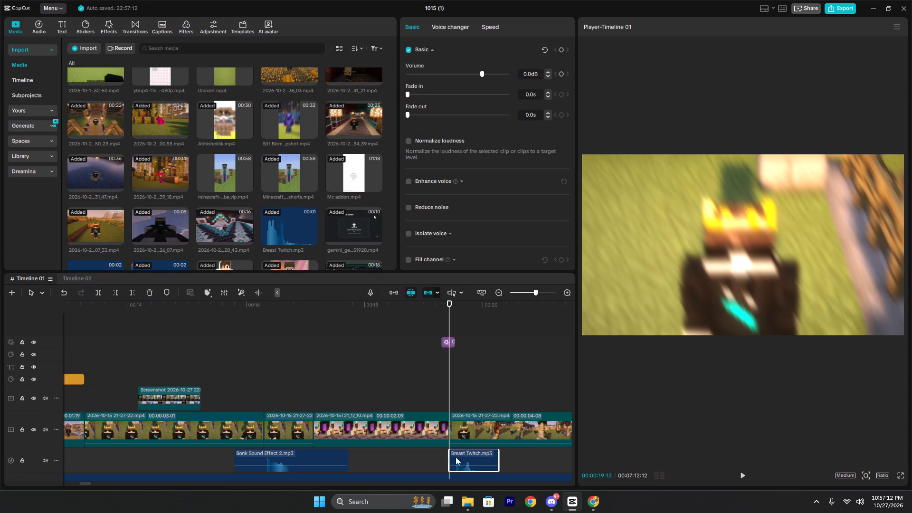
Move the Breast Twitch.mp3 clip earlier to start at about 00:00:19:07 and play it back against the flash.
{"action": "left_click_drag", "start_coordinate": [473, 458], "coordinate": [459, 457]}
{"action": "left_click", "coordinate": [439, 392]}
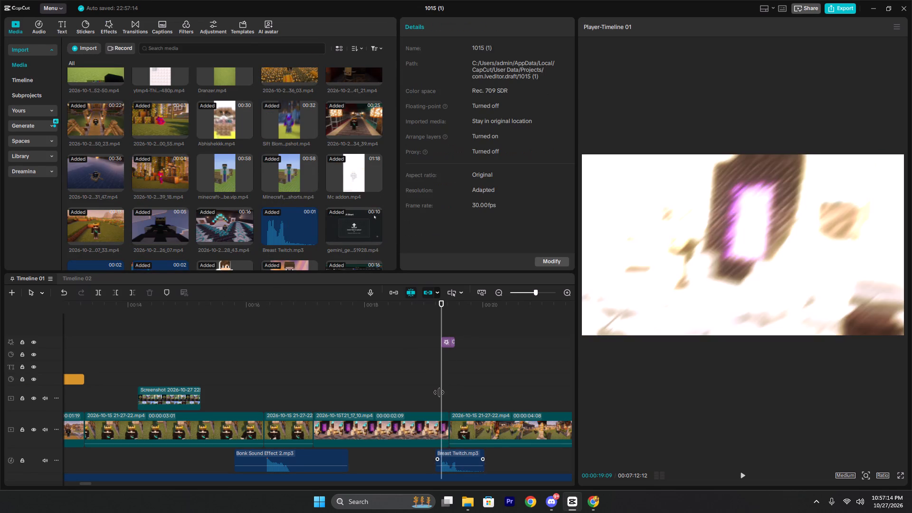
{"action": "key", "text": "space"}
{"action": "key", "text": "space"}
{"action": "left_click", "coordinate": [432, 389]}
{"action": "key", "text": "space"}
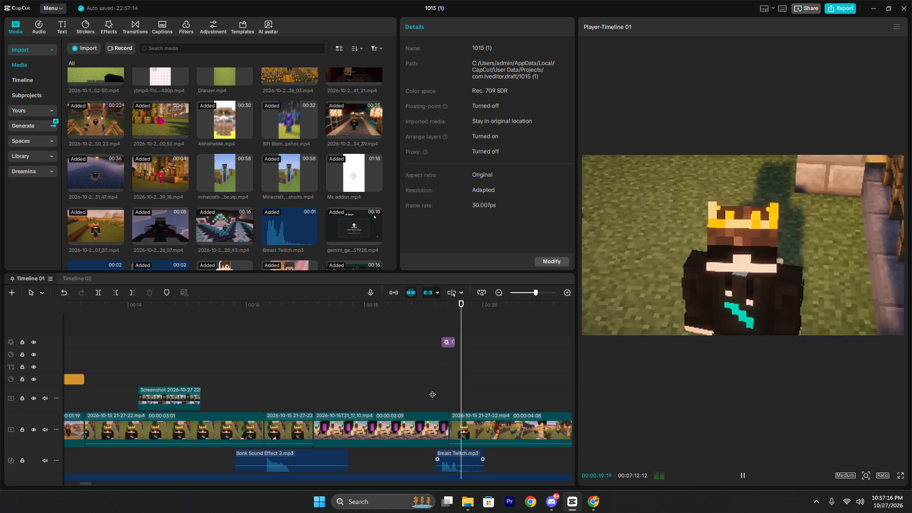
{"action": "key", "text": "space"}
{"action": "left_click", "coordinate": [422, 386]}
{"action": "key", "text": "space"}
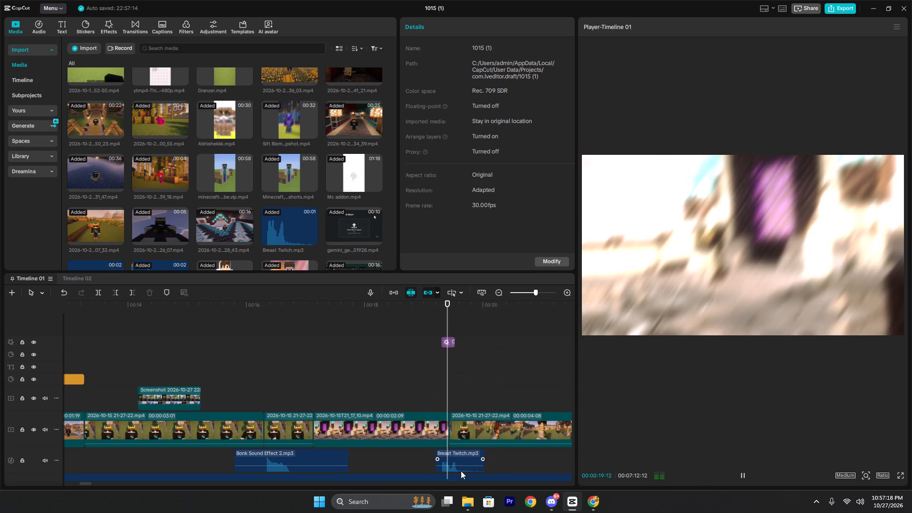
{"action": "scroll", "coordinate": [470, 383], "scroll_direction": "down", "scroll_amount": 3, "text": "ctrl"}
{"action": "key", "text": "space"}
Add a default text clip at 00:00:20:26 and replace its text with "RULES".
{"action": "left_click", "coordinate": [481, 392]}
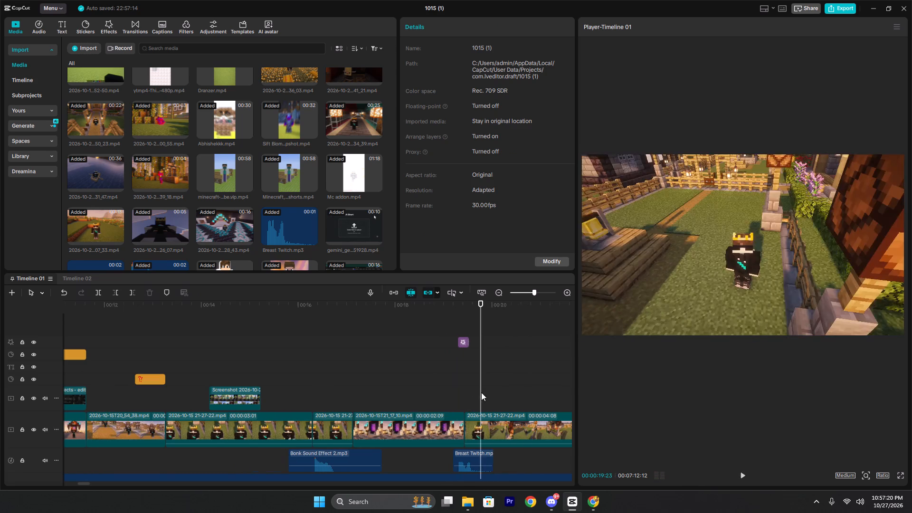
{"action": "key", "text": "space"}
{"action": "key", "text": "space"}
{"action": "key", "text": "space"}
{"action": "key", "text": "space"}
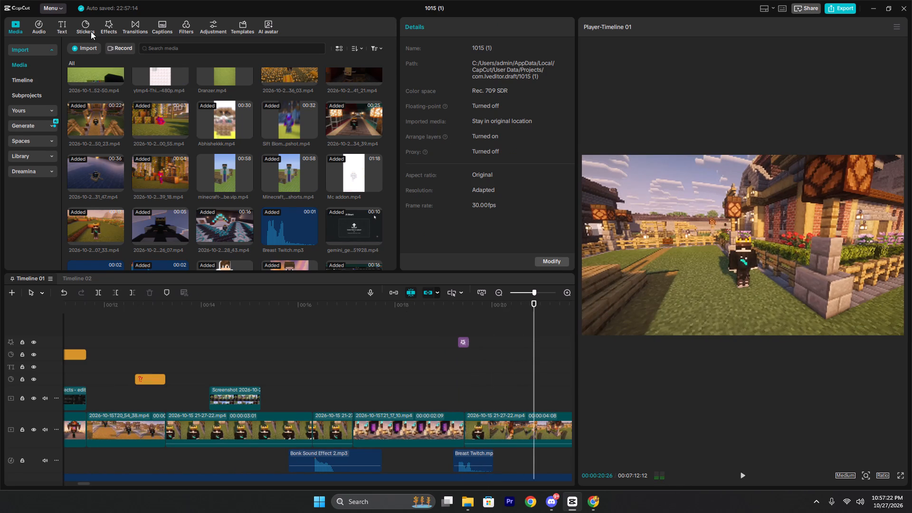
{"action": "left_click", "coordinate": [59, 30]}
{"action": "left_click", "coordinate": [103, 78]}
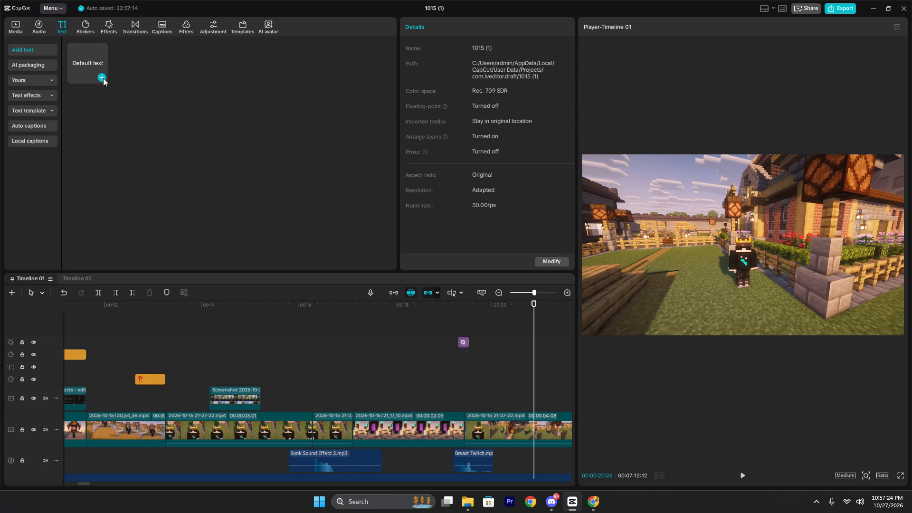
{"action": "left_click_drag", "start_coordinate": [462, 84], "coordinate": [320, 49]}
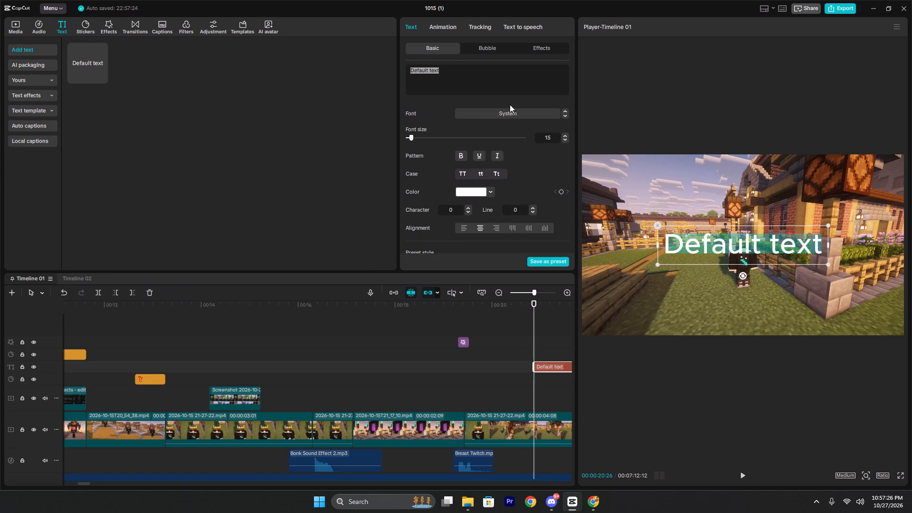
{"action": "key", "text": "shift+r"}
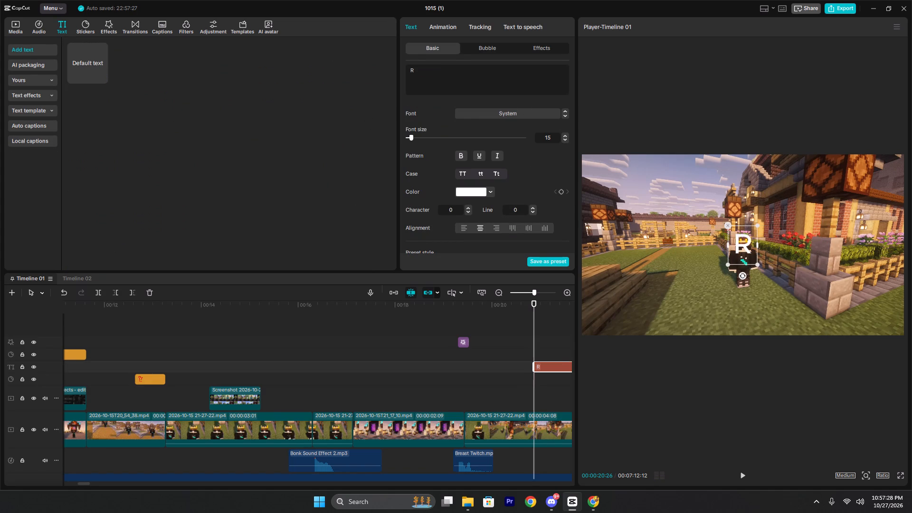
{"action": "type", "text": "ULES"}
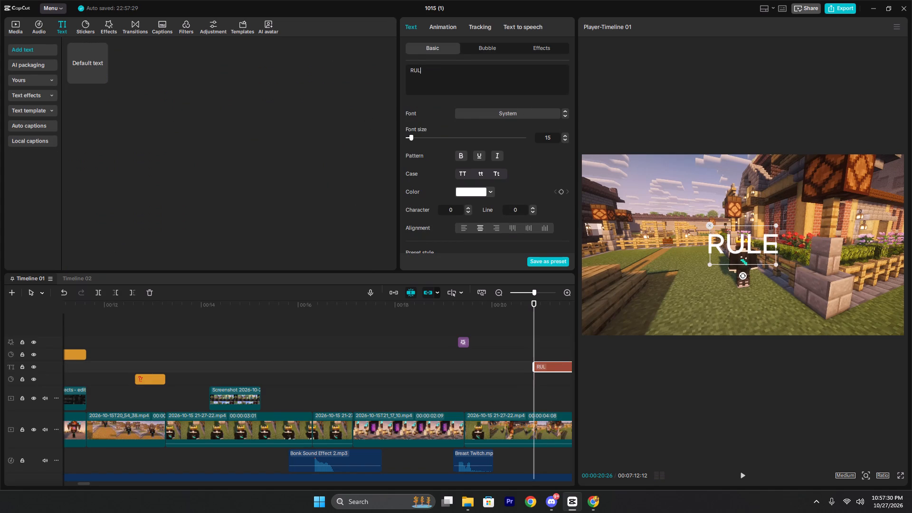
Set the font of the RULES text to Komika Axis.
{"action": "left_click", "coordinate": [515, 112]}
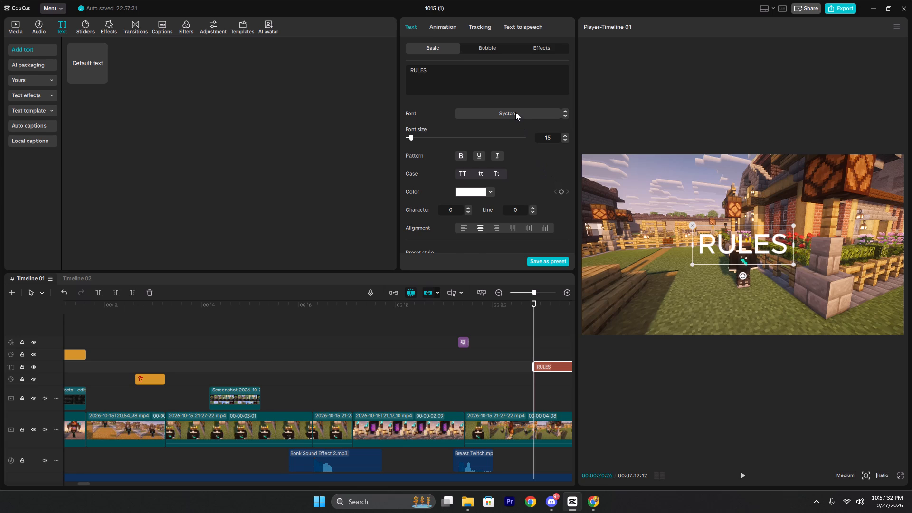
{"action": "left_click", "coordinate": [503, 180]}
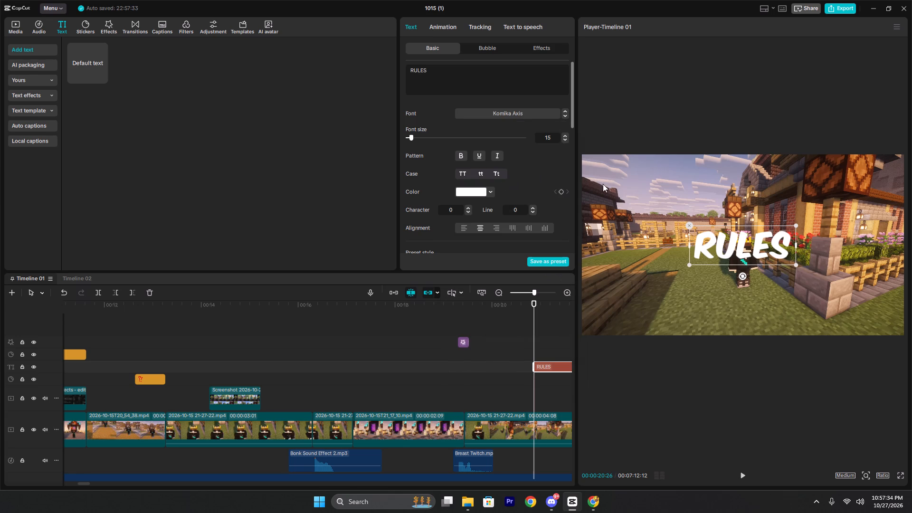
Make the RULES text bold and apply the white preset style with a dark shadow to it.
{"action": "left_click", "coordinate": [459, 158]}
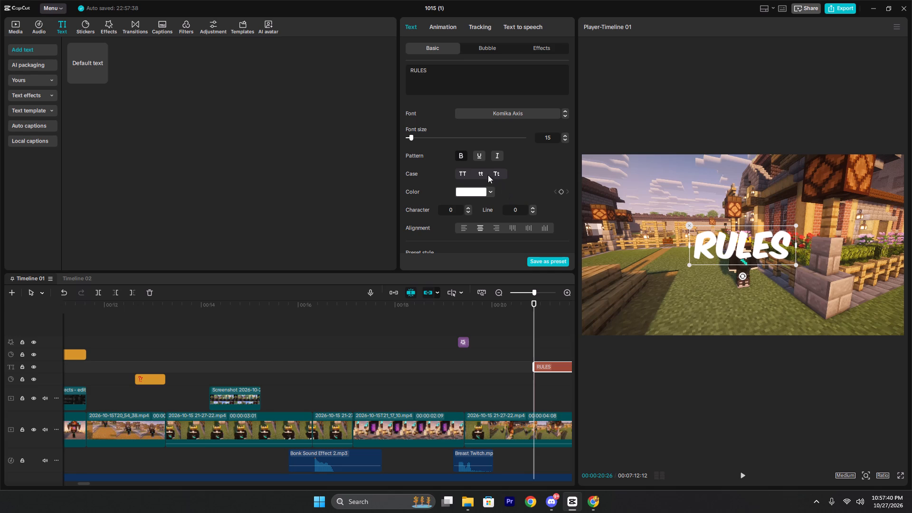
{"action": "scroll", "coordinate": [480, 171], "scroll_direction": "down", "scroll_amount": 4}
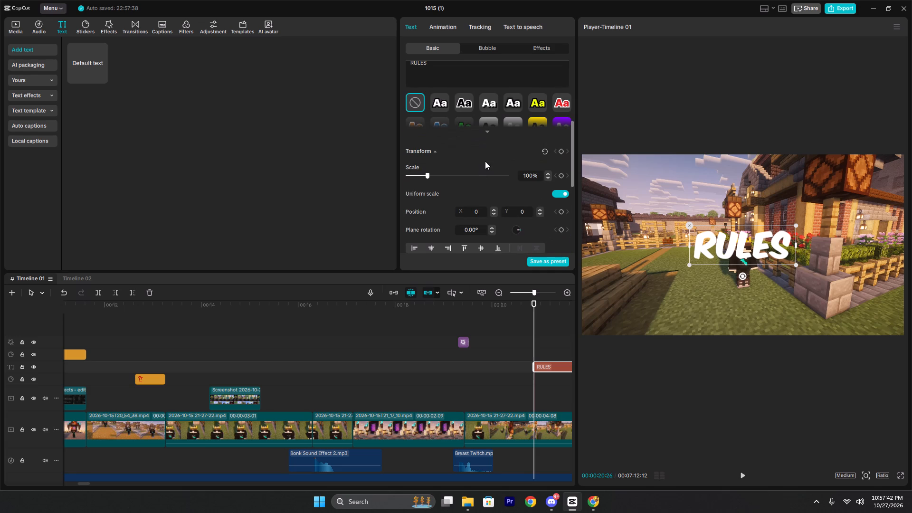
{"action": "left_click", "coordinate": [490, 102]}
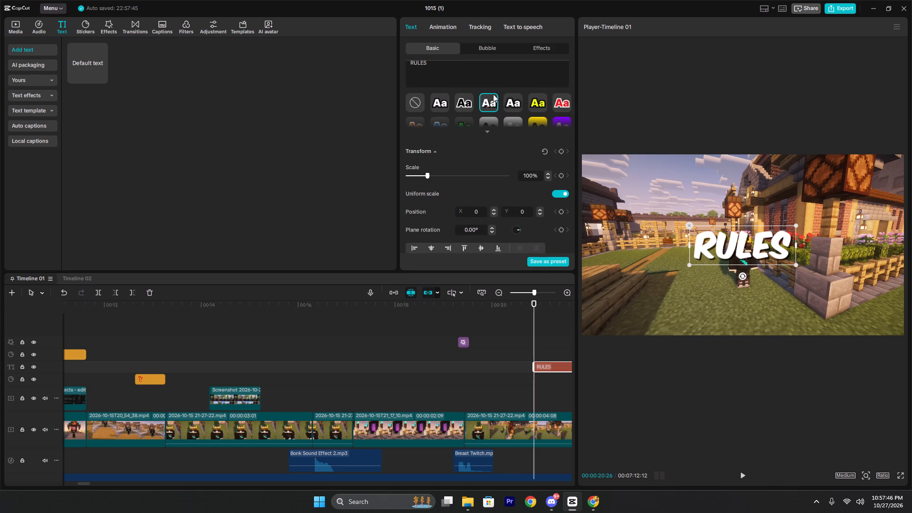
Apply the Bulge Over entrance animation to the RULES text and play back the title briefly.
{"action": "left_click", "coordinate": [450, 29]}
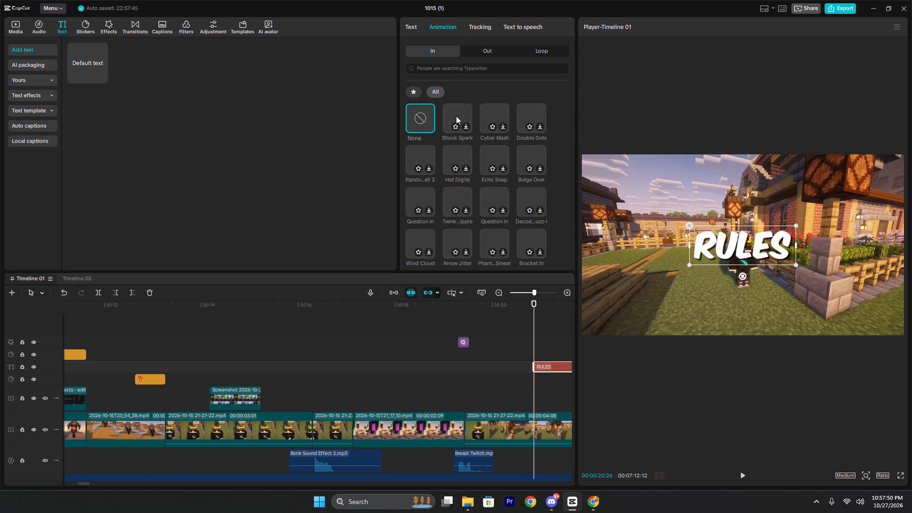
{"action": "left_click", "coordinate": [534, 156]}
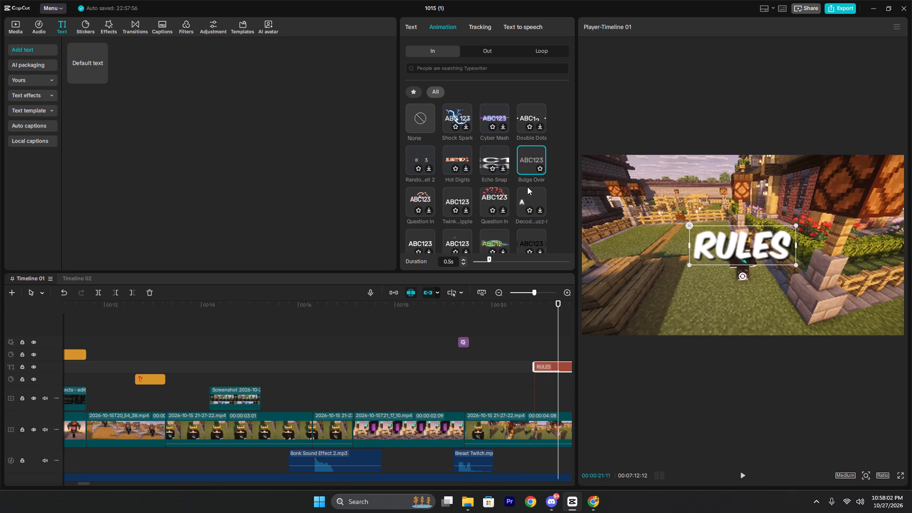
{"action": "left_click", "coordinate": [533, 342]}
{"action": "key", "text": "space"}
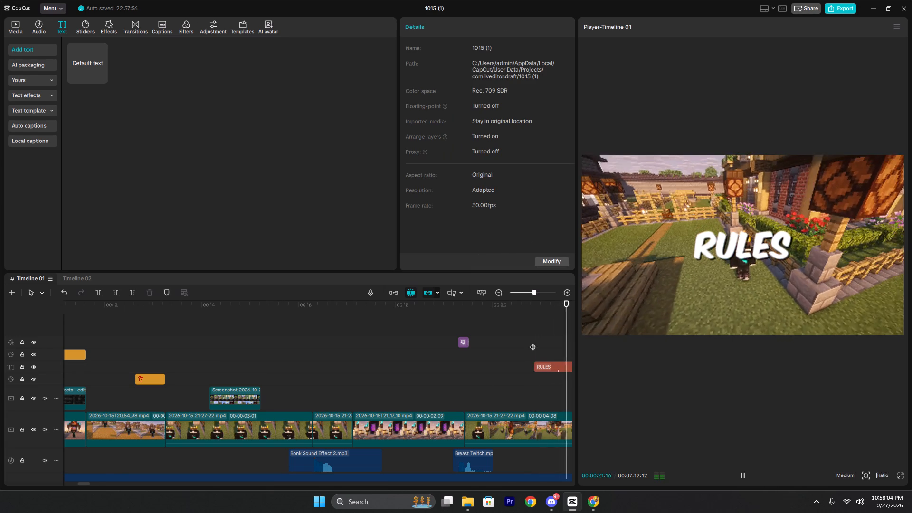
{"action": "key", "text": "space"}
Search the entrance animations for "Fade In" for the RULES text.
{"action": "left_click", "coordinate": [107, 368]}
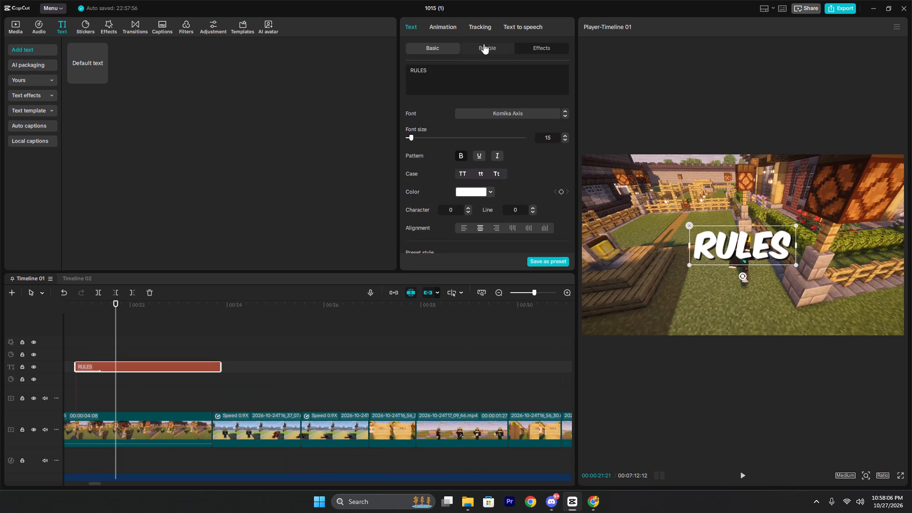
{"action": "left_click", "coordinate": [454, 31]}
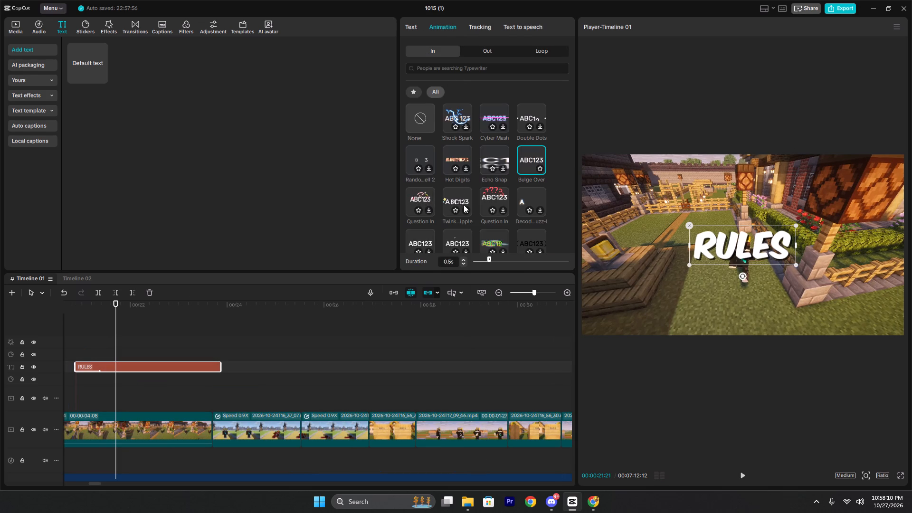
{"action": "scroll", "coordinate": [533, 199], "scroll_direction": "down", "scroll_amount": 1}
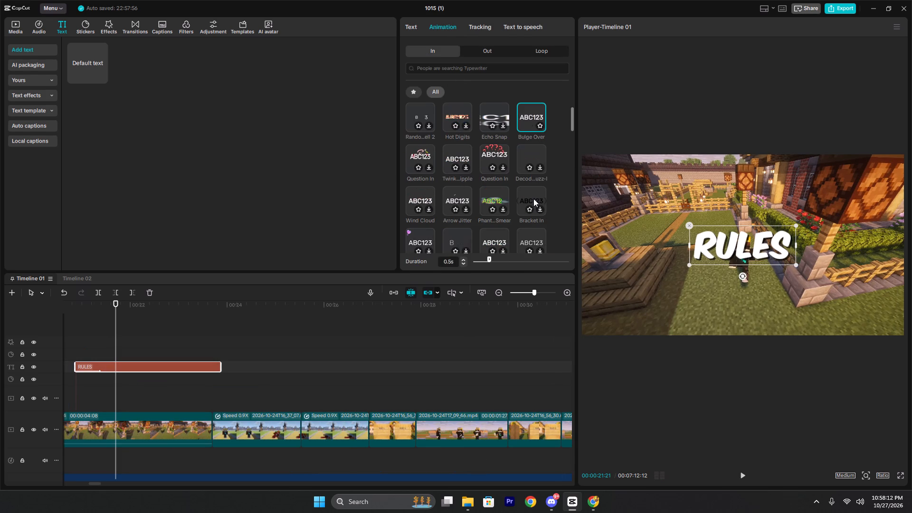
{"action": "left_click", "coordinate": [423, 68]}
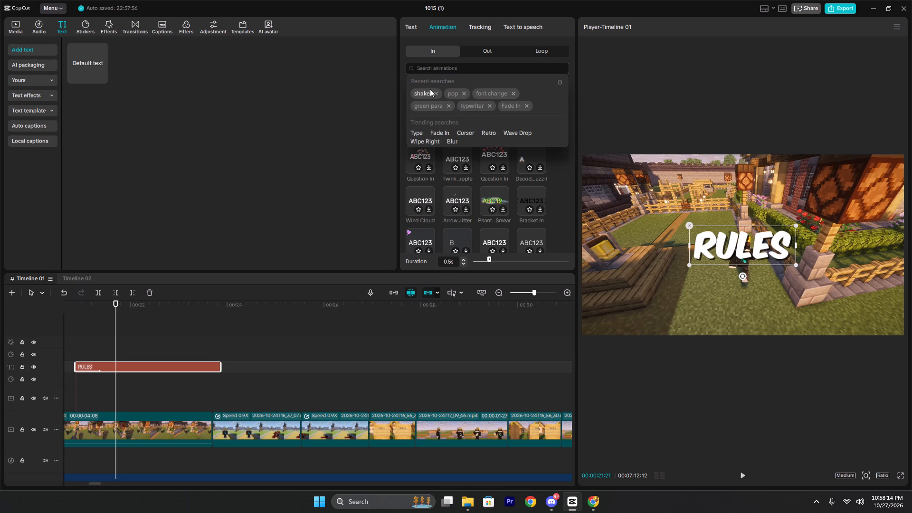
{"action": "left_click", "coordinate": [502, 108]}
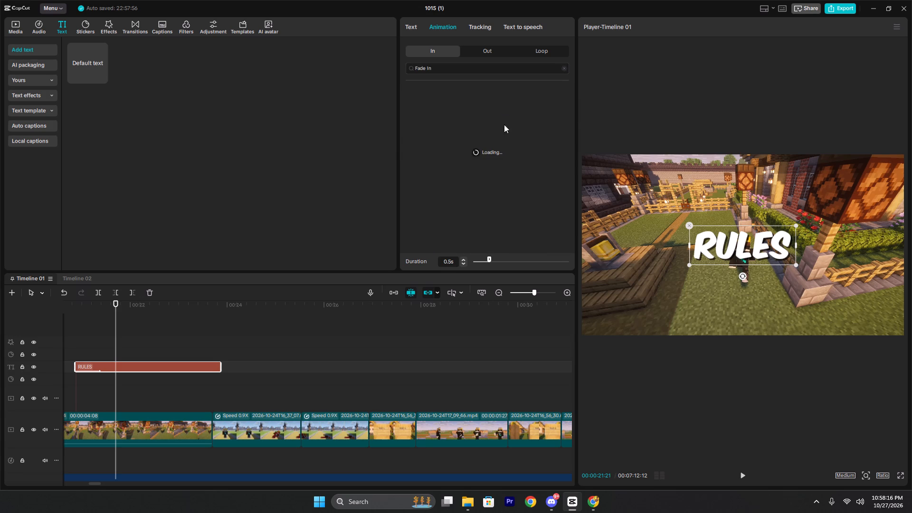
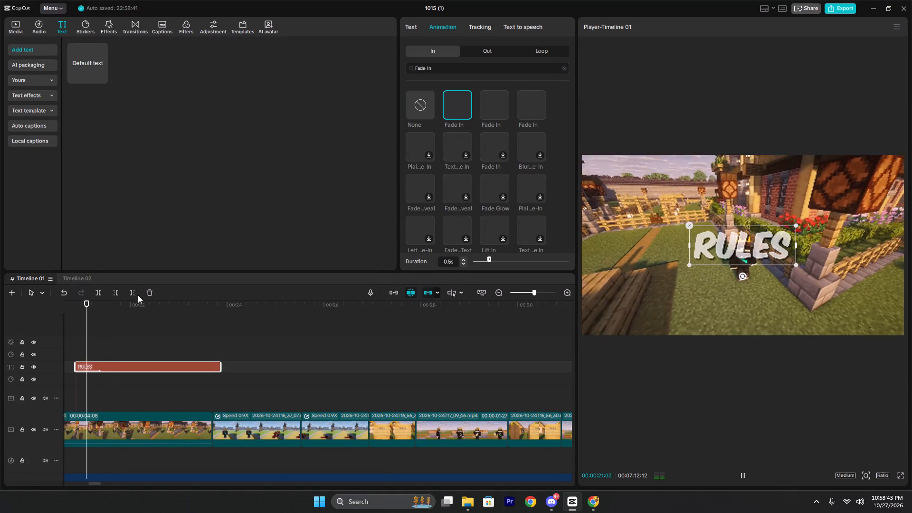
Play back the RULES title and split the RULES text at about 00:00:22:23.
{"action": "left_click", "coordinate": [77, 333]}
{"action": "left_click_drag", "start_coordinate": [76, 333], "coordinate": [49, 335]}
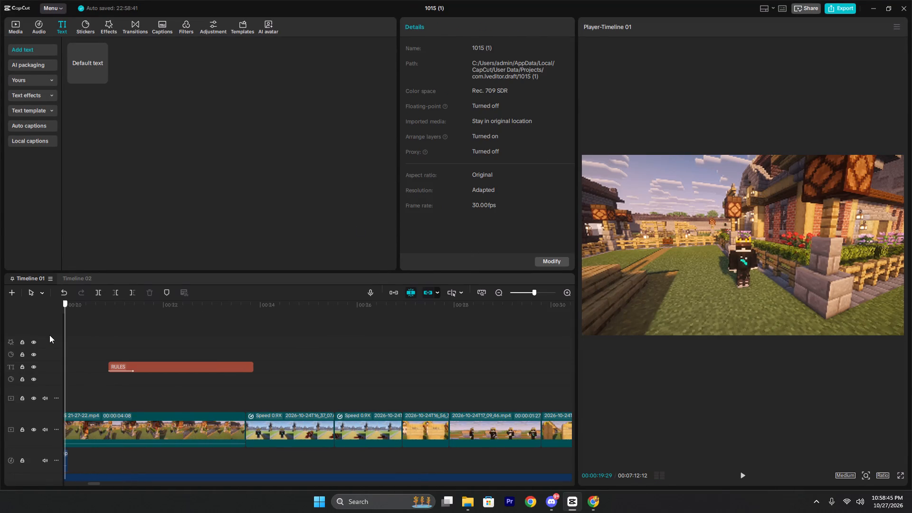
{"action": "left_click", "coordinate": [133, 336]}
{"action": "left_click", "coordinate": [104, 340]}
{"action": "key", "text": "space"}
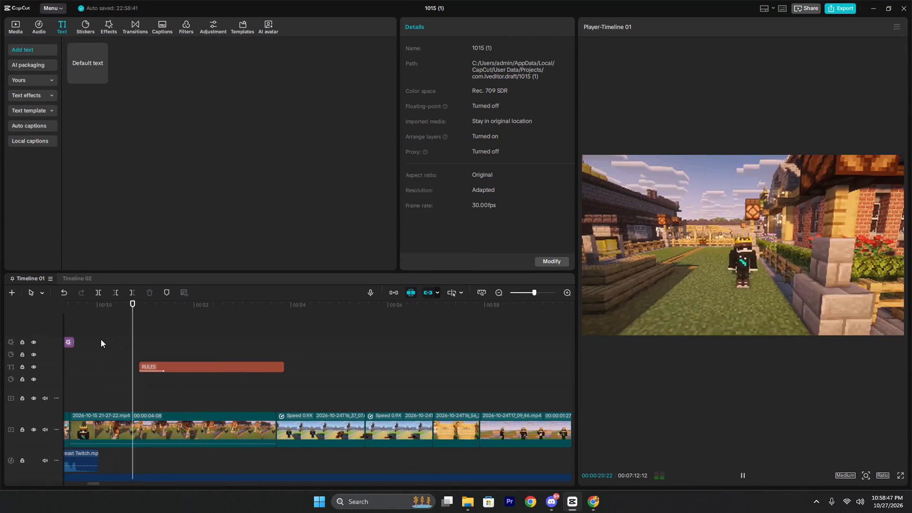
{"action": "key", "text": "space"}
{"action": "left_click", "coordinate": [207, 370]}
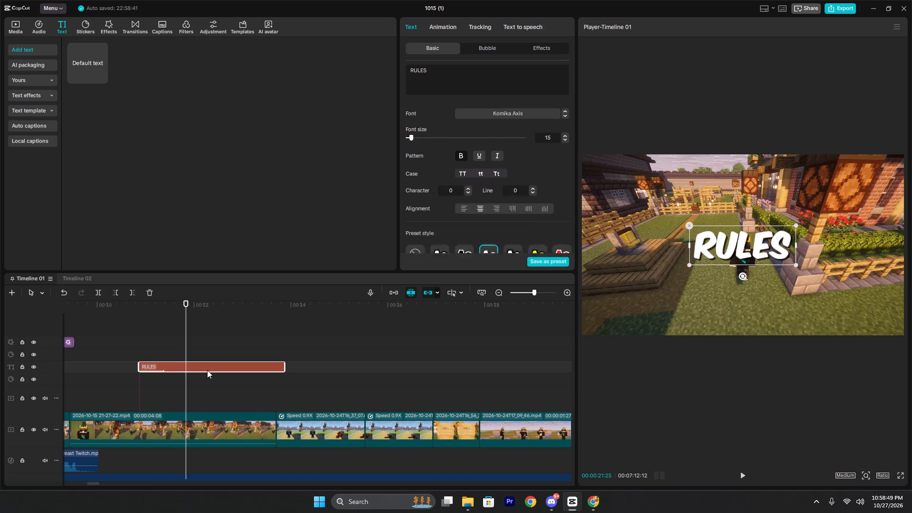
{"action": "key", "text": "space"}
{"action": "key", "text": "space"}
{"action": "key", "text": "space"}
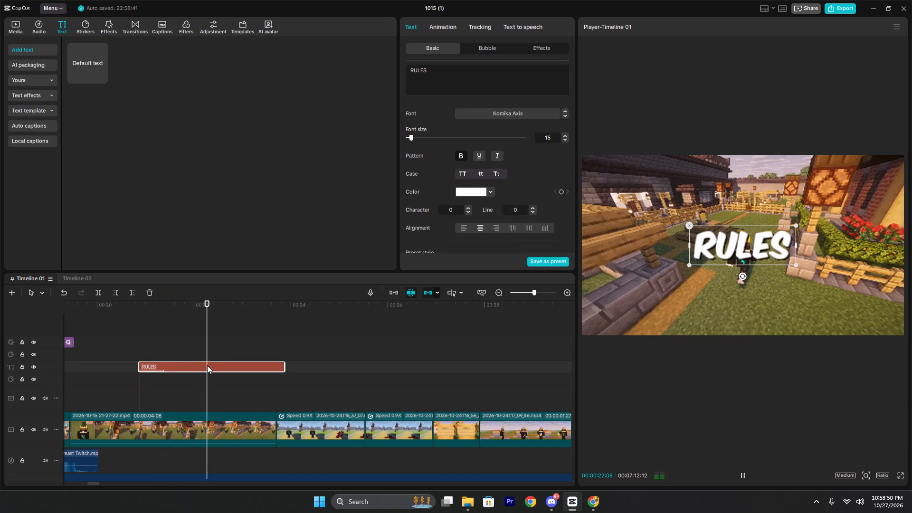
{"action": "key", "text": "space"}
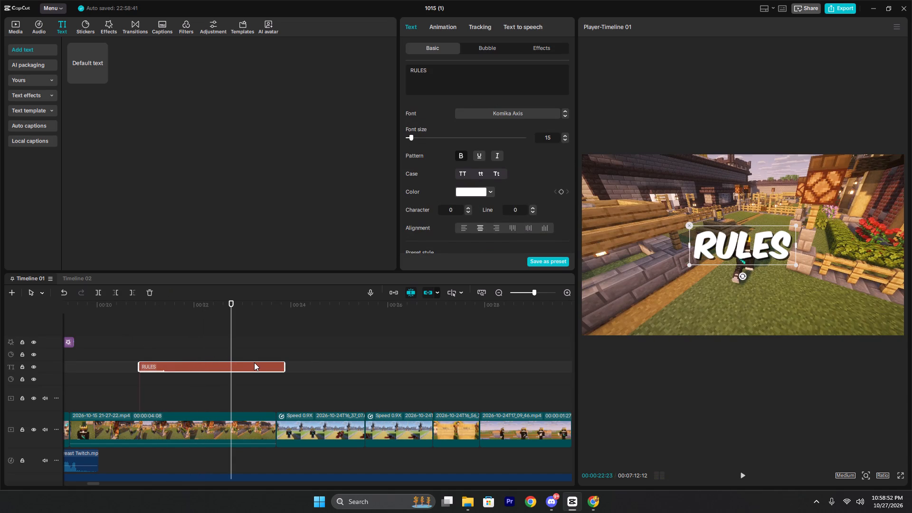
{"action": "key", "text": "ctrl+b"}
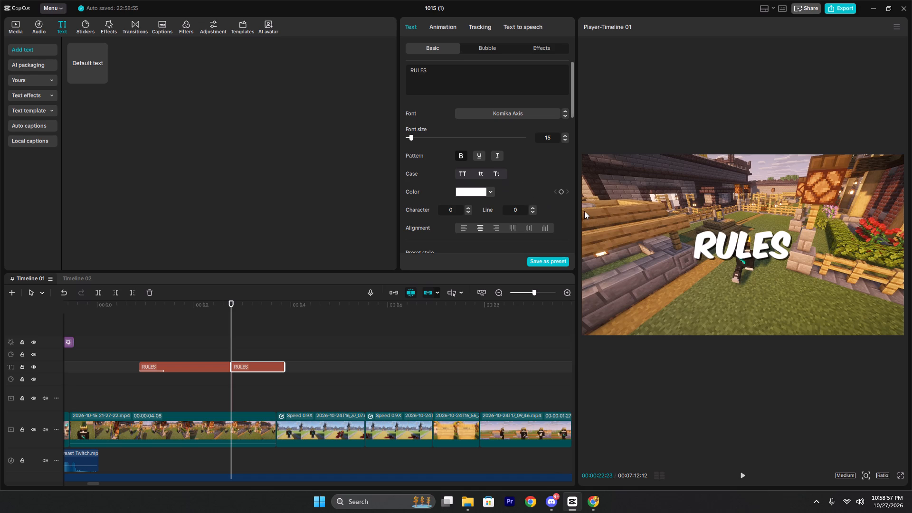
Set the font size of the second RULES piece to 39 and play back the size change.
{"action": "left_click_drag", "start_coordinate": [414, 139], "coordinate": [418, 139]}
{"action": "left_click_drag", "start_coordinate": [418, 139], "coordinate": [421, 139]}
{"action": "left_click", "coordinate": [202, 346]}
{"action": "key", "text": "space"}
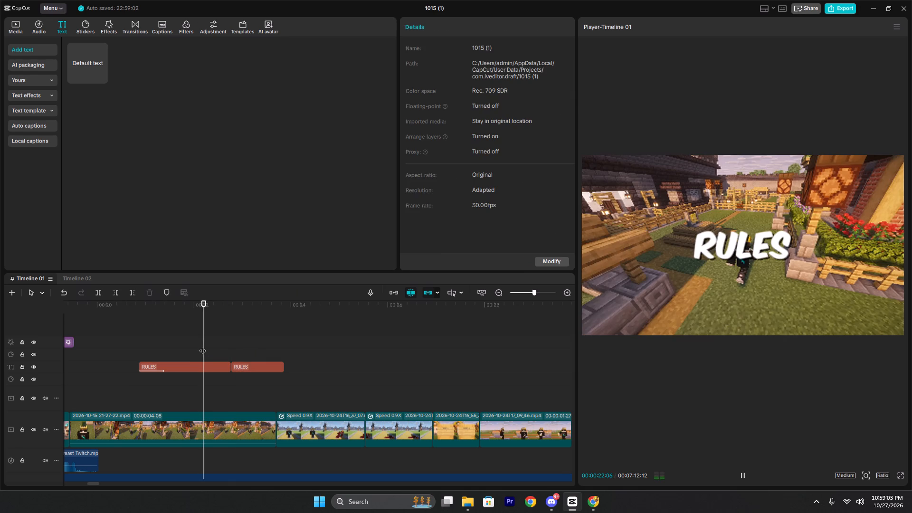
{"action": "key", "text": "space"}
Reduce the scale of the second RULES piece so it is only slightly larger than the first piece.
{"action": "left_click", "coordinate": [247, 362]}
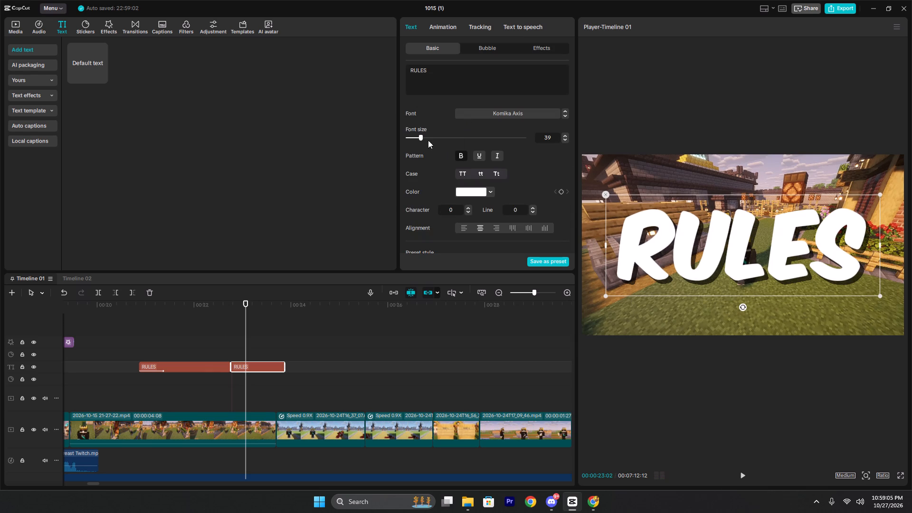
{"action": "scroll", "coordinate": [430, 187], "scroll_direction": "down", "scroll_amount": 4}
{"action": "left_click", "coordinate": [425, 175]}
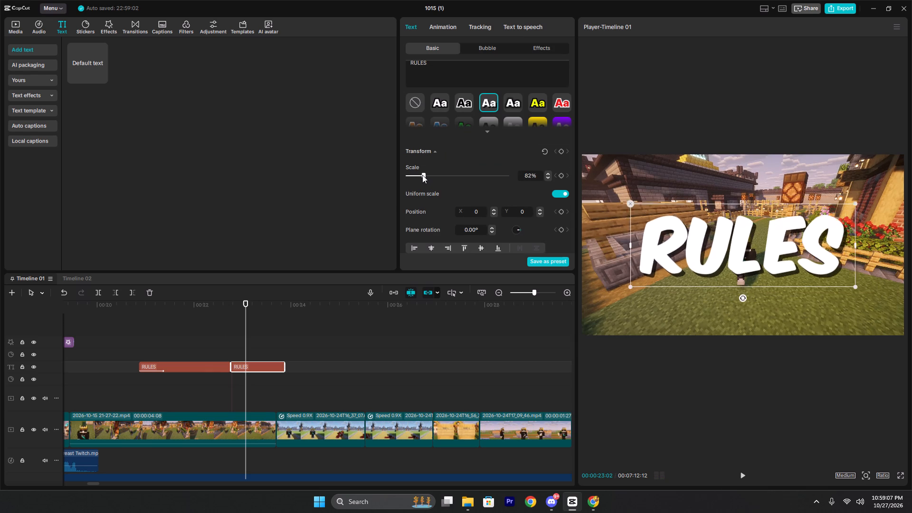
{"action": "left_click", "coordinate": [420, 175]}
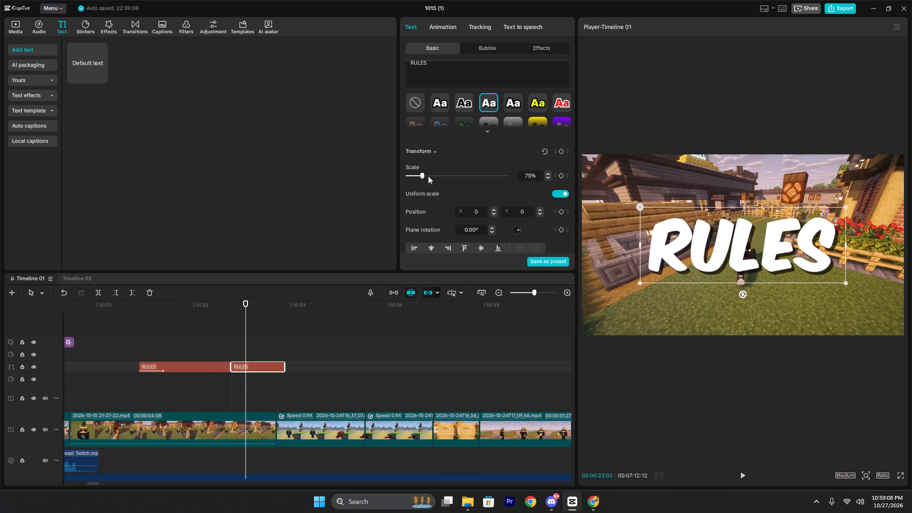
Play back the size change and split the second RULES piece at about 00:00:23:03.
{"action": "left_click", "coordinate": [188, 355]}
{"action": "key", "text": "space"}
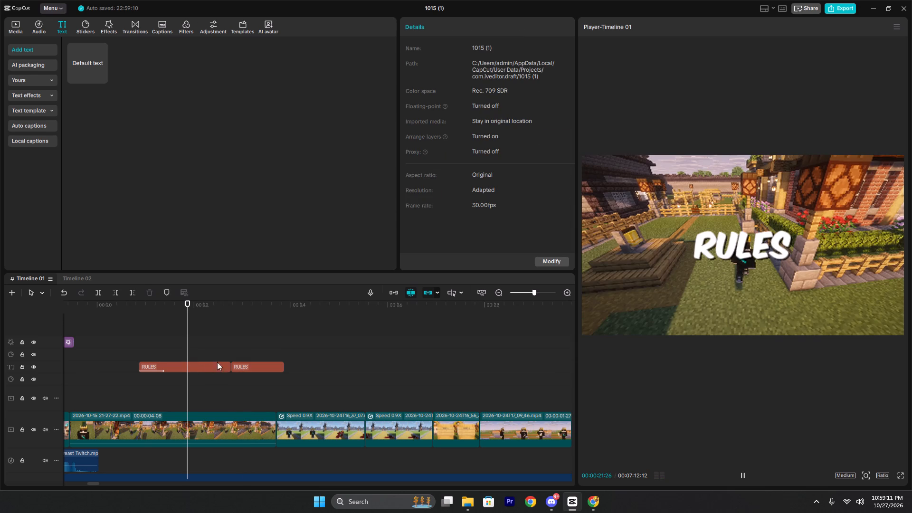
{"action": "left_click", "coordinate": [186, 346]}
{"action": "key", "text": "space"}
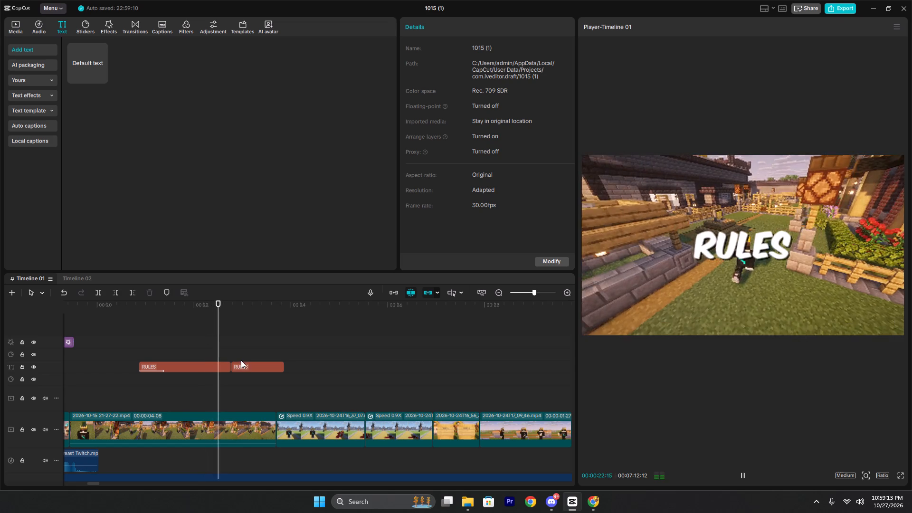
{"action": "key", "text": "space"}
{"action": "left_click", "coordinate": [253, 368]}
{"action": "key", "text": "ctrl+b"}
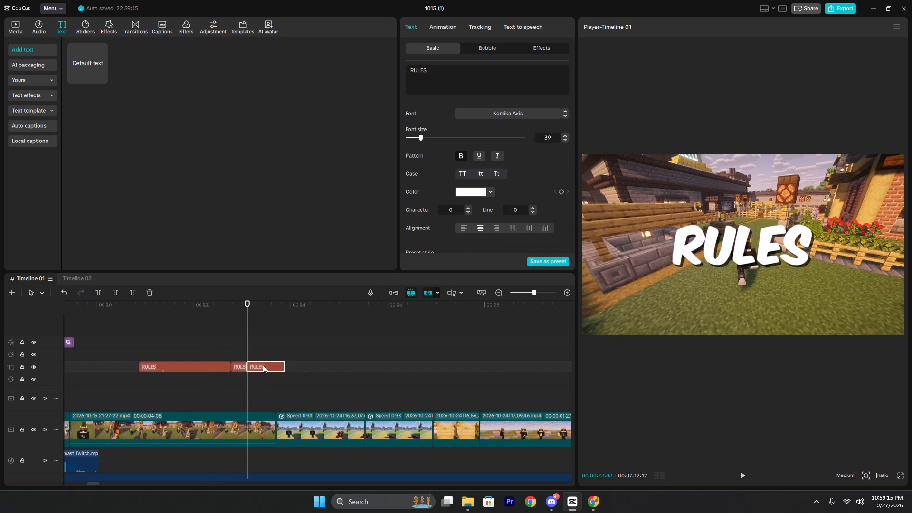
Rotate the third RULES piece clockwise by about 13 degrees in the preview.
{"action": "key", "text": "space"}
{"action": "key", "text": "space"}
{"action": "left_click_drag", "start_coordinate": [741, 285], "coordinate": [737, 285]}
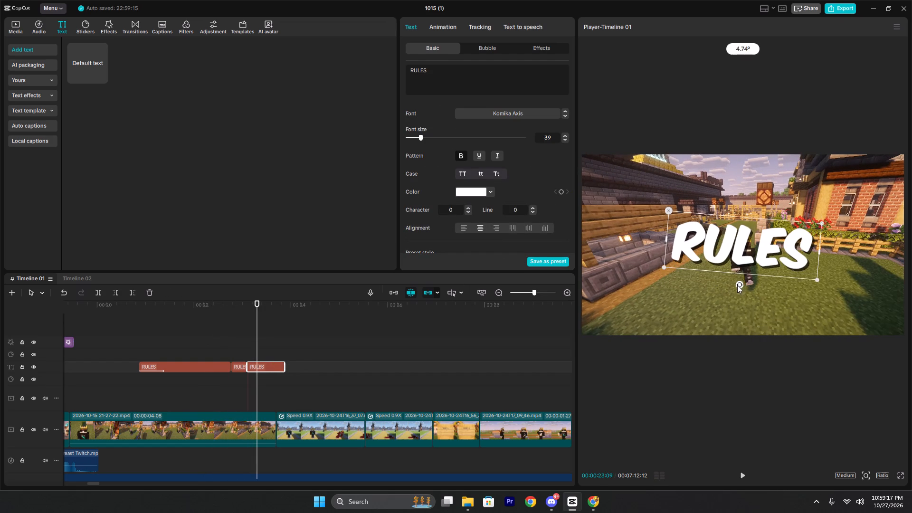
{"action": "left_click_drag", "start_coordinate": [737, 285], "coordinate": [731, 286]}
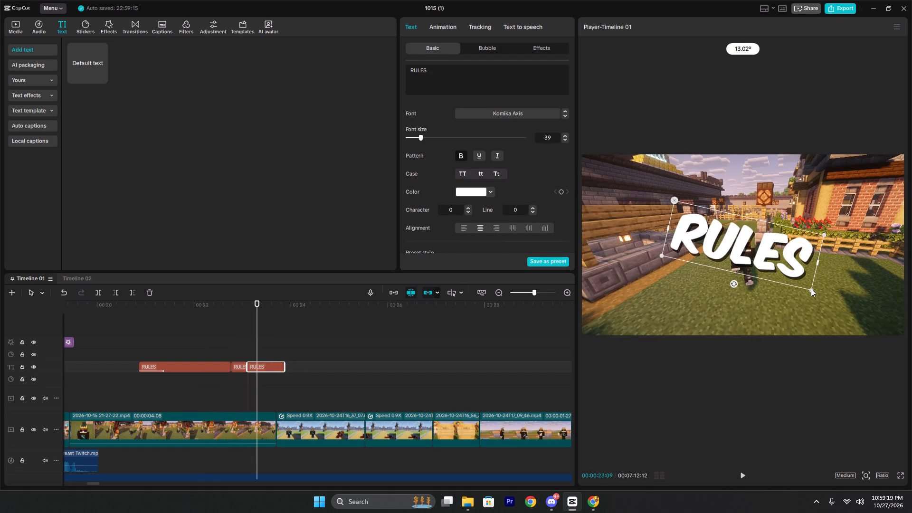
Enlarge the tilted third RULES piece so it is noticeably bigger than the second piece, checking it in playback.
{"action": "left_click_drag", "start_coordinate": [812, 290], "coordinate": [817, 294]}
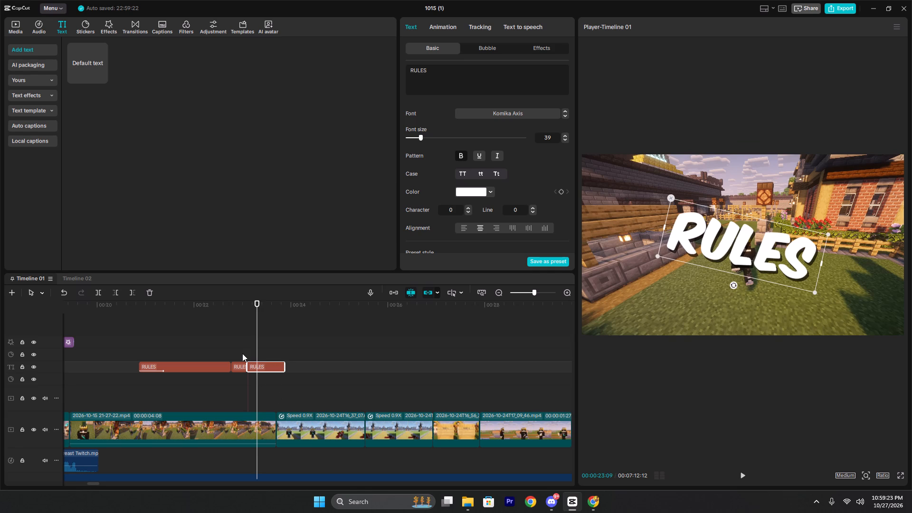
{"action": "left_click", "coordinate": [231, 348]}
{"action": "key", "text": "space"}
{"action": "key", "text": "space"}
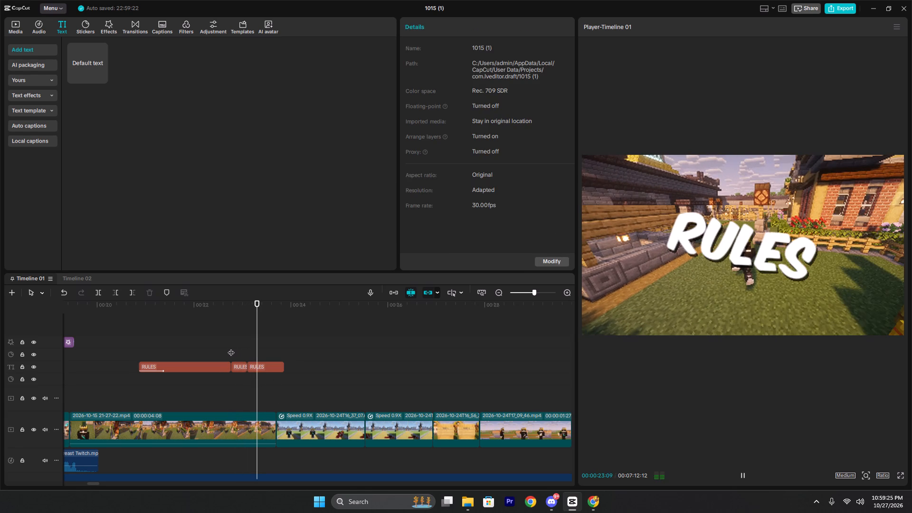
{"action": "left_click", "coordinate": [258, 370]}
{"action": "scroll", "coordinate": [504, 190], "scroll_direction": "down", "scroll_amount": 1}
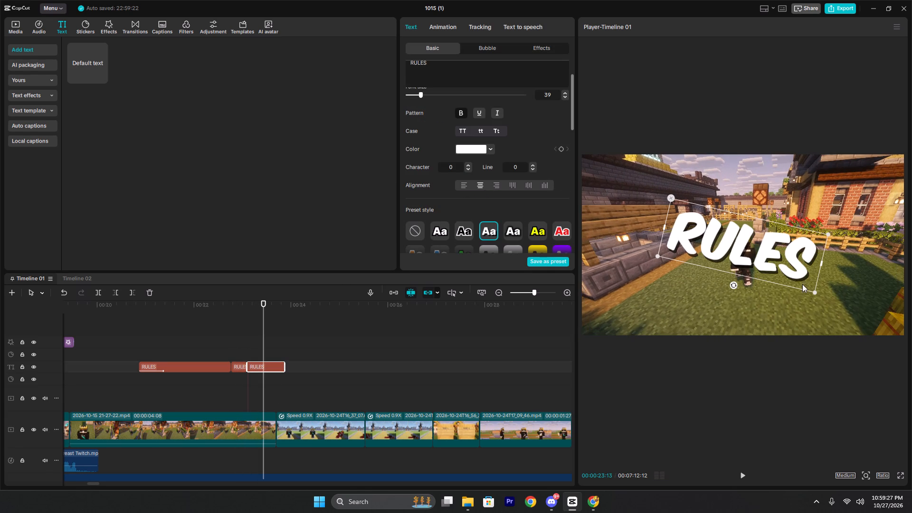
{"action": "left_click_drag", "start_coordinate": [813, 292], "coordinate": [822, 310]}
Play back the RULES pieces to check the timing of the size and tilt changes.
{"action": "left_click", "coordinate": [234, 347]}
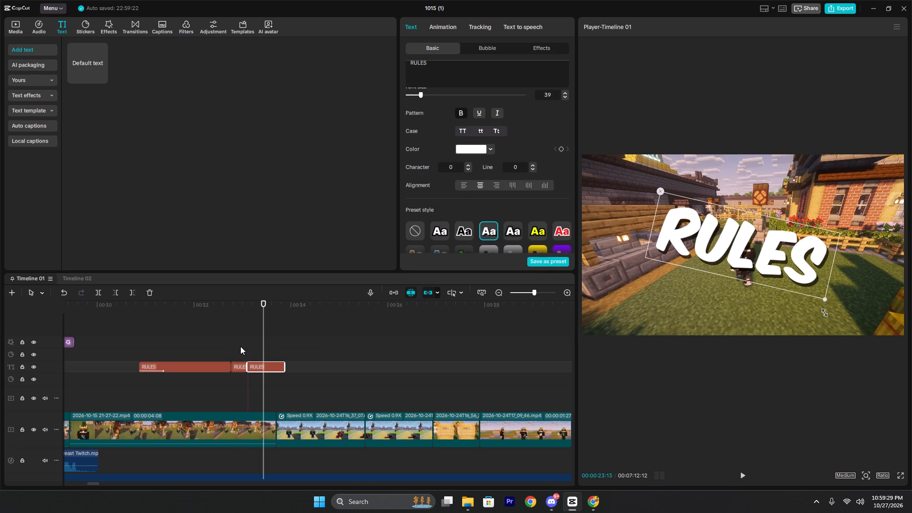
{"action": "left_click", "coordinate": [227, 347]}
{"action": "left_click", "coordinate": [193, 341]}
{"action": "key", "text": "space"}
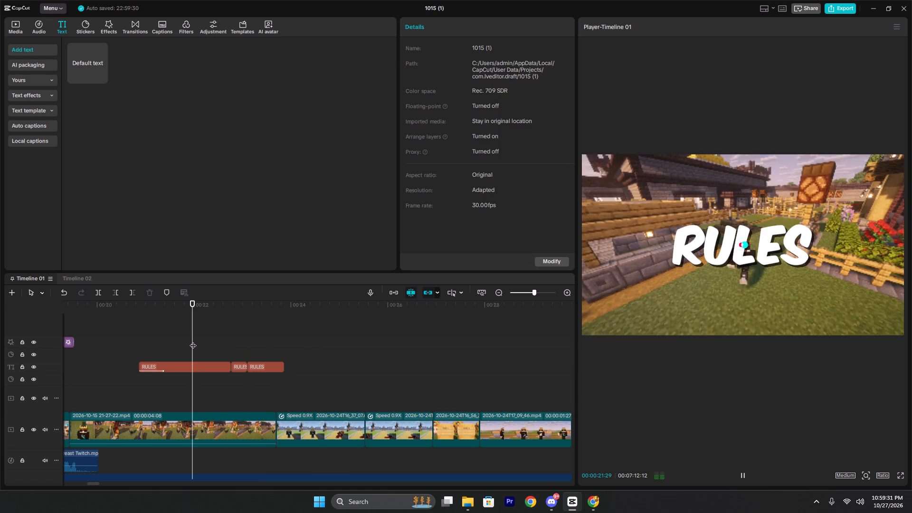
{"action": "key", "text": "space"}
{"action": "left_click", "coordinate": [265, 340]}
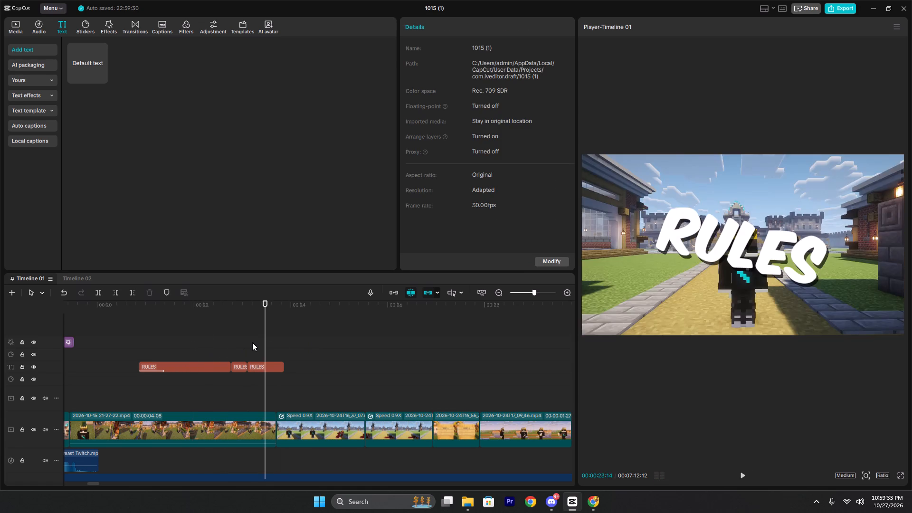
{"action": "left_click", "coordinate": [251, 342]}
{"action": "left_click", "coordinate": [247, 343]}
{"action": "key", "text": "space"}
{"action": "key", "text": "space"}
Split the tilted third RULES piece at about 00:00:23:11.
{"action": "left_click", "coordinate": [257, 361]}
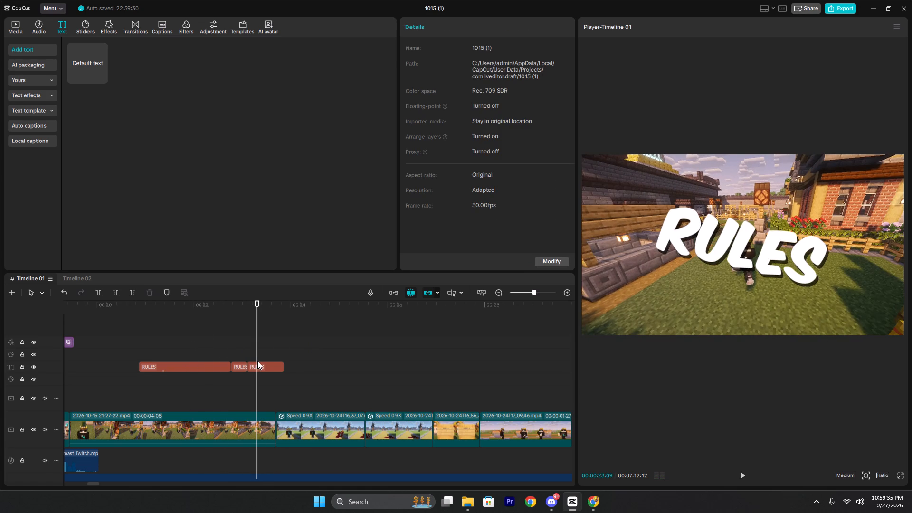
{"action": "left_click", "coordinate": [248, 350]}
{"action": "key", "text": "space"}
{"action": "key", "text": "space"}
{"action": "left_click", "coordinate": [263, 364]}
{"action": "key", "text": "ctrl+b"}
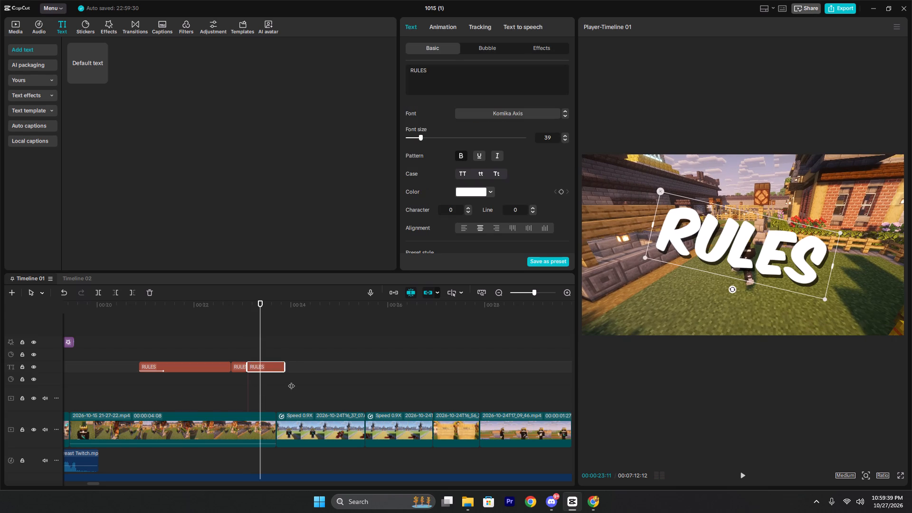
Trim the end of the last RULES piece to the cut between the video clips at 00:00:23:21.
{"action": "left_click_drag", "start_coordinate": [283, 366], "coordinate": [277, 369]}
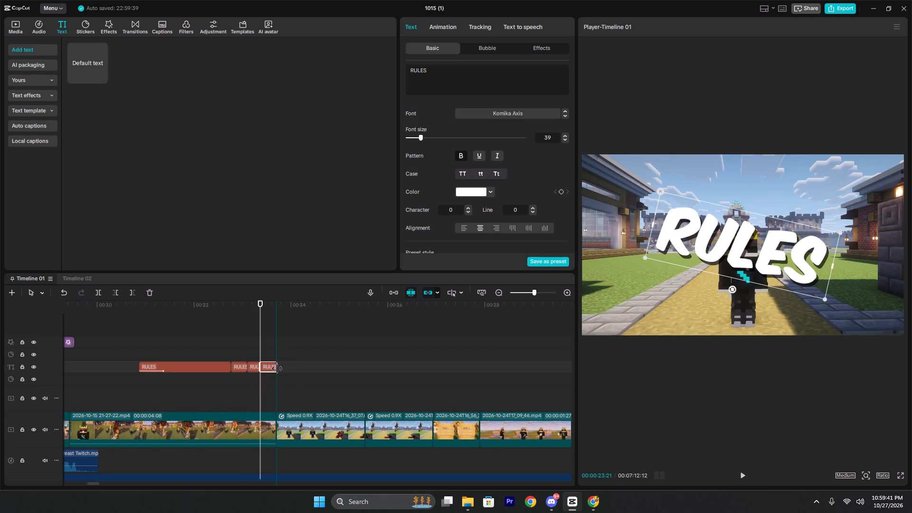
{"action": "left_click_drag", "start_coordinate": [277, 369], "coordinate": [276, 369]}
Enlarge the last tilted RULES piece until it nearly fills the frame, and play back the whole title.
{"action": "left_click", "coordinate": [265, 352]}
{"action": "left_click", "coordinate": [267, 366]}
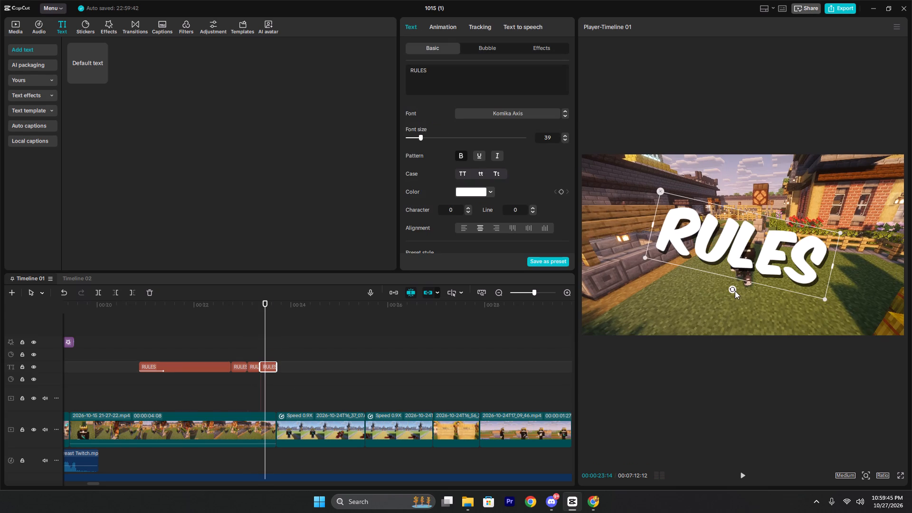
{"action": "left_click_drag", "start_coordinate": [823, 296], "coordinate": [868, 371]}
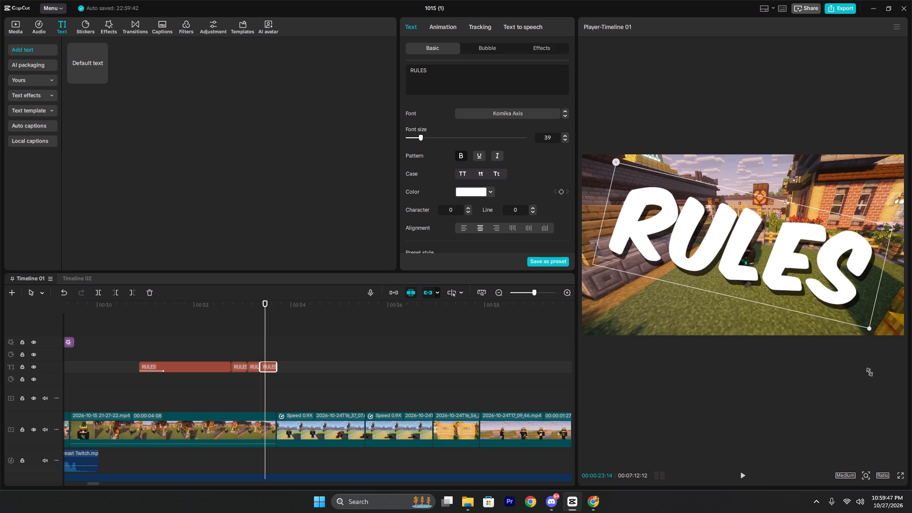
{"action": "left_click_drag", "start_coordinate": [868, 371], "coordinate": [872, 379]}
{"action": "left_click", "coordinate": [801, 282]}
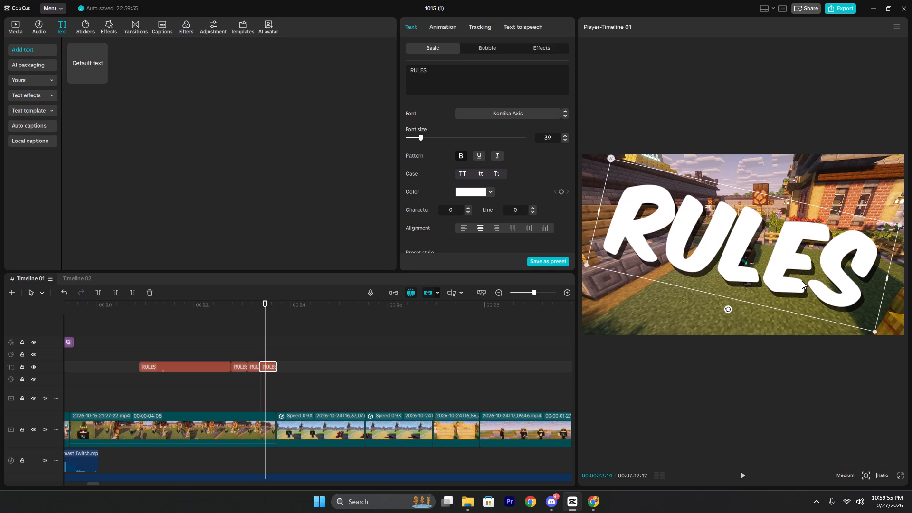
{"action": "left_click", "coordinate": [135, 345]}
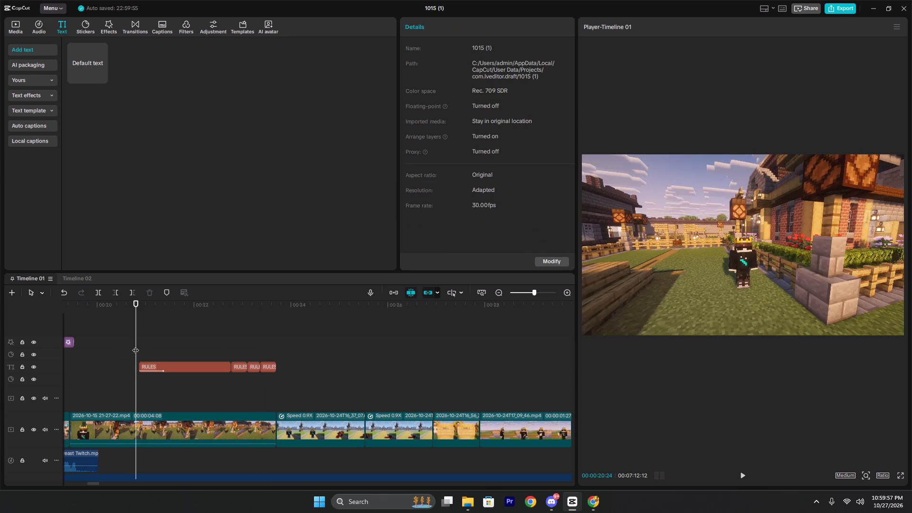
{"action": "key", "text": "space"}
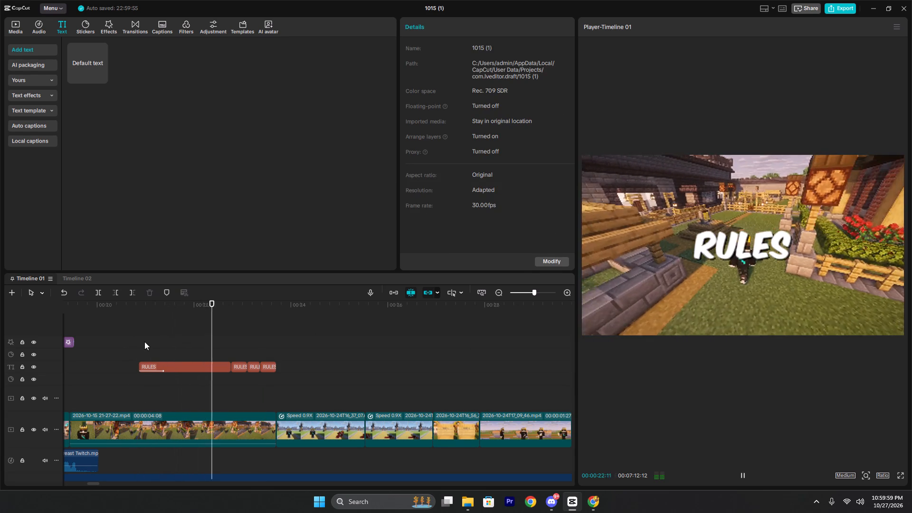
{"action": "key", "text": "space"}
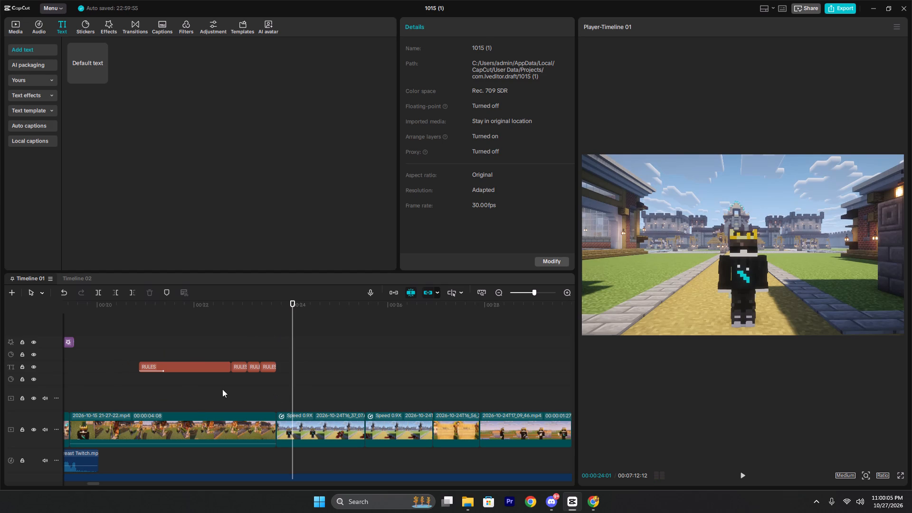
Add the Cursor Peel transition at the clip cut at 00:00:23:21, accept duplicate frames without further reminders, and play it back.
{"action": "left_click", "coordinate": [276, 391]}
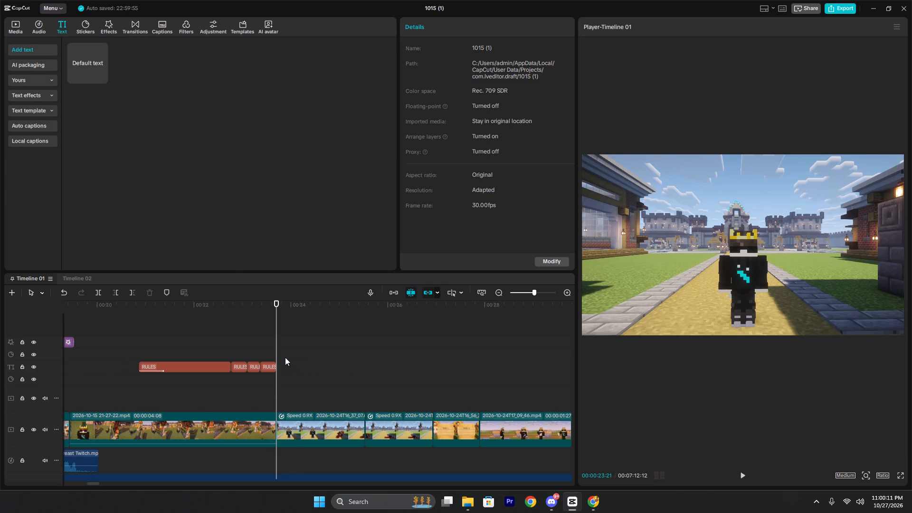
{"action": "left_click", "coordinate": [133, 33]}
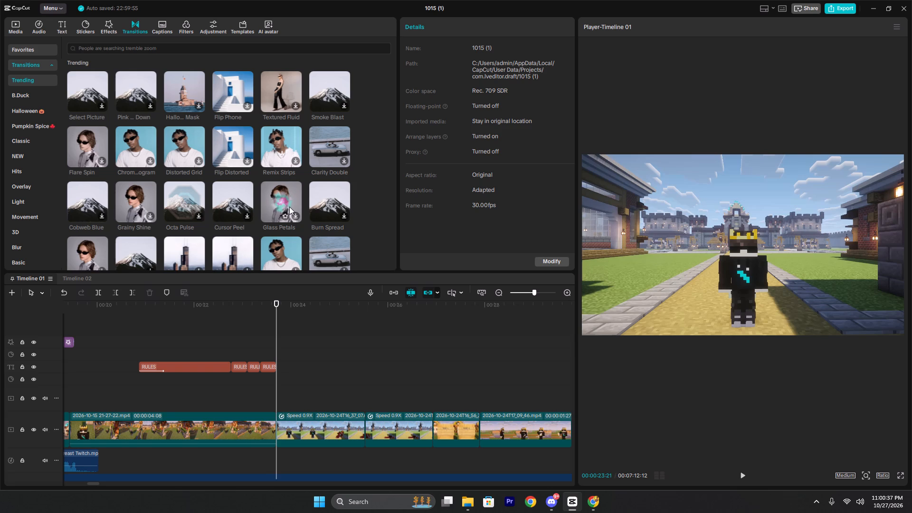
{"action": "left_click", "coordinate": [231, 201]}
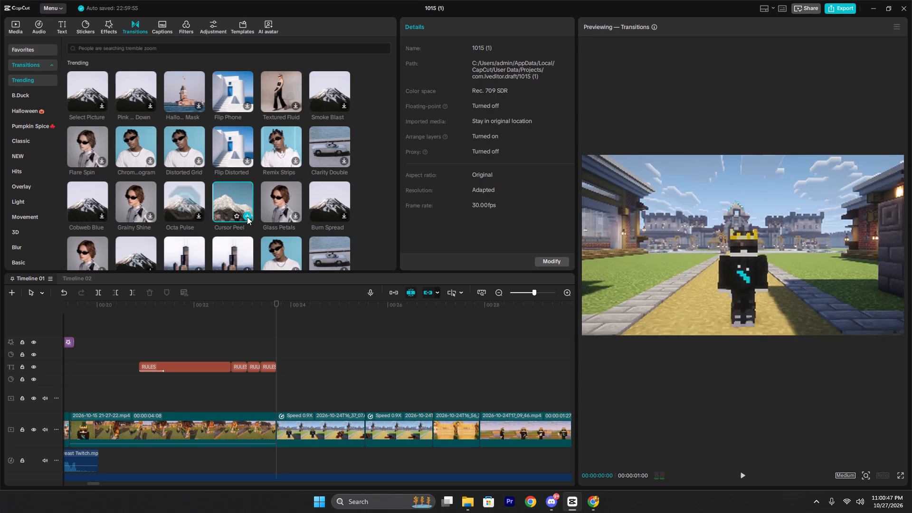
{"action": "left_click", "coordinate": [247, 217]}
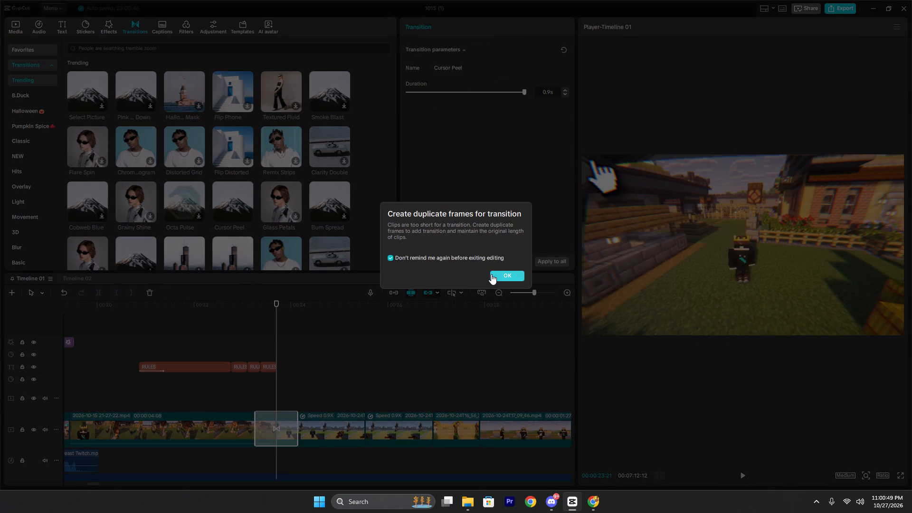
{"action": "left_click", "coordinate": [491, 274]}
{"action": "left_click", "coordinate": [256, 384]}
{"action": "key", "text": "space"}
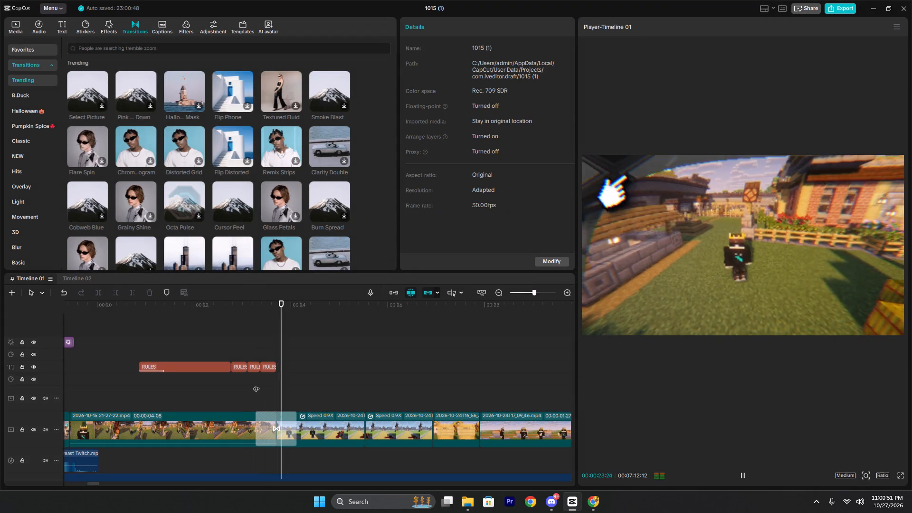
{"action": "key", "text": "space"}
{"action": "left_click", "coordinate": [256, 384]}
{"action": "key", "text": "space"}
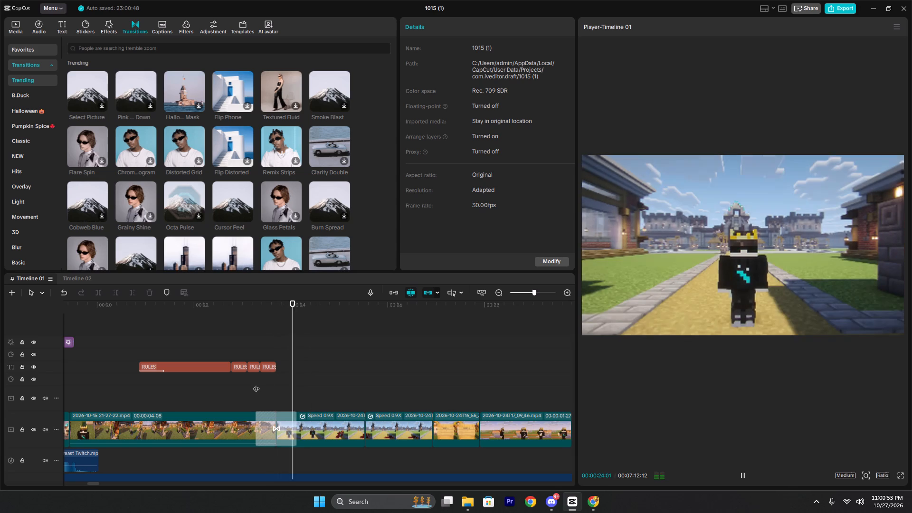
{"action": "key", "text": "space"}
Add the vine-boom sound from the FunnySfx folder in File Explorer to the timeline at about 00:00:25:16.
{"action": "key", "text": "space"}
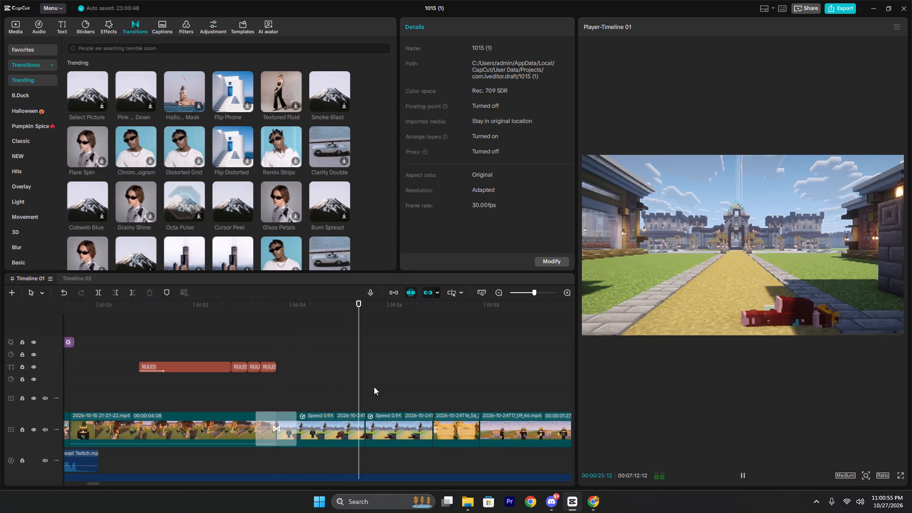
{"action": "key", "text": "space"}
{"action": "left_click", "coordinate": [366, 369]}
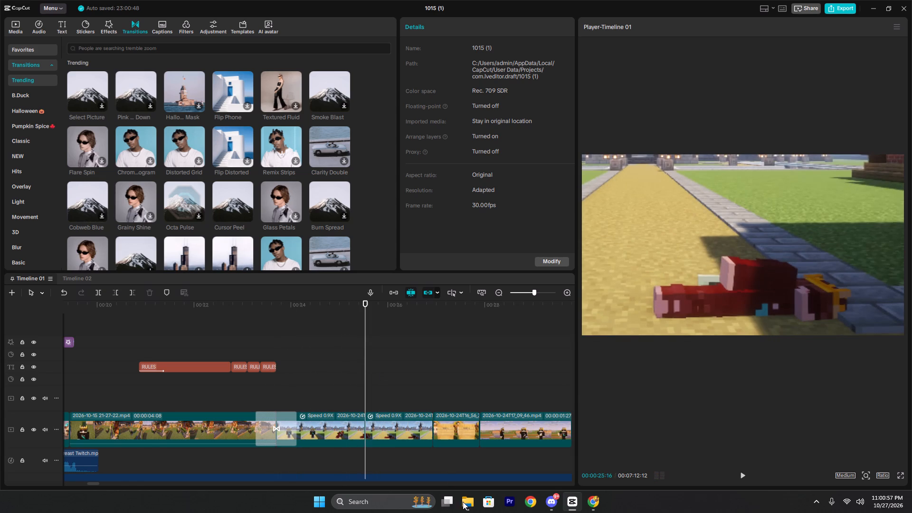
{"action": "left_click", "coordinate": [463, 503]}
{"action": "left_click", "coordinate": [37, 256]}
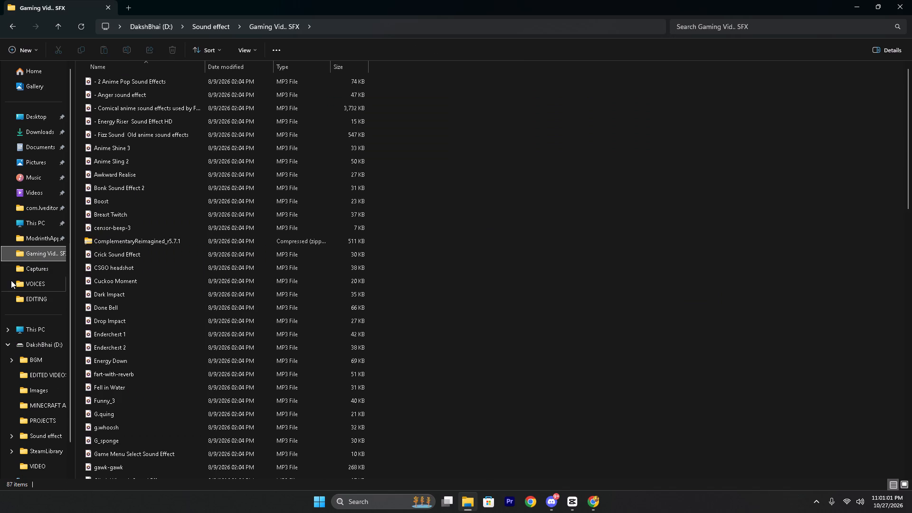
{"action": "left_click", "coordinate": [41, 437]}
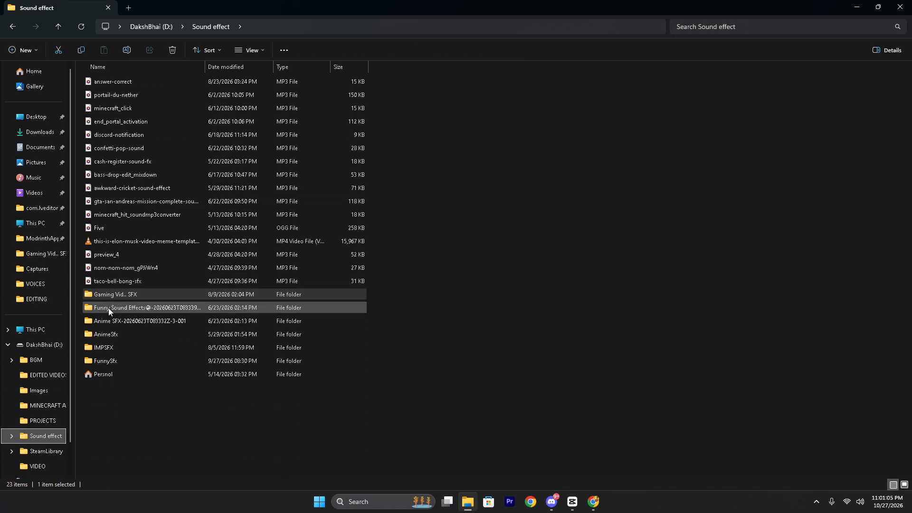
{"action": "double_click", "coordinate": [117, 358]}
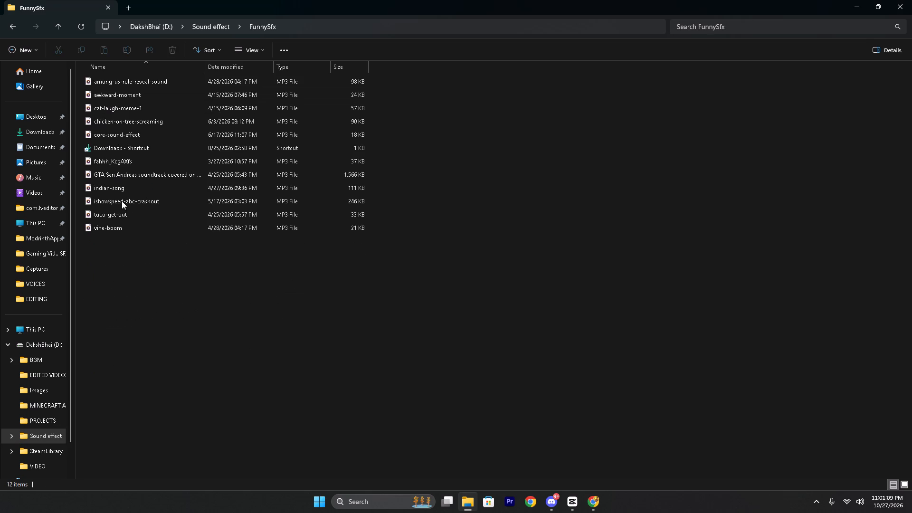
{"action": "left_click_drag", "start_coordinate": [118, 228], "coordinate": [560, 500]}
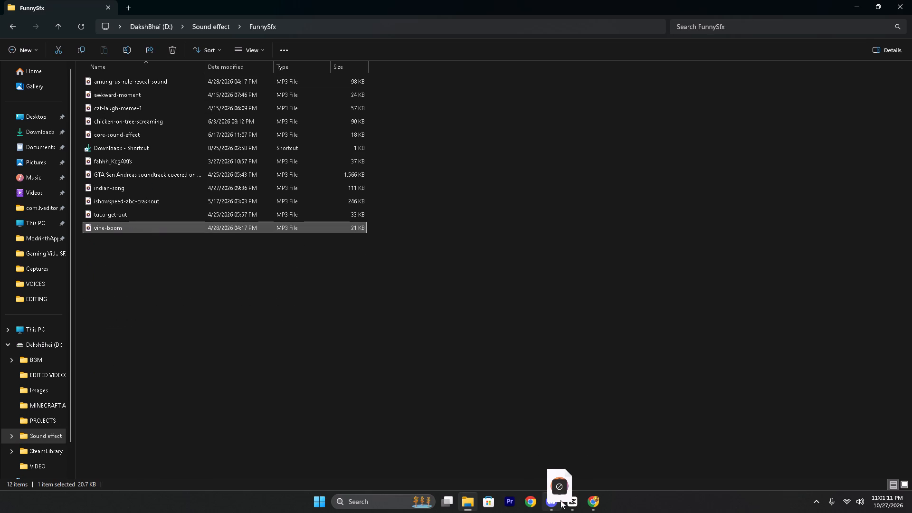
{"action": "left_click_drag", "start_coordinate": [560, 500], "coordinate": [418, 410]}
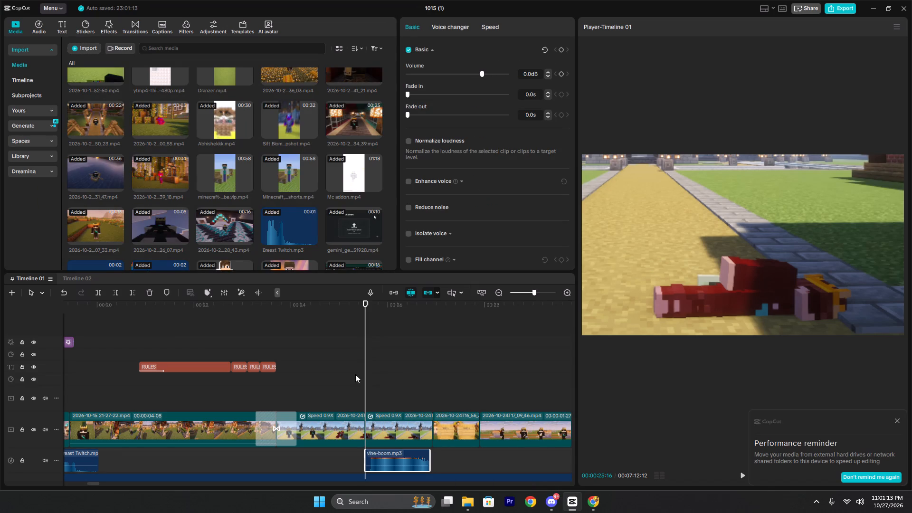
Nudge the vine-boom sound slightly before the cut, lower its volume to -18.5 dB, and play it back.
{"action": "left_click_drag", "start_coordinate": [379, 449], "coordinate": [373, 450]}
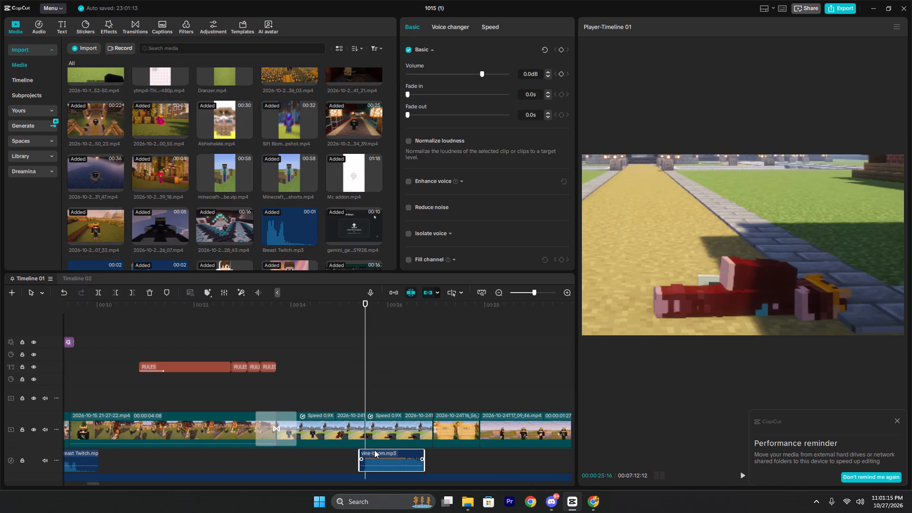
{"action": "left_click", "coordinate": [457, 71]}
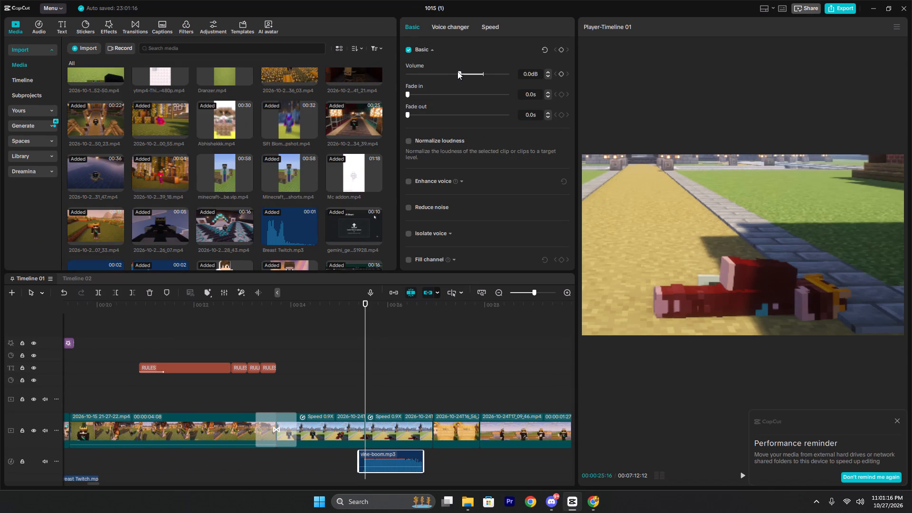
{"action": "left_click", "coordinate": [357, 389]}
{"action": "key", "text": "space"}
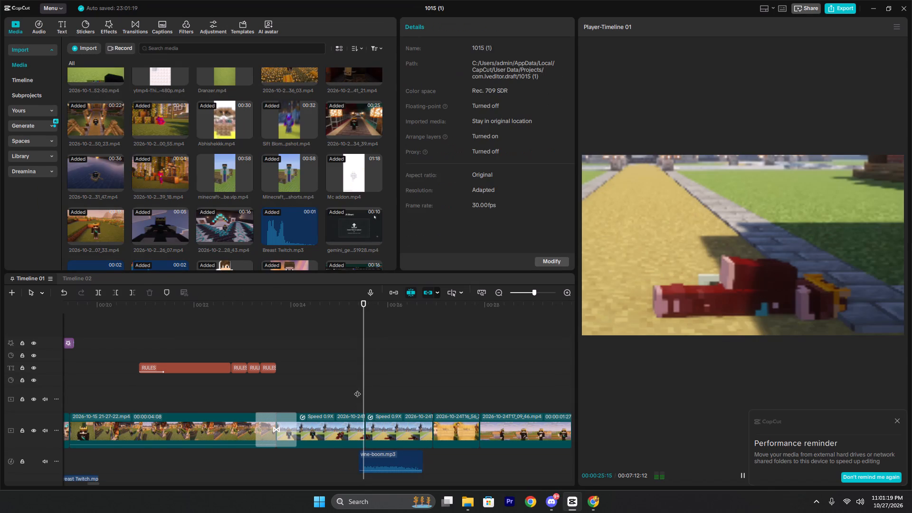
{"action": "key", "text": "space"}
Move the vine-boom sound so it starts at the clip cut at about 00:00:25:16, and play it back.
{"action": "left_click", "coordinate": [349, 388]}
{"action": "left_click", "coordinate": [389, 455]}
{"action": "left_click_drag", "start_coordinate": [381, 454], "coordinate": [389, 455]}
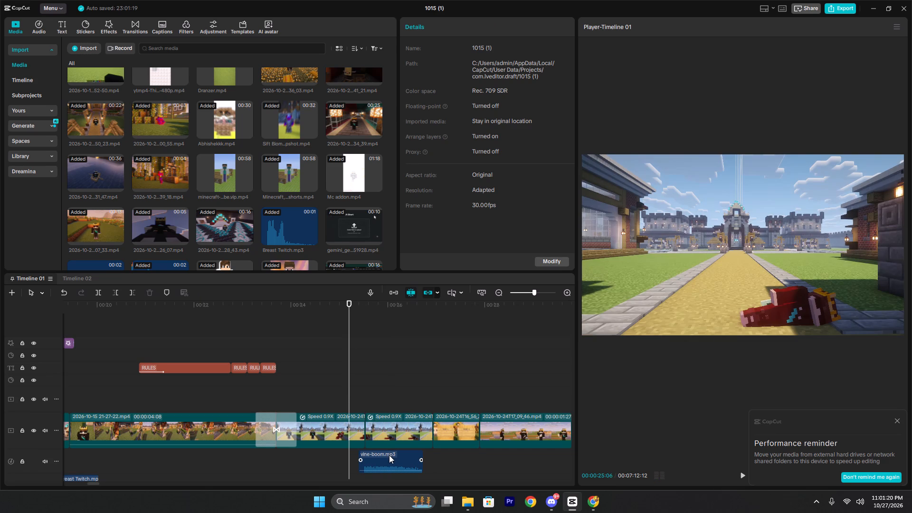
{"action": "left_click_drag", "start_coordinate": [389, 455], "coordinate": [386, 453]}
{"action": "left_click", "coordinate": [349, 395]}
{"action": "key", "text": "space"}
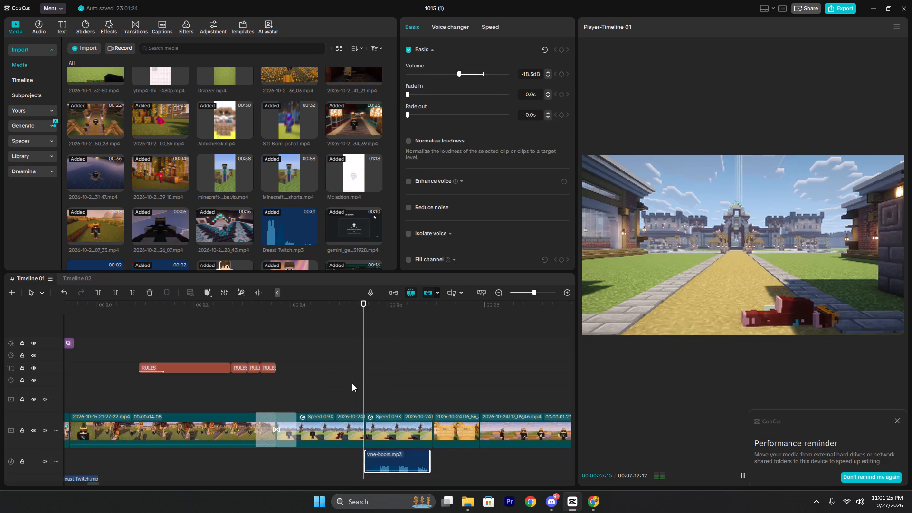
{"action": "key", "text": "space"}
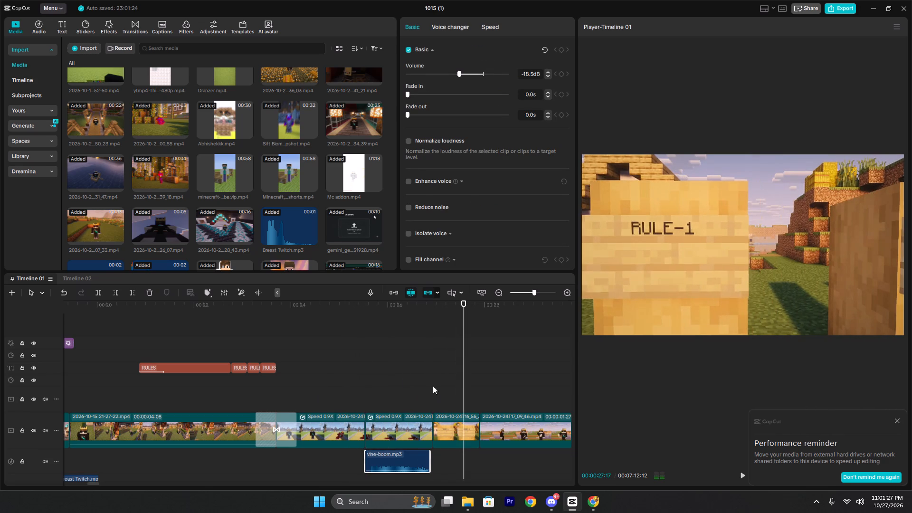
{"action": "left_click", "coordinate": [427, 384]}
Play back from the Cursor Peel transition to find the moment the character is hit, stopping at about 00:00:24:18.
{"action": "left_click", "coordinate": [265, 395]}
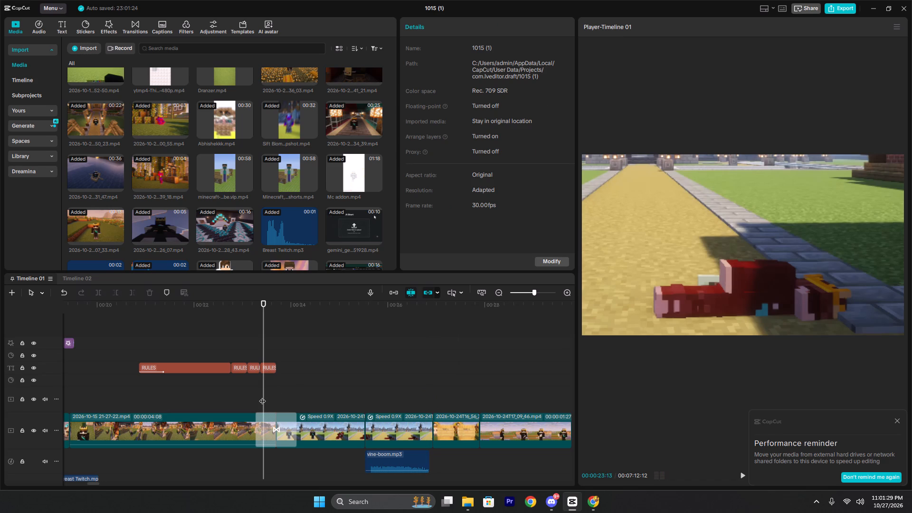
{"action": "key", "text": "space"}
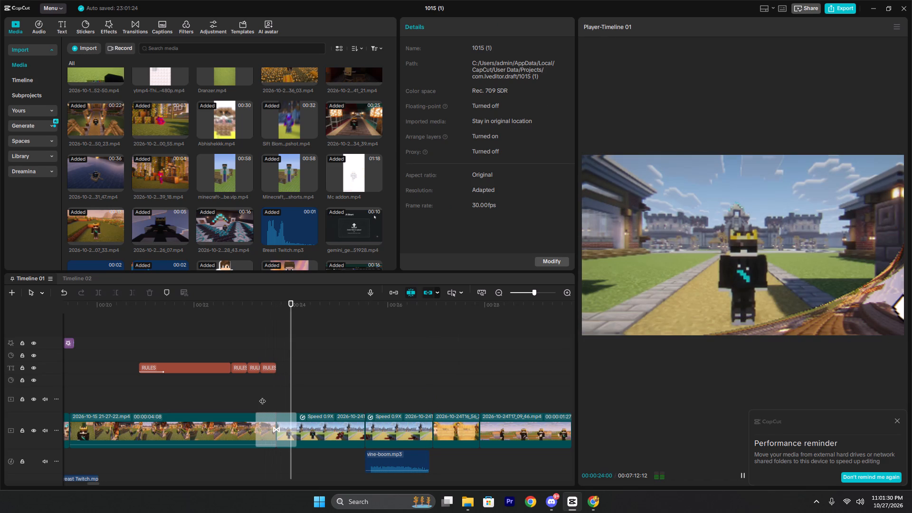
{"action": "key", "text": "space"}
{"action": "left_click", "coordinate": [290, 392]}
{"action": "key", "text": "space"}
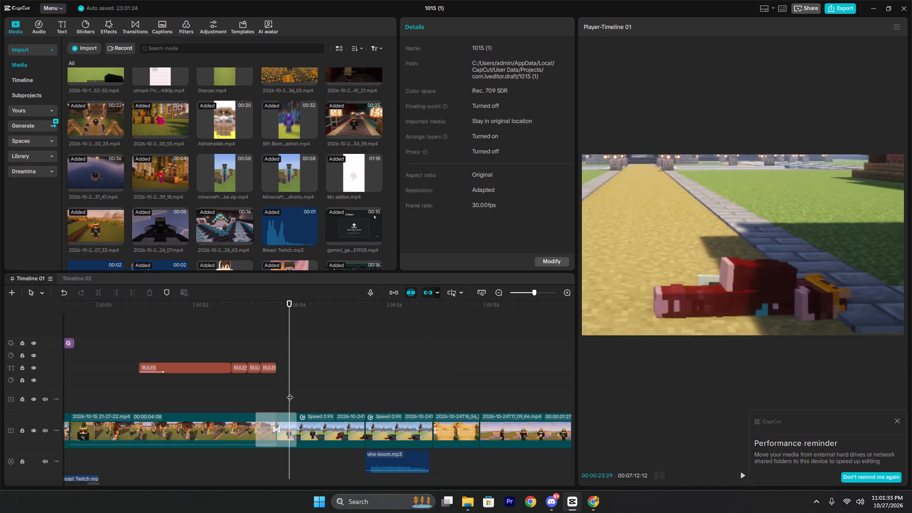
{"action": "key", "text": "space"}
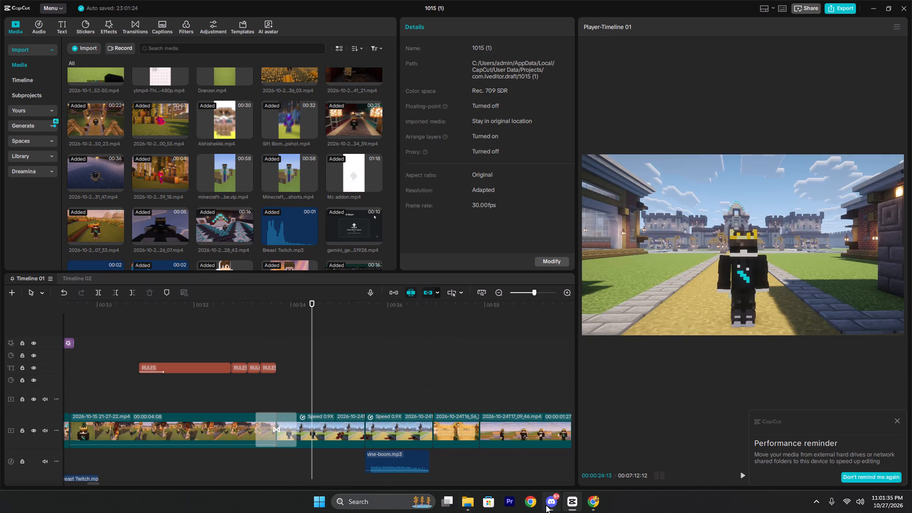
{"action": "key", "text": "space"}
{"action": "key", "text": "space"}
Search the Sound effect folder in File Explorer for "hit", place minecraft_hit_soundmp3converter at 00:00:24:18, and play it back.
{"action": "left_click", "coordinate": [467, 498]}
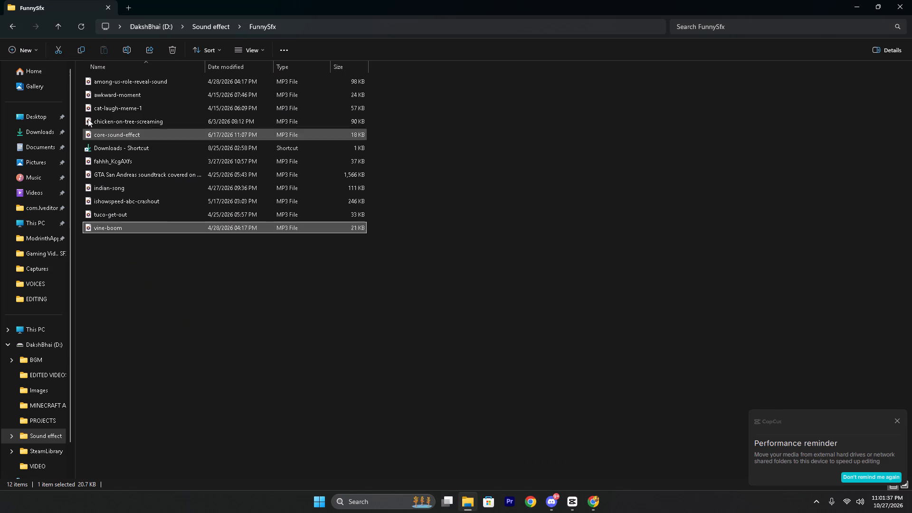
{"action": "left_click", "coordinate": [9, 32]}
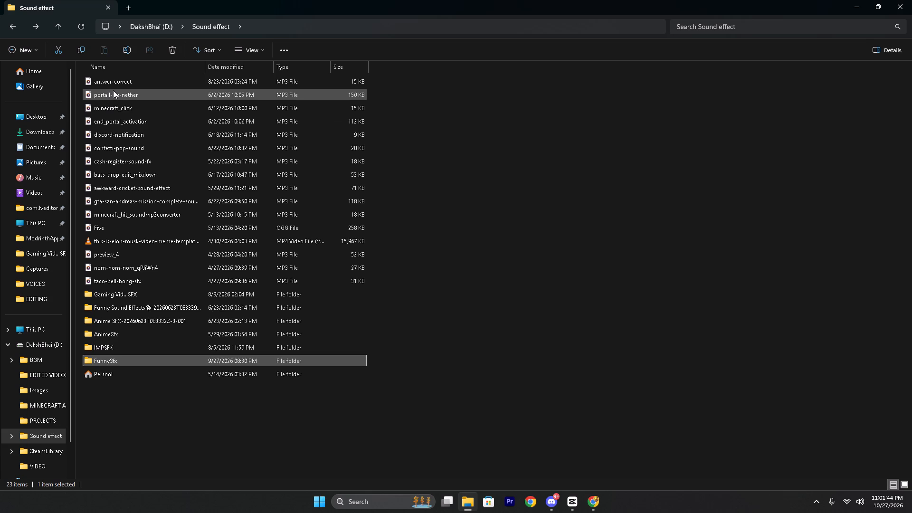
{"action": "left_click", "coordinate": [740, 25]}
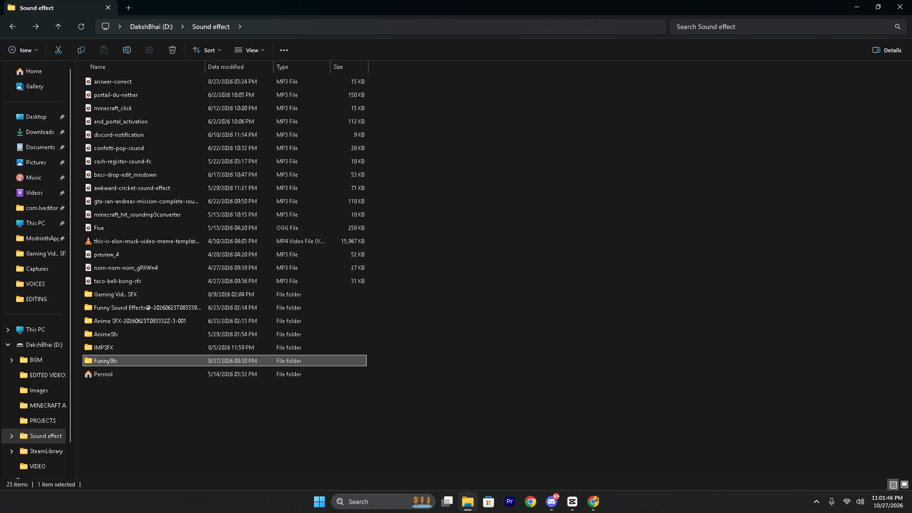
{"action": "type", "text": "hi"}
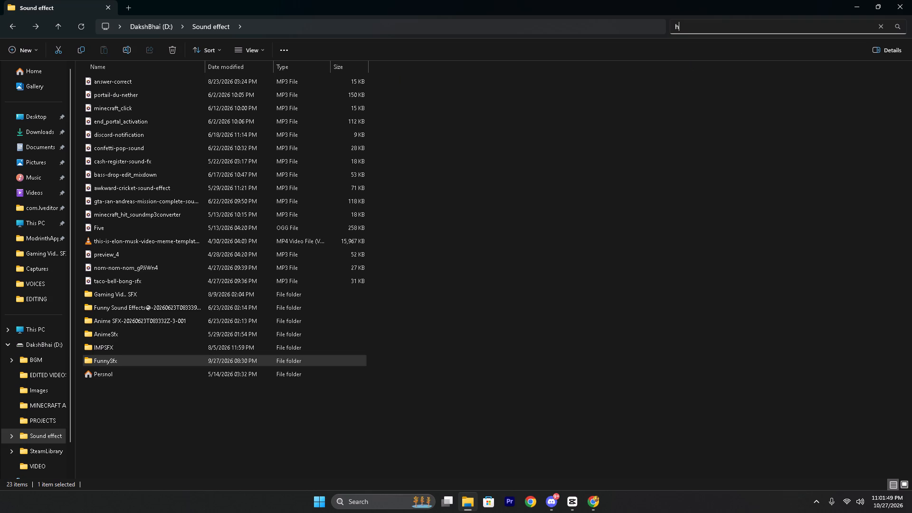
{"action": "key", "text": "t"}
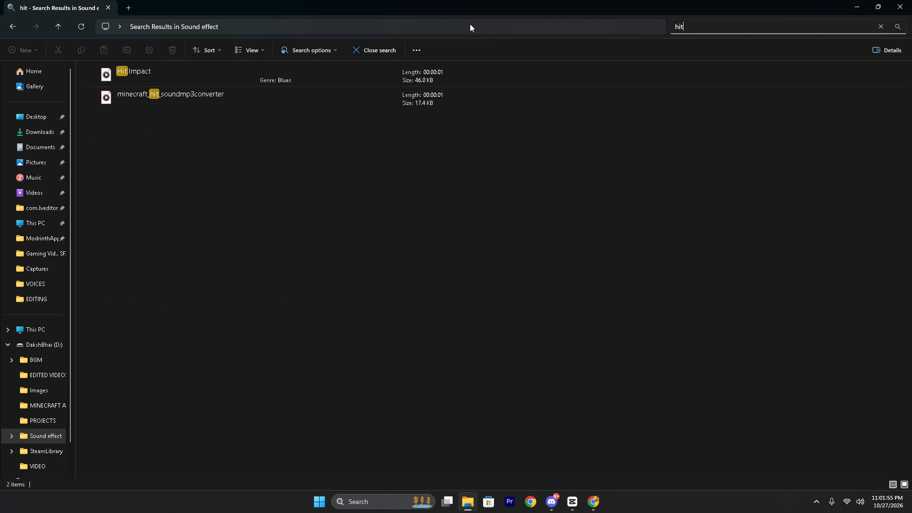
{"action": "left_click_drag", "start_coordinate": [224, 95], "coordinate": [243, 100]}
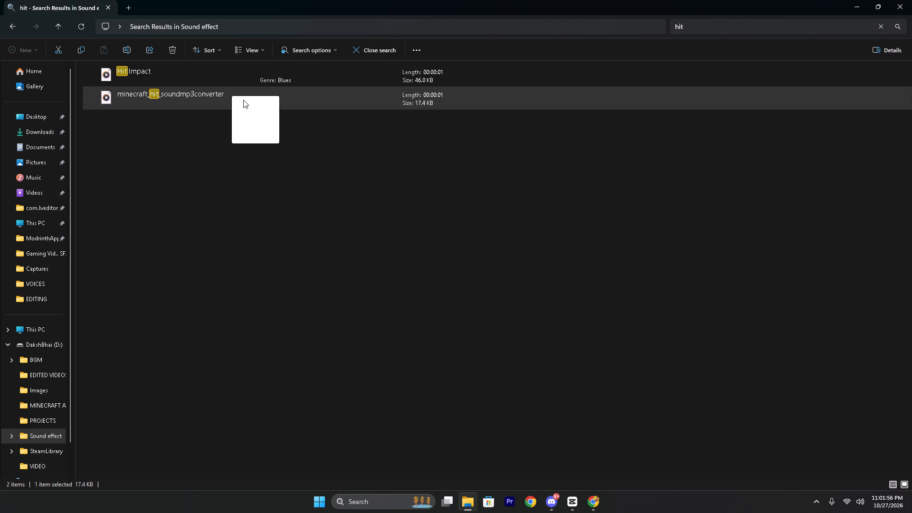
{"action": "left_click_drag", "start_coordinate": [243, 100], "coordinate": [378, 427]}
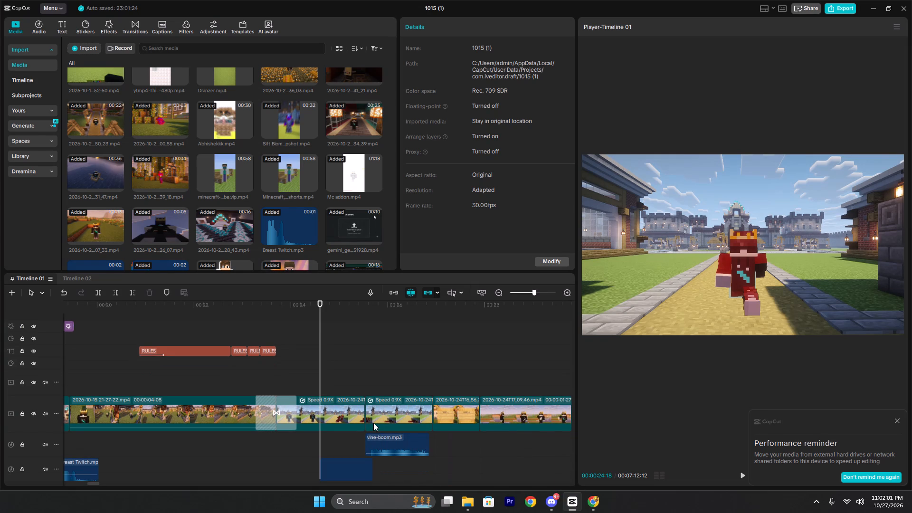
{"action": "left_click", "coordinate": [307, 378]}
{"action": "key", "text": "space"}
{"action": "key", "text": "space"}
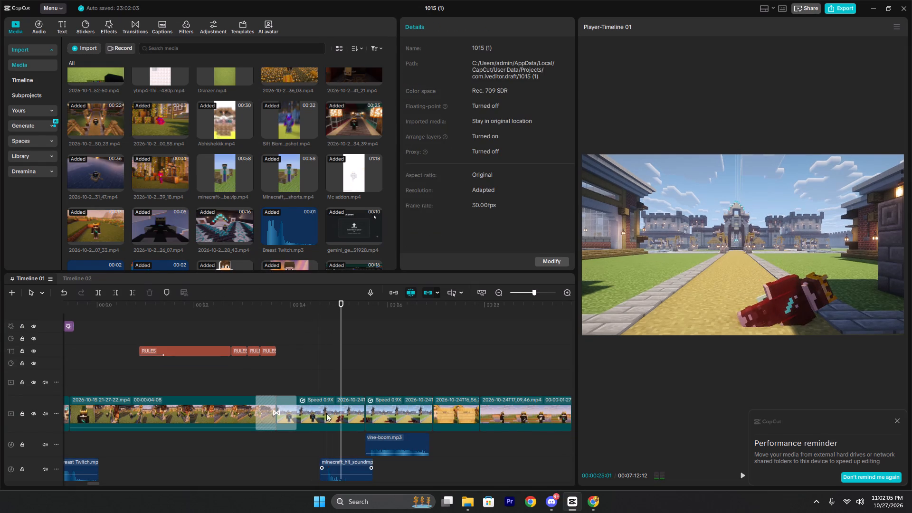
{"action": "left_click", "coordinate": [304, 356]}
{"action": "key", "text": "space"}
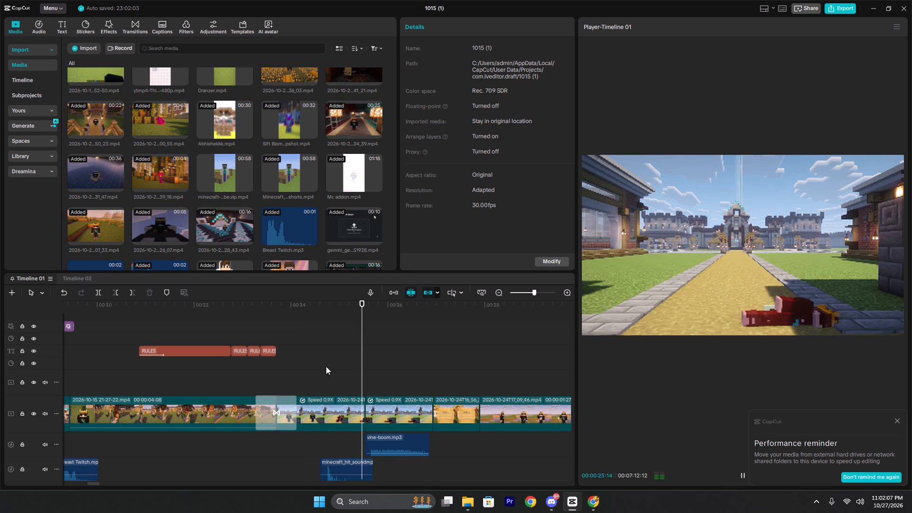
{"action": "key", "text": "space"}
Lower the Minecraft hit sound's volume moderately and play back the hit moment to check it.
{"action": "left_click", "coordinate": [355, 467]}
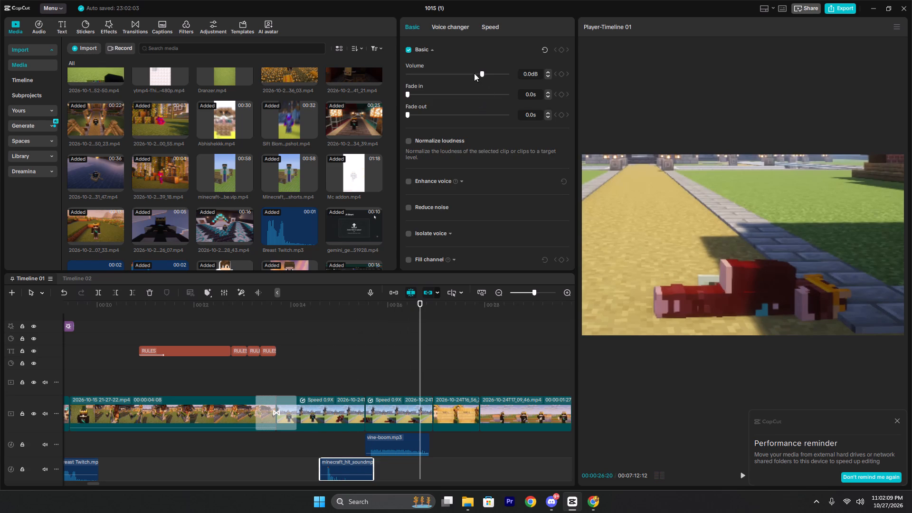
{"action": "left_click", "coordinate": [470, 73]}
{"action": "left_click", "coordinate": [327, 361]}
{"action": "key", "text": "space"}
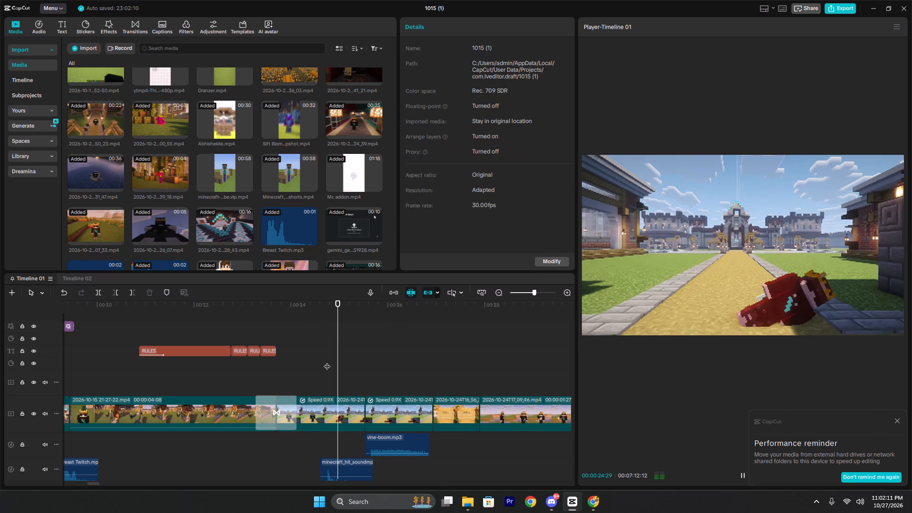
{"action": "key", "text": "space"}
{"action": "left_click", "coordinate": [309, 361]}
{"action": "key", "text": "space"}
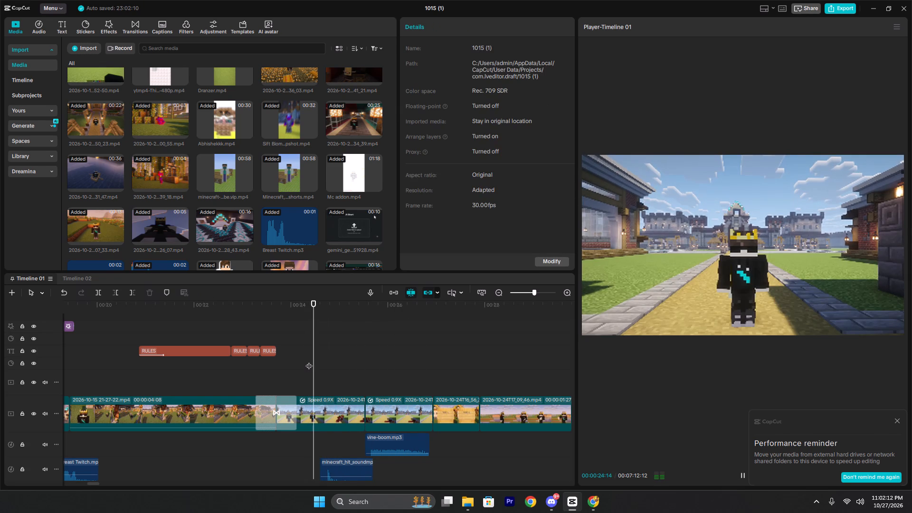
Dismiss the performance reminder and play back the RULE-1 sign clip up to its end.
{"action": "left_click", "coordinate": [899, 421]}
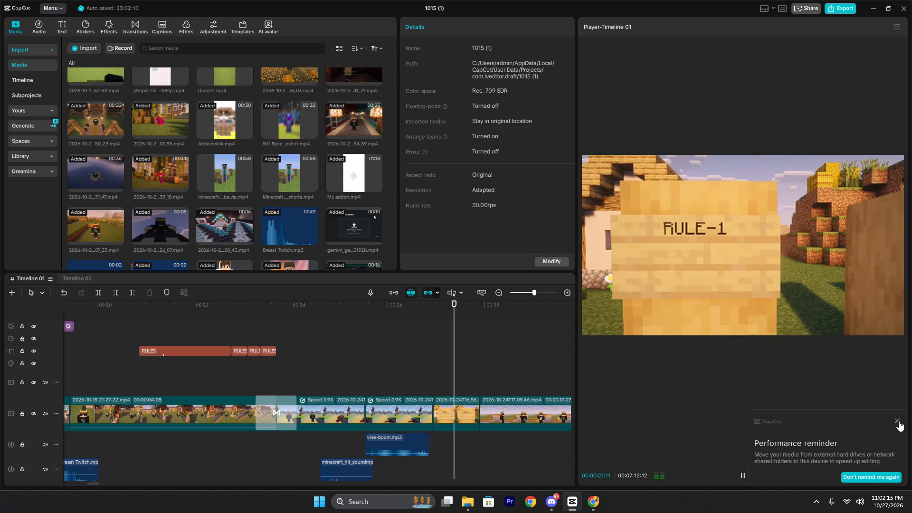
{"action": "key", "text": "space"}
{"action": "left_click", "coordinate": [466, 362]}
{"action": "key", "text": "space"}
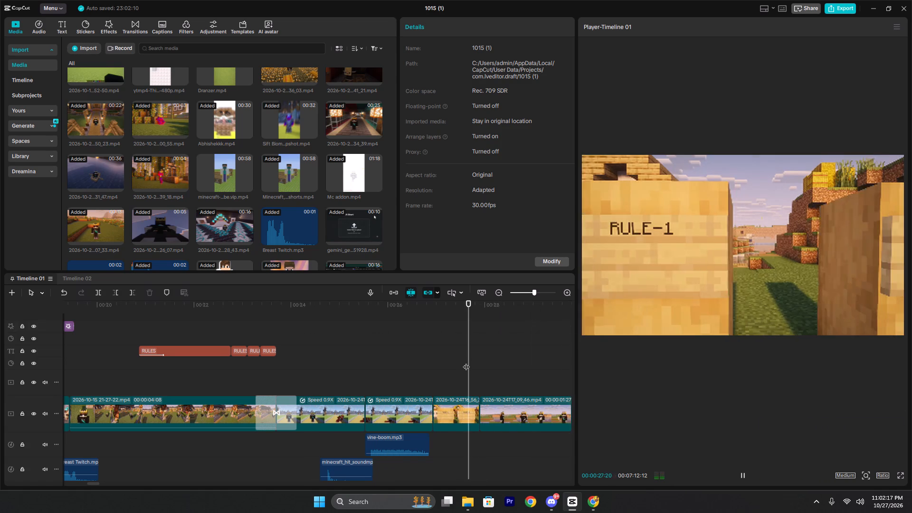
{"action": "key", "text": "space"}
Search the transitions library for "mix" with the playhead placed near the cut into the RULE-1 sign clip.
{"action": "left_click", "coordinate": [129, 24]}
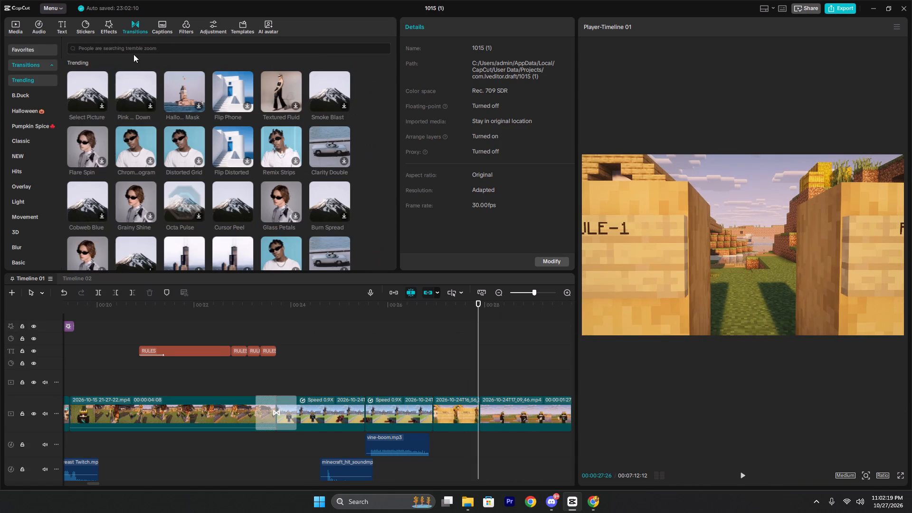
{"action": "left_click", "coordinate": [133, 48]}
{"action": "left_click", "coordinate": [173, 74]}
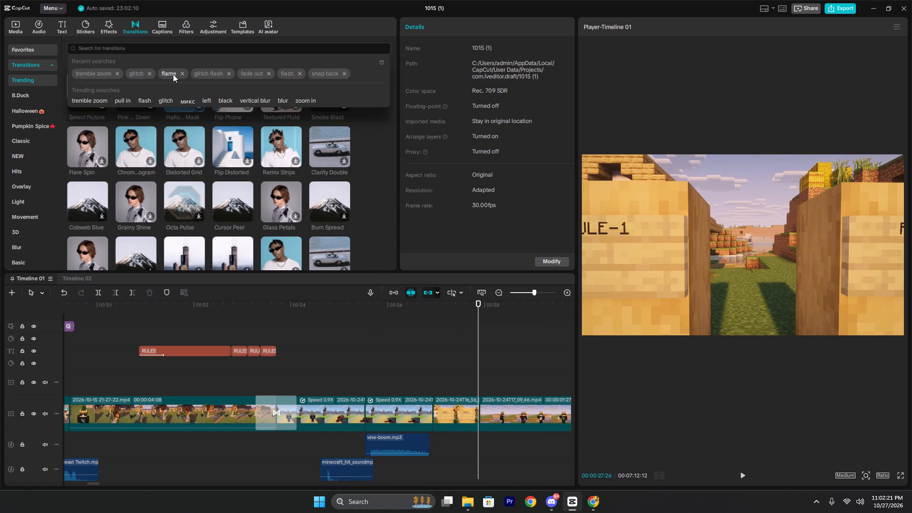
{"action": "key", "text": "ctrl+z"}
{"action": "left_click", "coordinate": [304, 391]}
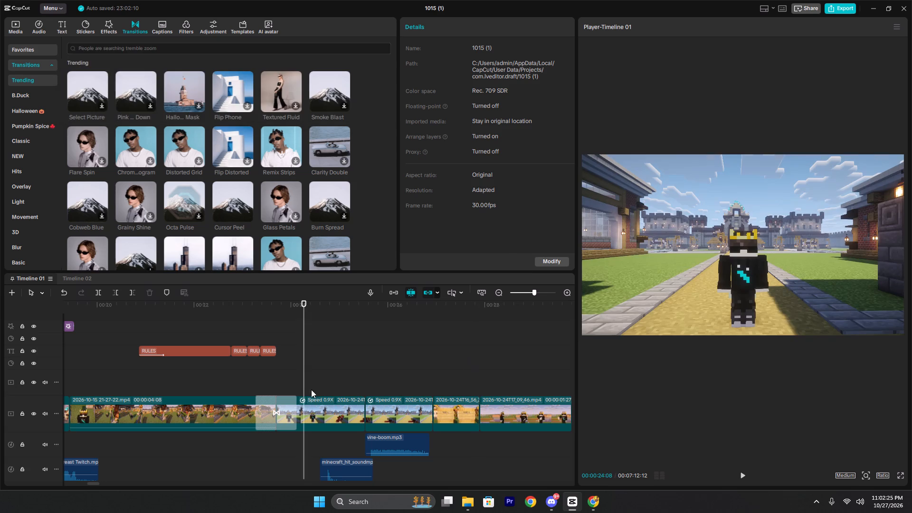
{"action": "left_click", "coordinate": [101, 45]}
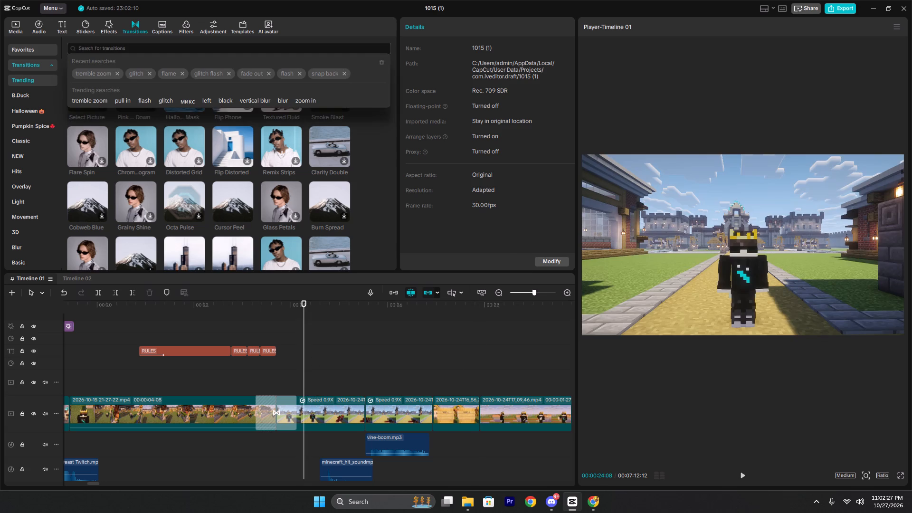
{"action": "type", "text": "mix"}
{"action": "left_click", "coordinate": [125, 61]}
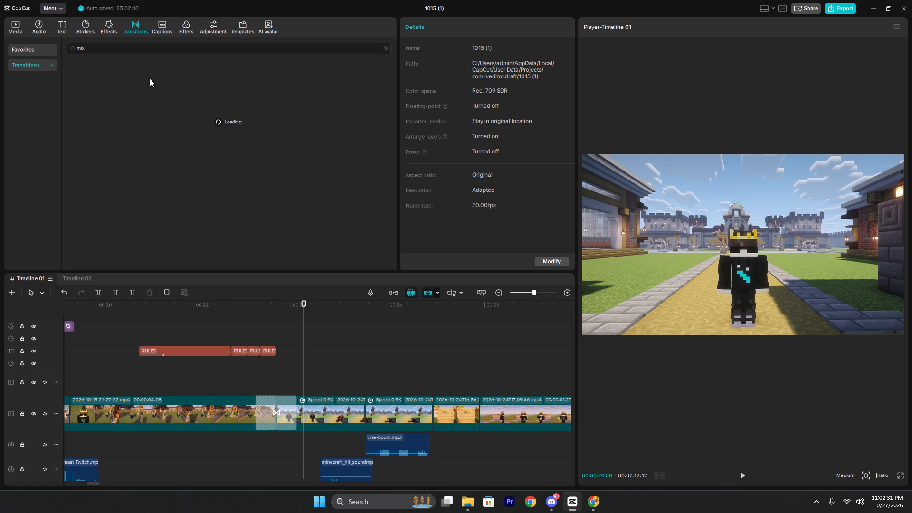
{"action": "left_click", "coordinate": [422, 352]}
{"action": "left_click_drag", "start_coordinate": [422, 352], "coordinate": [428, 355]}
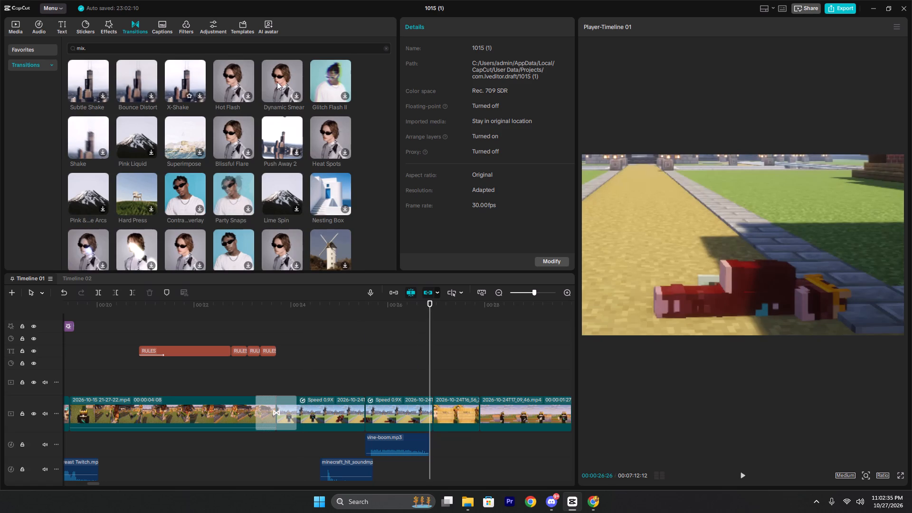
{"action": "scroll", "coordinate": [108, 113], "scroll_direction": "up", "scroll_amount": 3}
{"action": "left_click", "coordinate": [121, 48]}
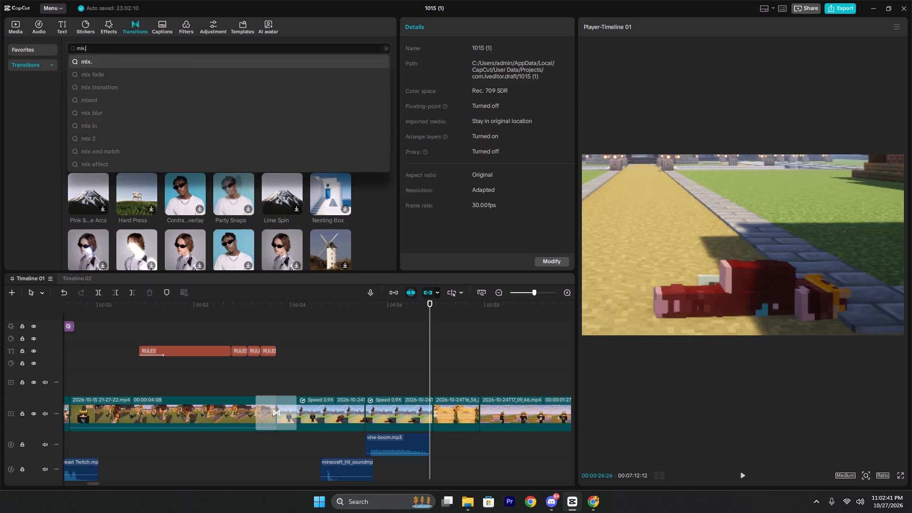
{"action": "key", "text": "BackSpace"}
{"action": "key", "text": "Return"}
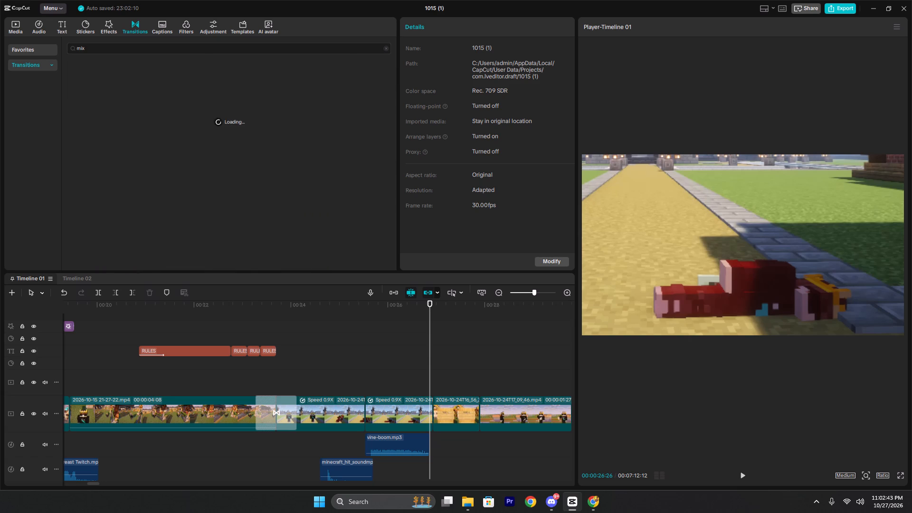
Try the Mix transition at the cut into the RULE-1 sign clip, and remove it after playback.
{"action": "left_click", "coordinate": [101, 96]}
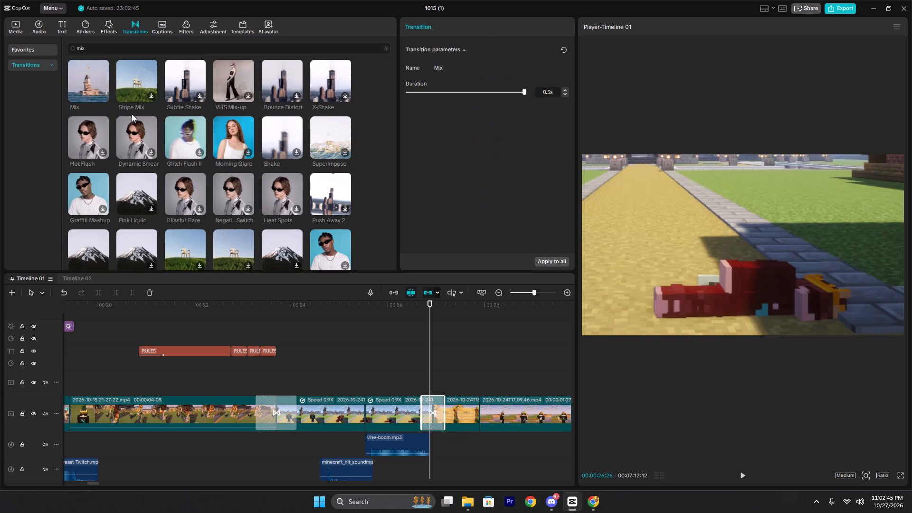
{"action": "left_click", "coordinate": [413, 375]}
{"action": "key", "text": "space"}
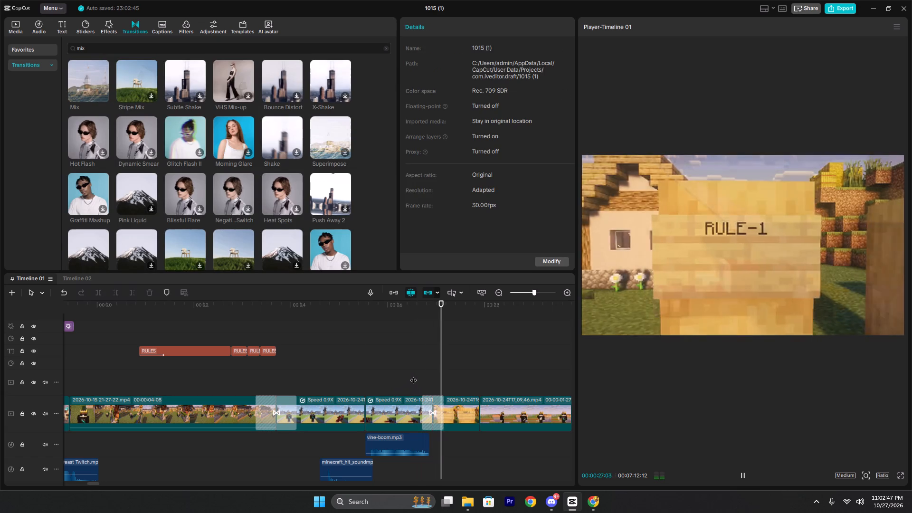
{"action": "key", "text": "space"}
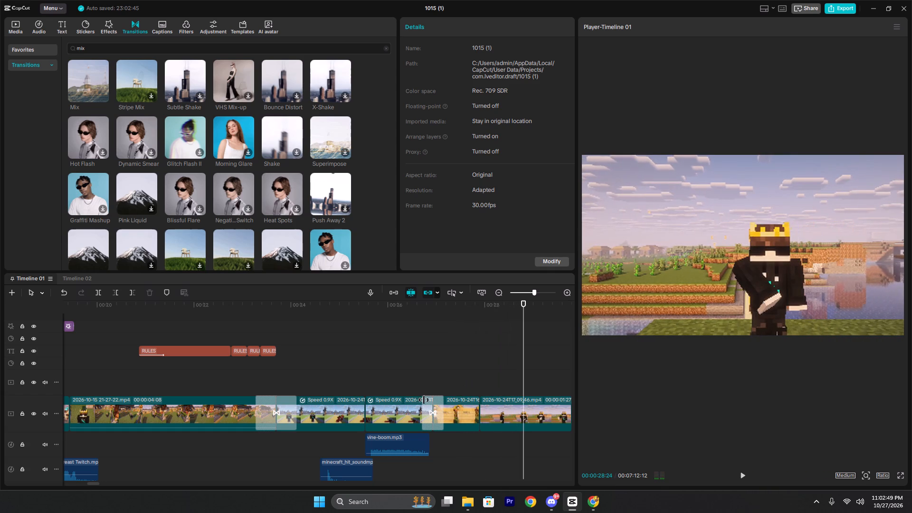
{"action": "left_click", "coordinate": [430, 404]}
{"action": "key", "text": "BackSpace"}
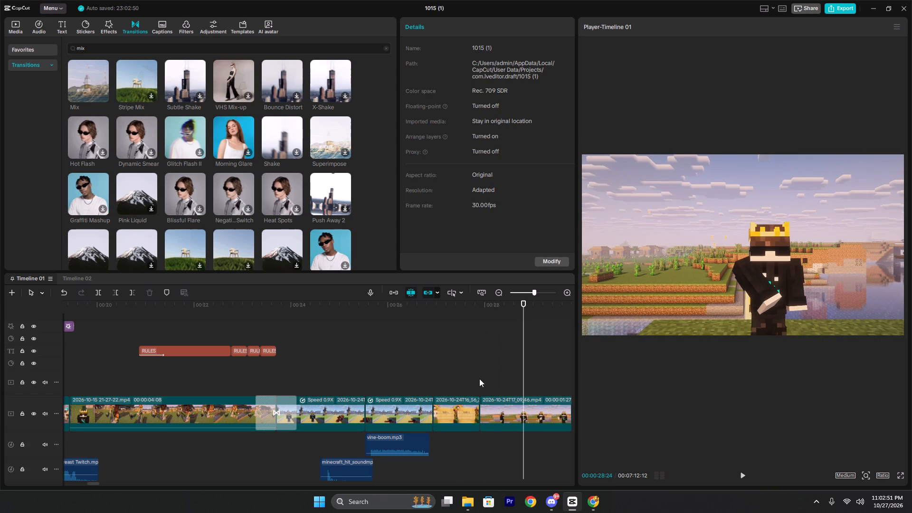
Add the Mix transition at the cut after the RULE-1 sign clip, near 00:00:27:27, and play it back.
{"action": "left_click", "coordinate": [489, 379]}
{"action": "left_click", "coordinate": [484, 374]}
{"action": "left_click", "coordinate": [482, 374]}
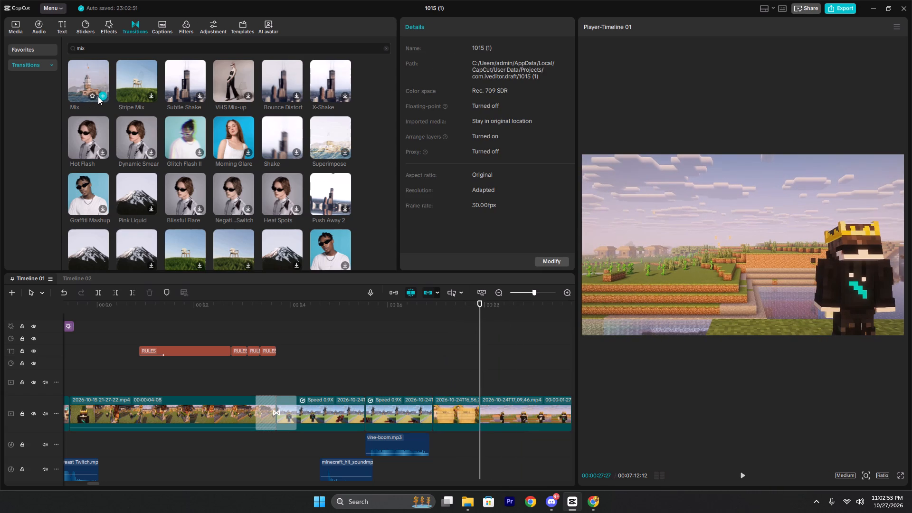
{"action": "left_click", "coordinate": [100, 96]}
{"action": "left_click", "coordinate": [464, 378]}
{"action": "key", "text": "space"}
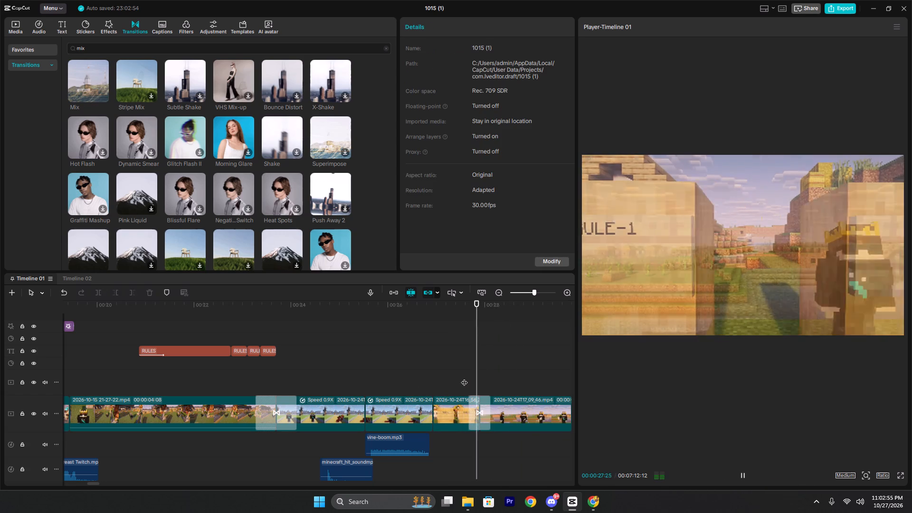
{"action": "key", "text": "space"}
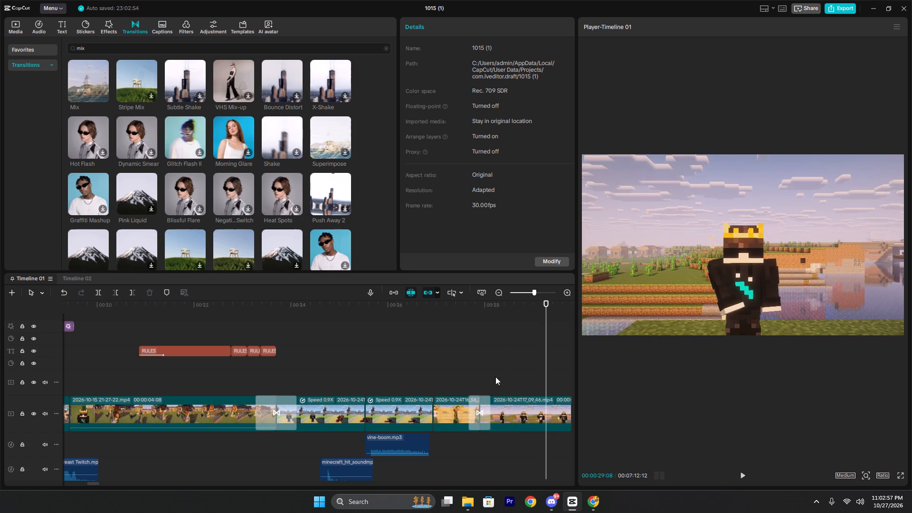
Split the character clip following the RULE-1 sign at 00:00:28:27 and play back around the split.
{"action": "left_click", "coordinate": [484, 377]}
{"action": "key", "text": "space"}
{"action": "key", "text": "space"}
{"action": "left_click", "coordinate": [552, 415]}
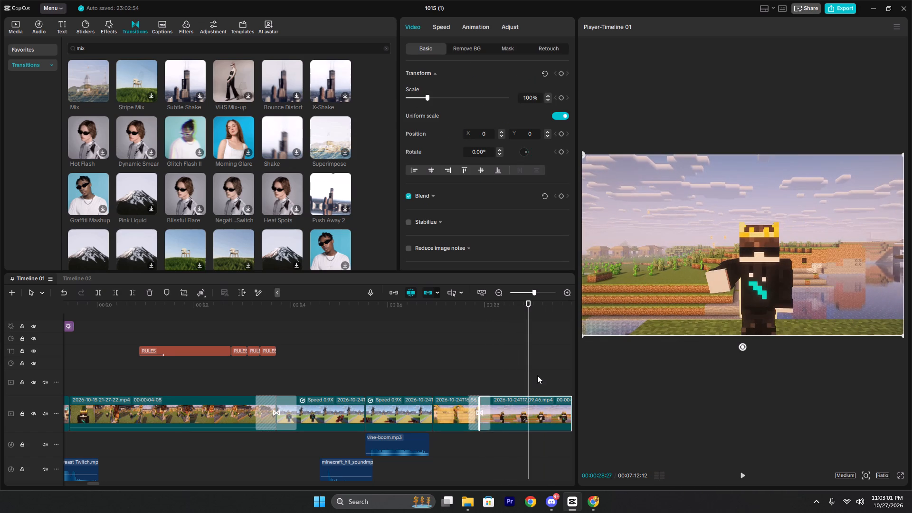
{"action": "key", "text": "ctrl+b"}
{"action": "key", "text": "space"}
{"action": "key", "text": "space"}
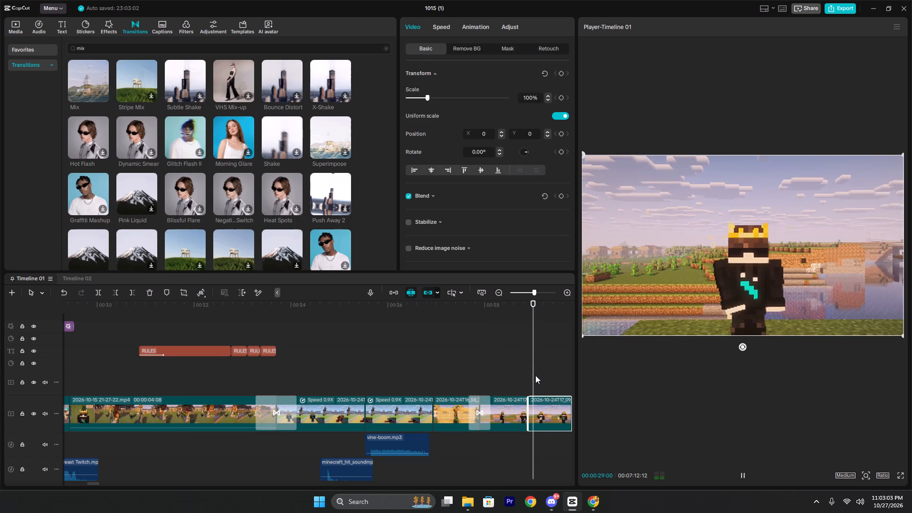
{"action": "key", "text": "space"}
{"action": "key", "text": "space"}
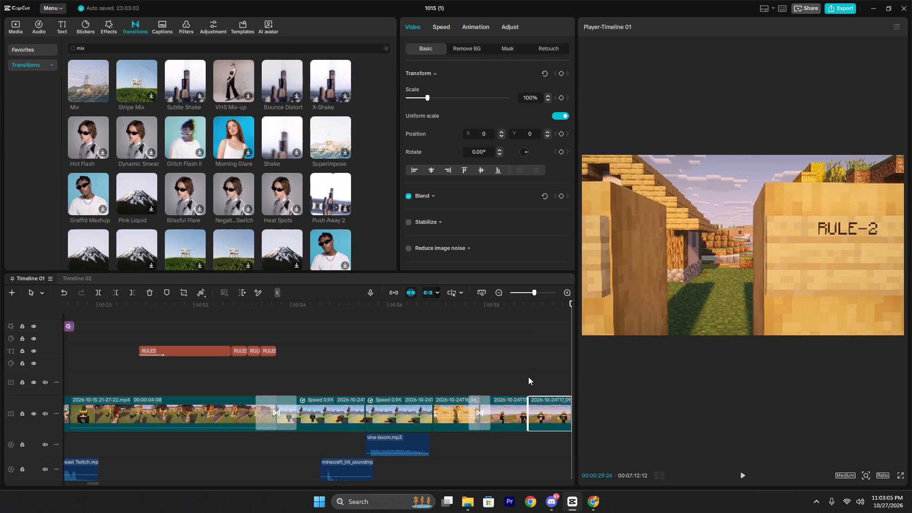
{"action": "left_click", "coordinate": [532, 373]}
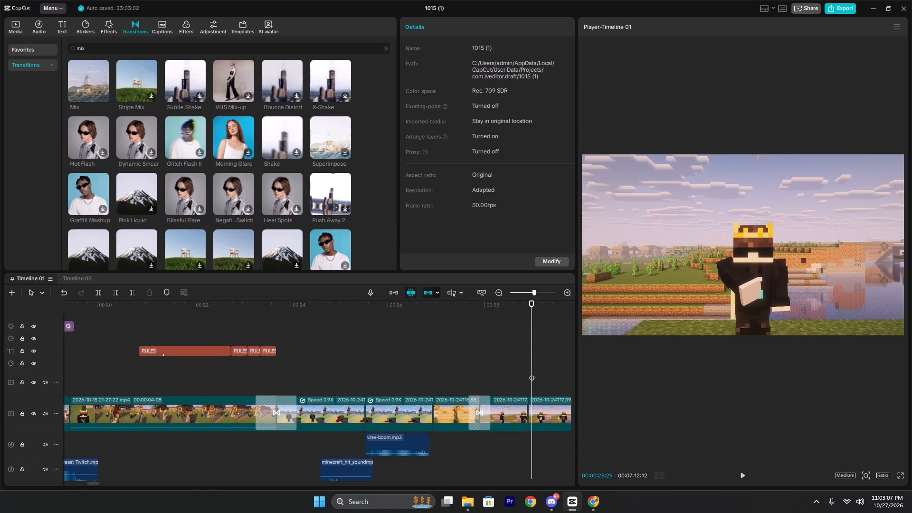
{"action": "key", "text": "space"}
{"action": "key", "text": "space"}
{"action": "key", "text": "space"}
{"action": "key", "text": "space"}
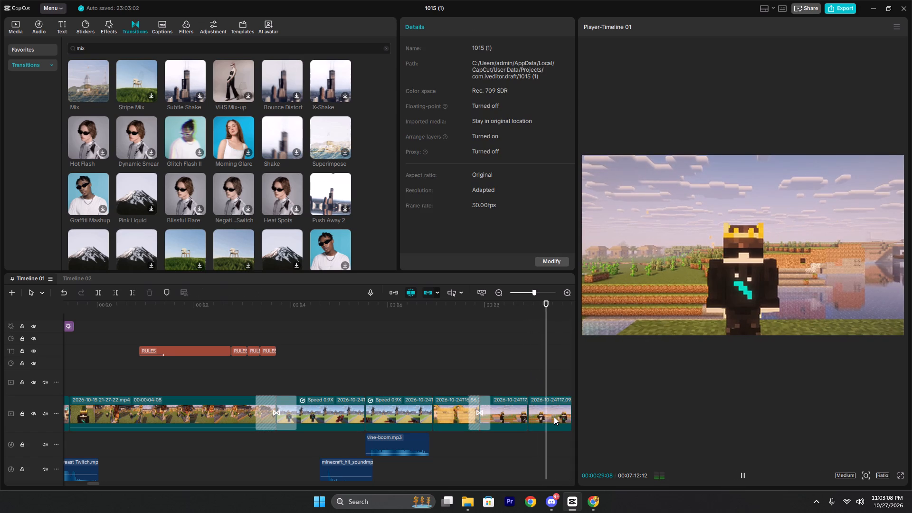
Add a Transform keyframe at the start of the split-off character clip, at 00:00:28:27.
{"action": "left_click", "coordinate": [531, 376]}
{"action": "left_click", "coordinate": [544, 412]}
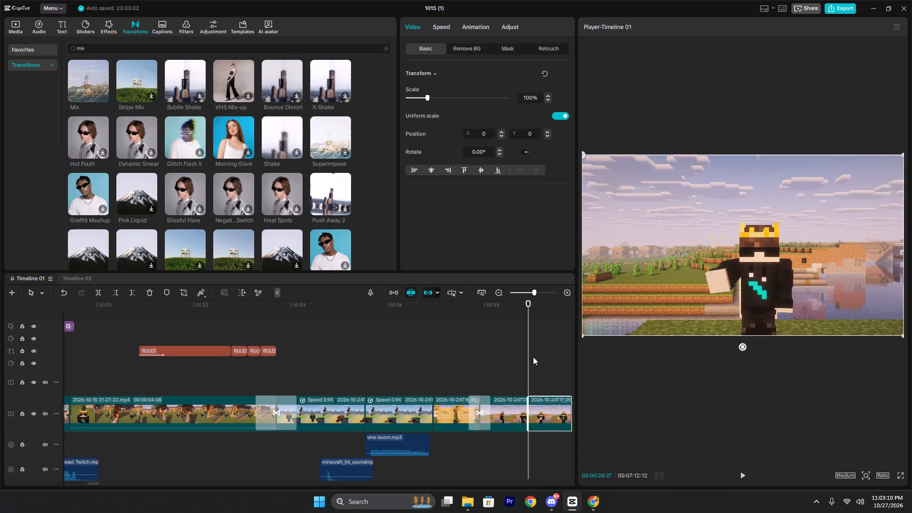
{"action": "left_click", "coordinate": [561, 73]}
Scale the split-off character clip up to 113% at 00:00:29:21, so it zooms in gradually.
{"action": "key", "text": "Right"}
{"action": "key", "text": "Right"}
{"action": "key", "text": "Right"}
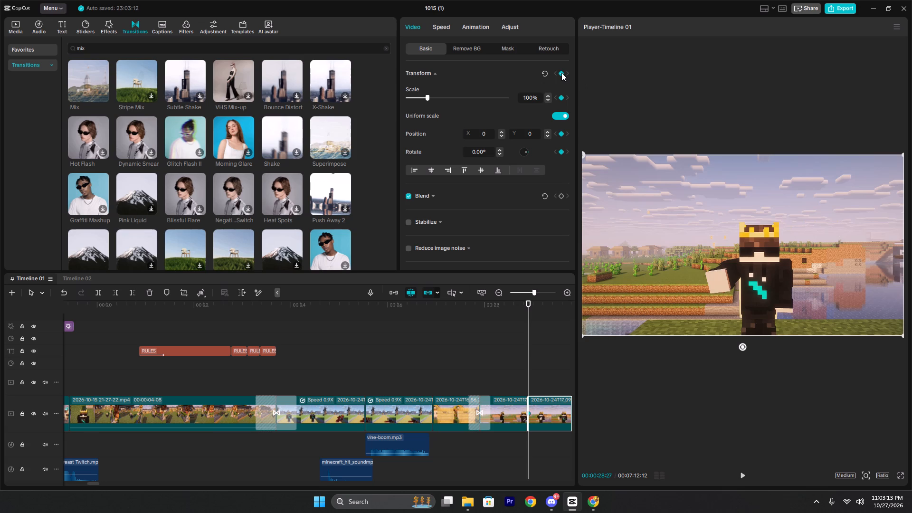
{"action": "key", "text": "Right"}
{"action": "key", "text": "Right"}
{"action": "key", "text": "Right"}
{"action": "key", "text": "Right"}
{"action": "key", "text": "Right"}
{"action": "key", "text": "Right"}
{"action": "key", "text": "Right"}
{"action": "key", "text": "Right"}
{"action": "key", "text": "Right"}
{"action": "key", "text": "Right"}
{"action": "key", "text": "Right"}
{"action": "key", "text": "Right"}
{"action": "key", "text": "Right"}
{"action": "key", "text": "Right"}
{"action": "key", "text": "Right"}
{"action": "key", "text": "Right"}
{"action": "key", "text": "Right"}
{"action": "key", "text": "Right"}
{"action": "key", "text": "Right"}
{"action": "key", "text": "Right"}
{"action": "key", "text": "Right"}
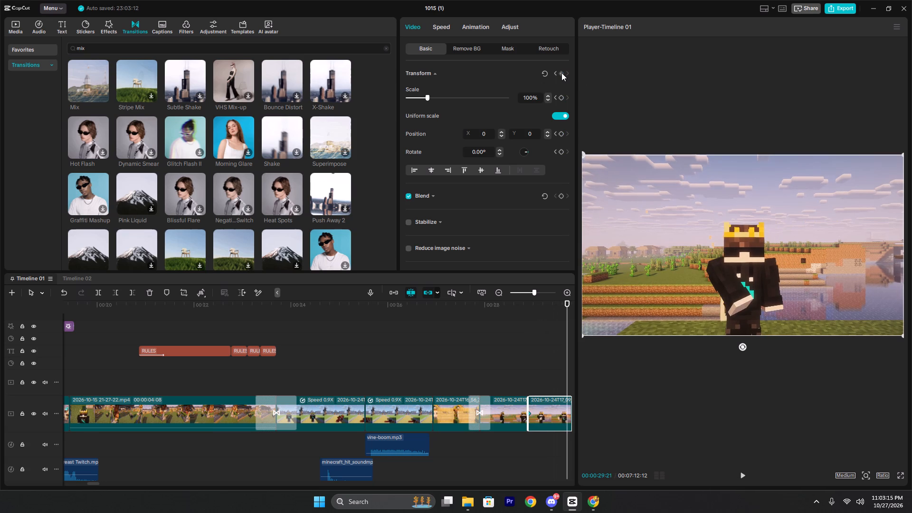
{"action": "triple_click", "coordinate": [548, 96]}
{"action": "triple_click", "coordinate": [548, 96]}
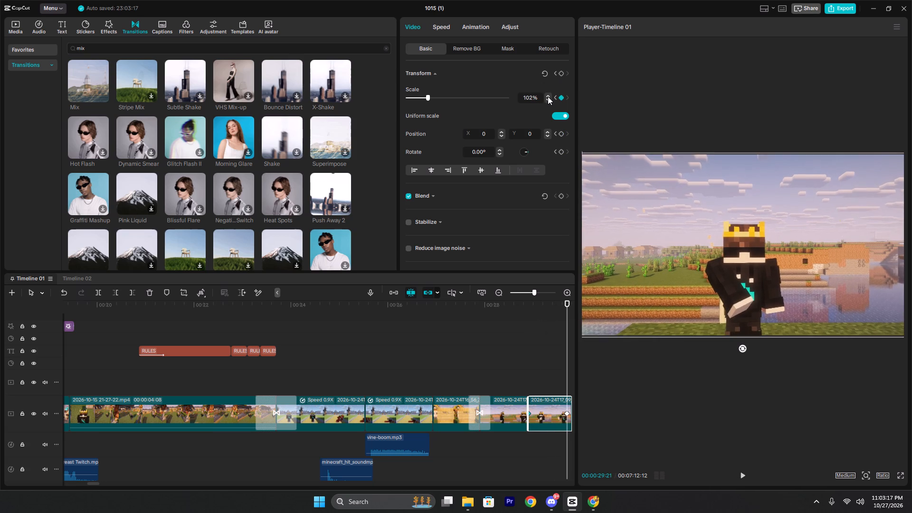
{"action": "triple_click", "coordinate": [548, 96]}
{"action": "triple_click", "coordinate": [548, 96]}
{"action": "left_click", "coordinate": [548, 96]}
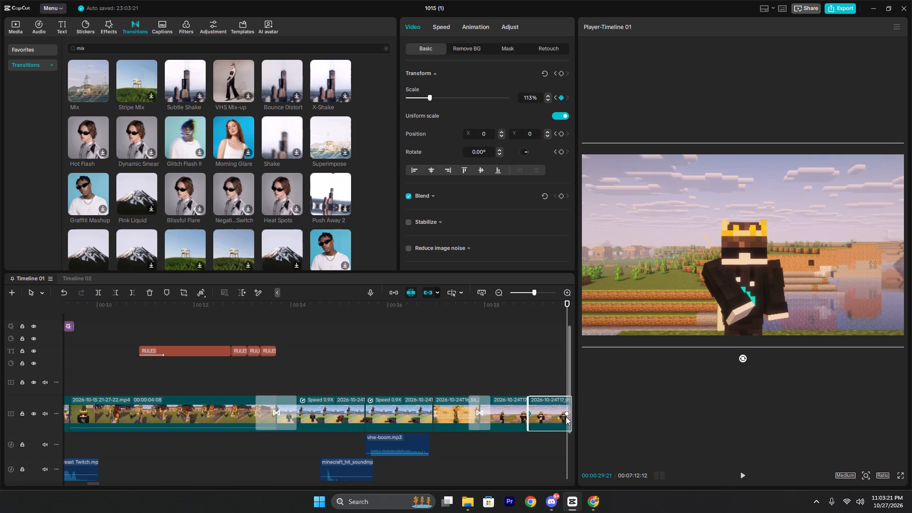
Move the second scale keyframe to the end of the split-off clip and play back the zoom.
{"action": "left_click_drag", "start_coordinate": [566, 413], "coordinate": [582, 419]}
{"action": "left_click", "coordinate": [527, 379]}
{"action": "key", "text": "space"}
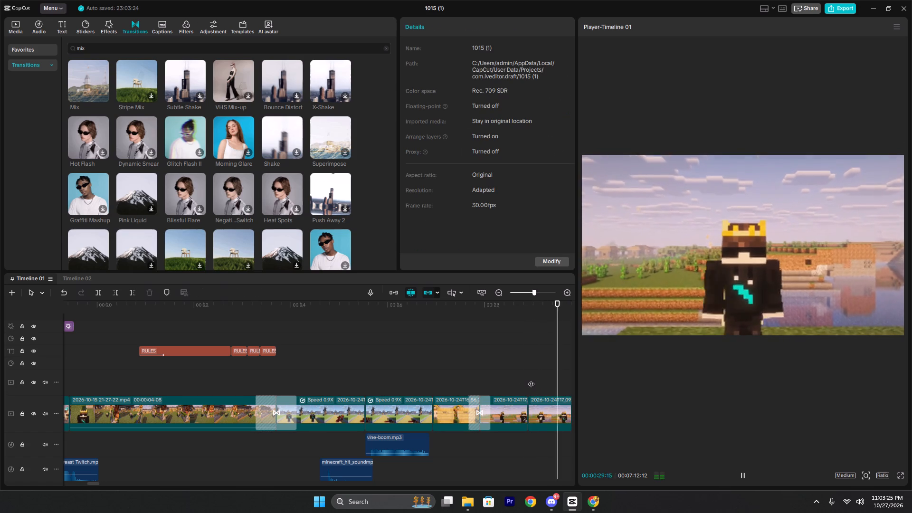
{"action": "key", "text": "space"}
Add the Mix transition at the cut after the RULE-2 sign clip, at 00:00:30:27, and play it back.
{"action": "key", "text": "space"}
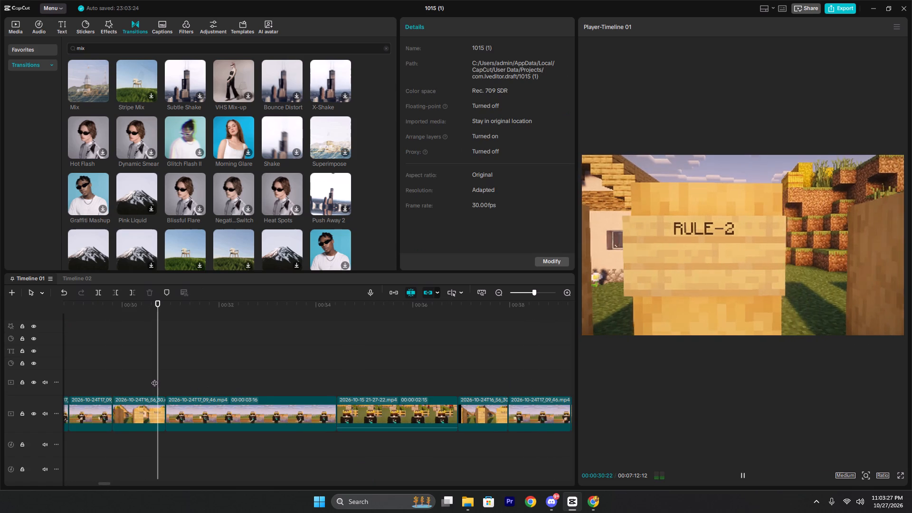
{"action": "key", "text": "space"}
{"action": "left_click", "coordinate": [155, 373]}
{"action": "left_click_drag", "start_coordinate": [155, 373], "coordinate": [167, 374]}
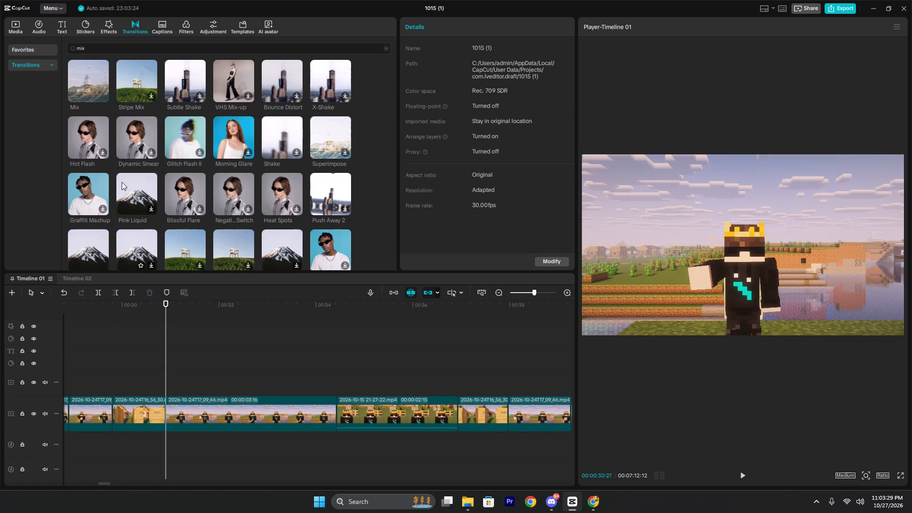
{"action": "left_click", "coordinate": [100, 93]}
{"action": "left_click", "coordinate": [146, 380]}
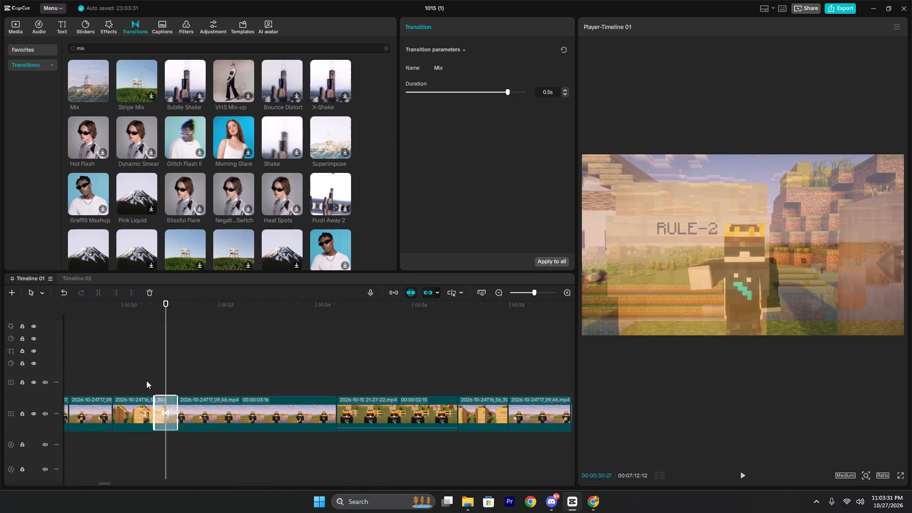
{"action": "key", "text": "space"}
{"action": "key", "text": "space"}
{"action": "key", "text": "space"}
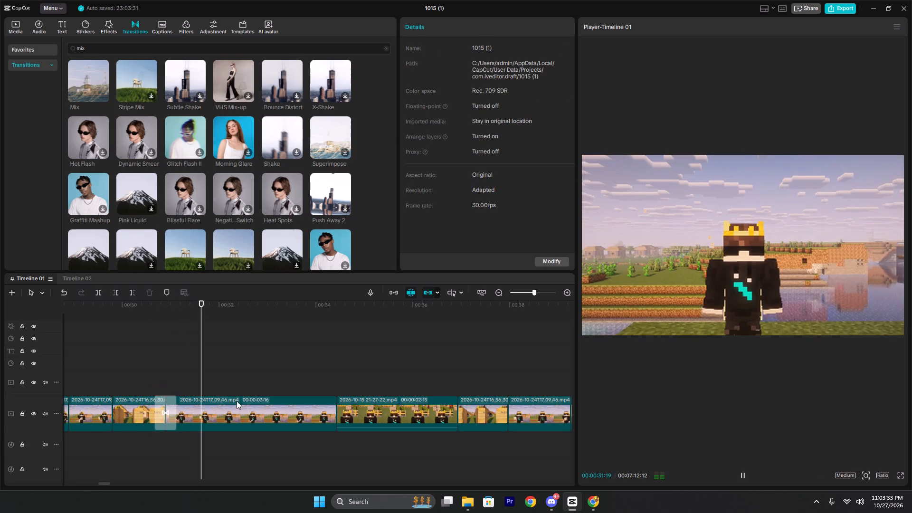
{"action": "key", "text": "space"}
Add a default text at 00:00:31:22, over the character clip that follows the RULE-2 sign.
{"action": "left_click", "coordinate": [169, 367]}
{"action": "left_click", "coordinate": [179, 367]}
{"action": "key", "text": "space"}
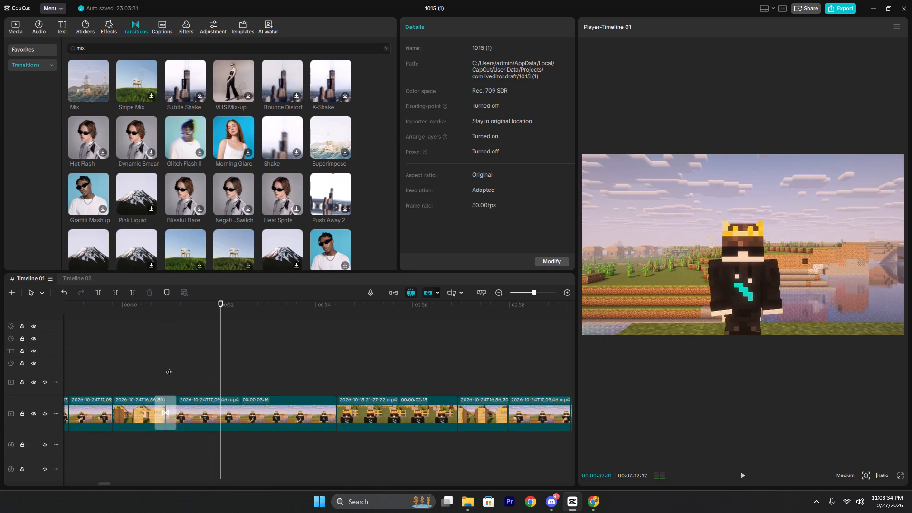
{"action": "key", "text": "space"}
{"action": "left_click", "coordinate": [64, 26]}
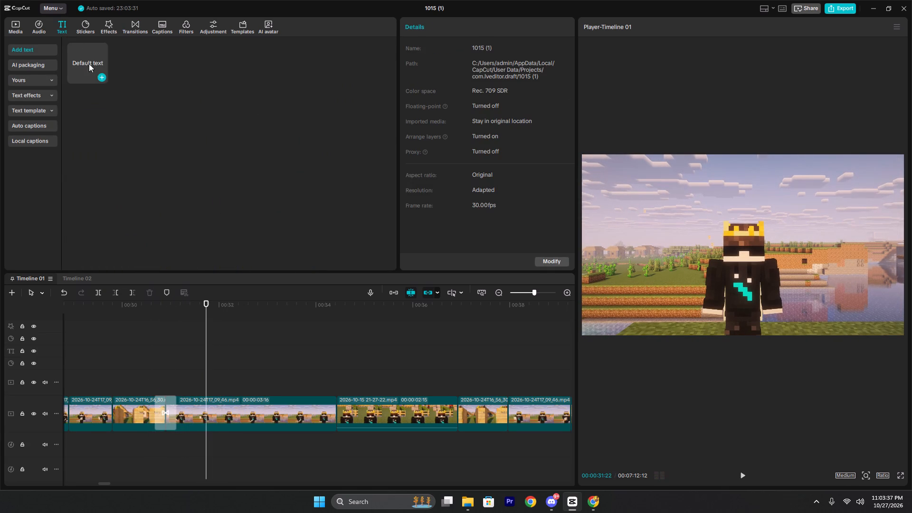
{"action": "left_click", "coordinate": [104, 78]}
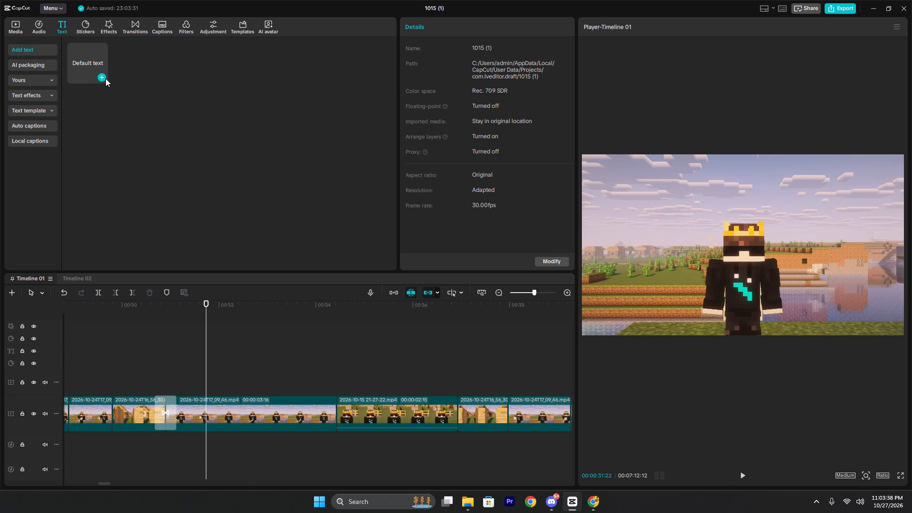
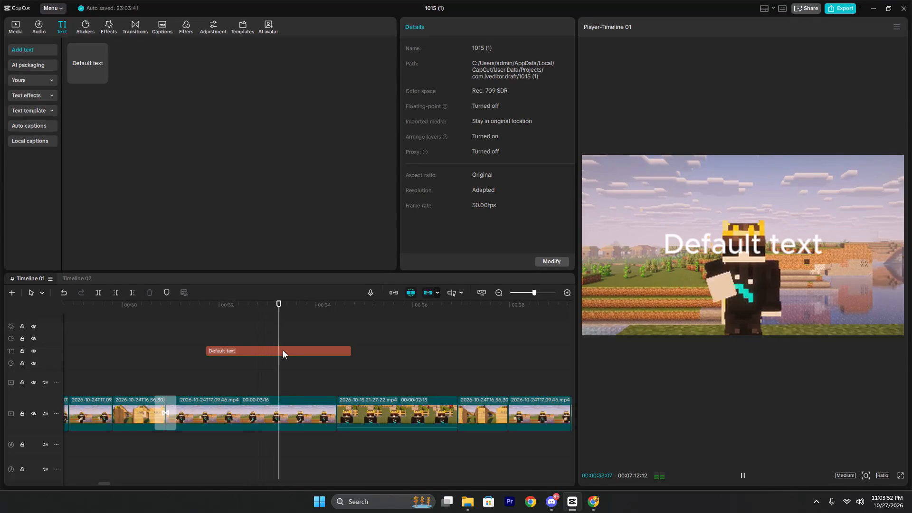
Trim the end of the default text clip to about 00:00:33:14.
{"action": "key", "text": "space"}
{"action": "left_click", "coordinate": [292, 350]}
{"action": "key", "text": "w"}
{"action": "left_click", "coordinate": [189, 332]}
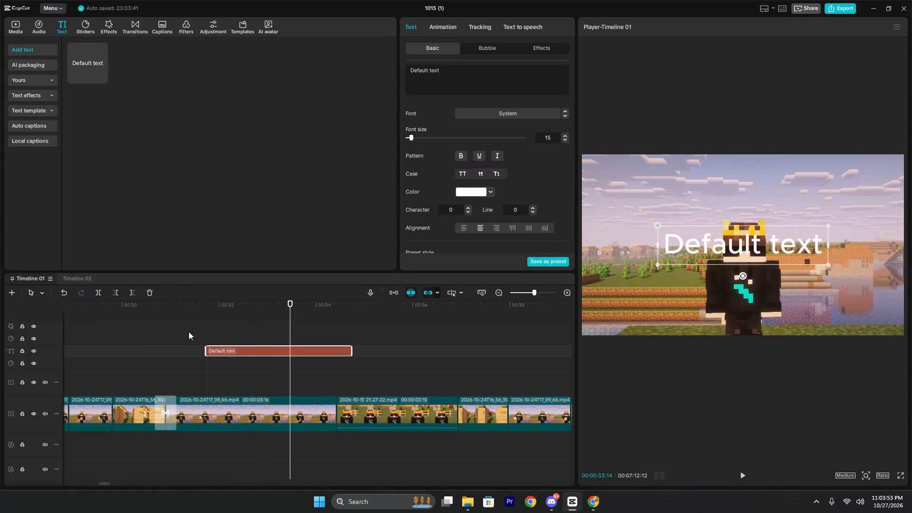
Extend the start of the default text clip earlier to about 00:00:31:18 and check the timing in playback.
{"action": "left_click", "coordinate": [180, 342]}
{"action": "left_click", "coordinate": [184, 342]}
{"action": "key", "text": "space"}
{"action": "key", "text": "space"}
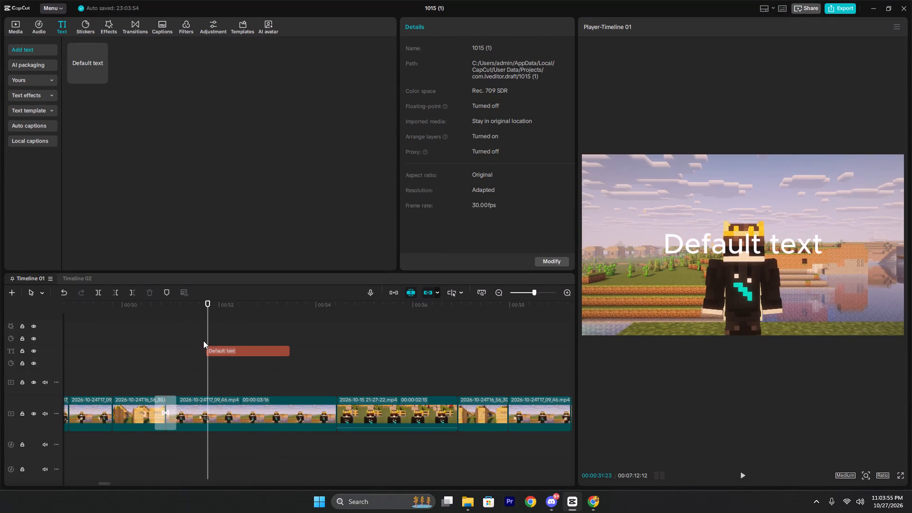
{"action": "left_click", "coordinate": [220, 350]}
{"action": "left_click_drag", "start_coordinate": [204, 346], "coordinate": [198, 348]}
{"action": "left_click", "coordinate": [197, 337]}
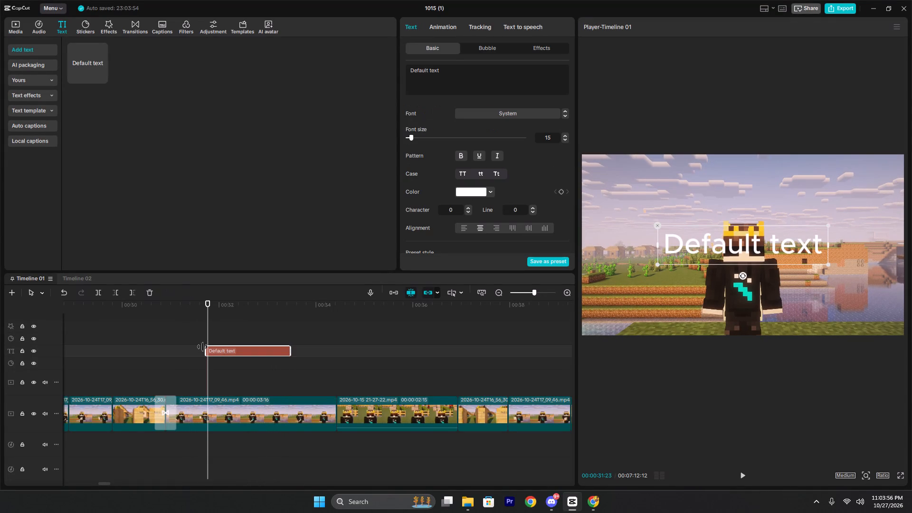
{"action": "left_click", "coordinate": [173, 333]}
{"action": "key", "text": "space"}
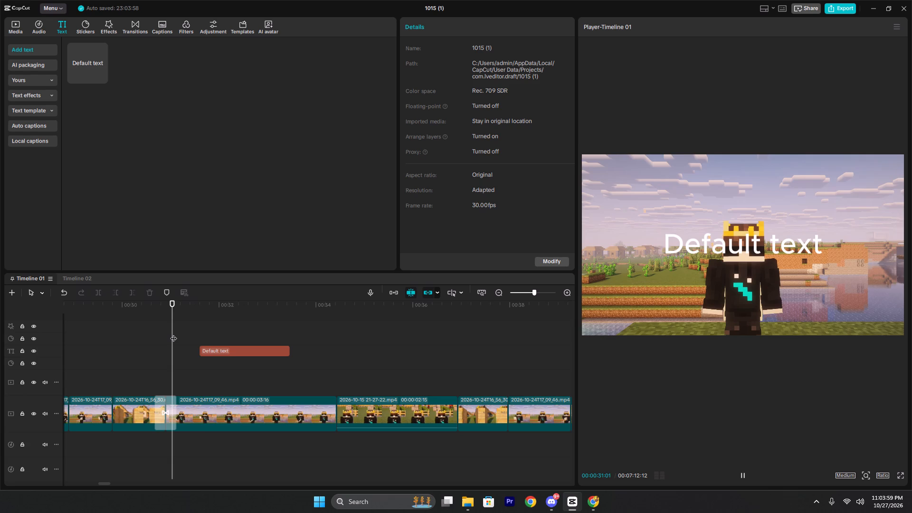
{"action": "key", "text": "space"}
Split the default text clip just before 00:32, at about 32:05 and at about 32:16.
{"action": "left_click", "coordinate": [206, 332]}
{"action": "left_click", "coordinate": [200, 332]}
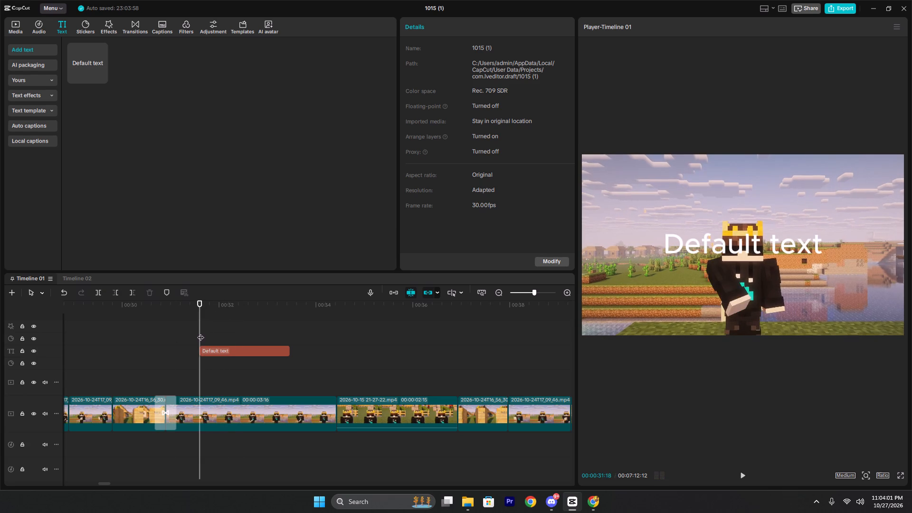
{"action": "key", "text": "space"}
{"action": "key", "text": "space"}
{"action": "left_click", "coordinate": [220, 346]}
{"action": "key", "text": "ctrl+b"}
{"action": "key", "text": "space"}
{"action": "key", "text": "space"}
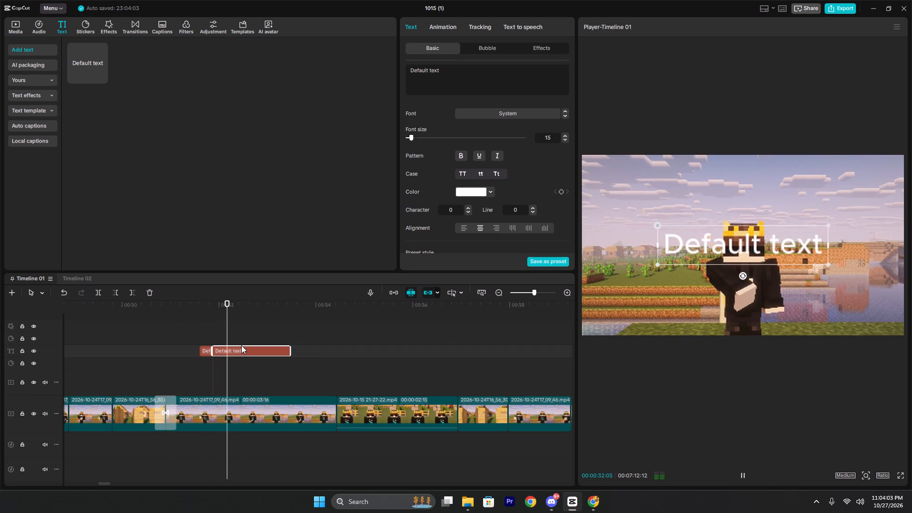
{"action": "key", "text": "ctrl+b"}
{"action": "key", "text": "space"}
{"action": "key", "text": "space"}
{"action": "key", "text": "ctrl+b"}
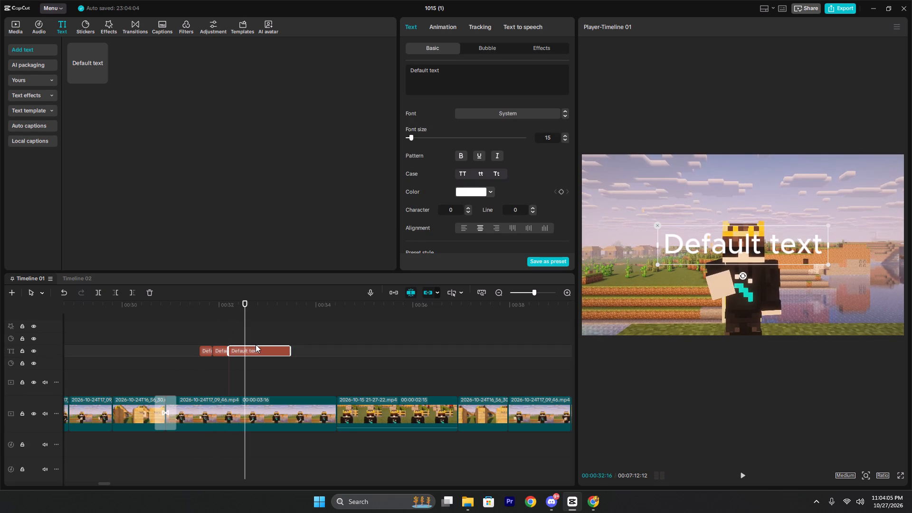
Split the last text segment at about 00:00:32:26.
{"action": "key", "text": "space"}
{"action": "key", "text": "space"}
{"action": "key", "text": "space"}
{"action": "key", "text": "space"}
{"action": "left_click", "coordinate": [244, 332]}
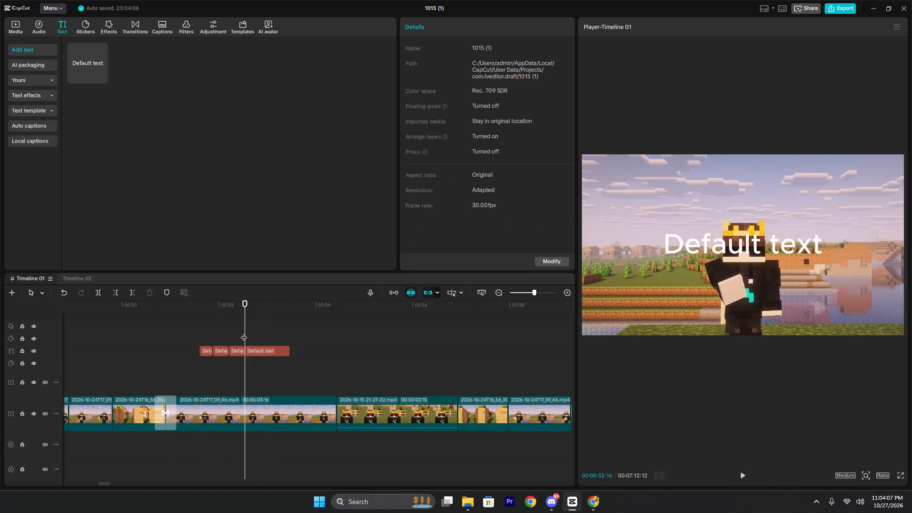
{"action": "key", "text": "space"}
{"action": "key", "text": "space"}
{"action": "left_click", "coordinate": [275, 350]}
{"action": "key", "text": "ctrl+b"}
{"action": "key", "text": "space"}
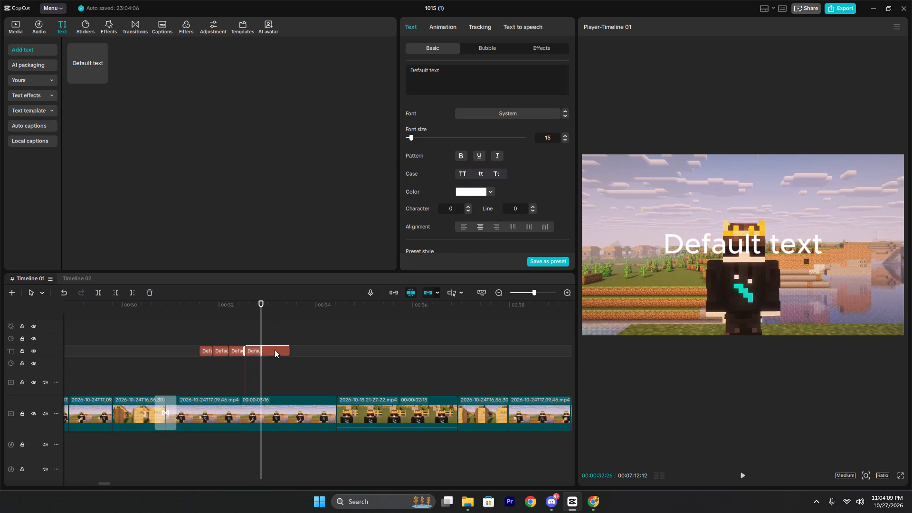
{"action": "key", "text": "space"}
Replay the section around the last text segment to find the next cut point.
{"action": "left_click", "coordinate": [274, 334]}
{"action": "left_click", "coordinate": [263, 333]}
{"action": "key", "text": "space"}
{"action": "key", "text": "space"}
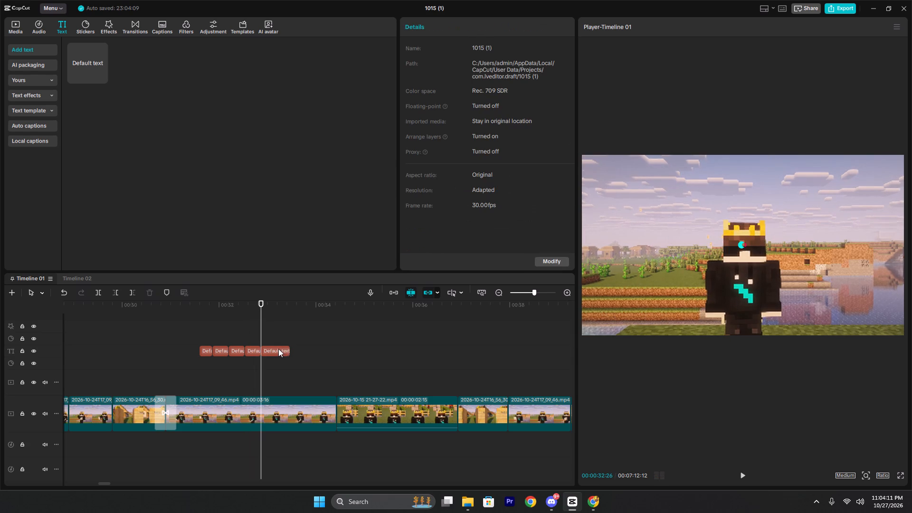
{"action": "left_click", "coordinate": [261, 332]}
{"action": "key", "text": "space"}
{"action": "key", "text": "space"}
{"action": "left_click", "coordinate": [276, 350]}
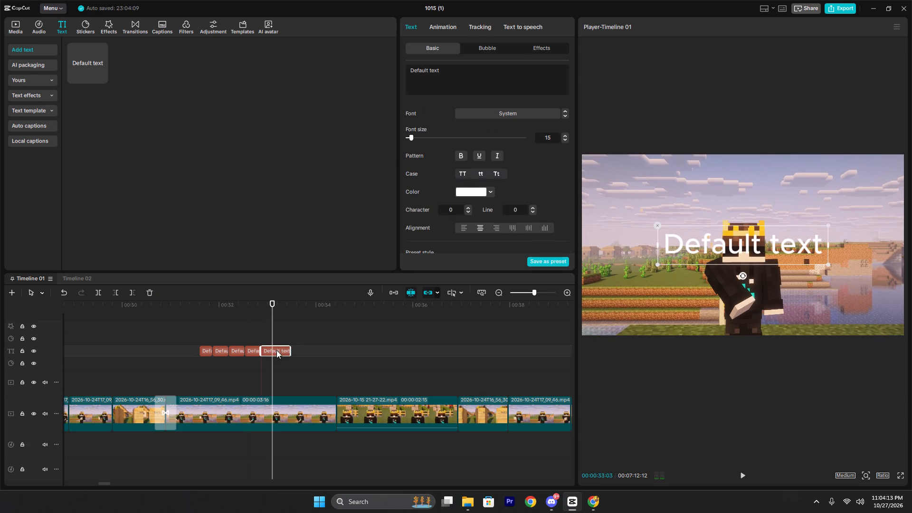
{"action": "left_click", "coordinate": [264, 331]}
{"action": "key", "text": "space"}
{"action": "key", "text": "space"}
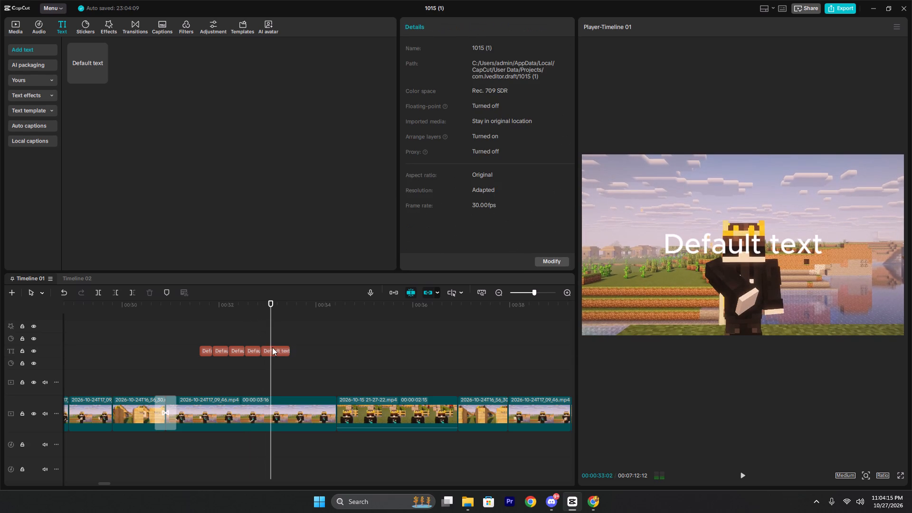
{"action": "left_click", "coordinate": [249, 333]}
{"action": "key", "text": "space"}
{"action": "key", "text": "space"}
{"action": "left_click", "coordinate": [243, 334]}
{"action": "key", "text": "space"}
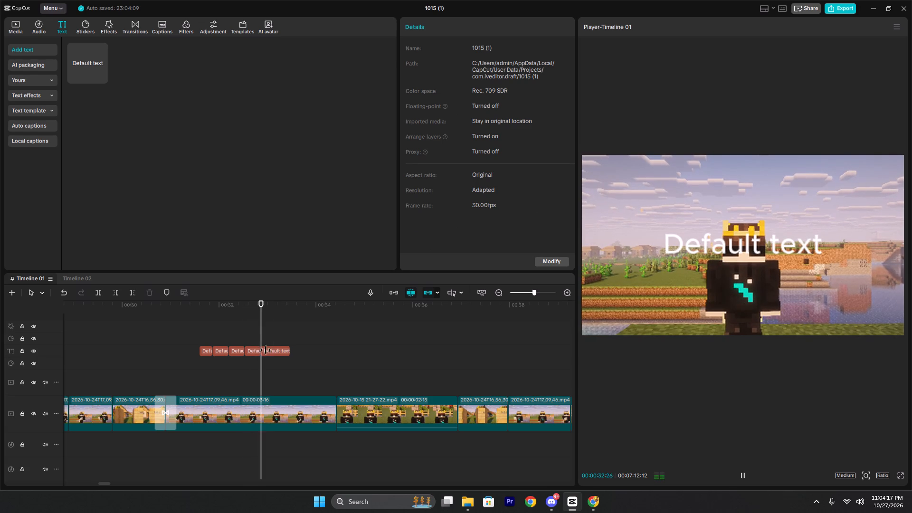
{"action": "key", "text": "space"}
{"action": "key", "text": "space"}
{"action": "key", "text": "space"}
Split the last text segment at about 00:00:33:03.
{"action": "left_click", "coordinate": [276, 351]}
{"action": "left_click", "coordinate": [260, 328]}
{"action": "key", "text": "space"}
{"action": "key", "text": "space"}
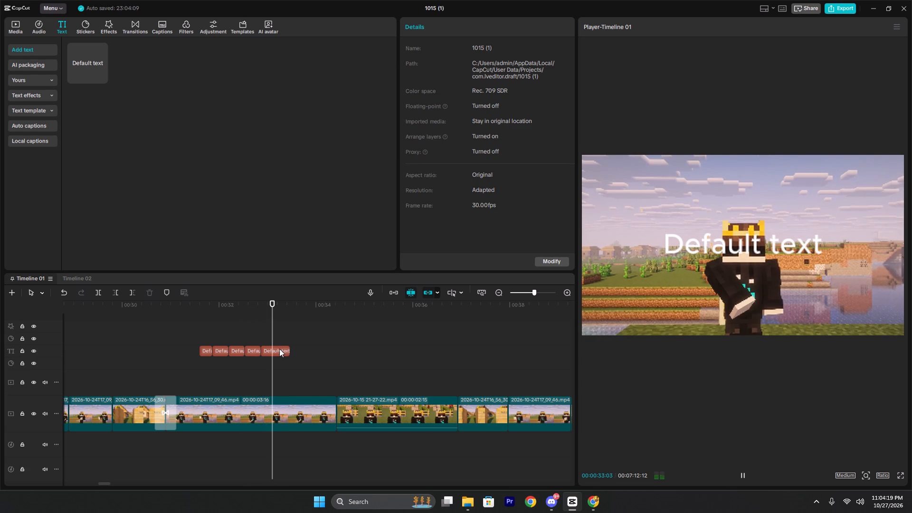
{"action": "left_click", "coordinate": [279, 349]}
{"action": "key", "text": "ctrl+b"}
Split the last text segment at about 00:00:33:07 and play the cut text section through.
{"action": "key", "text": "space"}
{"action": "key", "text": "space"}
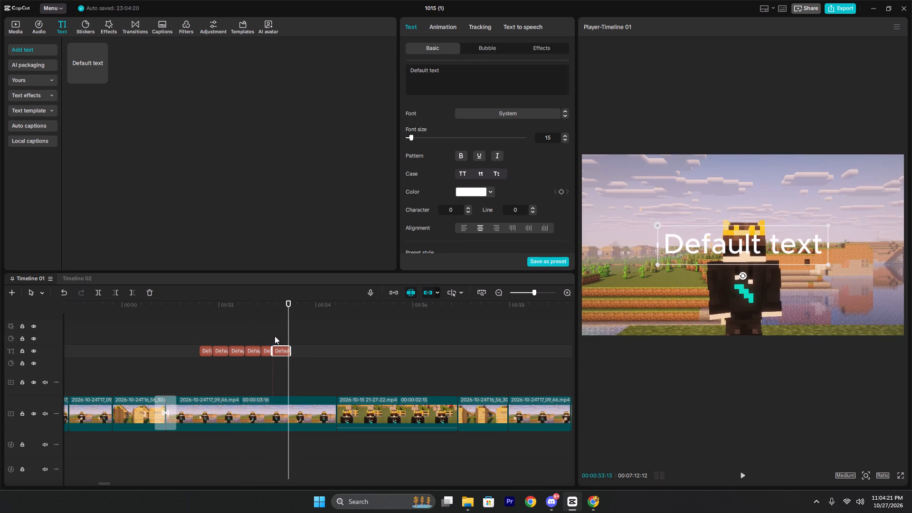
{"action": "left_click", "coordinate": [275, 336]}
{"action": "key", "text": "space"}
{"action": "key", "text": "space"}
{"action": "left_click", "coordinate": [283, 351]}
{"action": "key", "text": "space"}
{"action": "key", "text": "space"}
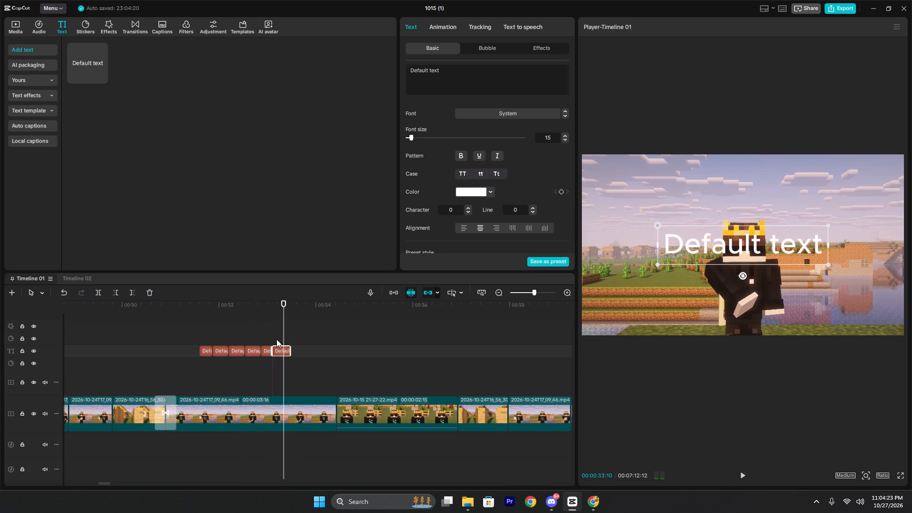
{"action": "left_click", "coordinate": [272, 335]}
{"action": "key", "text": "space"}
{"action": "key", "text": "space"}
{"action": "left_click", "coordinate": [285, 351]}
{"action": "key", "text": "ctrl+b"}
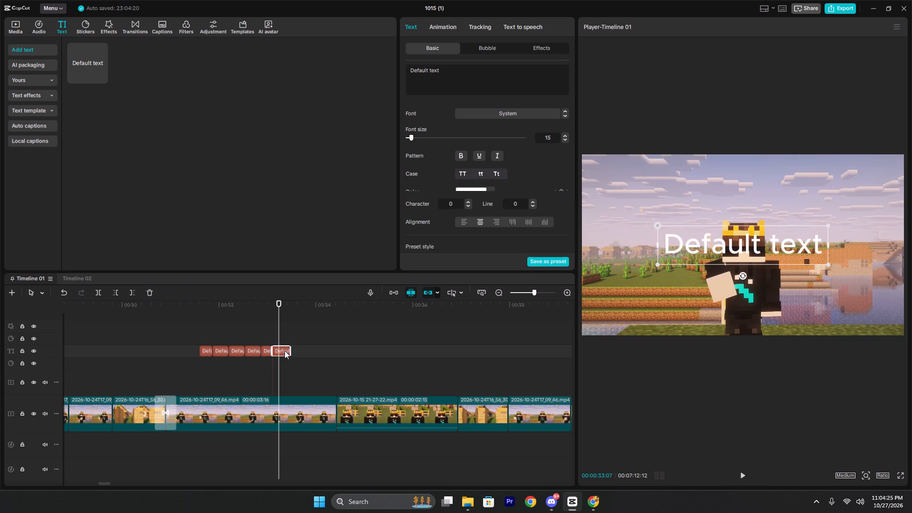
{"action": "key", "text": "space"}
{"action": "key", "text": "space"}
{"action": "left_click", "coordinate": [201, 325]}
{"action": "key", "text": "space"}
{"action": "key", "text": "space"}
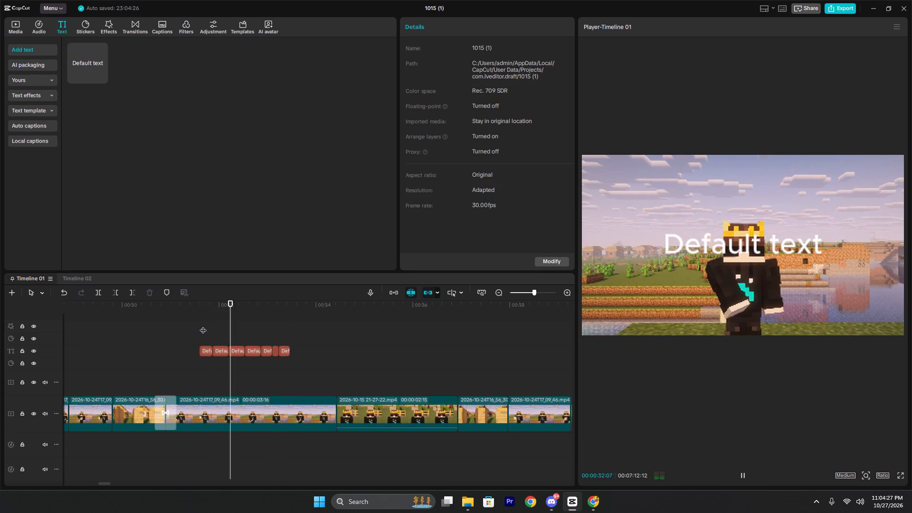
Select all seven default text segments together and set their font to Komika Axis.
{"action": "left_click", "coordinate": [203, 325]}
{"action": "scroll", "coordinate": [237, 348], "scroll_direction": "up", "scroll_amount": 10, "text": "ctrl"}
{"action": "left_click", "coordinate": [209, 351]}
{"action": "left_click", "coordinate": [249, 356], "text": "ctrl"}
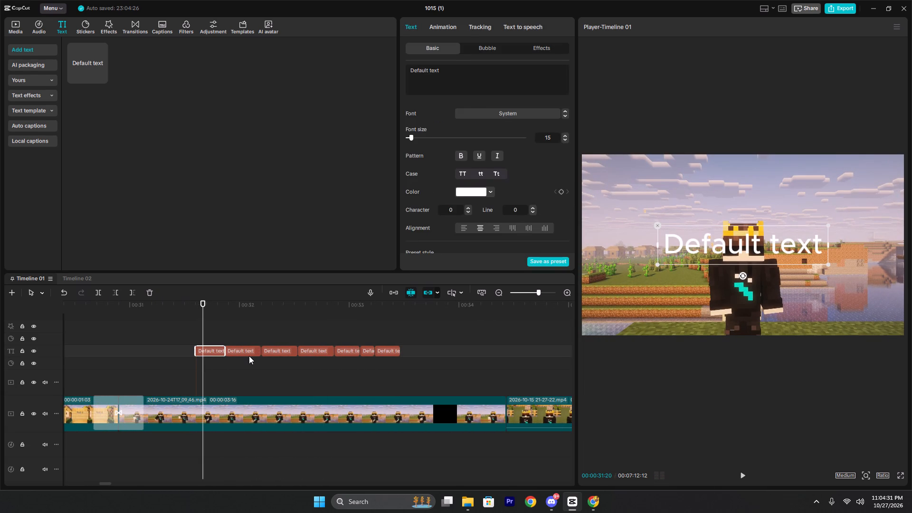
{"action": "left_click", "coordinate": [280, 348], "text": "ctrl"}
{"action": "left_click", "coordinate": [314, 350], "text": "ctrl"}
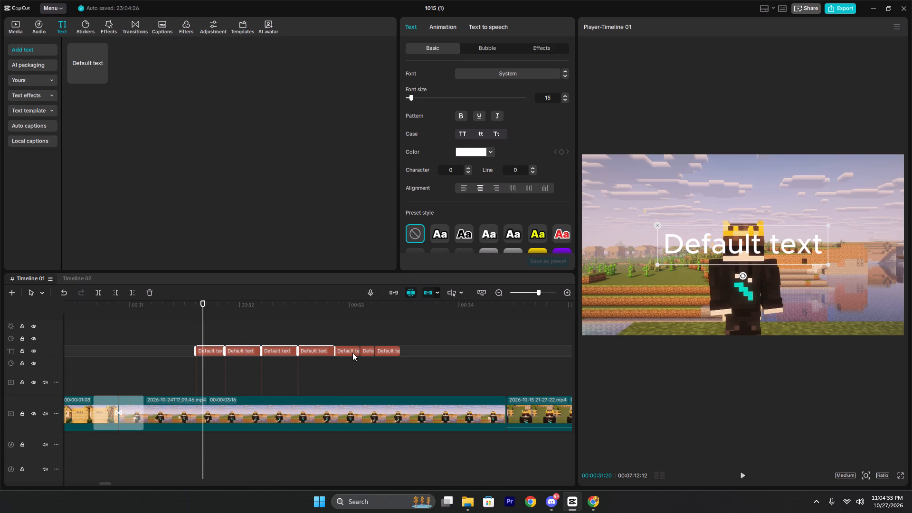
{"action": "left_click", "coordinate": [350, 351], "text": "ctrl"}
{"action": "left_click", "coordinate": [366, 352], "text": "ctrl"}
{"action": "left_click", "coordinate": [382, 352], "text": "ctrl"}
{"action": "left_click", "coordinate": [490, 75]}
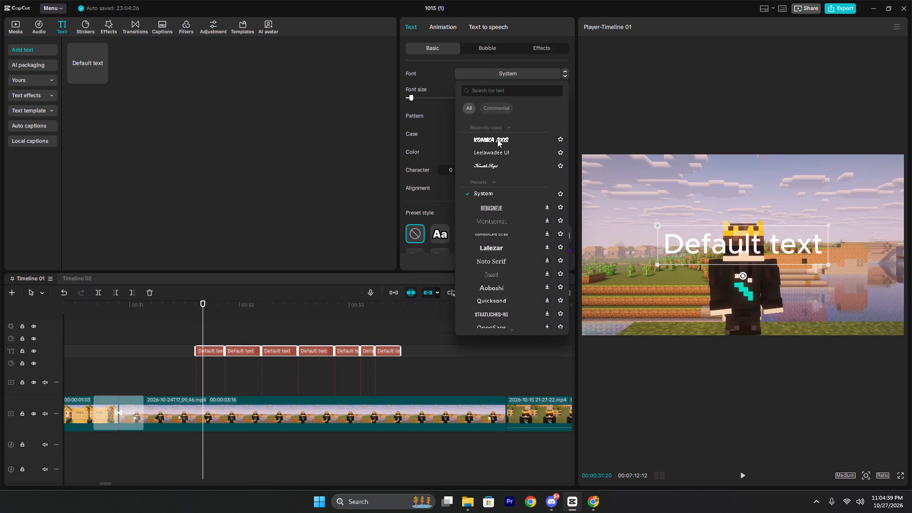
{"action": "left_click", "coordinate": [497, 139]}
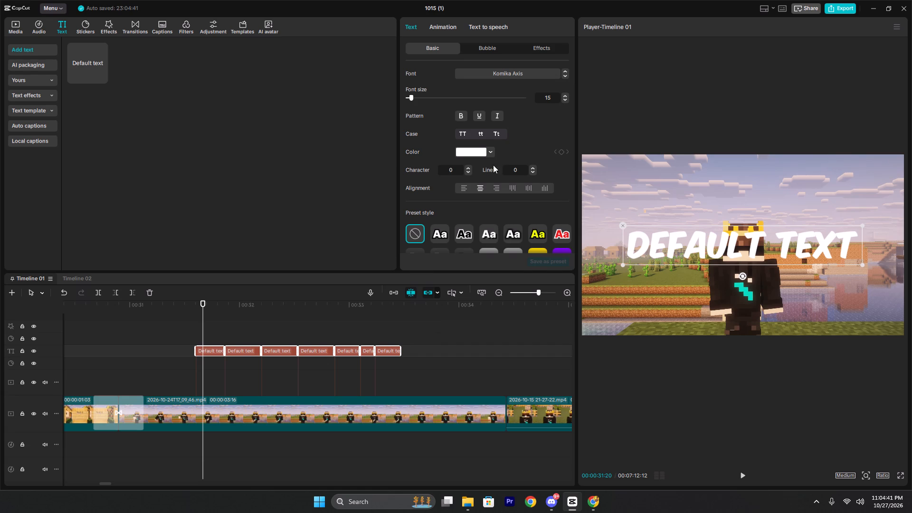
Apply the yellow preset style with black outline to the selected text segments and enable their shadow.
{"action": "left_click", "coordinate": [540, 236]}
{"action": "scroll", "coordinate": [532, 189], "scroll_direction": "down", "scroll_amount": 1}
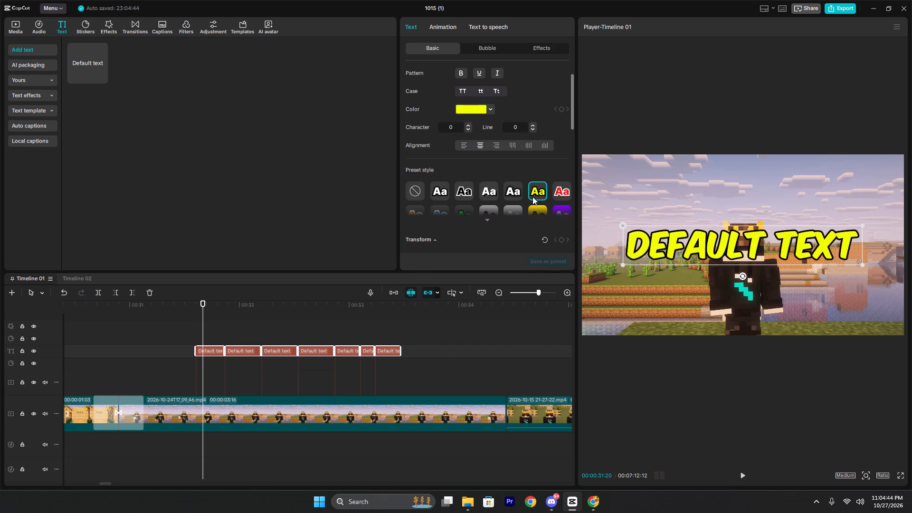
{"action": "scroll", "coordinate": [534, 210], "scroll_direction": "down", "scroll_amount": 4}
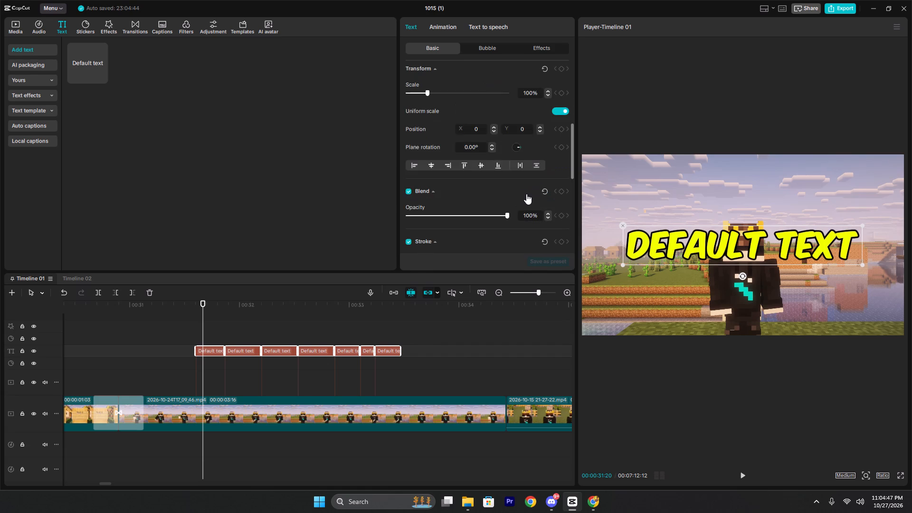
{"action": "scroll", "coordinate": [520, 188], "scroll_direction": "down", "scroll_amount": 4}
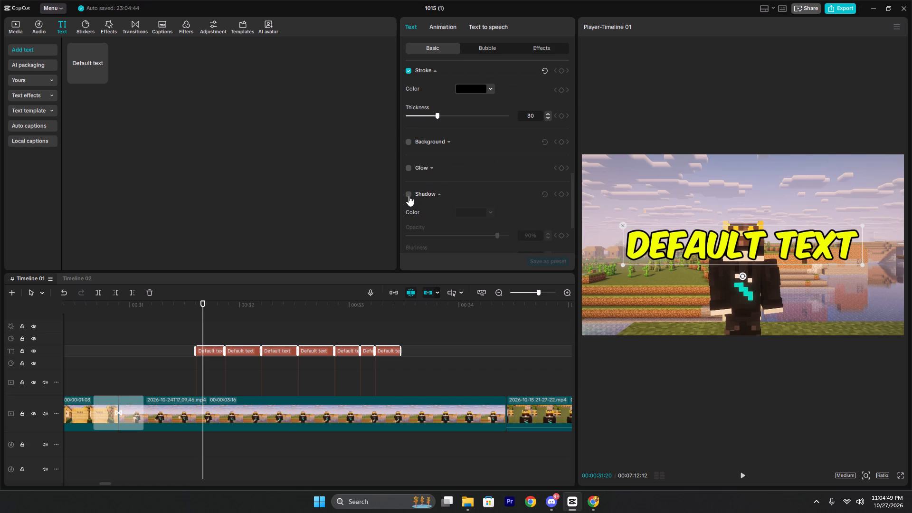
{"action": "left_click", "coordinate": [408, 196]}
Keep the stroke enabled on the selected text segments and set its thickness to 5.
{"action": "left_click", "coordinate": [410, 70]}
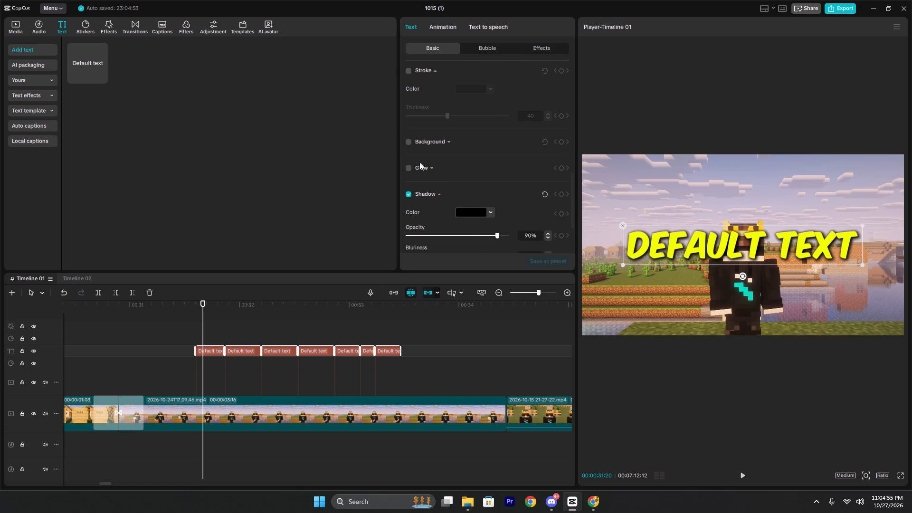
{"action": "left_click", "coordinate": [407, 71]}
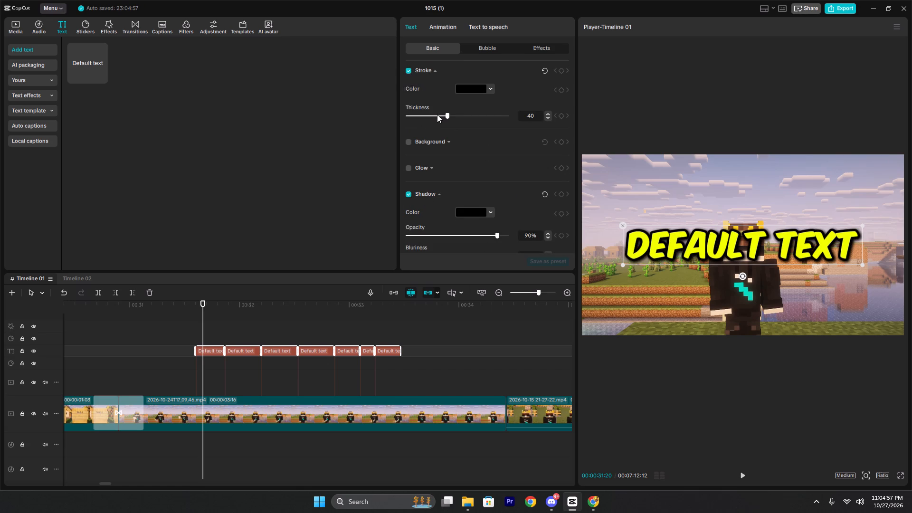
{"action": "left_click_drag", "start_coordinate": [438, 117], "coordinate": [418, 113]}
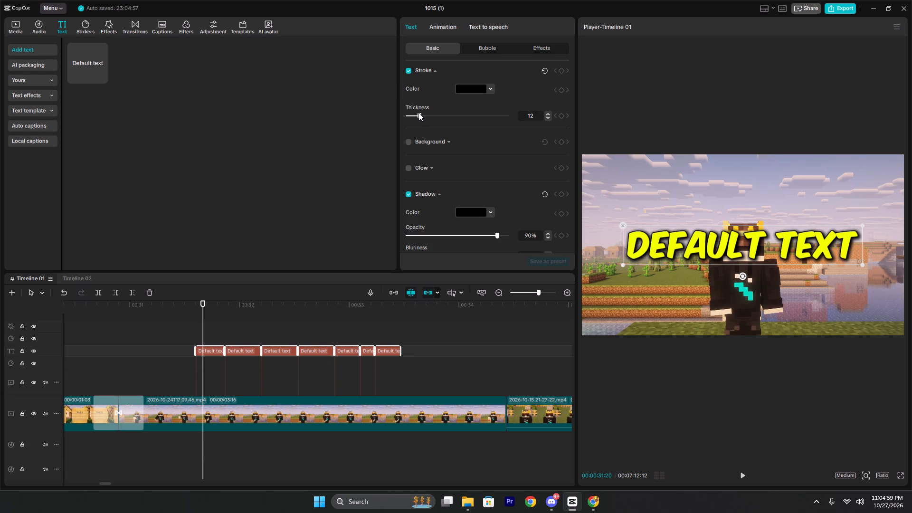
{"action": "left_click_drag", "start_coordinate": [418, 113], "coordinate": [413, 113]}
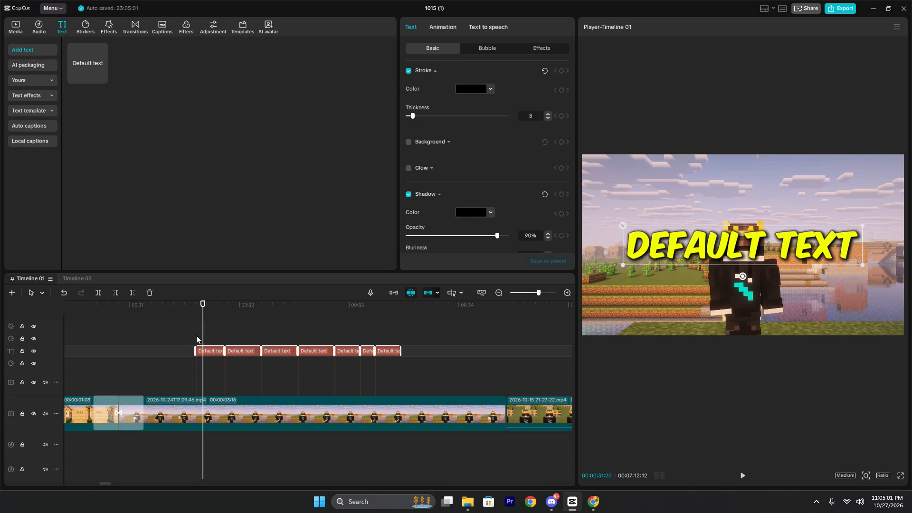
{"action": "scroll", "coordinate": [427, 184], "scroll_direction": "up", "scroll_amount": 11}
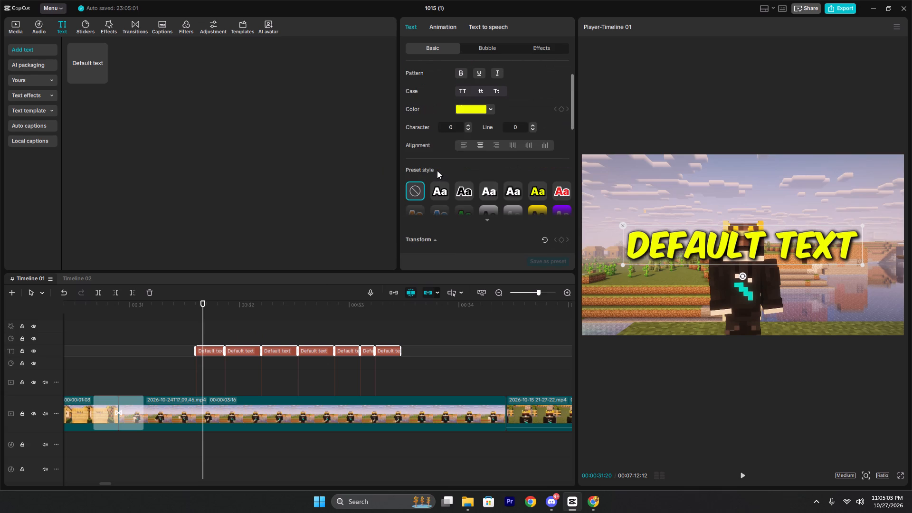
{"action": "scroll", "coordinate": [437, 171], "scroll_direction": "up", "scroll_amount": 3}
{"action": "scroll", "coordinate": [221, 309], "scroll_direction": "up", "scroll_amount": 3}
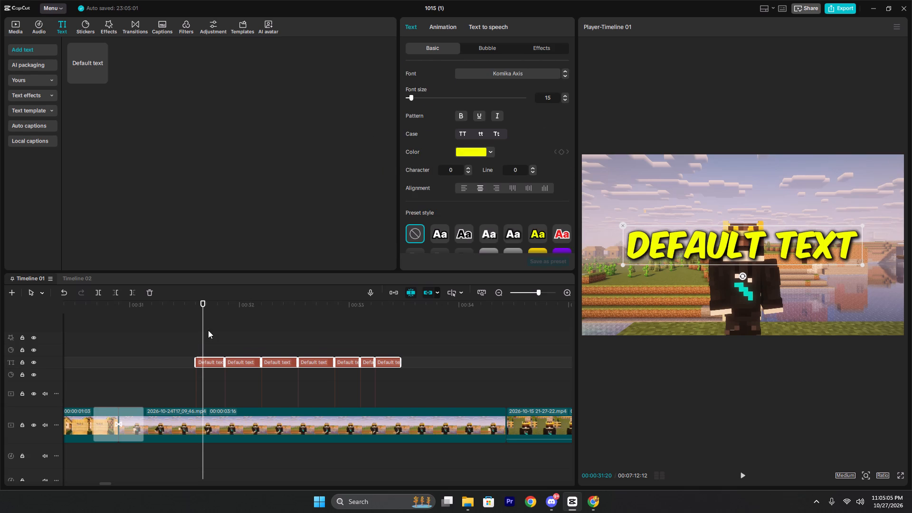
Play the styled text section from about 00:00:31:12 to check it, and return the playhead to the first segment.
{"action": "left_click", "coordinate": [199, 344]}
{"action": "left_click", "coordinate": [175, 349]}
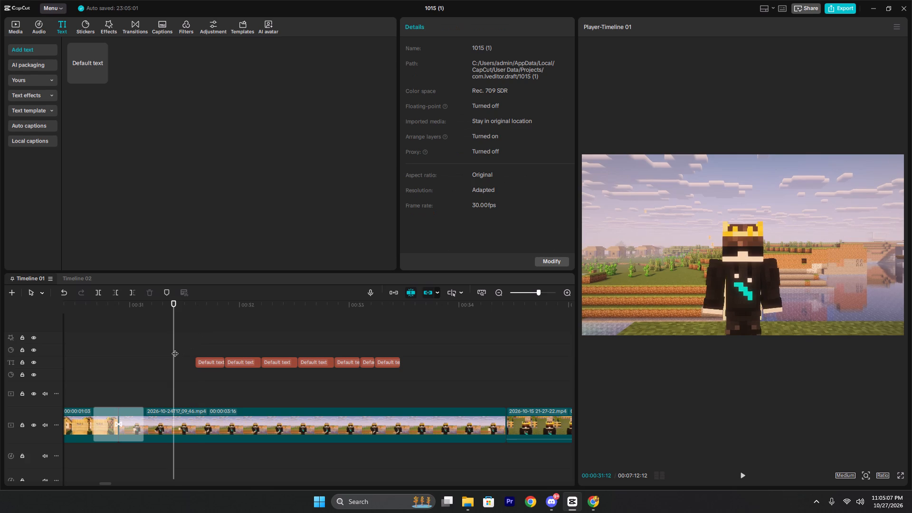
{"action": "key", "text": "space"}
{"action": "key", "text": "space"}
{"action": "left_click", "coordinate": [211, 342]}
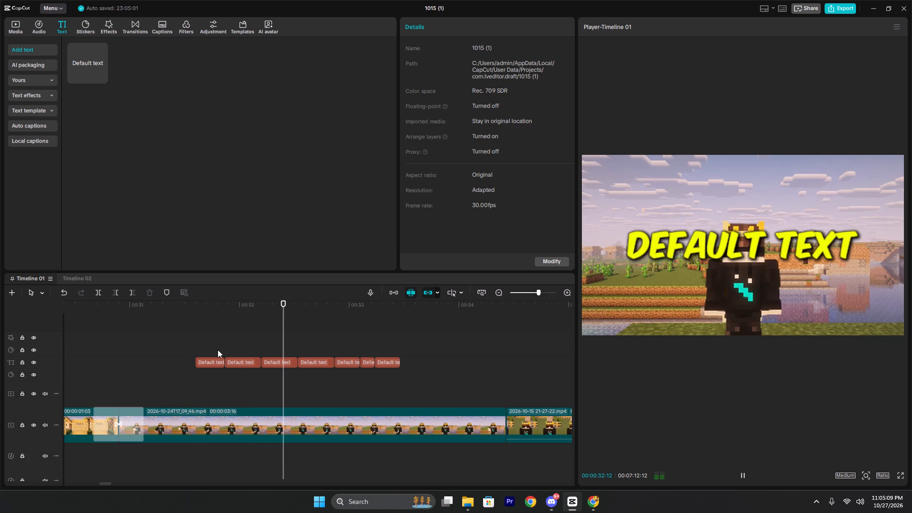
Replace the first caption segment's default text with "most".
{"action": "left_click", "coordinate": [208, 363]}
{"action": "left_click_drag", "start_coordinate": [510, 69], "coordinate": [281, 47]}
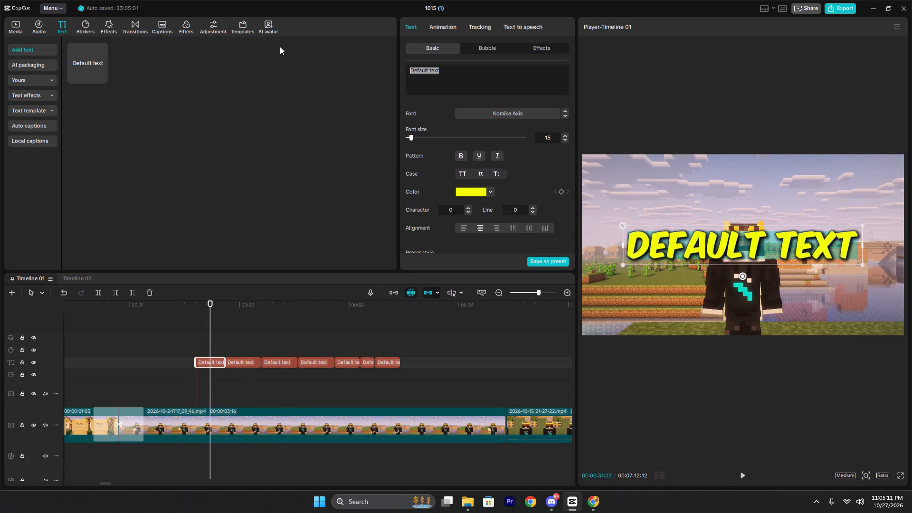
{"action": "type", "text": "mo"}
{"action": "type", "text": "syt"}
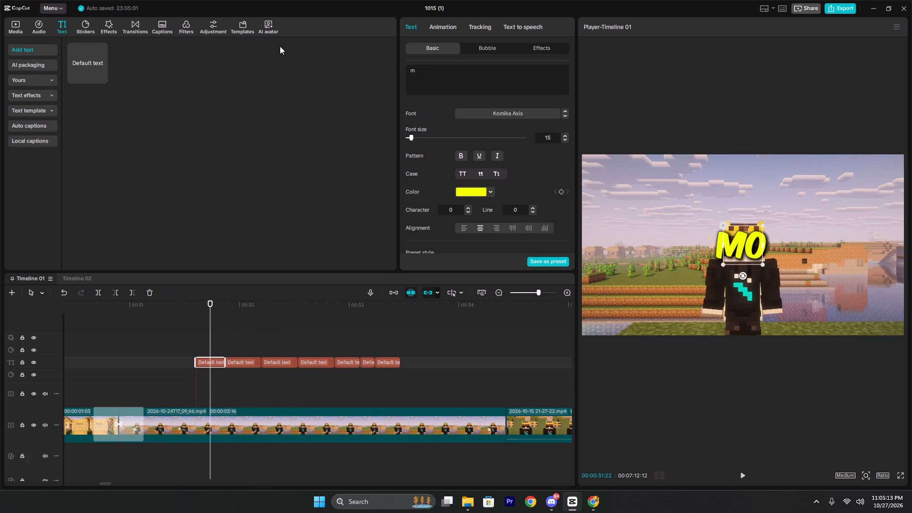
{"action": "key", "text": "BackSpace"}
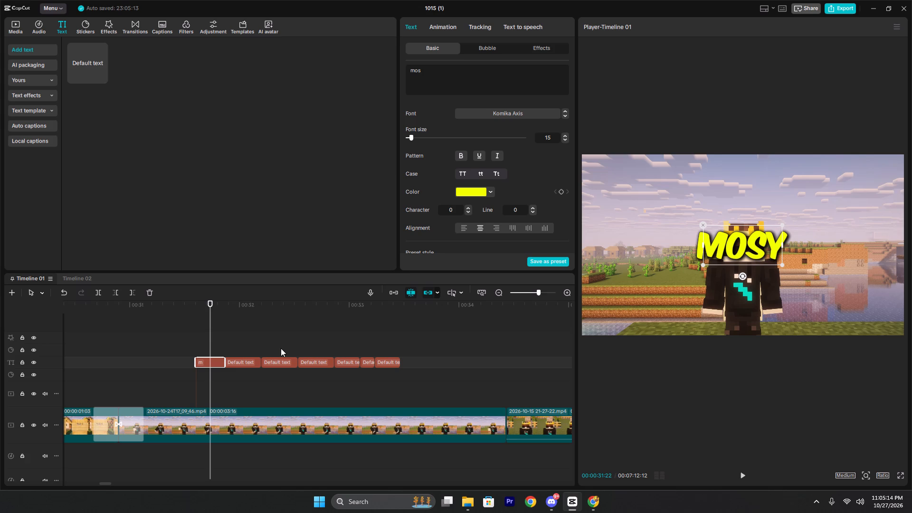
{"action": "key", "text": "t"}
{"action": "key", "text": "BackSpace"}
{"action": "key", "text": "BackSpace"}
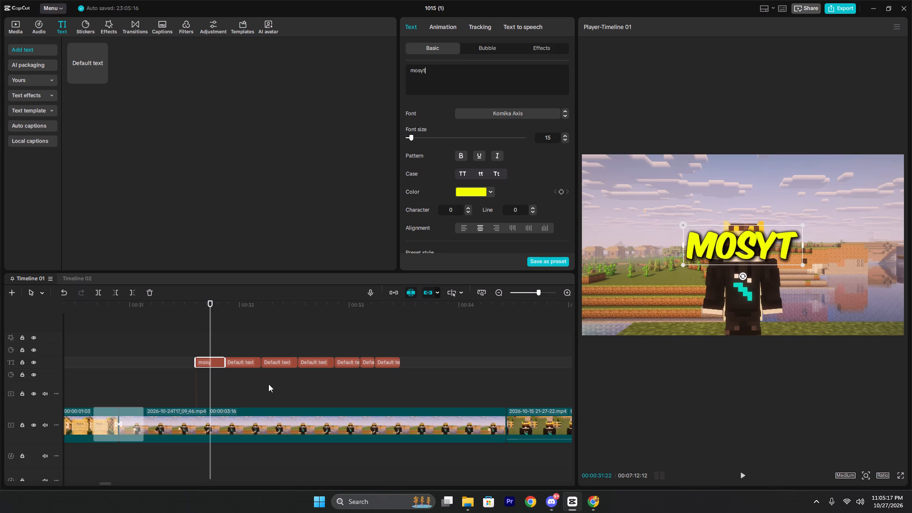
{"action": "key", "text": "t"}
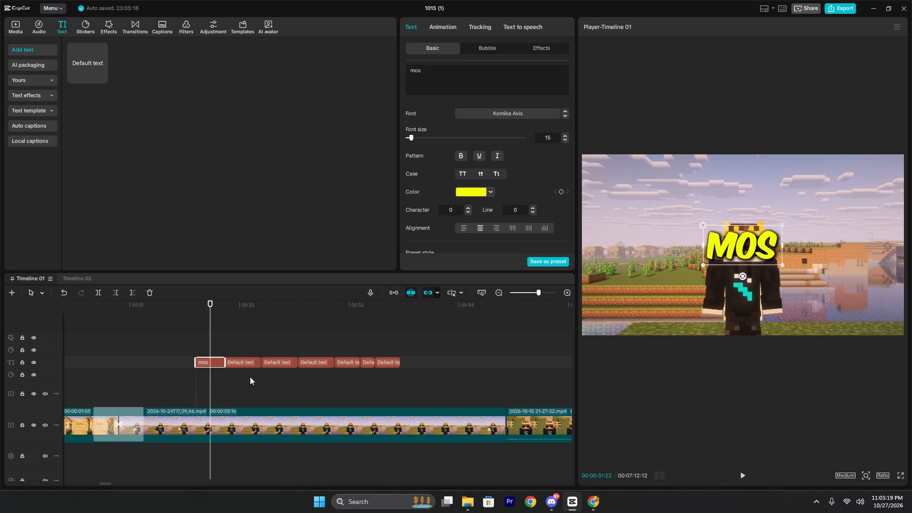
Replace the second caption segment's default text with "top".
{"action": "left_click", "coordinate": [241, 360]}
{"action": "left_click_drag", "start_coordinate": [462, 74], "coordinate": [417, 71]}
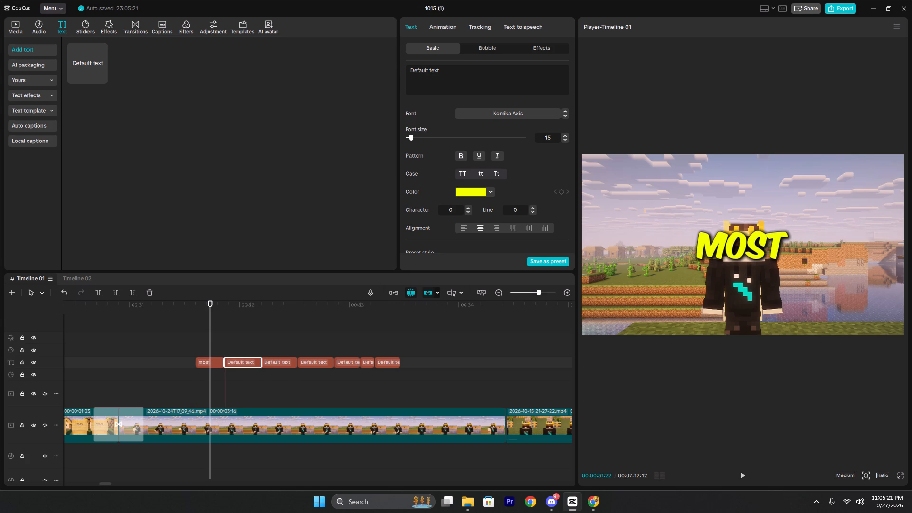
{"action": "left_click_drag", "start_coordinate": [417, 71], "coordinate": [328, 53]}
{"action": "type", "text": "top"}
Select the third caption segment and show the hidden system tray icons.
{"action": "left_click", "coordinate": [282, 363]}
{"action": "left_click", "coordinate": [821, 505]}
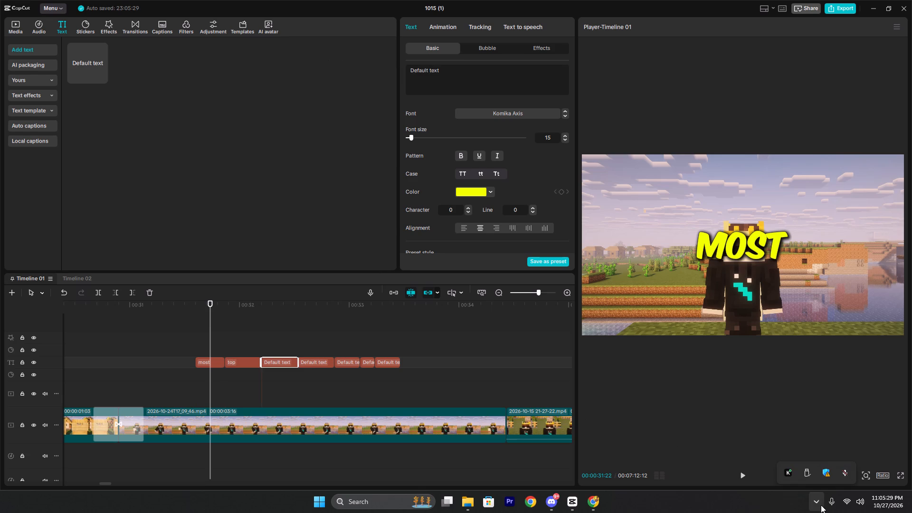
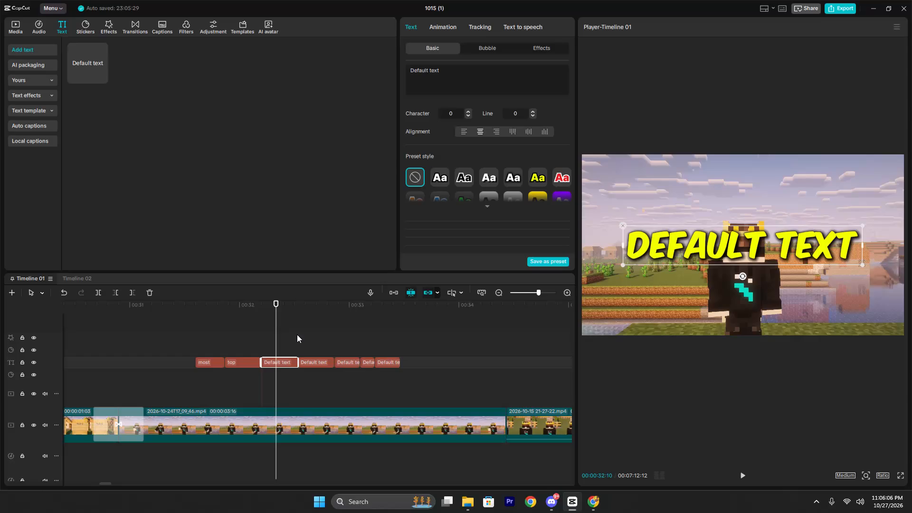
Replace the third caption segment's default text with "10".
{"action": "left_click_drag", "start_coordinate": [463, 78], "coordinate": [341, 36]}
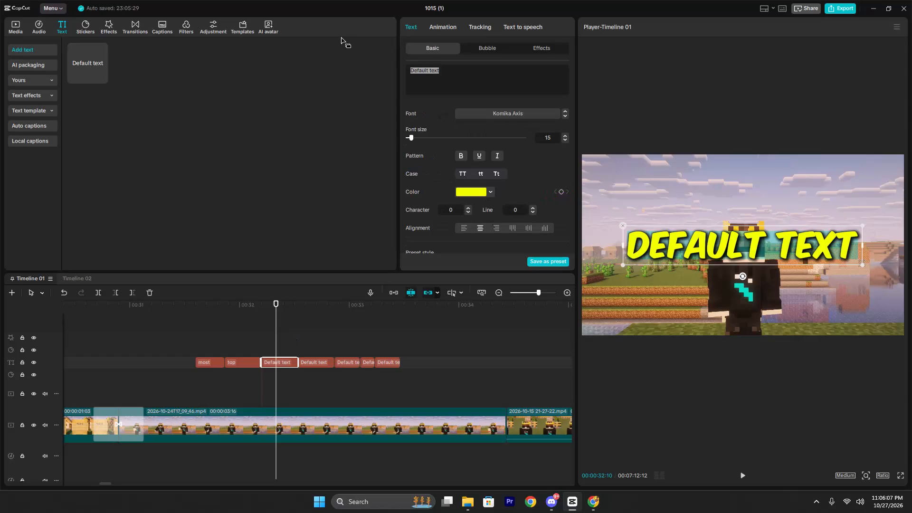
{"action": "type", "text": "10"}
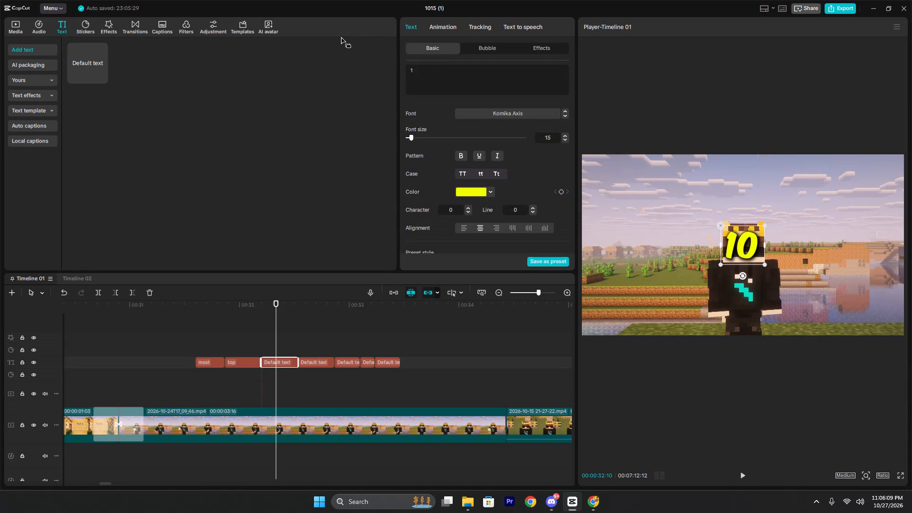
Play back the captioned section from its start, and replace the fourth caption segment's default text with "viral".
{"action": "left_click", "coordinate": [188, 333]}
{"action": "left_click_drag", "start_coordinate": [188, 332], "coordinate": [191, 332]}
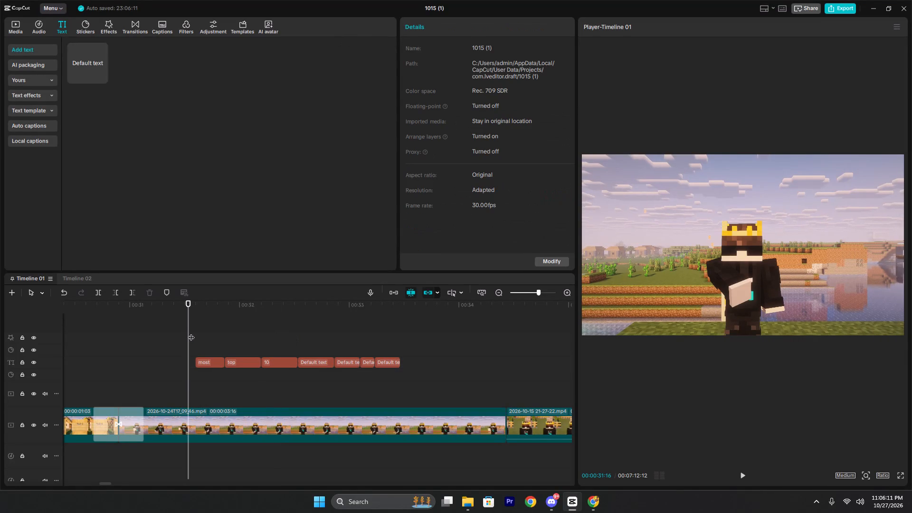
{"action": "left_click_drag", "start_coordinate": [191, 332], "coordinate": [195, 332]}
{"action": "key", "text": "space"}
{"action": "key", "text": "space"}
{"action": "key", "text": "space"}
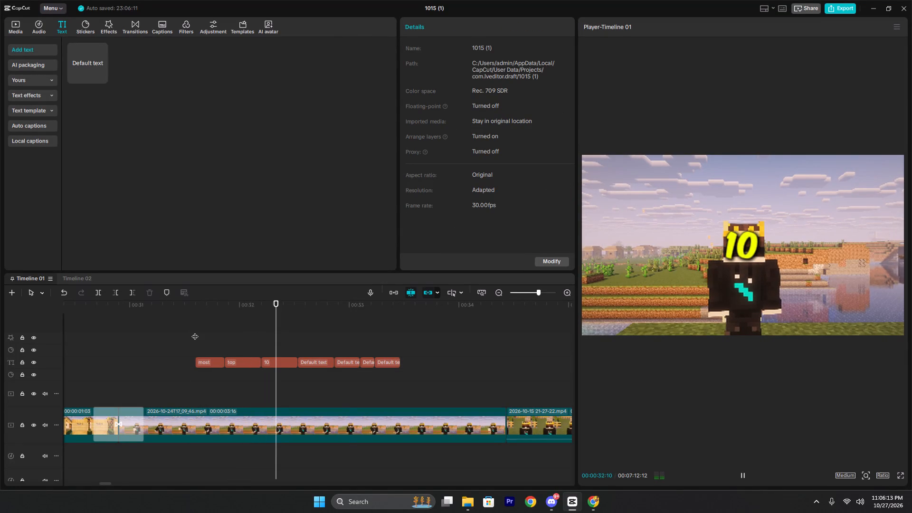
{"action": "key", "text": "space"}
{"action": "left_click", "coordinate": [319, 360]}
{"action": "left_click", "coordinate": [318, 350]}
{"action": "left_click", "coordinate": [319, 364]}
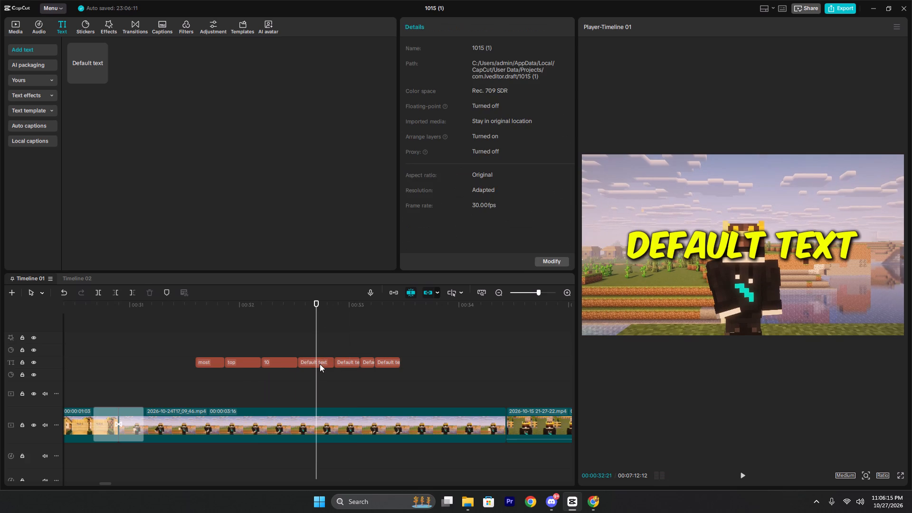
{"action": "left_click_drag", "start_coordinate": [493, 85], "coordinate": [295, 14]}
{"action": "type", "text": "viral"}
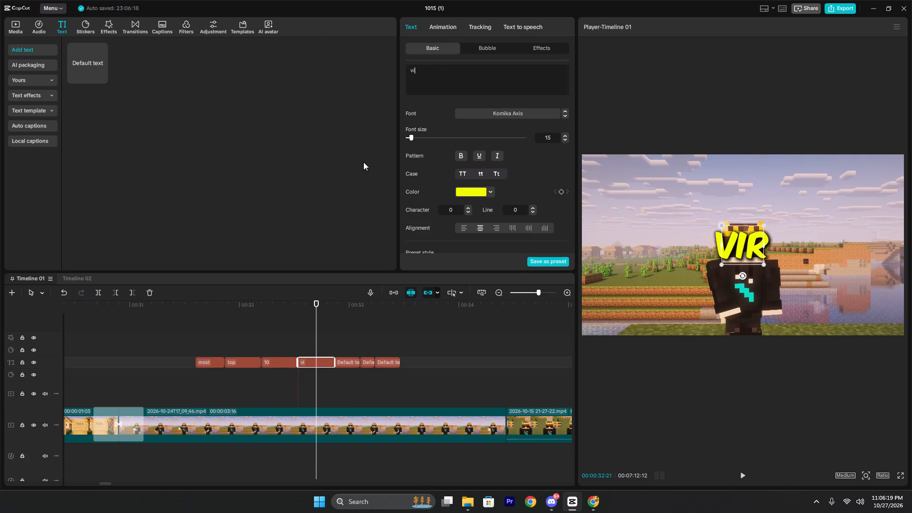
Listen from the "viral" segment onward and replace the fifth caption segment's default text with "video".
{"action": "left_click", "coordinate": [294, 351]}
{"action": "triple_click", "coordinate": [296, 347]}
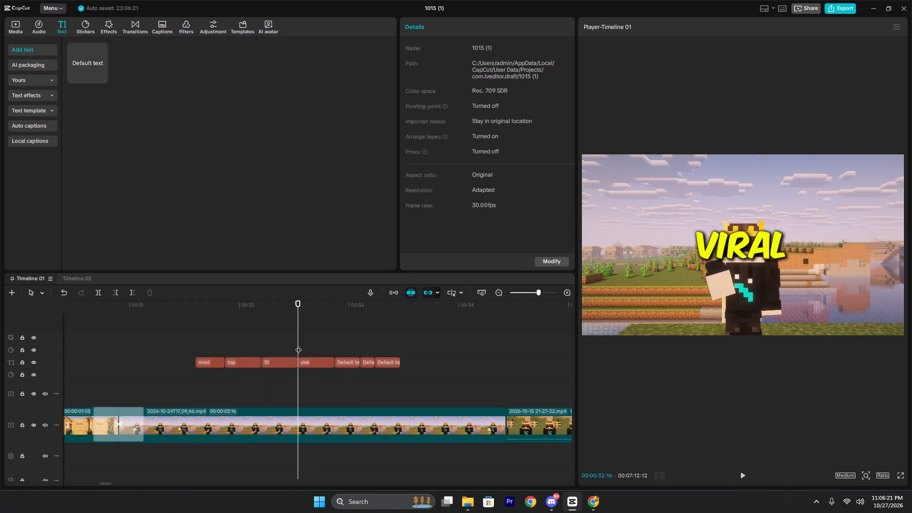
{"action": "key", "text": "space"}
{"action": "key", "text": "space"}
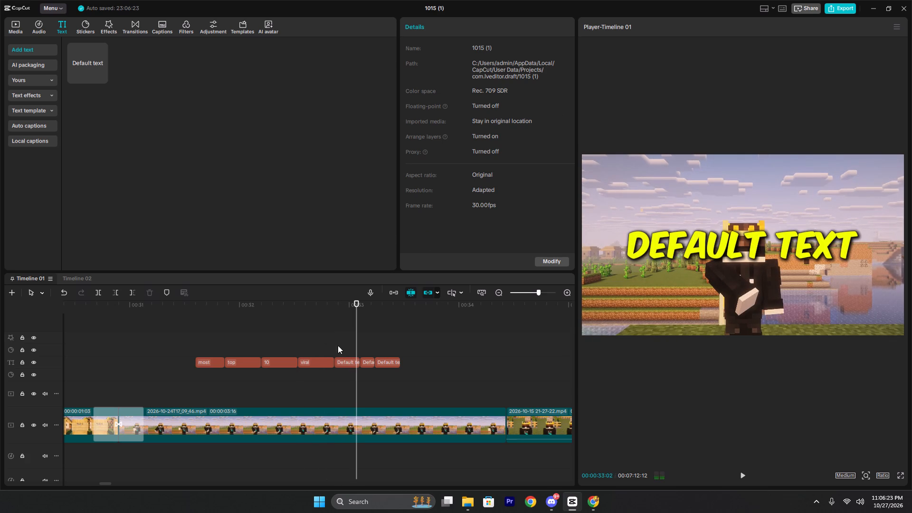
{"action": "left_click", "coordinate": [338, 343]}
{"action": "left_click", "coordinate": [290, 342]}
{"action": "key", "text": "space"}
{"action": "key", "text": "space"}
{"action": "key", "text": "space"}
{"action": "key", "text": "space"}
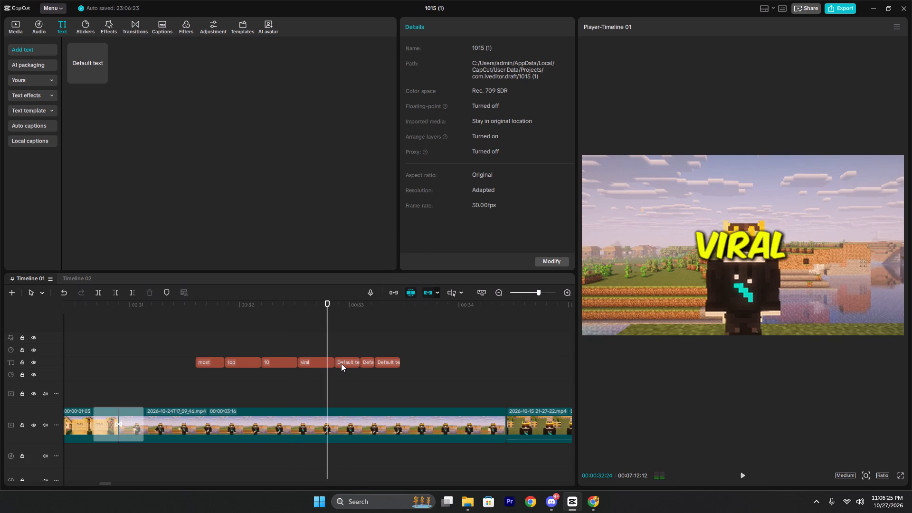
{"action": "left_click", "coordinate": [345, 363]}
{"action": "left_click", "coordinate": [459, 93]}
{"action": "left_click_drag", "start_coordinate": [463, 83], "coordinate": [390, 63]}
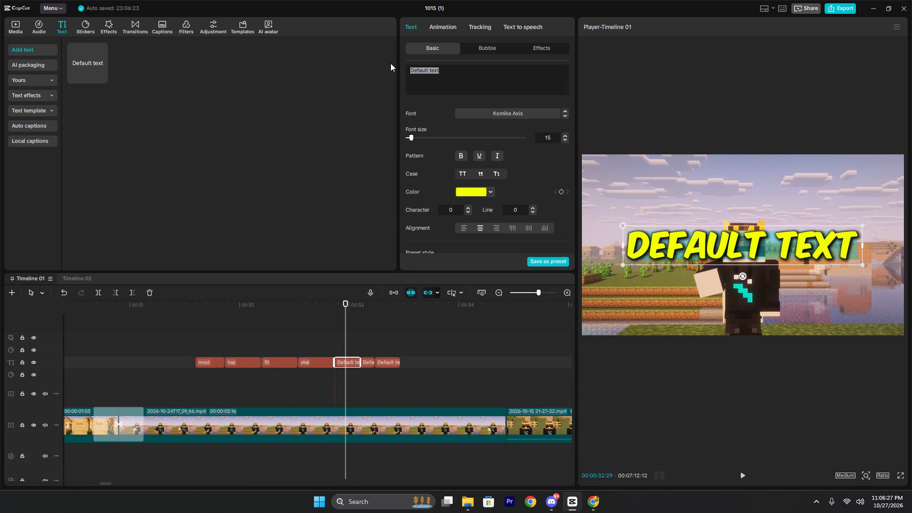
{"action": "type", "text": "video"}
Switch to Google Chrome and close its window.
{"action": "left_click", "coordinate": [593, 496]}
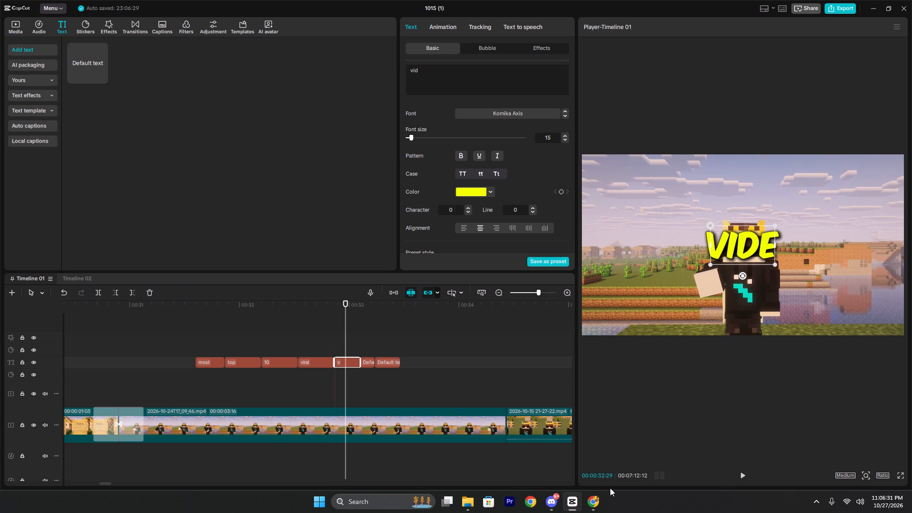
{"action": "left_click", "coordinate": [907, 0]}
Back in CapCut, listen from the "video" segment and replace the sixth caption segment's default text with "mein".
{"action": "left_click", "coordinate": [331, 340]}
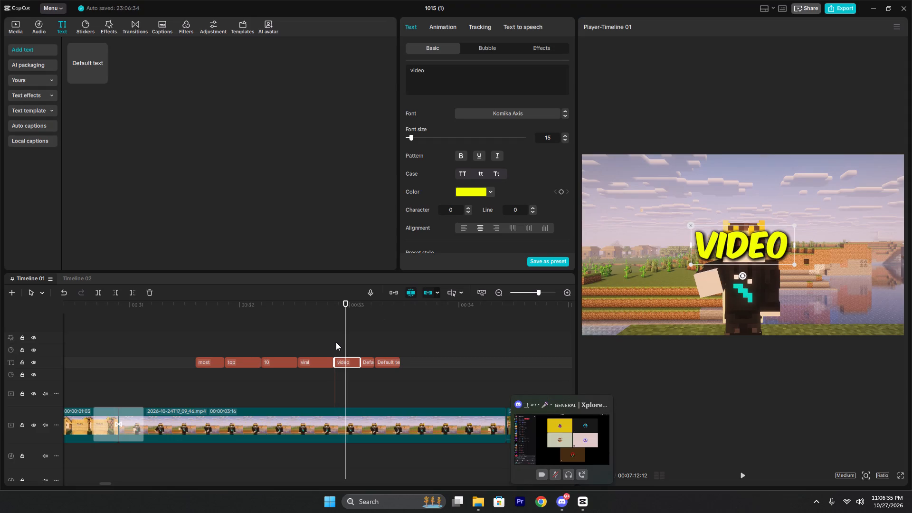
{"action": "left_click", "coordinate": [339, 335]}
{"action": "key", "text": "space"}
{"action": "key", "text": "space"}
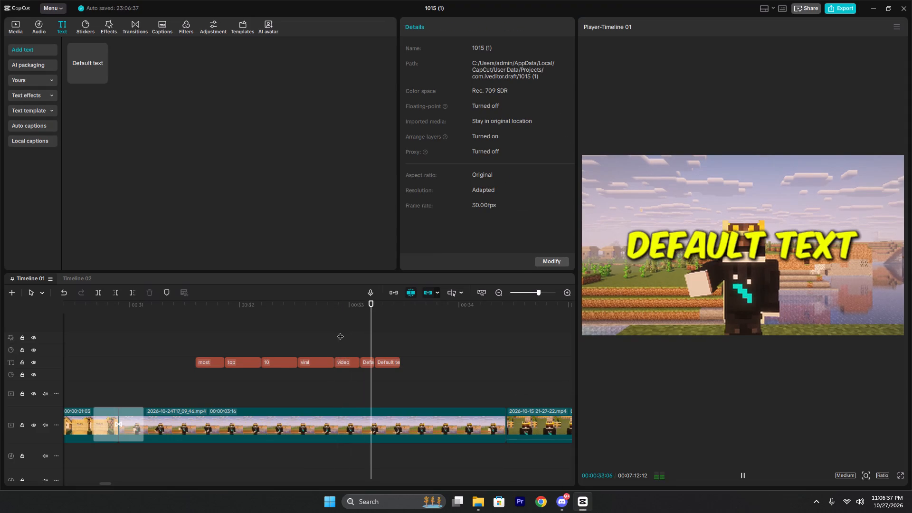
{"action": "left_click", "coordinate": [367, 360]}
{"action": "left_click_drag", "start_coordinate": [492, 77], "coordinate": [470, 78]}
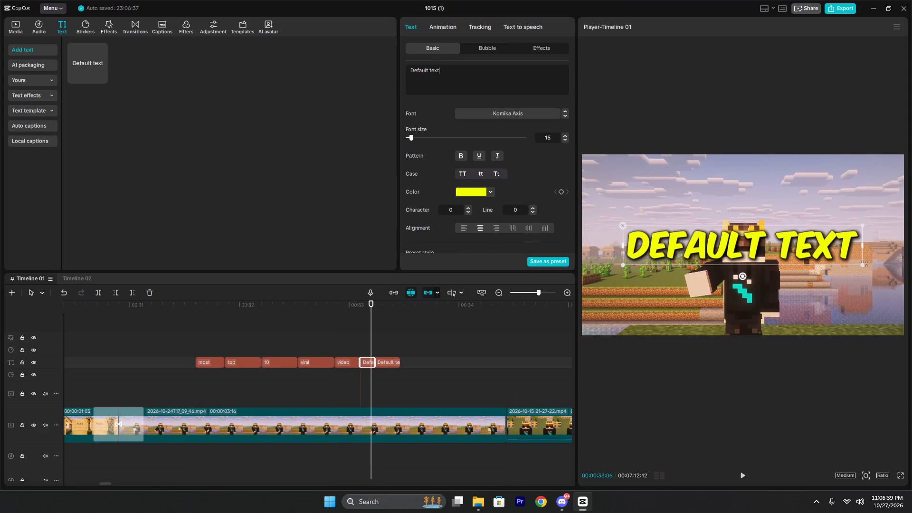
{"action": "left_click_drag", "start_coordinate": [470, 78], "coordinate": [323, 61]}
{"action": "type", "text": "mein"}
Listen from the "mein" segment and replace the last caption segment's default text with "se".
{"action": "left_click", "coordinate": [385, 350]}
{"action": "left_click", "coordinate": [385, 360]}
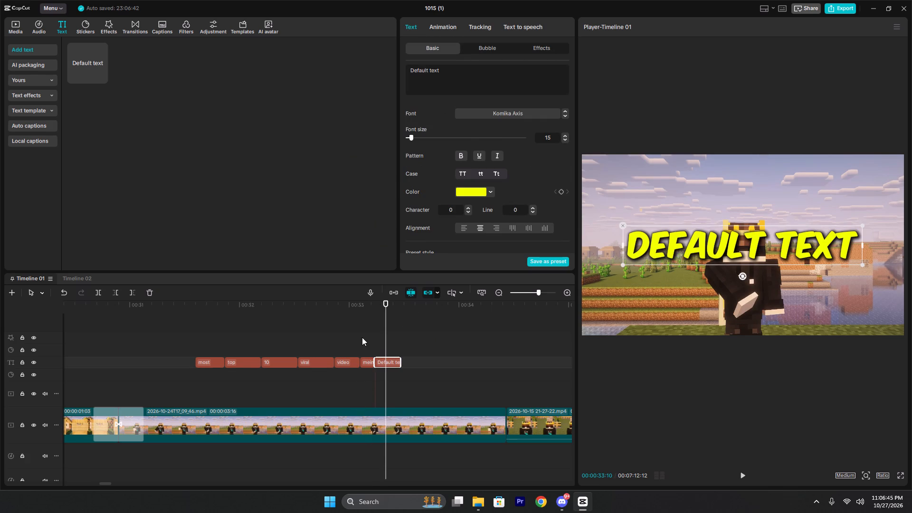
{"action": "left_click", "coordinate": [362, 337]}
{"action": "key", "text": "space"}
{"action": "key", "text": "space"}
{"action": "left_click", "coordinate": [388, 360]}
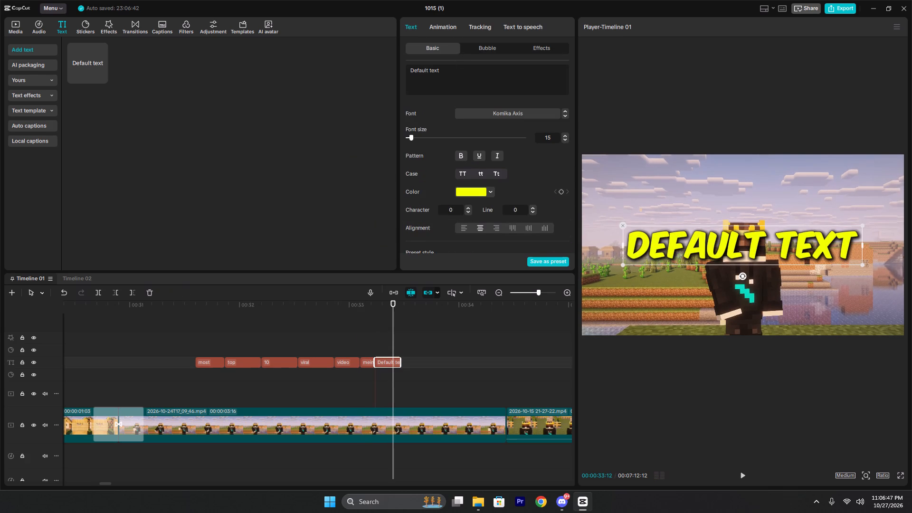
{"action": "left_click_drag", "start_coordinate": [458, 69], "coordinate": [360, 66]}
{"action": "key", "text": "s"}
{"action": "key", "text": "e"}
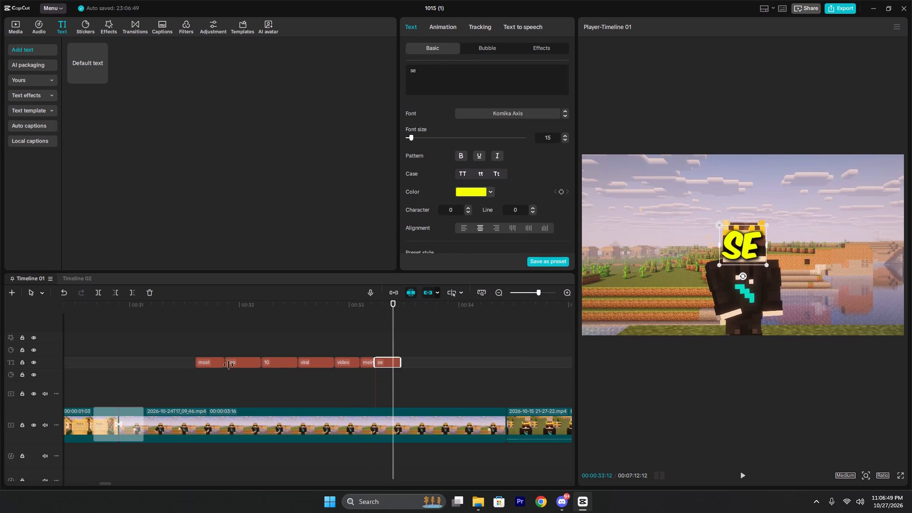
Play the whole caption sequence from just before "most" past "se" to check the words against the speech.
{"action": "left_click", "coordinate": [200, 340]}
{"action": "left_click", "coordinate": [180, 336]}
{"action": "key", "text": "space"}
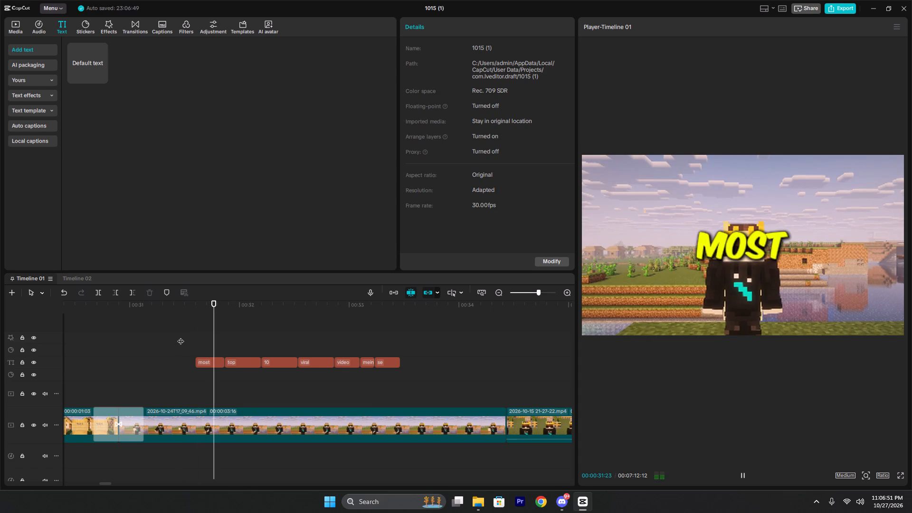
{"action": "key", "text": "space"}
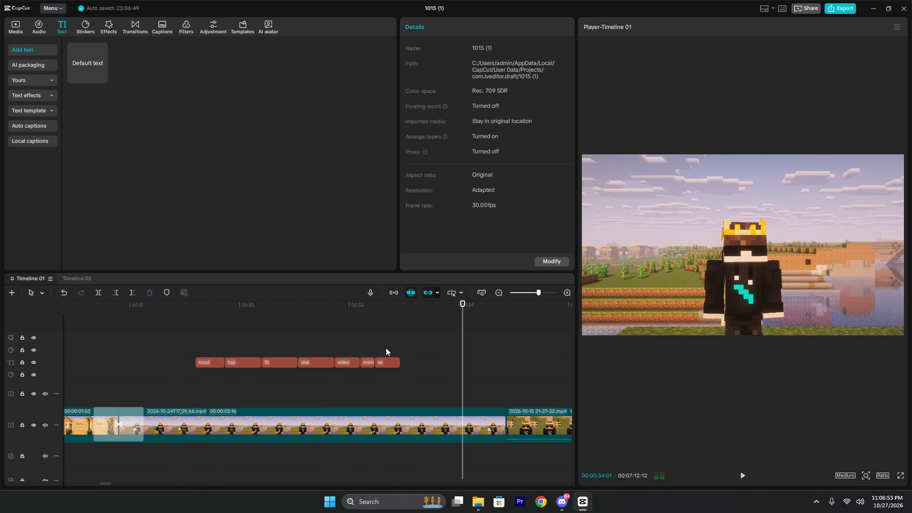
Replay the footage around the "mein" and "se" segments and park the playhead at the end of "se", 00:00:33:14.
{"action": "left_click", "coordinate": [393, 341]}
{"action": "left_click_drag", "start_coordinate": [393, 341], "coordinate": [399, 340]}
{"action": "key", "text": "space"}
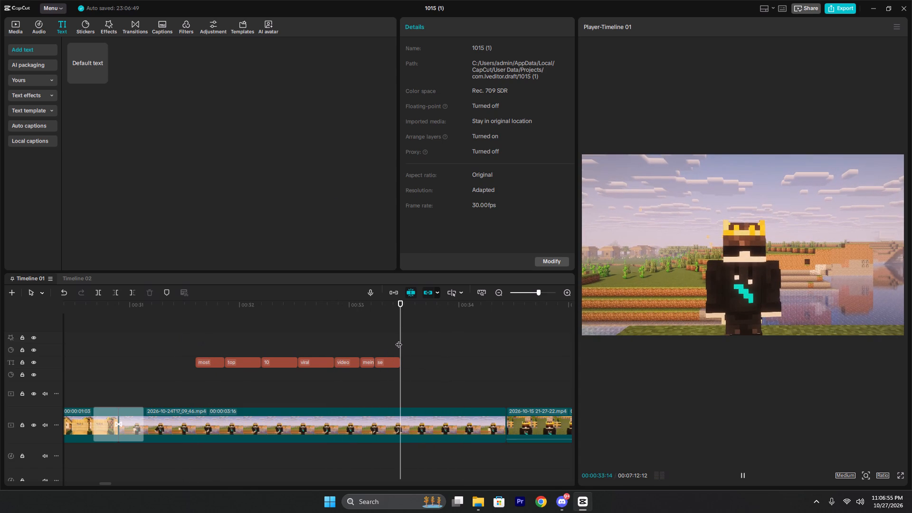
{"action": "key", "text": "space"}
{"action": "left_click", "coordinate": [399, 340]}
{"action": "key", "text": "space"}
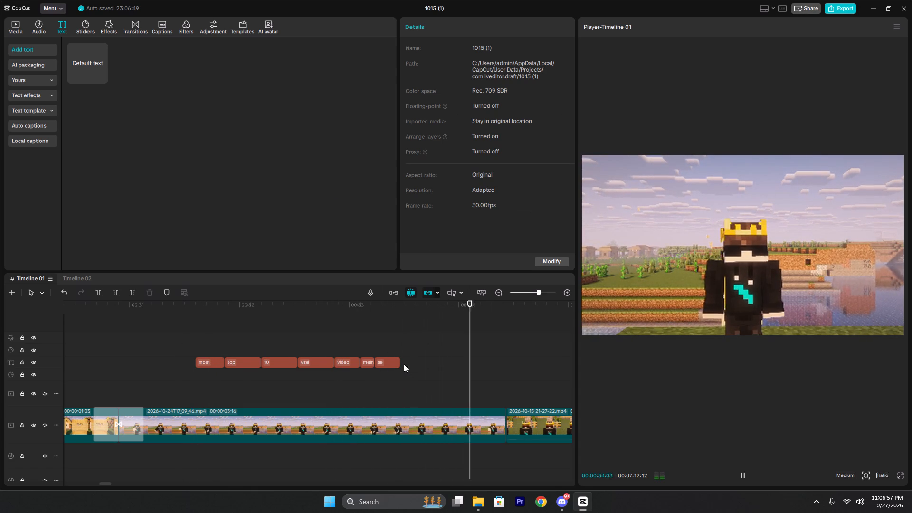
{"action": "key", "text": "space"}
{"action": "left_click", "coordinate": [391, 333]}
{"action": "left_click", "coordinate": [381, 333]}
{"action": "key", "text": "space"}
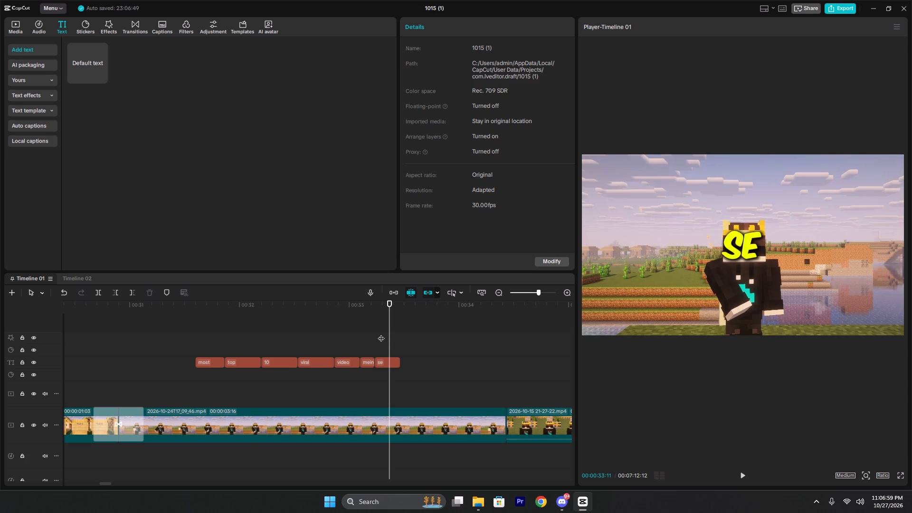
{"action": "key", "text": "space"}
{"action": "left_click", "coordinate": [367, 333]}
{"action": "key", "text": "space"}
{"action": "key", "text": "space"}
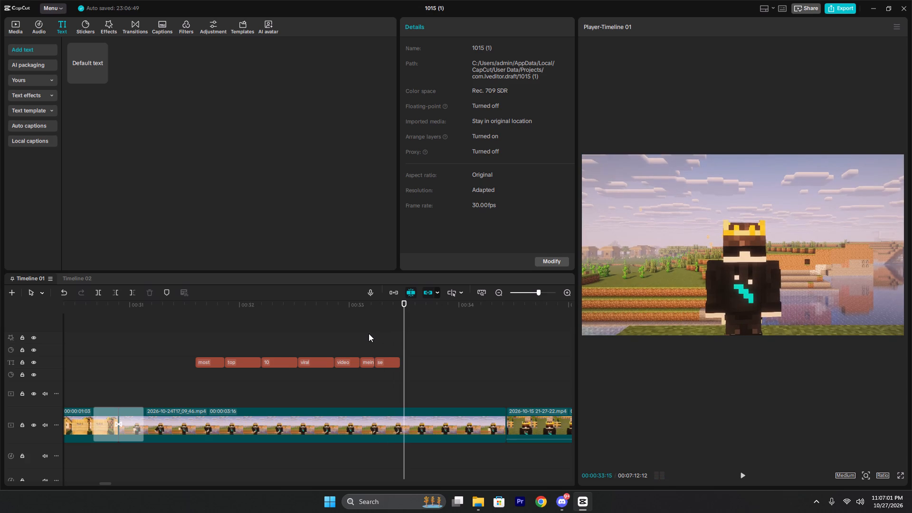
{"action": "key", "text": "space"}
{"action": "key", "text": "space"}
{"action": "left_click", "coordinate": [397, 338]}
{"action": "left_click_drag", "start_coordinate": [397, 338], "coordinate": [399, 338]}
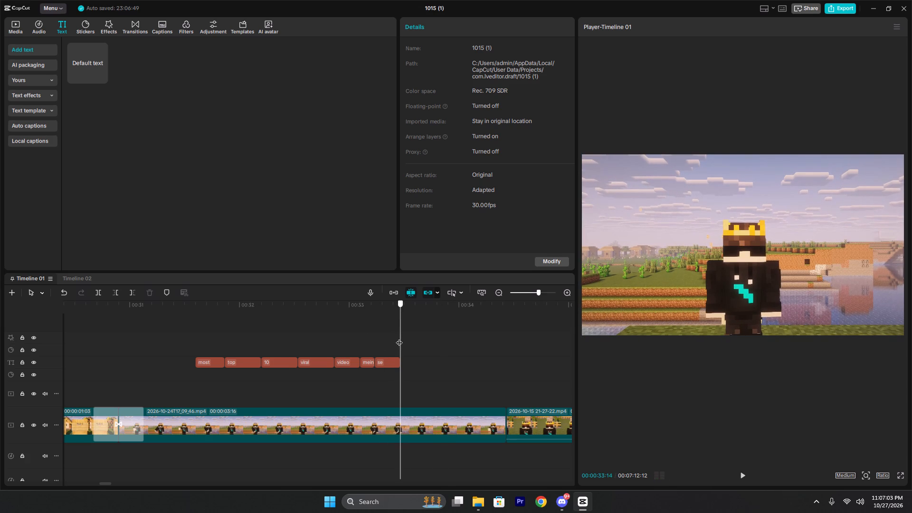
{"action": "left_click_drag", "start_coordinate": [399, 338], "coordinate": [399, 349]}
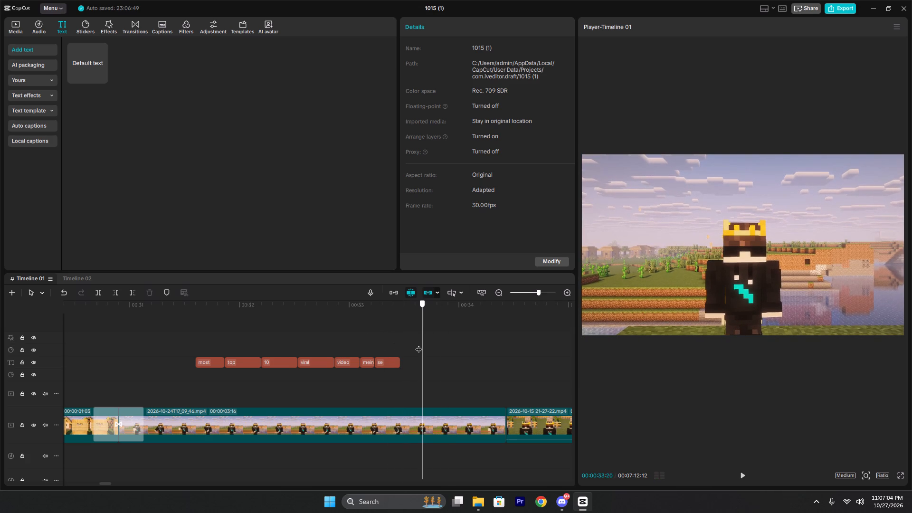
Switch to Google Chrome.
{"action": "left_click", "coordinate": [533, 496]}
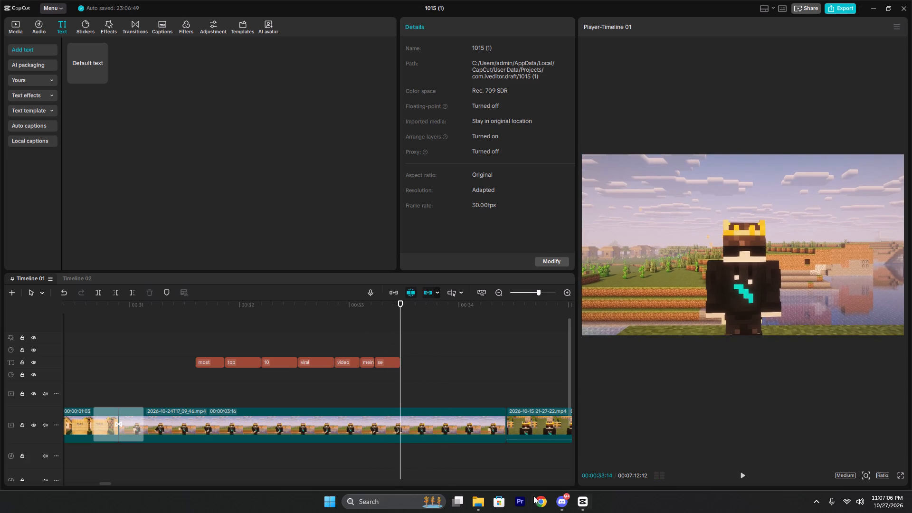
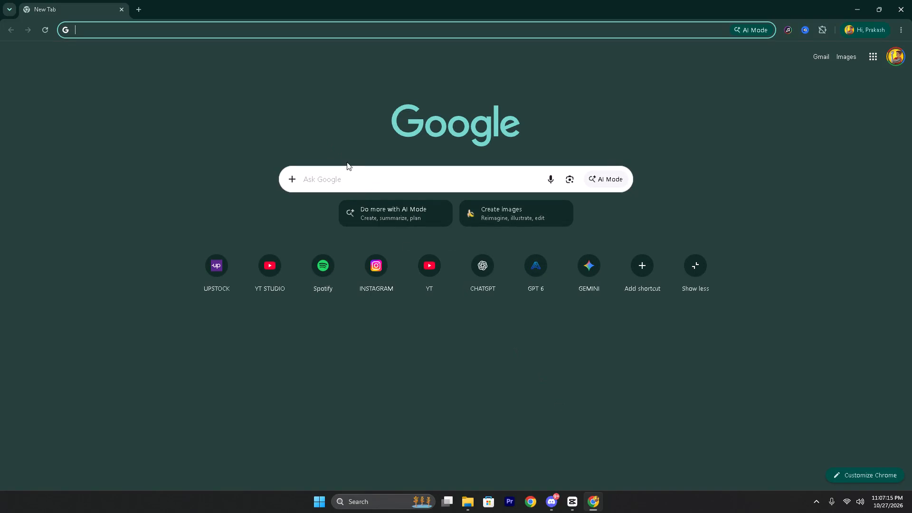
Switch back to CapCut and paste a copy of the screenshot overlay clip near 15 seconds at 00:00:33:14, directly after the "se" caption.
{"action": "left_click", "coordinate": [578, 512]}
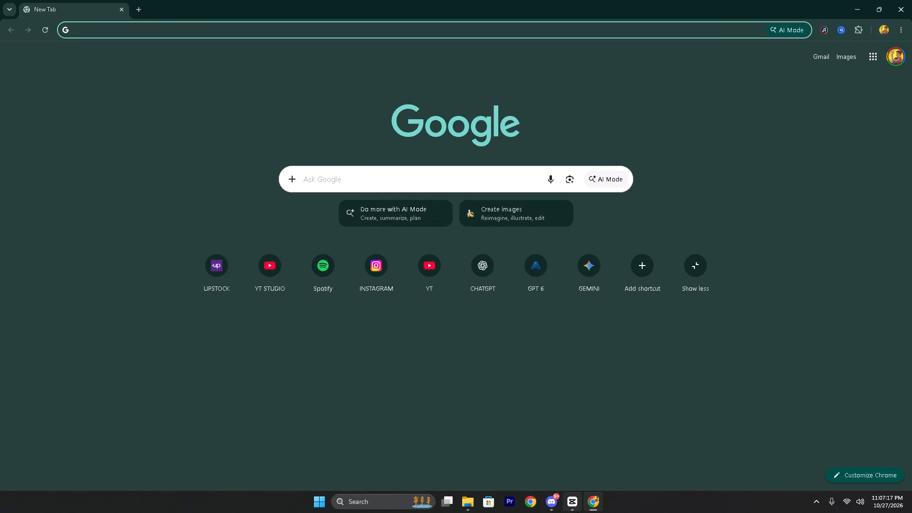
{"action": "scroll", "coordinate": [204, 338], "scroll_direction": "down", "scroll_amount": 4, "text": "ctrl"}
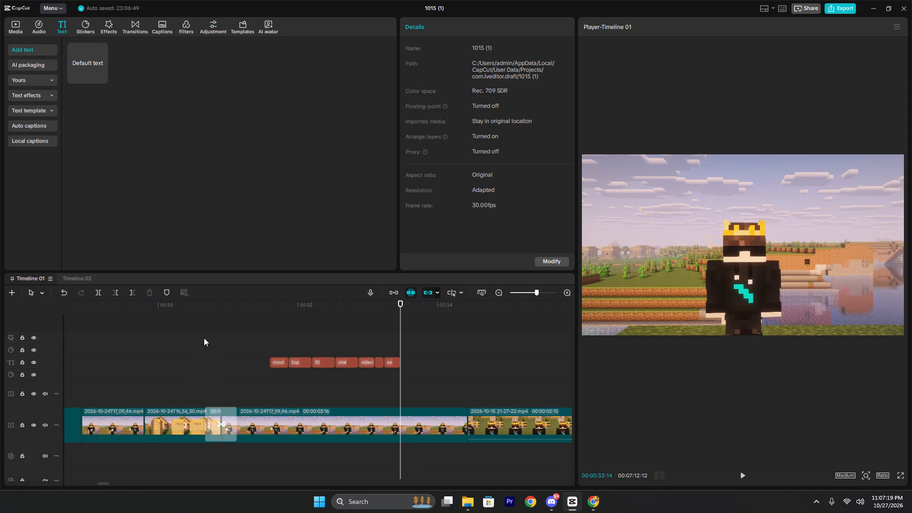
{"action": "scroll", "coordinate": [204, 338], "scroll_direction": "down", "scroll_amount": 12, "text": "ctrl"}
{"action": "scroll", "coordinate": [165, 341], "scroll_direction": "down", "scroll_amount": 6, "text": "ctrl"}
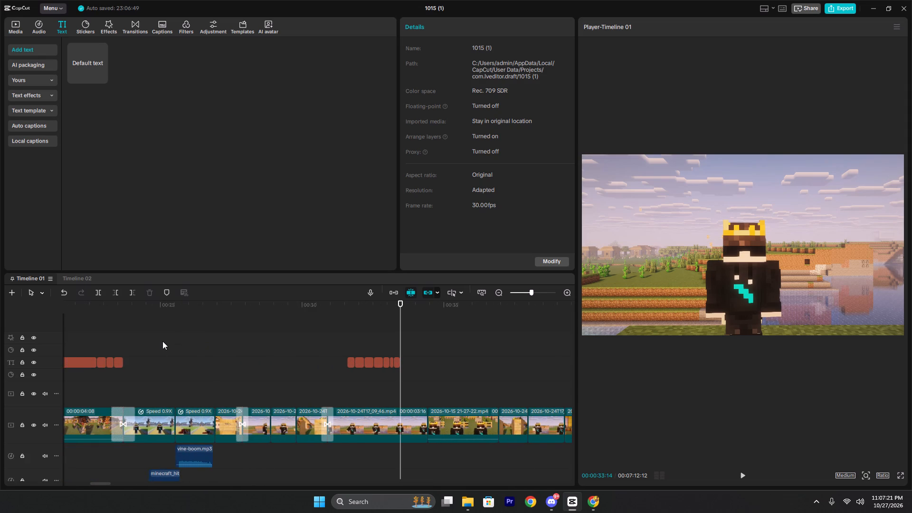
{"action": "scroll", "coordinate": [284, 363], "scroll_direction": "down", "scroll_amount": 4, "text": "ctrl"}
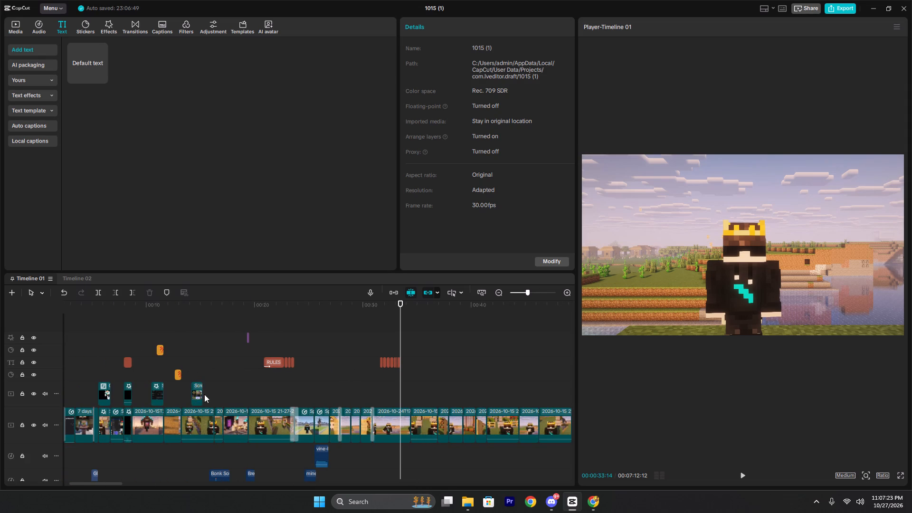
{"action": "left_click", "coordinate": [196, 393]}
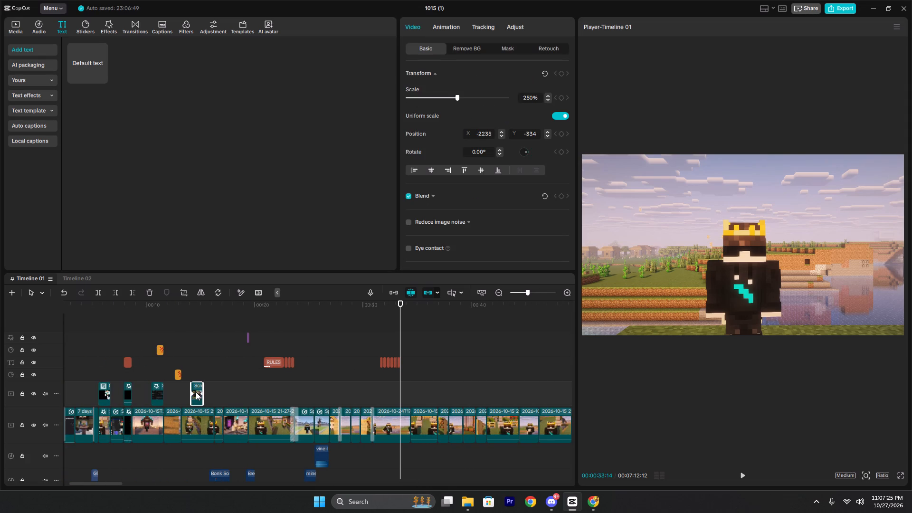
{"action": "key", "text": "ctrl+c"}
{"action": "key", "text": "ctrl+v"}
{"action": "scroll", "coordinate": [457, 391], "scroll_direction": "up", "scroll_amount": 13, "text": "ctrl"}
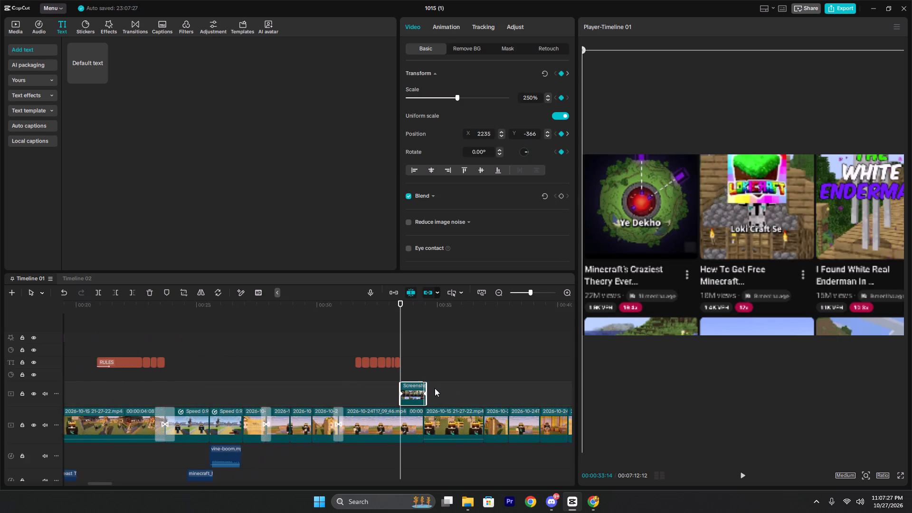
{"action": "scroll", "coordinate": [435, 388], "scroll_direction": "up", "scroll_amount": 8, "text": "ctrl"}
{"action": "key", "text": "space"}
{"action": "key", "text": "space"}
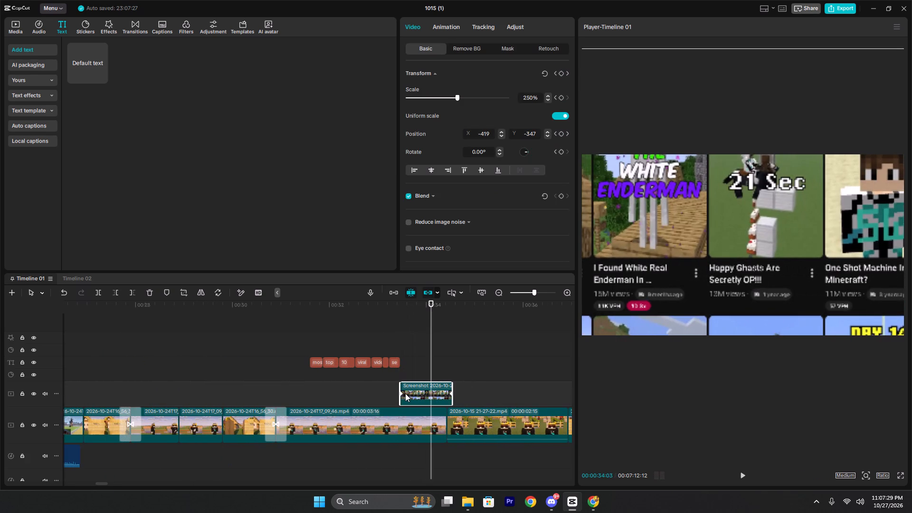
At the pasted screenshot clip's starting keyframe, scale it to 224% and reposition it to about X 1770, Y -1227, framing the video thumbnails.
{"action": "left_click", "coordinate": [404, 393]}
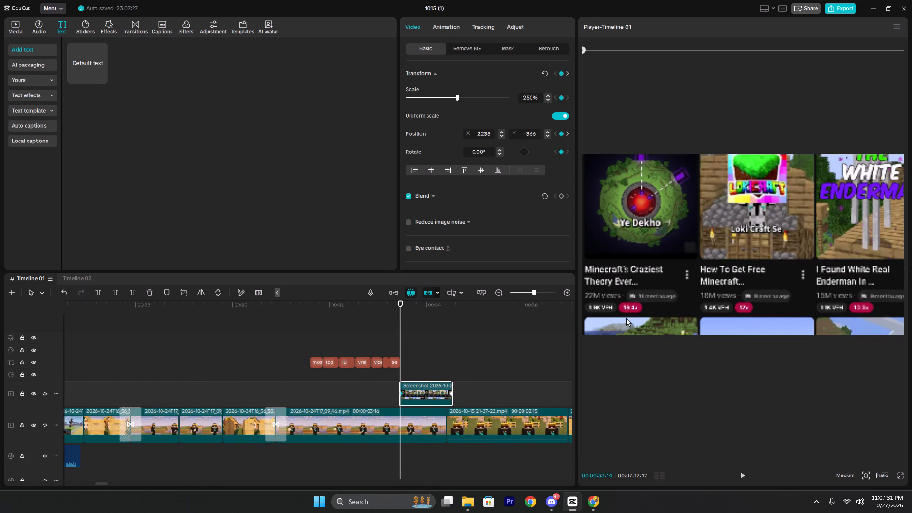
{"action": "left_click_drag", "start_coordinate": [684, 268], "coordinate": [688, 317]}
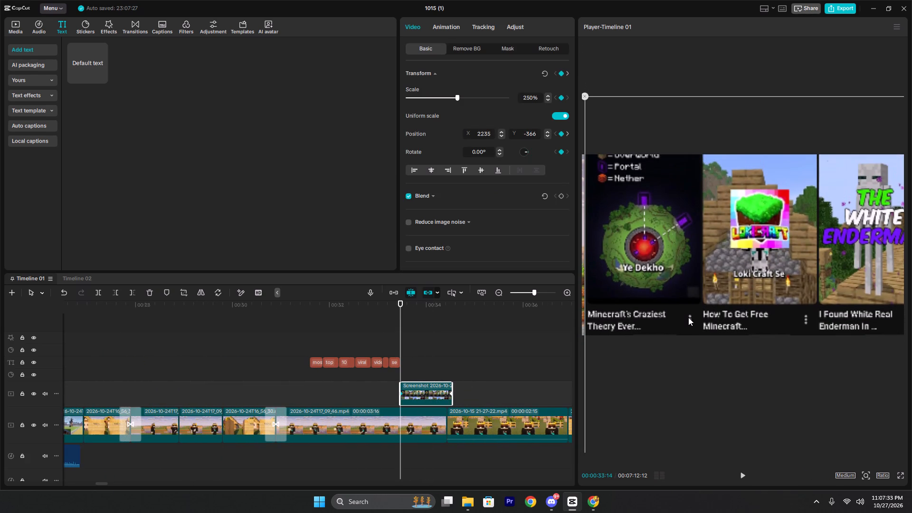
{"action": "left_click_drag", "start_coordinate": [688, 317], "coordinate": [683, 353]}
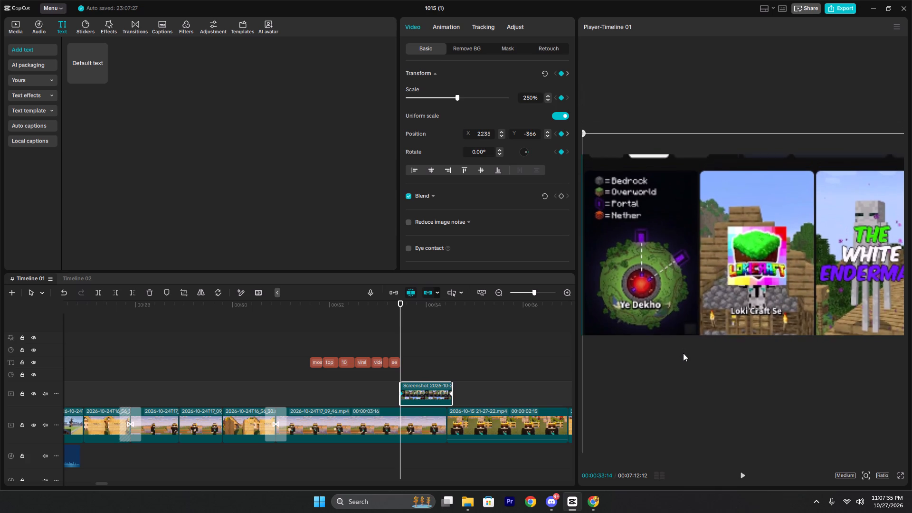
{"action": "left_click_drag", "start_coordinate": [683, 353], "coordinate": [684, 331]}
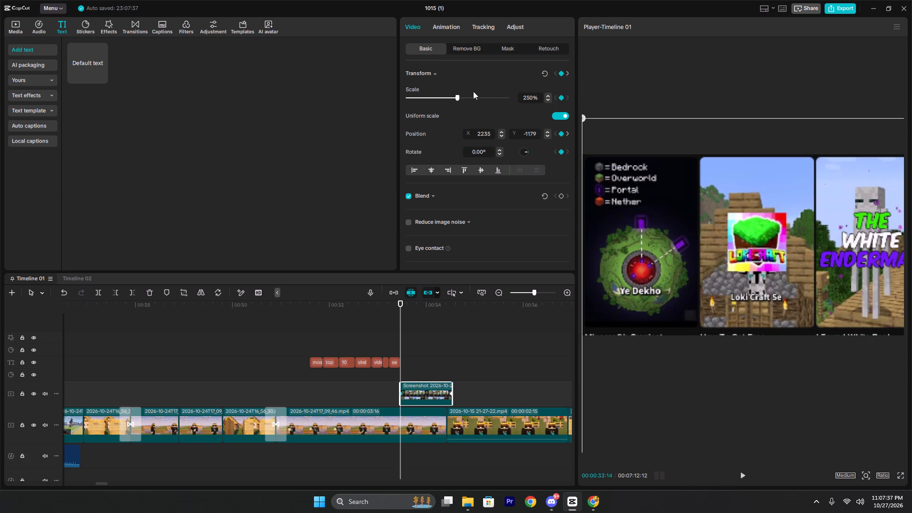
{"action": "left_click_drag", "start_coordinate": [458, 99], "coordinate": [453, 101]}
{"action": "left_click_drag", "start_coordinate": [686, 263], "coordinate": [641, 268]}
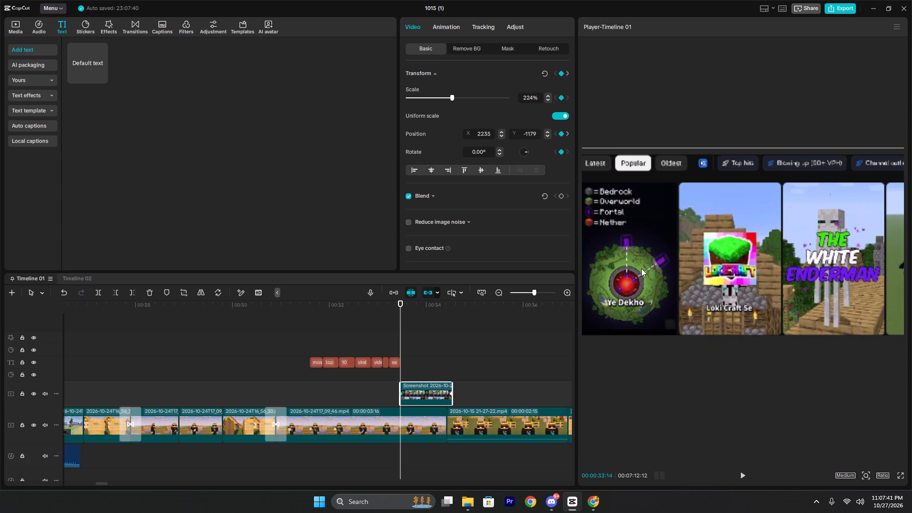
{"action": "left_click_drag", "start_coordinate": [641, 268], "coordinate": [647, 262]}
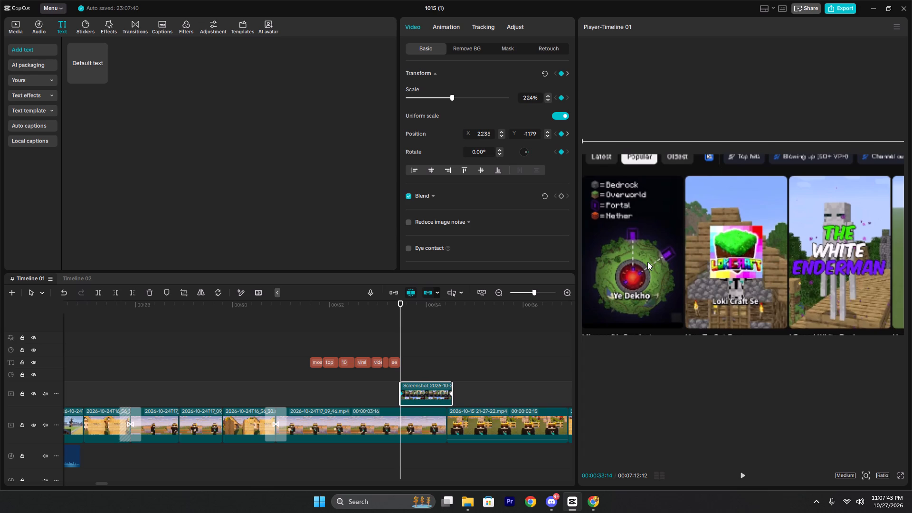
{"action": "left_click_drag", "start_coordinate": [647, 262], "coordinate": [647, 262]}
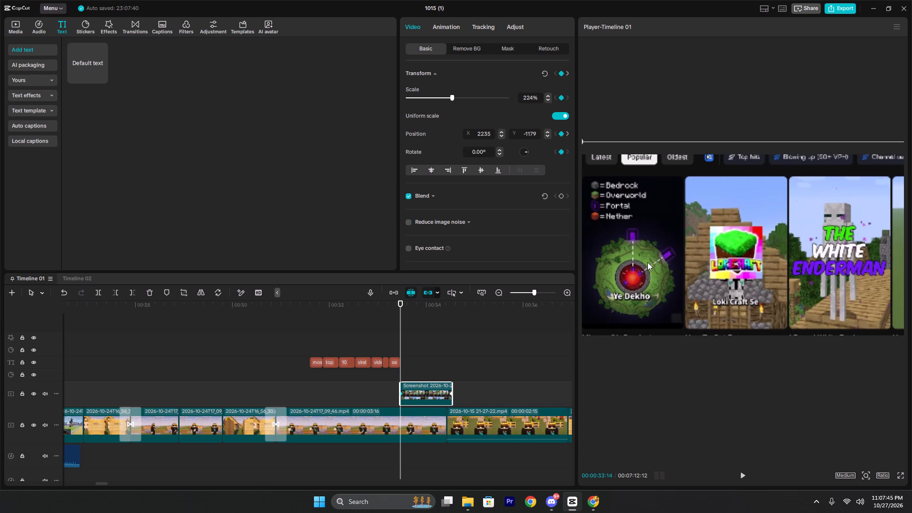
{"action": "left_click_drag", "start_coordinate": [647, 262], "coordinate": [647, 266]}
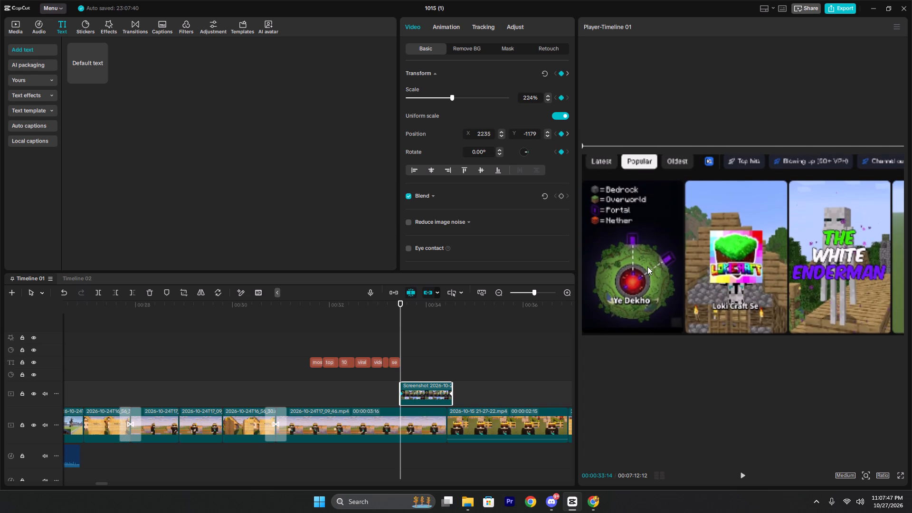
Set the Y position of the screenshot clip's ending keyframe at 00:00:34:16 to -1277.
{"action": "left_click", "coordinate": [451, 393]}
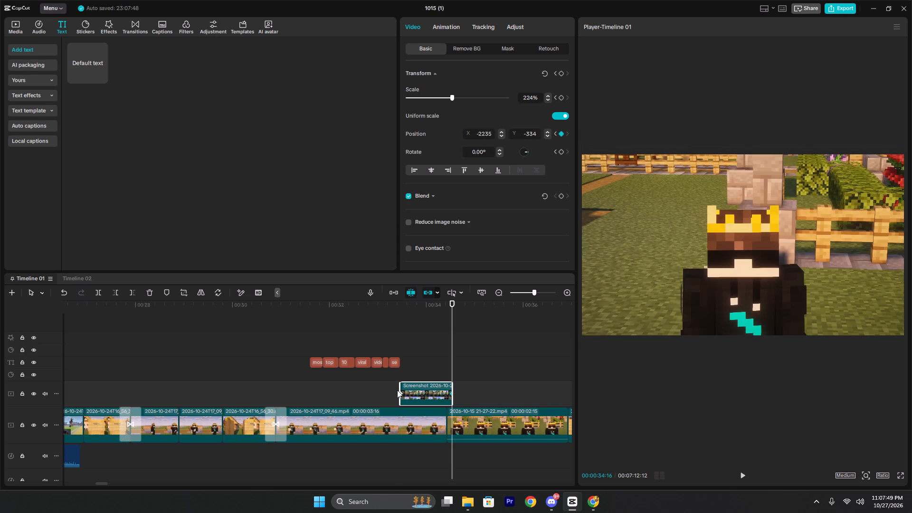
{"action": "left_click", "coordinate": [400, 392]}
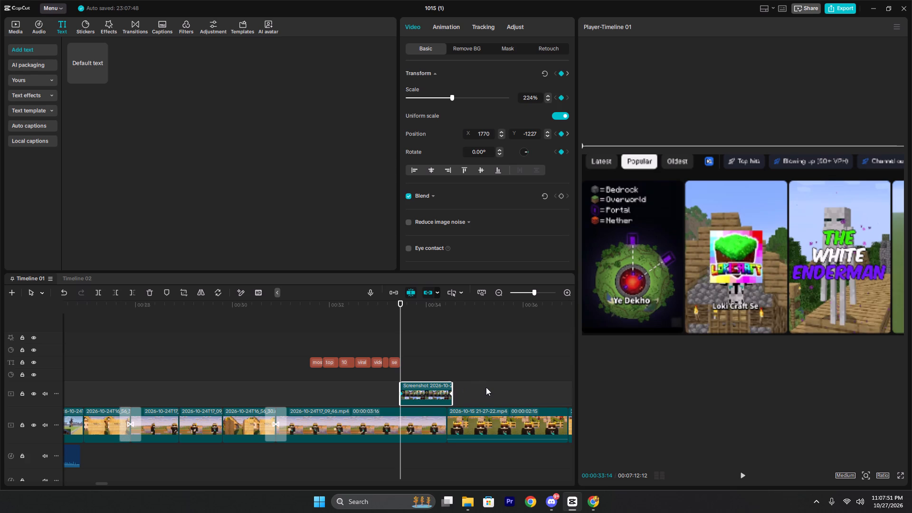
{"action": "left_click", "coordinate": [449, 392]}
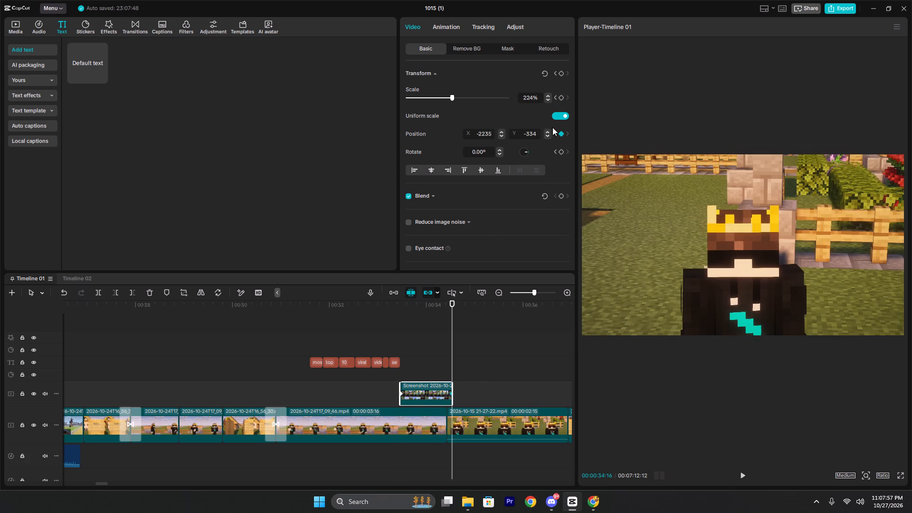
{"action": "left_click_drag", "start_coordinate": [535, 134], "coordinate": [527, 137]}
{"action": "type", "text": "1277"}
{"action": "key", "text": "Return"}
{"action": "left_click", "coordinate": [401, 373]}
{"action": "key", "text": "space"}
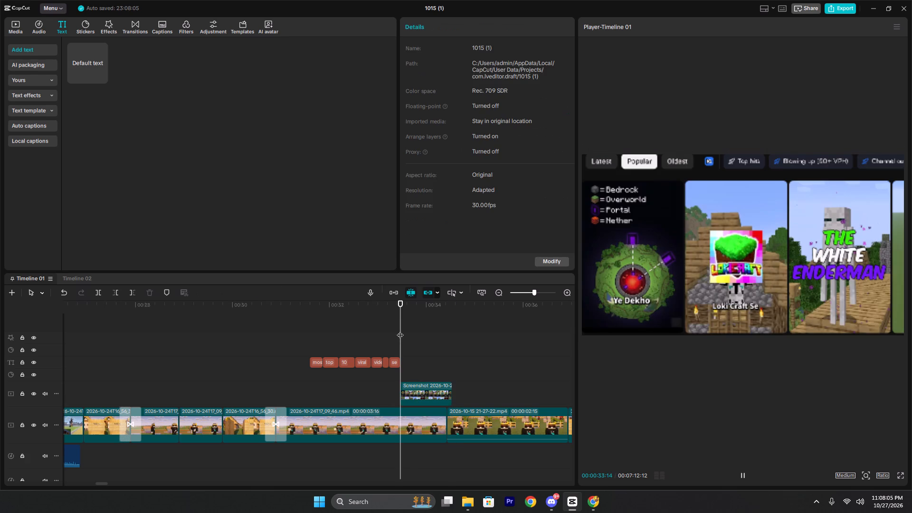
{"action": "key", "text": "space"}
{"action": "left_click", "coordinate": [400, 330]}
{"action": "key", "text": "space"}
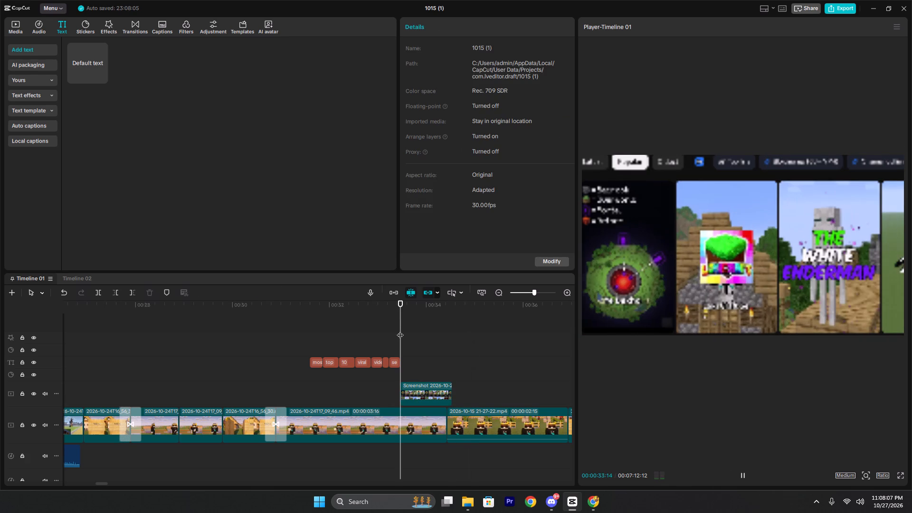
{"action": "key", "text": "space"}
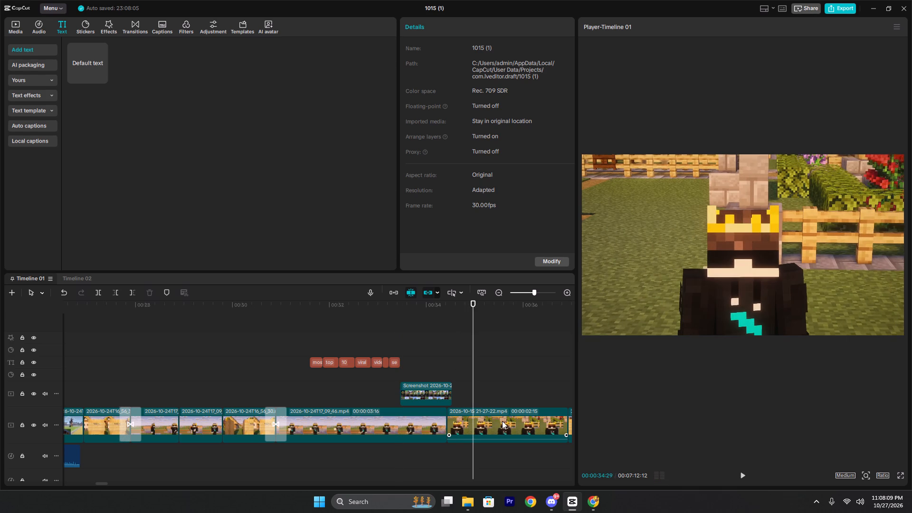
{"action": "left_click", "coordinate": [501, 420]}
{"action": "key", "text": "ctrl+b"}
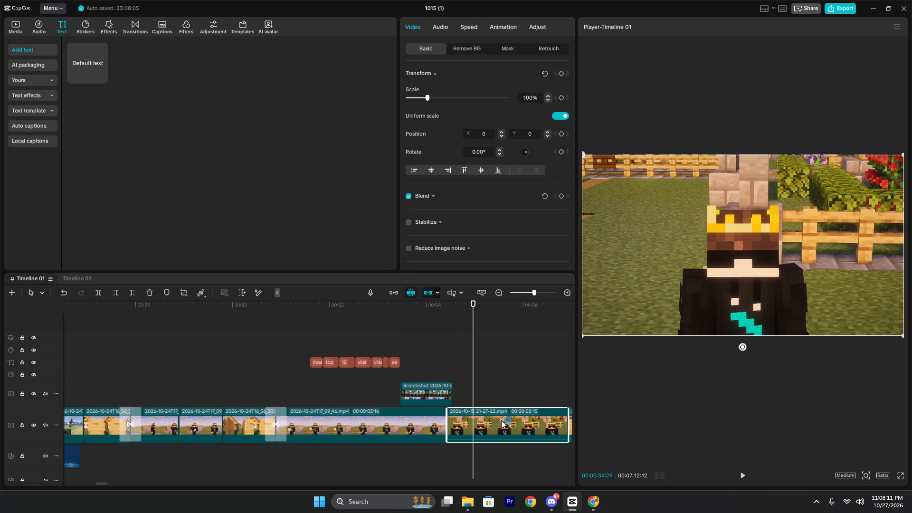
{"action": "key", "text": "space"}
{"action": "key", "text": "space"}
{"action": "left_click", "coordinate": [469, 391]}
{"action": "key", "text": "space"}
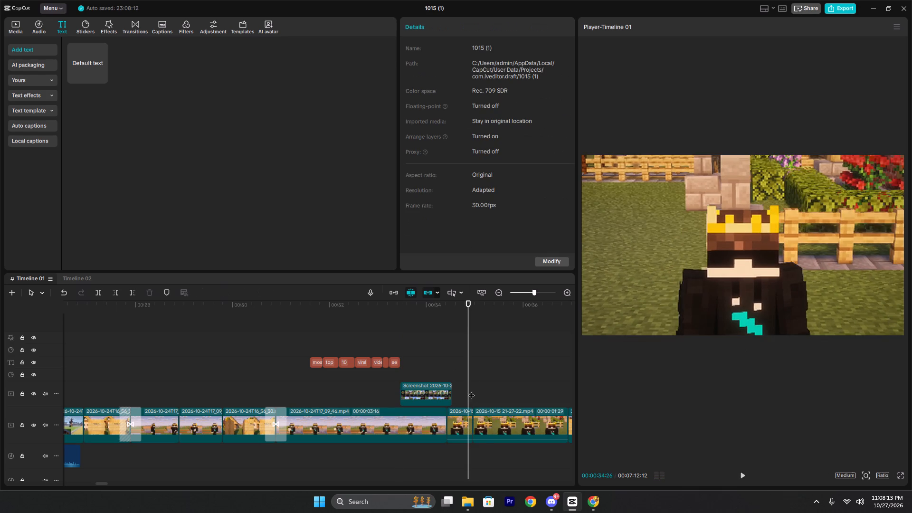
{"action": "key", "text": "space"}
Return the playhead to the start of the timeline and look over the existing clips, captions and sound effects across the project.
{"action": "left_click", "coordinate": [187, 369]}
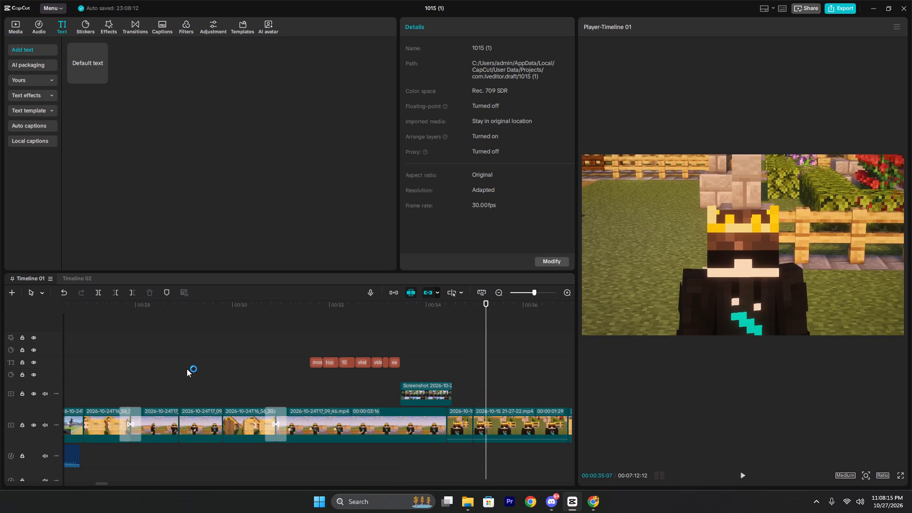
{"action": "left_click_drag", "start_coordinate": [187, 369], "coordinate": [0, 295]}
{"action": "scroll", "coordinate": [137, 318], "scroll_direction": "down", "scroll_amount": 2, "text": "ctrl"}
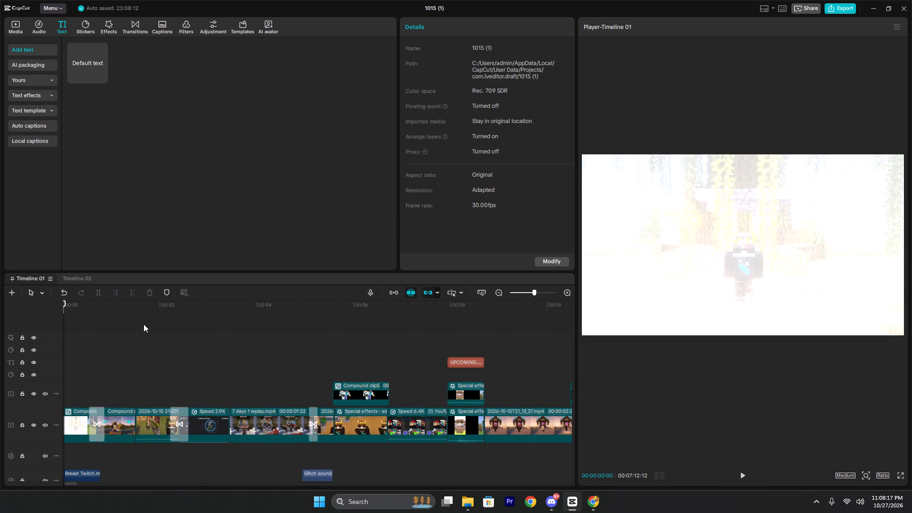
{"action": "scroll", "coordinate": [143, 324], "scroll_direction": "down", "scroll_amount": 20, "text": "ctrl"}
{"action": "scroll", "coordinate": [143, 324], "scroll_direction": "down", "scroll_amount": 1, "text": "ctrl"}
{"action": "scroll", "coordinate": [197, 361], "scroll_direction": "down", "scroll_amount": 10}
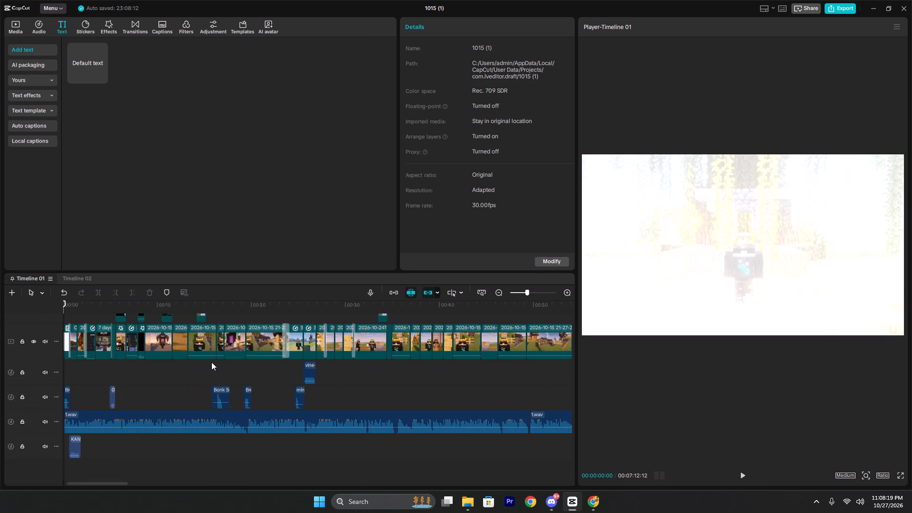
{"action": "scroll", "coordinate": [211, 362], "scroll_direction": "down", "scroll_amount": 9, "text": "ctrl"}
{"action": "scroll", "coordinate": [210, 361], "scroll_direction": "down", "scroll_amount": 6}
{"action": "scroll", "coordinate": [210, 361], "scroll_direction": "down", "scroll_amount": 5, "text": "ctrl"}
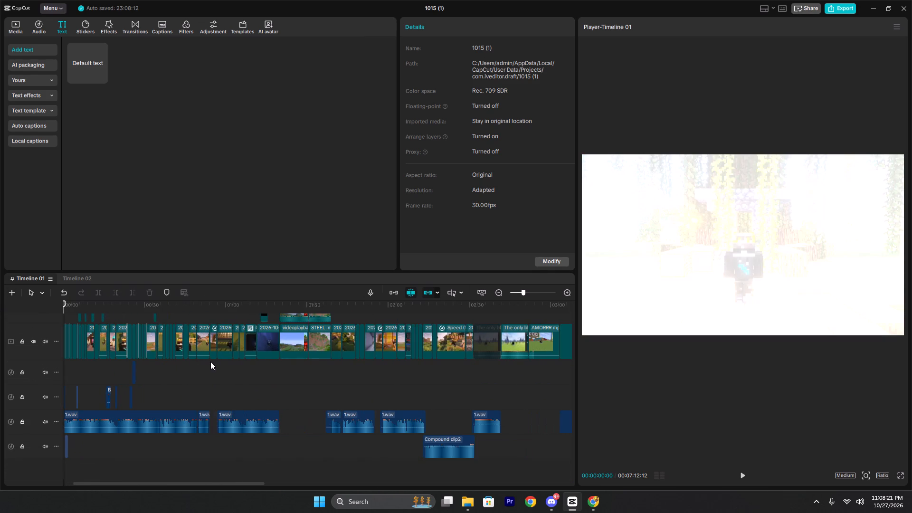
{"action": "scroll", "coordinate": [273, 366], "scroll_direction": "down", "scroll_amount": 16, "text": "ctrl"}
{"action": "scroll", "coordinate": [273, 366], "scroll_direction": "up", "scroll_amount": 11}
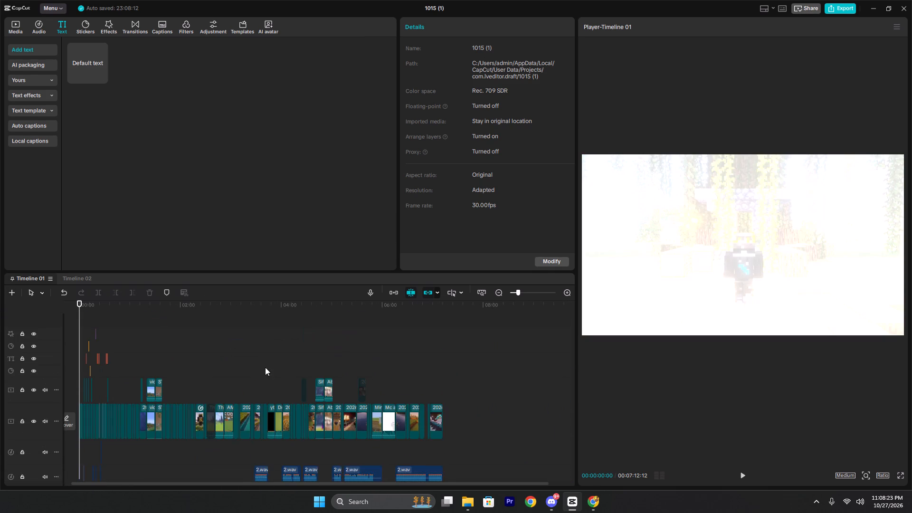
{"action": "scroll", "coordinate": [242, 364], "scroll_direction": "up", "scroll_amount": 15}
{"action": "scroll", "coordinate": [148, 366], "scroll_direction": "up", "scroll_amount": 8, "text": "ctrl"}
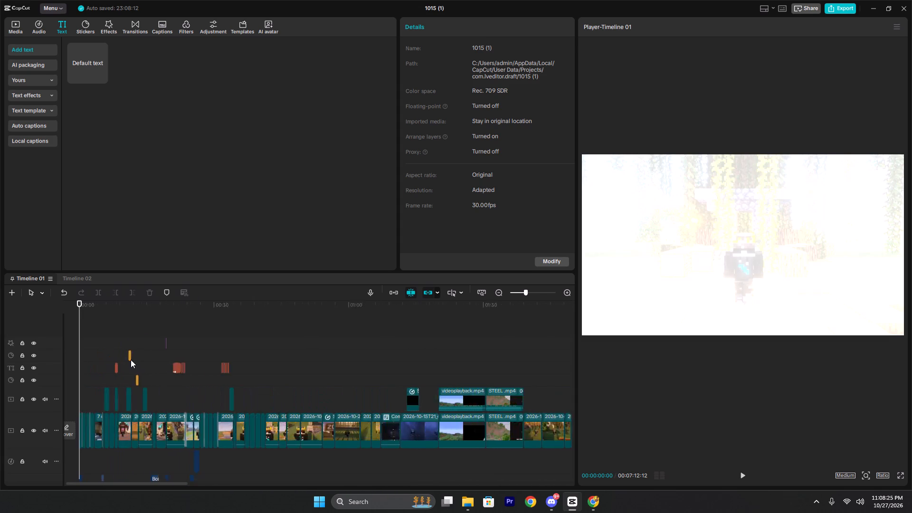
{"action": "scroll", "coordinate": [131, 360], "scroll_direction": "up", "scroll_amount": 7, "text": "ctrl"}
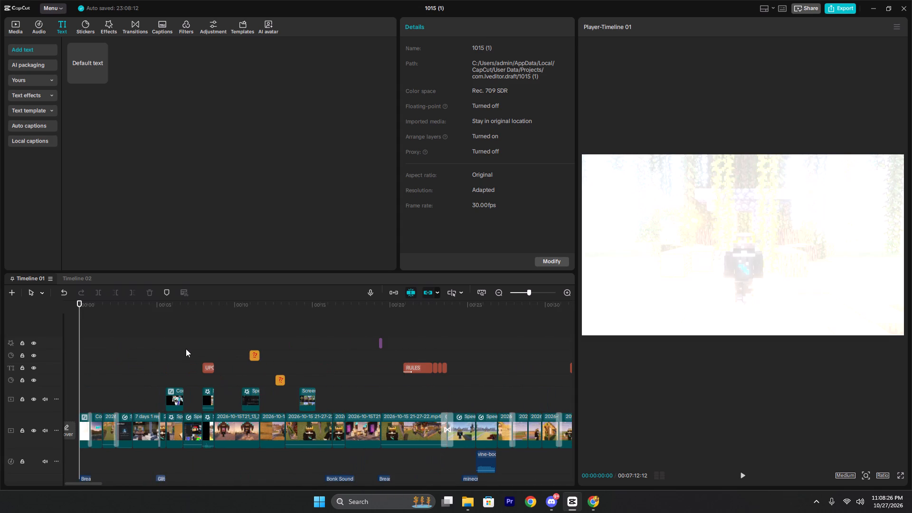
Bring u_1pruylktlg-riser-7-130957 from the Downloads folder in File Explorer into the CapCut timeline, starting at 00:00:00:00 on an audio track.
{"action": "left_click", "coordinate": [475, 500]}
{"action": "left_click", "coordinate": [56, 131]}
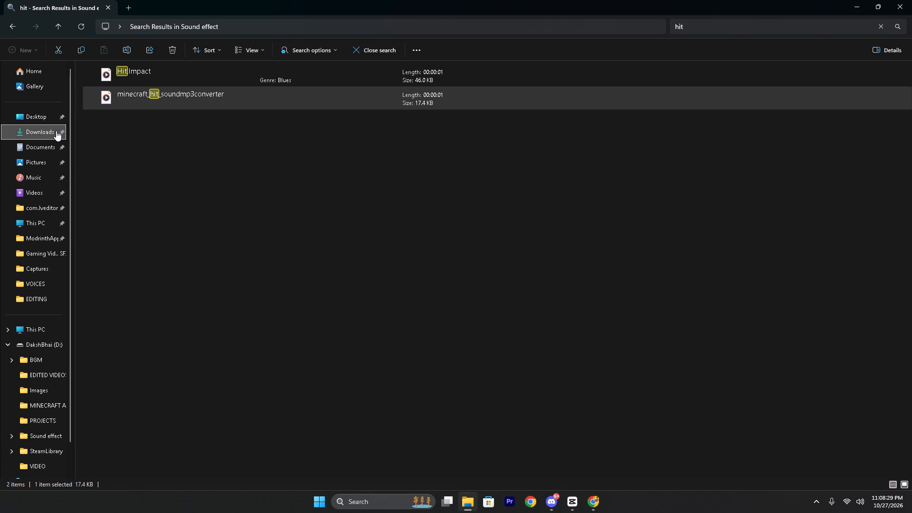
{"action": "scroll", "coordinate": [426, 356], "scroll_direction": "down", "scroll_amount": 4}
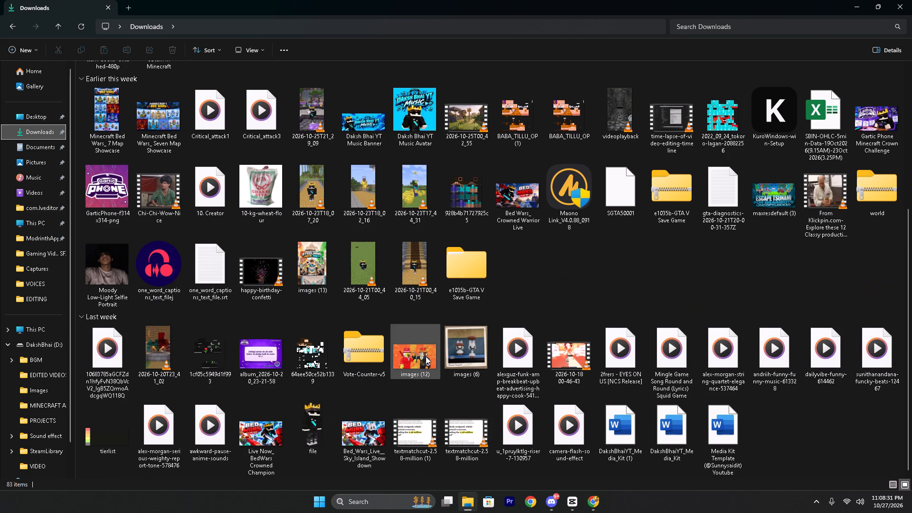
{"action": "scroll", "coordinate": [426, 356], "scroll_direction": "down", "scroll_amount": 4}
{"action": "left_click_drag", "start_coordinate": [526, 435], "coordinate": [573, 505]}
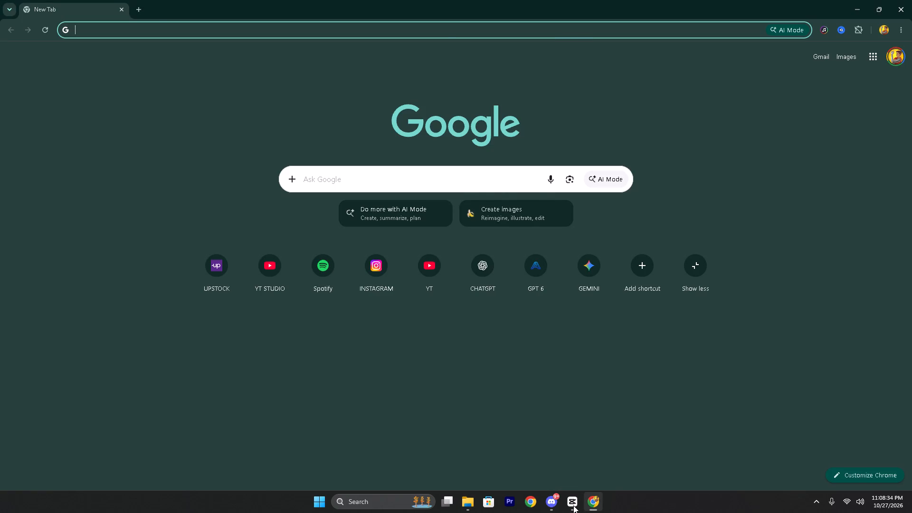
{"action": "left_click_drag", "start_coordinate": [573, 505], "coordinate": [314, 400]}
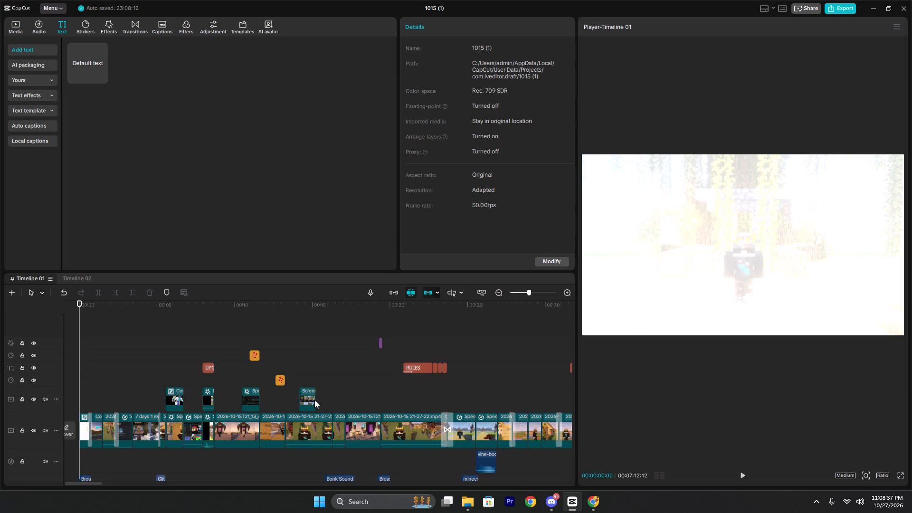
{"action": "scroll", "coordinate": [314, 400], "scroll_direction": "down", "scroll_amount": 5}
{"action": "scroll", "coordinate": [58, 429], "scroll_direction": "down", "scroll_amount": 4}
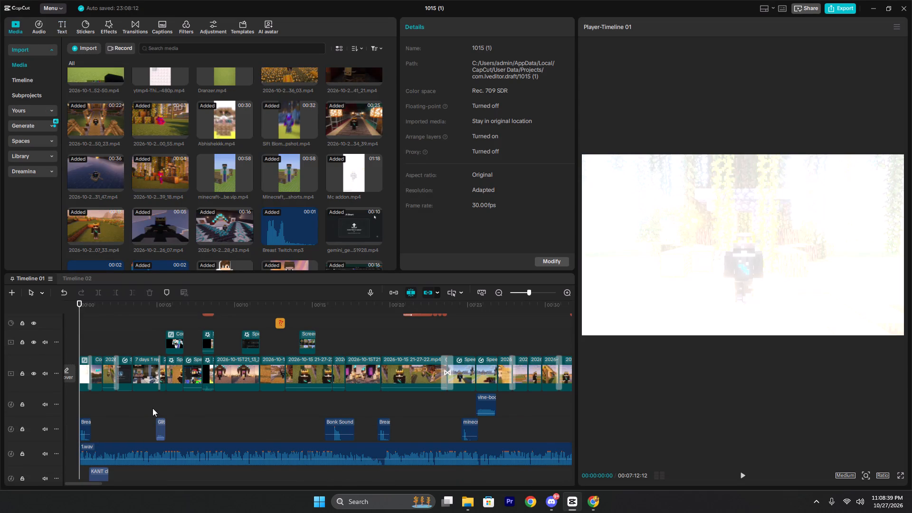
Play the opening seconds from the timeline start to check the riser against the day montage.
{"action": "key", "text": "space"}
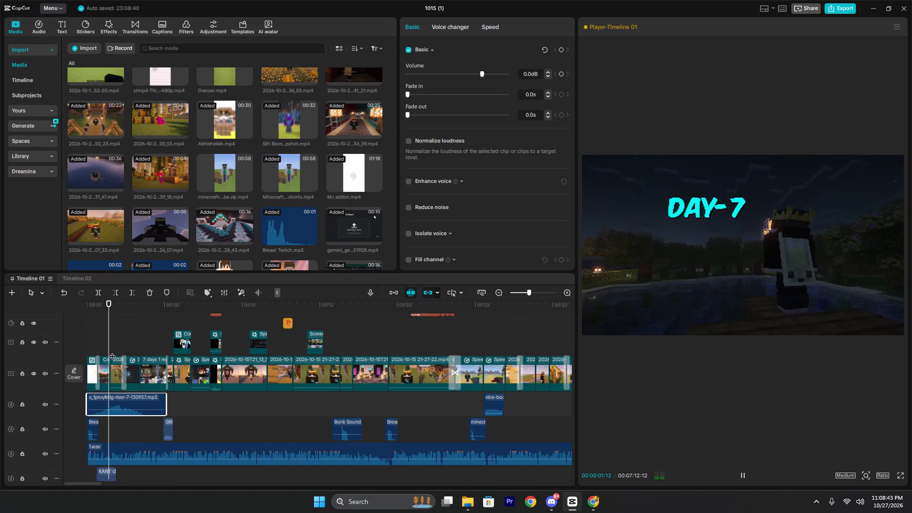
{"action": "key", "text": "space"}
{"action": "left_click", "coordinate": [109, 344]}
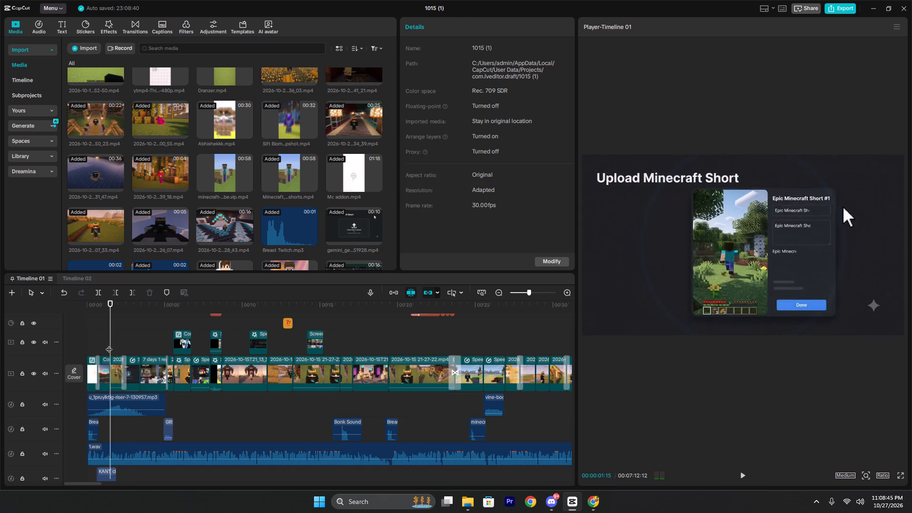
{"action": "left_click_drag", "start_coordinate": [109, 344], "coordinate": [59, 351]}
{"action": "key", "text": "space"}
{"action": "scroll", "coordinate": [115, 389], "scroll_direction": "up", "scroll_amount": 4, "text": "ctrl"}
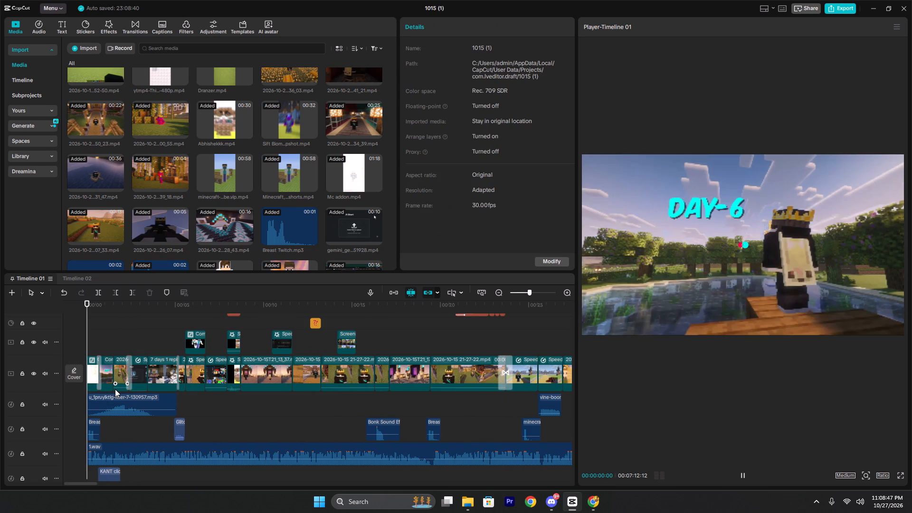
{"action": "key", "text": "space"}
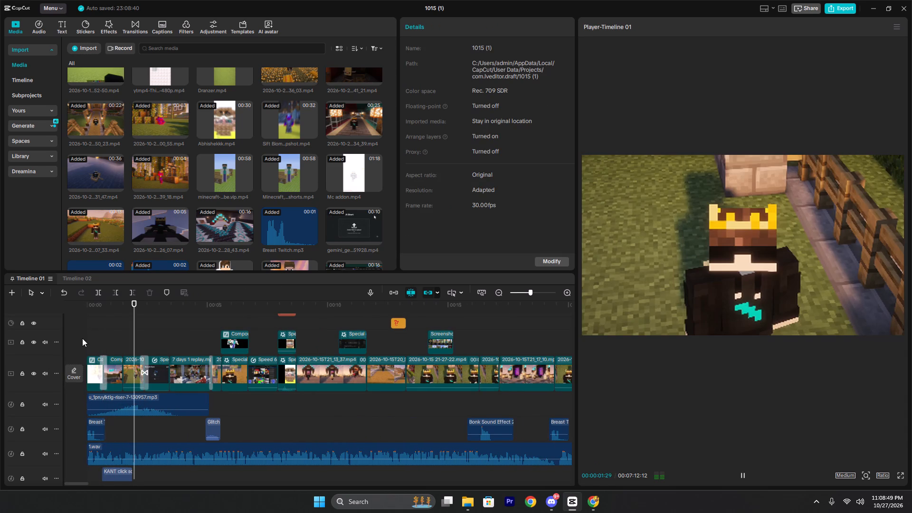
Trim about half a second off the start of the riser sound and move it back to the timeline start.
{"action": "left_click", "coordinate": [82, 338]}
{"action": "left_click", "coordinate": [87, 338]}
{"action": "key", "text": "space"}
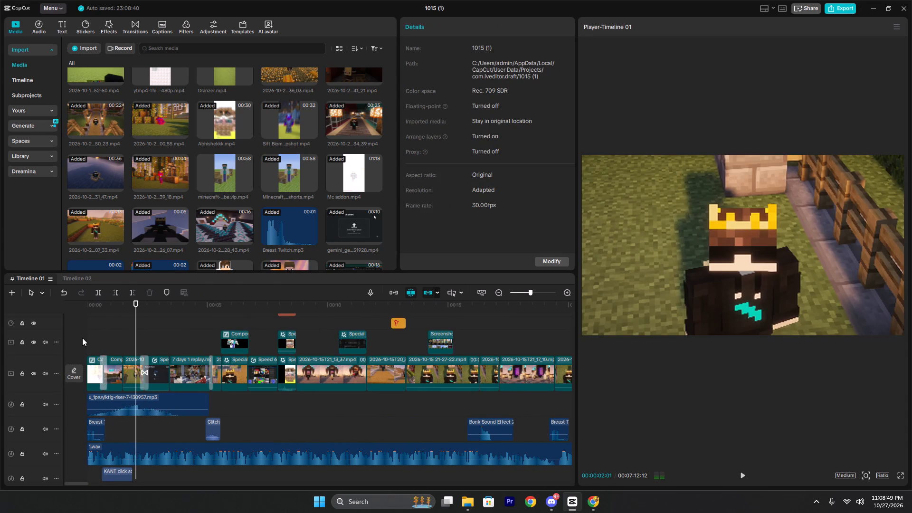
{"action": "key", "text": "space"}
{"action": "left_click", "coordinate": [133, 401]}
{"action": "key", "text": "q"}
{"action": "key", "text": "space"}
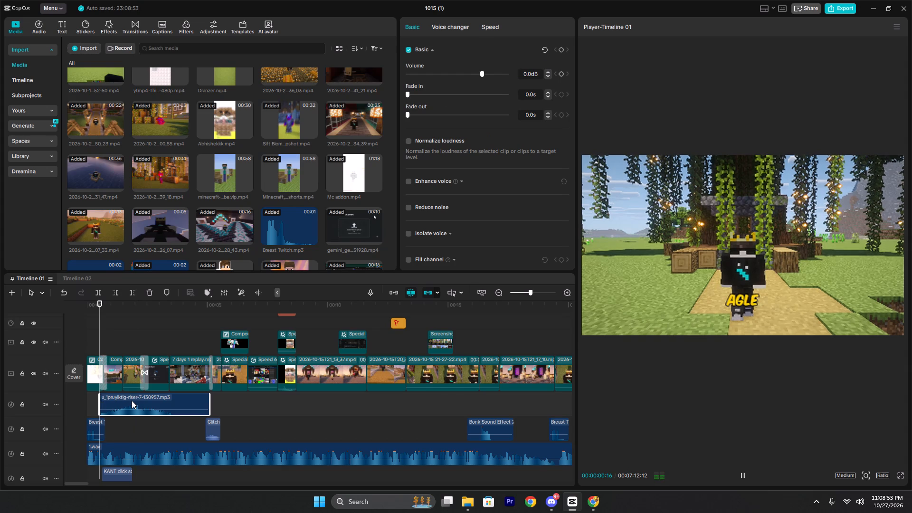
{"action": "key", "text": "space"}
{"action": "left_click_drag", "start_coordinate": [142, 399], "coordinate": [115, 401]}
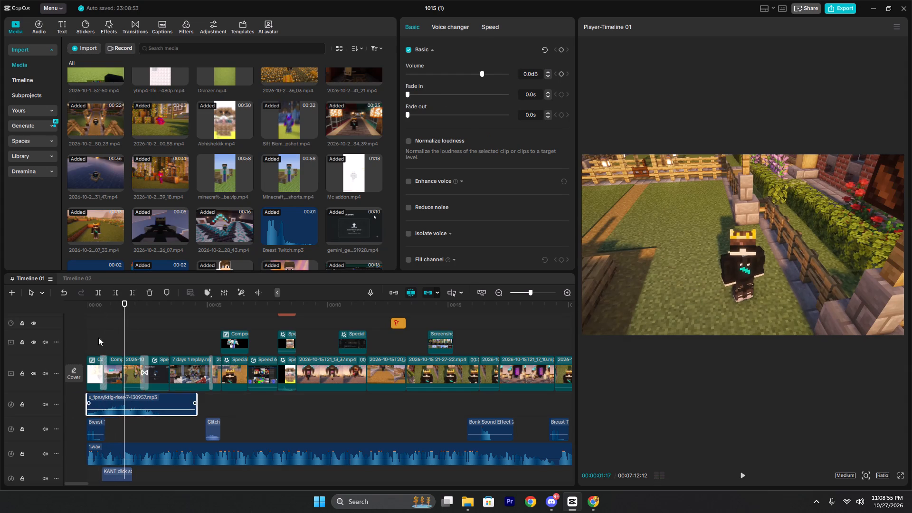
Play the opening from the timeline start past 00:00:06 to check the trimmed riser's timing.
{"action": "left_click", "coordinate": [100, 337]}
{"action": "left_click_drag", "start_coordinate": [99, 338], "coordinate": [86, 342]}
{"action": "key", "text": "space"}
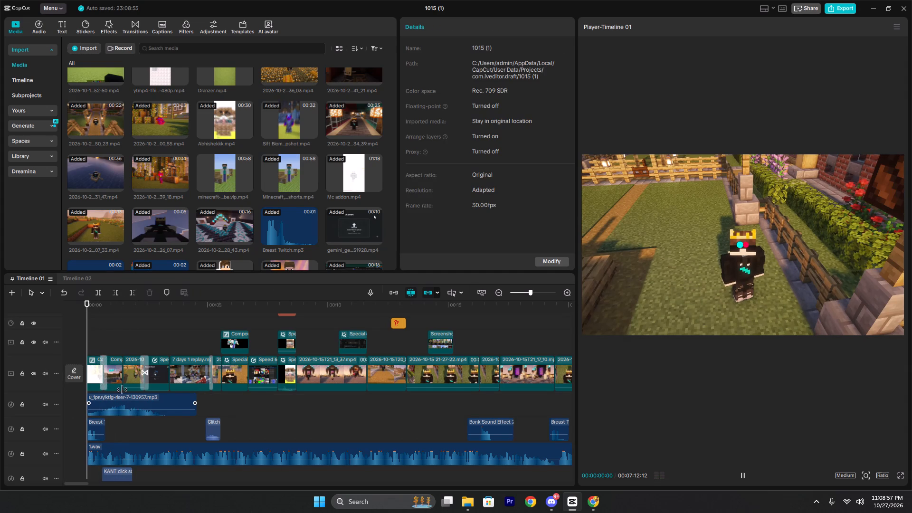
{"action": "left_click", "coordinate": [89, 336]}
{"action": "key", "text": "space"}
{"action": "key", "text": "space"}
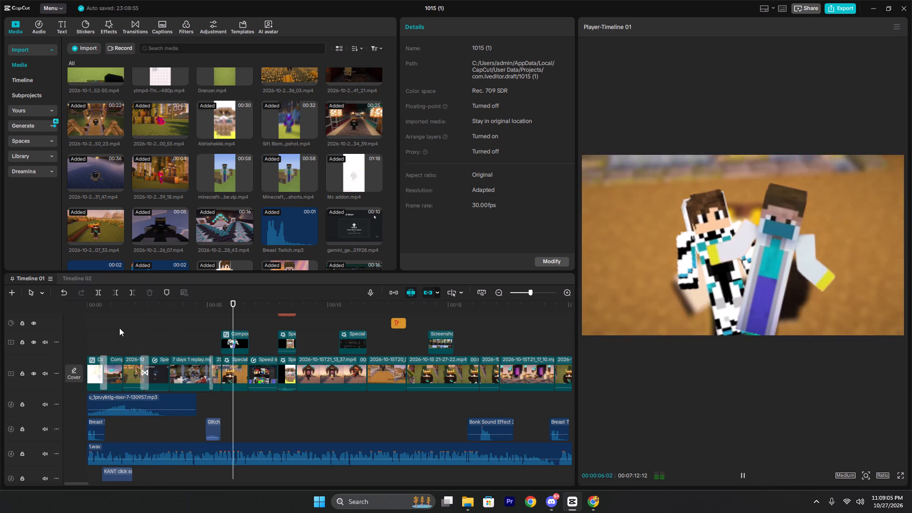
{"action": "key", "text": "space"}
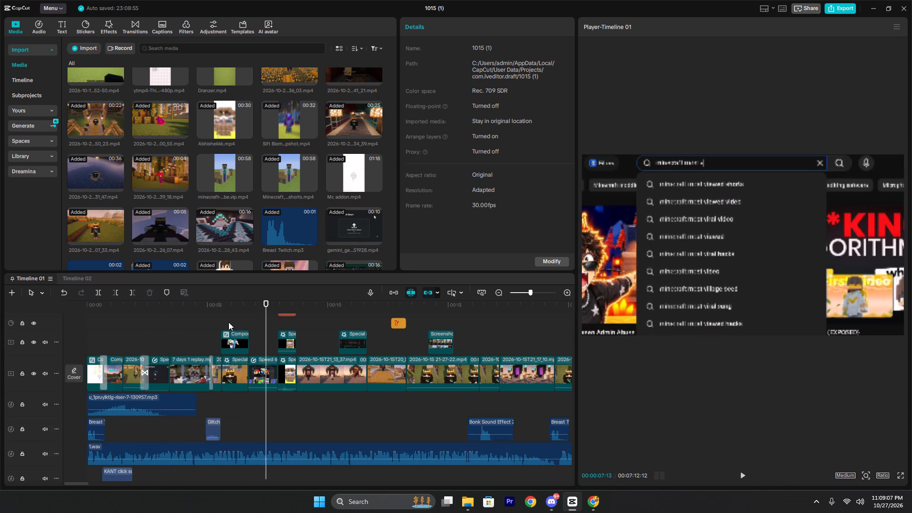
Add Boost from the Gaming Vid.. SFX folder inside Sound effect to the riser's audio track at 00:00:05:17.
{"action": "left_click", "coordinate": [221, 321]}
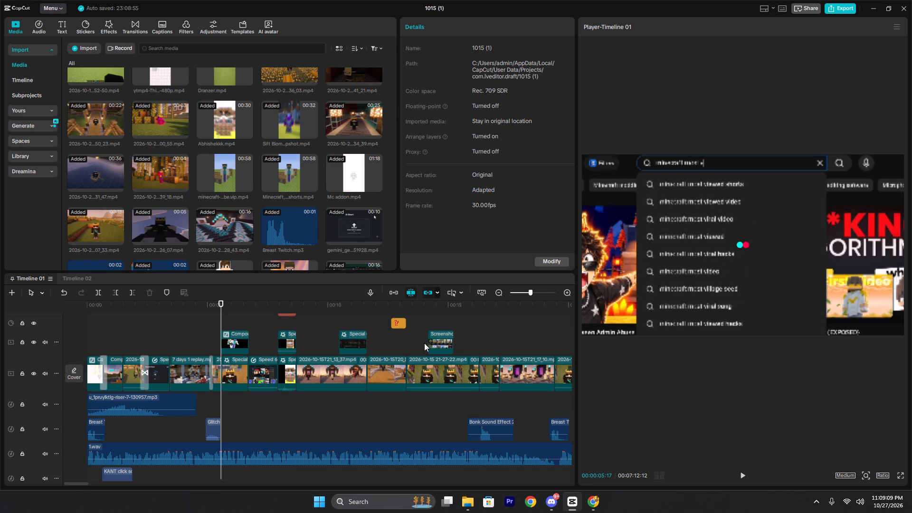
{"action": "left_click", "coordinate": [467, 503]}
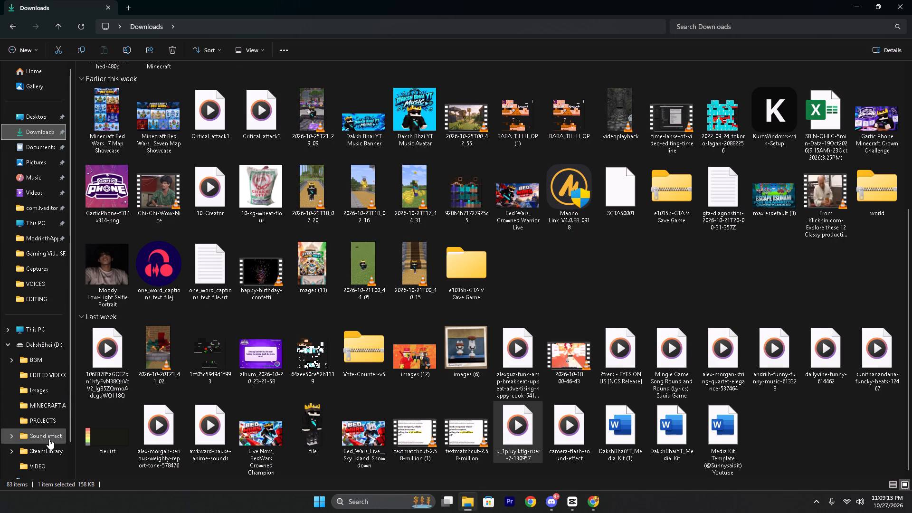
{"action": "left_click", "coordinate": [49, 439]}
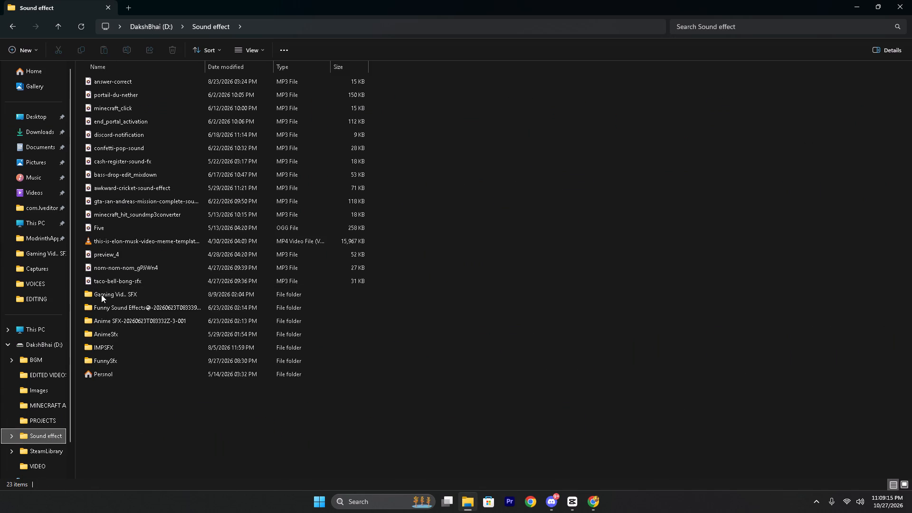
{"action": "double_click", "coordinate": [101, 293]}
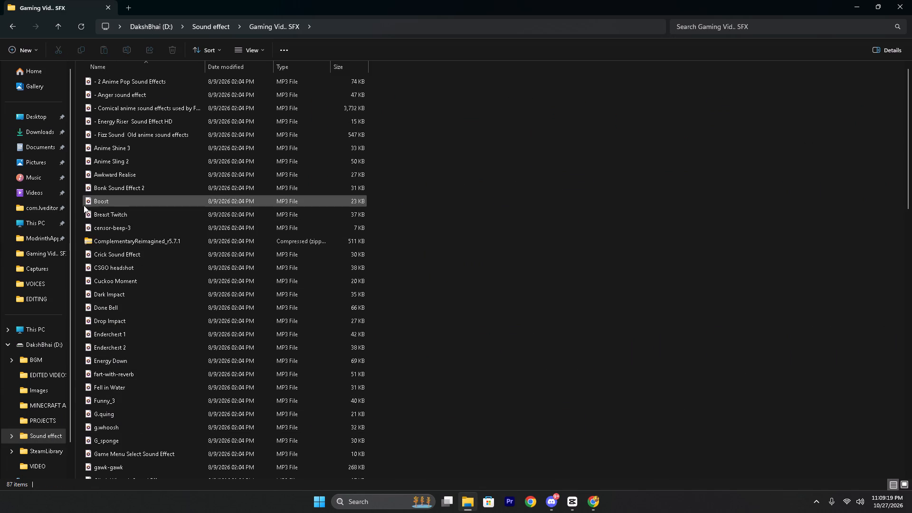
{"action": "left_click_drag", "start_coordinate": [94, 203], "coordinate": [575, 499]}
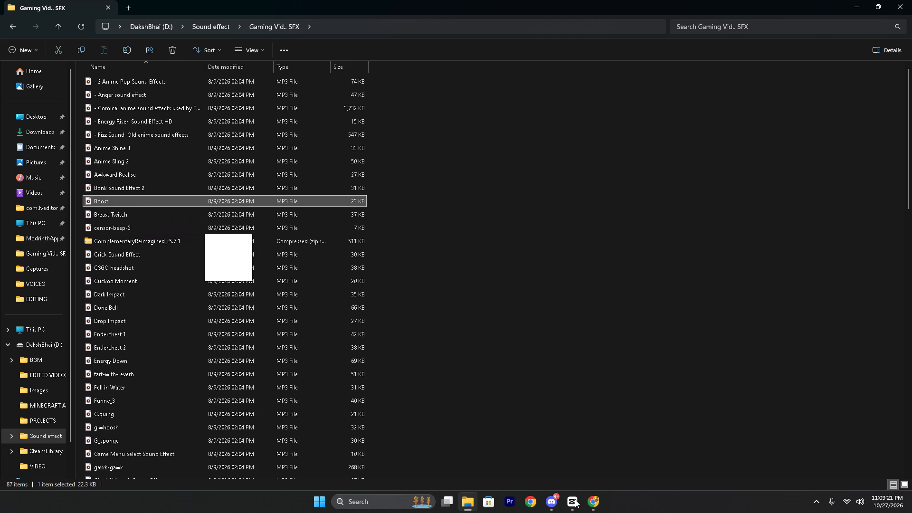
{"action": "left_click_drag", "start_coordinate": [575, 499], "coordinate": [388, 386]}
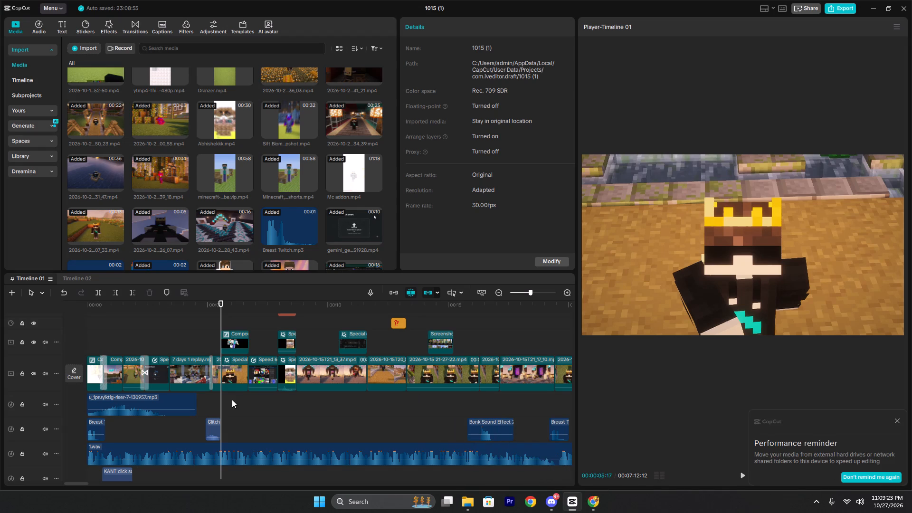
Play the edit from the Boost sound at about 00:00:05:17 through the screenshot overlay, dismissing the performance reminder.
{"action": "left_click", "coordinate": [223, 320]}
{"action": "key", "text": "space"}
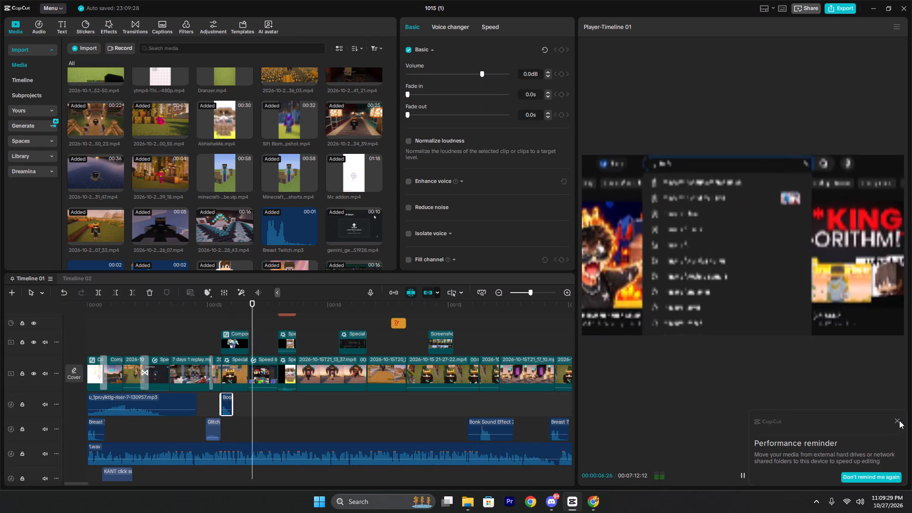
{"action": "left_click", "coordinate": [898, 421]}
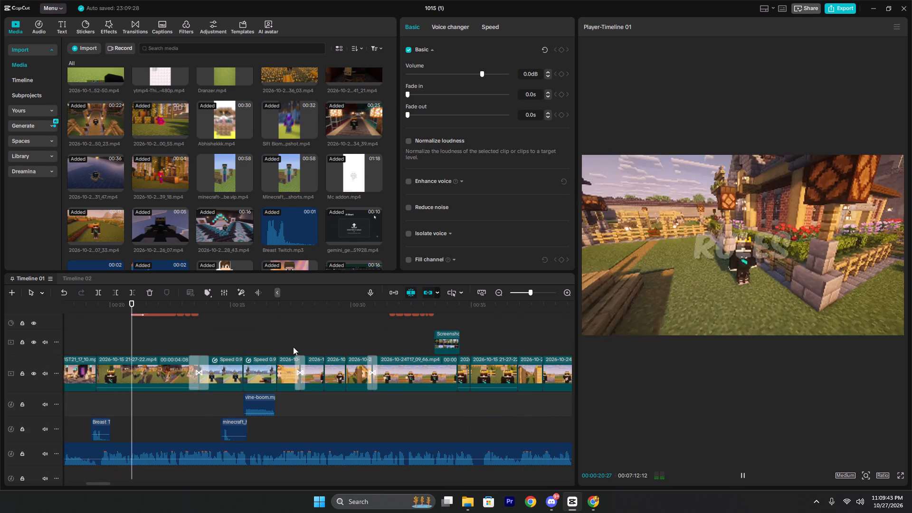
{"action": "scroll", "coordinate": [210, 342], "scroll_direction": "up", "scroll_amount": 9}
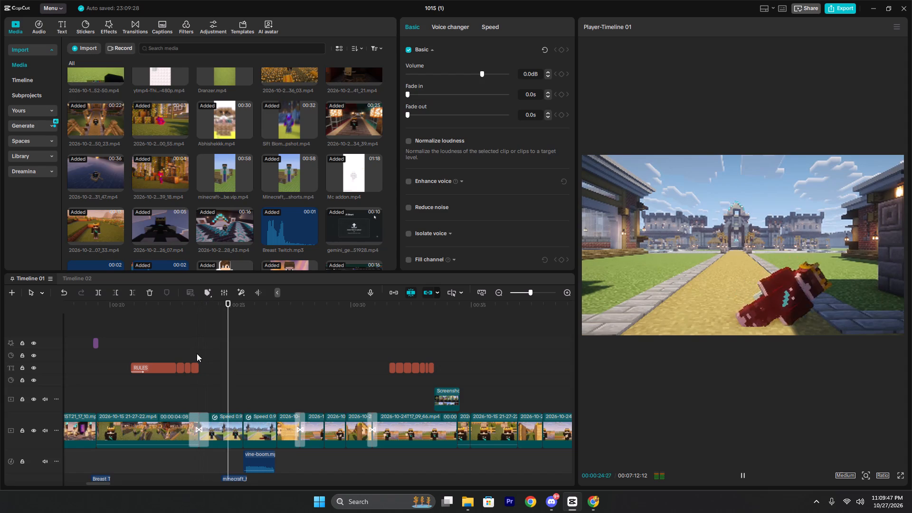
{"action": "scroll", "coordinate": [300, 351], "scroll_direction": "down", "scroll_amount": 2}
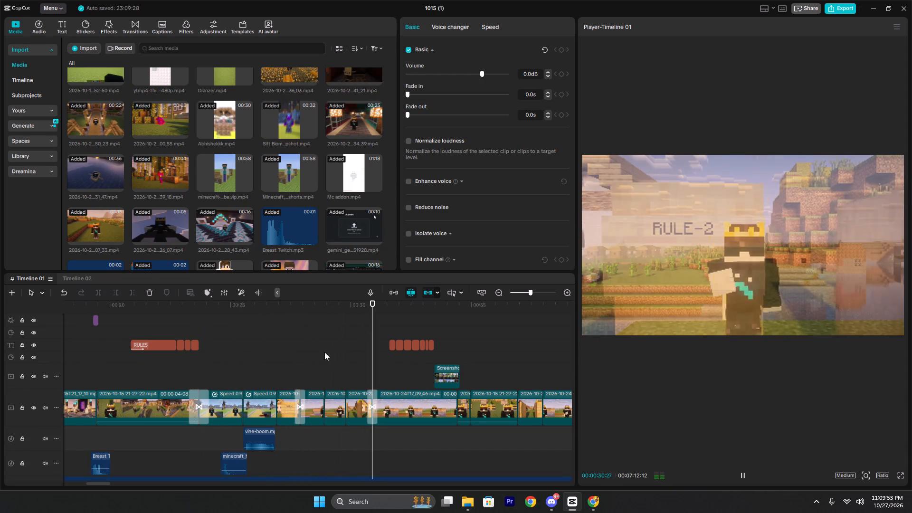
{"action": "scroll", "coordinate": [404, 356], "scroll_direction": "up", "scroll_amount": 2, "text": "ctrl"}
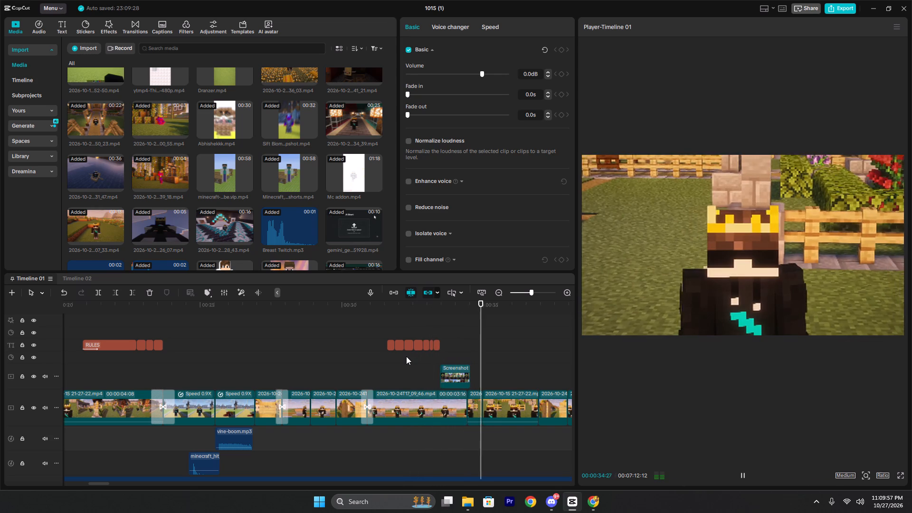
Replay the screenshot overlay section between about 00:00:33:14 and 00:00:34:17 to judge where a sound effect fits.
{"action": "key", "text": "space"}
{"action": "left_click", "coordinate": [484, 371]}
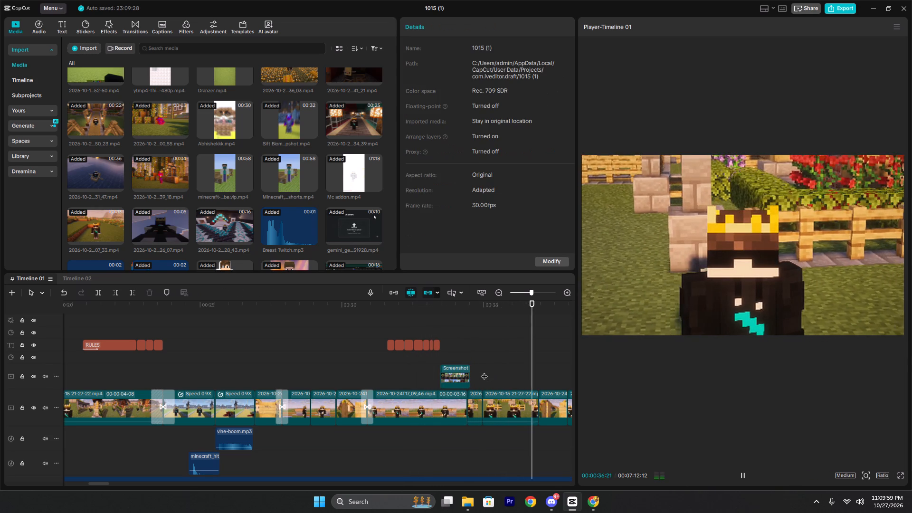
{"action": "left_click", "coordinate": [463, 351]}
{"action": "key", "text": "space"}
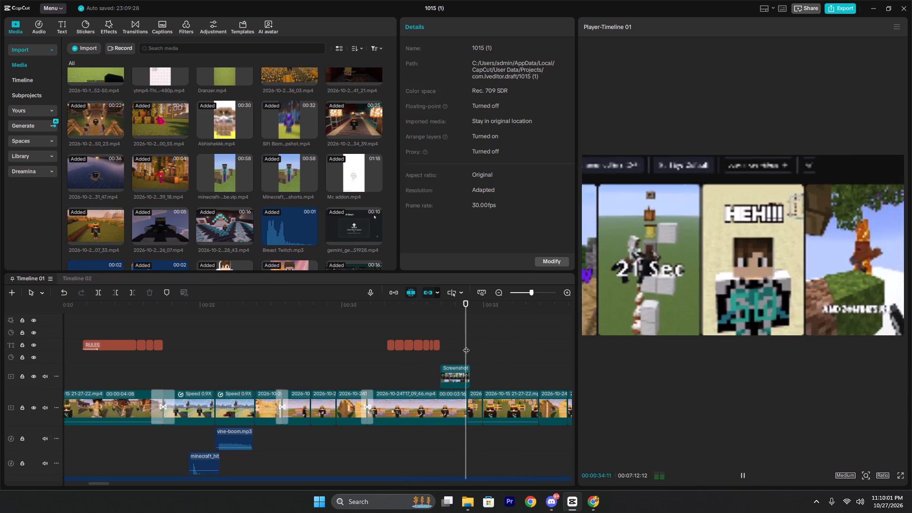
{"action": "key", "text": "space"}
{"action": "left_click", "coordinate": [442, 347]}
{"action": "key", "text": "space"}
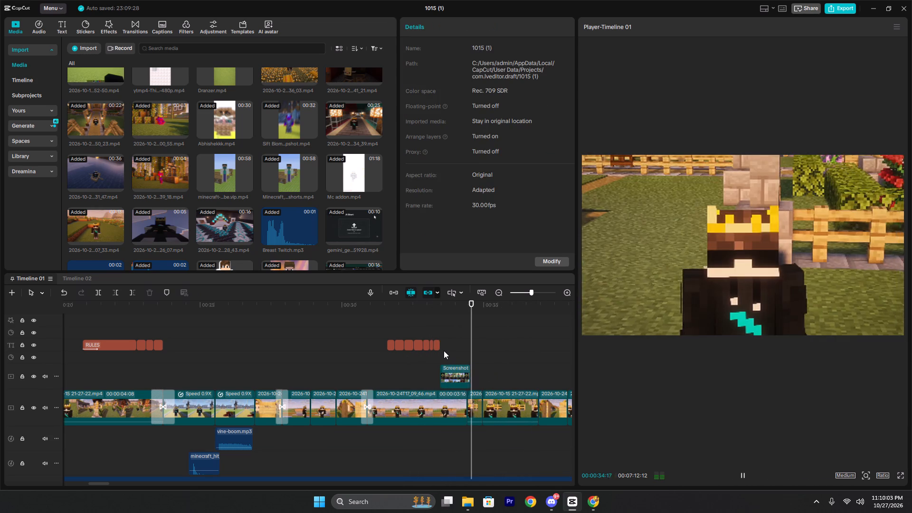
{"action": "key", "text": "space"}
Add the imported u_1pruylktlg-riser-7-130957.mp3 beneath the screenshot overlay, starting about half a second before 00:00:33:14.
{"action": "left_click", "coordinate": [443, 351]}
{"action": "scroll", "coordinate": [270, 243], "scroll_direction": "down", "scroll_amount": 4}
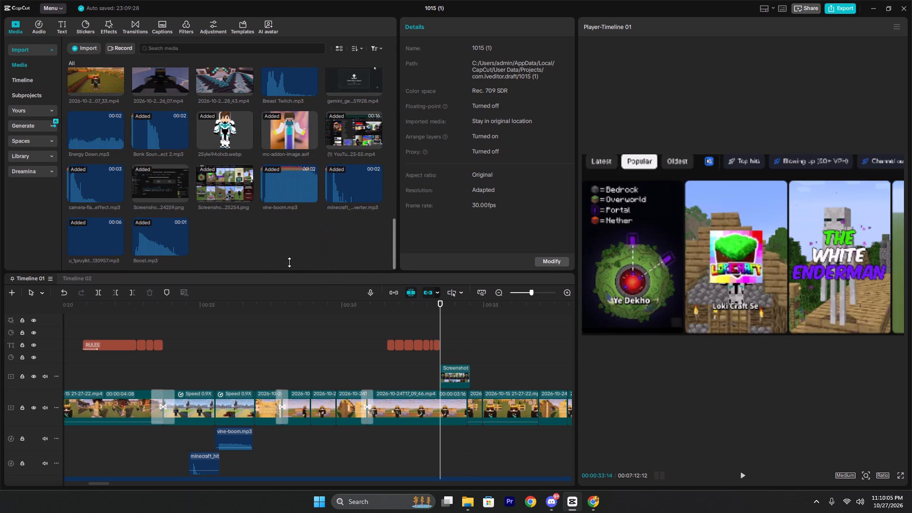
{"action": "scroll", "coordinate": [286, 259], "scroll_direction": "down", "scroll_amount": 3}
{"action": "left_click", "coordinate": [120, 250]}
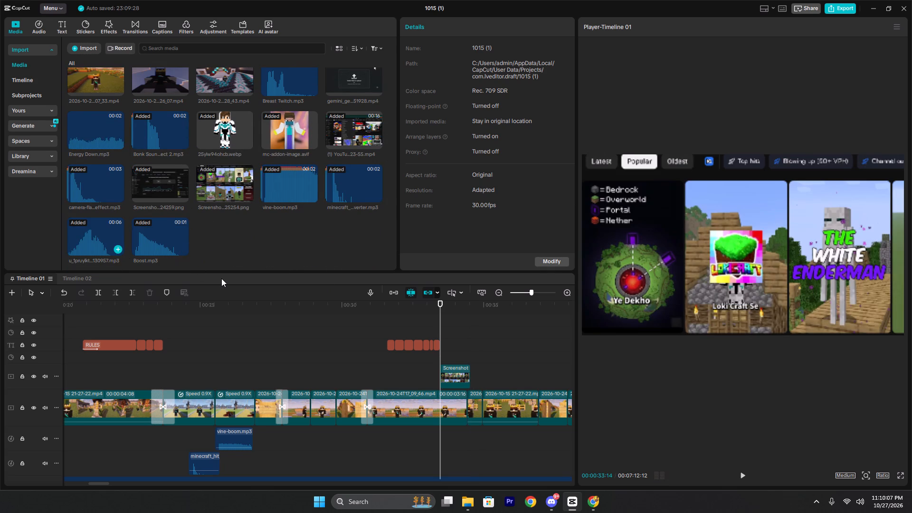
{"action": "left_click_drag", "start_coordinate": [503, 436], "coordinate": [459, 435]}
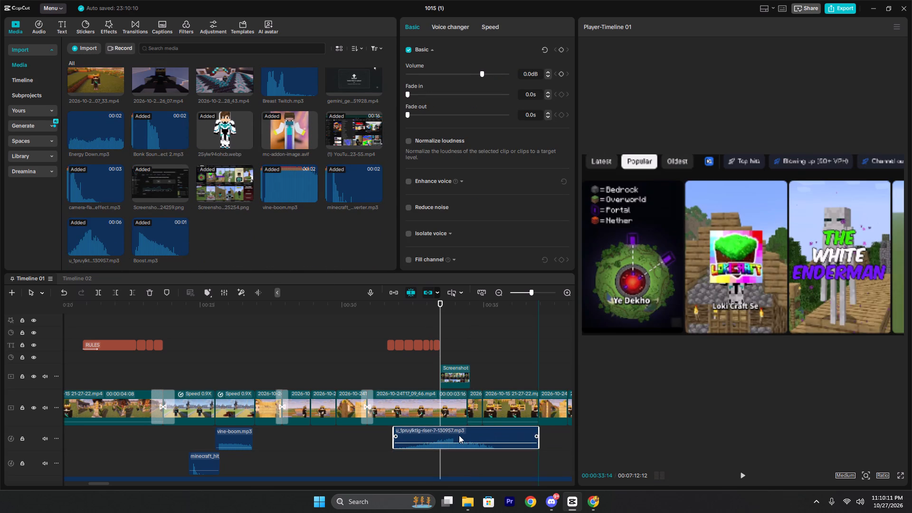
{"action": "left_click_drag", "start_coordinate": [459, 435], "coordinate": [484, 434]}
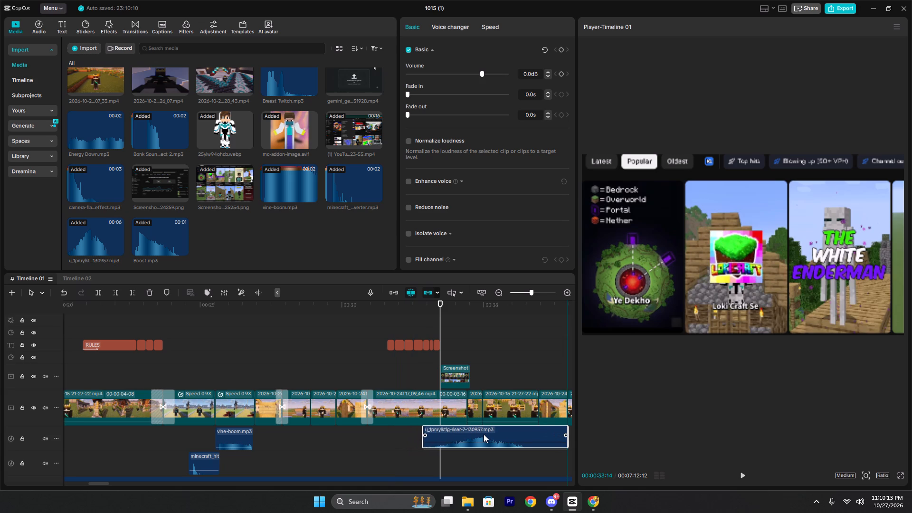
{"action": "left_click_drag", "start_coordinate": [484, 434], "coordinate": [485, 434]}
Replay the riser from just before the screenshot overlay through about 00:00:36:27, checking it against the following talking clips.
{"action": "left_click", "coordinate": [439, 348]}
{"action": "key", "text": "space"}
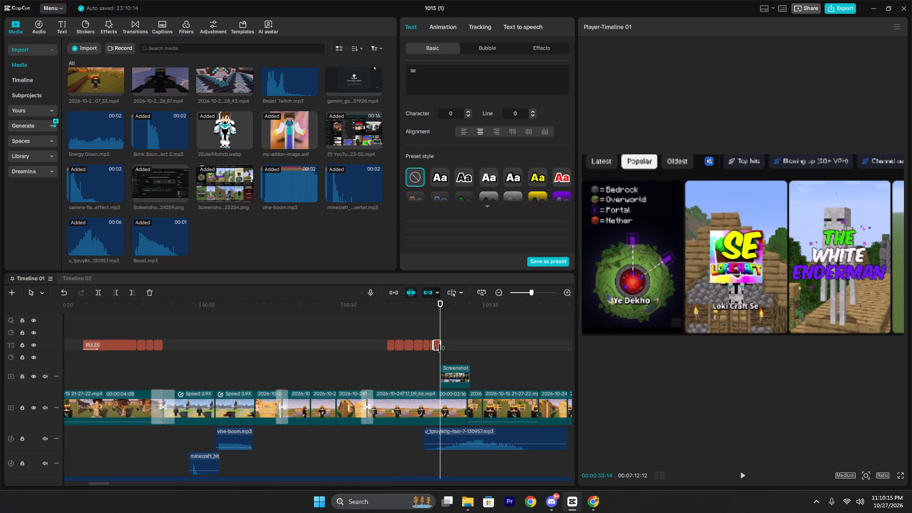
{"action": "left_click", "coordinate": [419, 376]}
{"action": "key", "text": "space"}
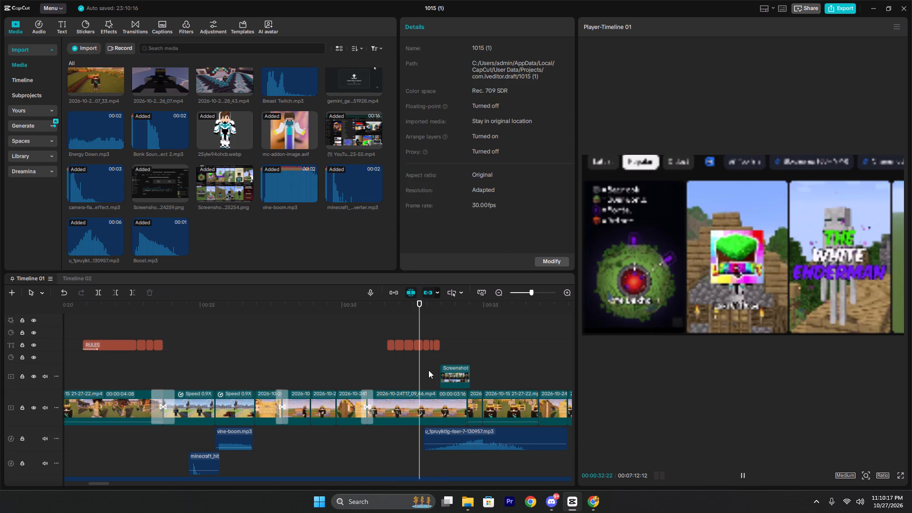
{"action": "left_click", "coordinate": [421, 370]}
{"action": "key", "text": "space"}
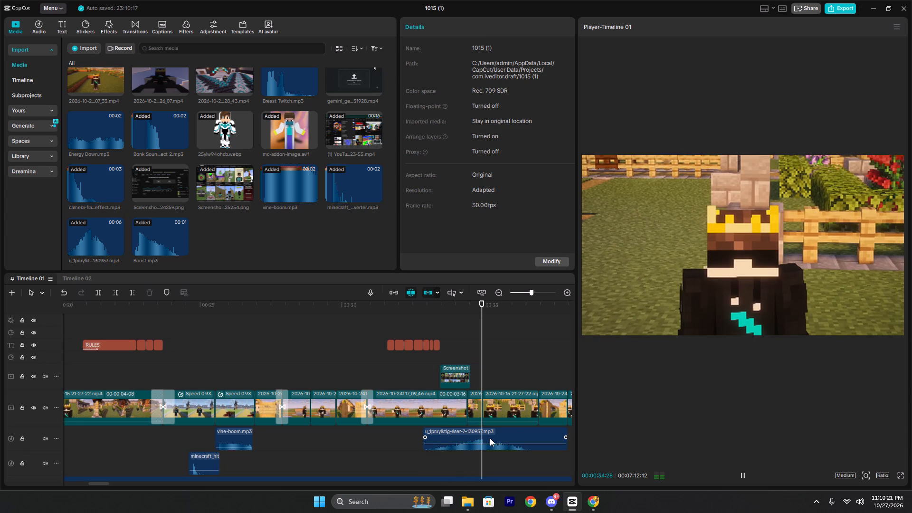
{"action": "key", "text": "space"}
{"action": "left_click", "coordinate": [479, 355]}
{"action": "key", "text": "space"}
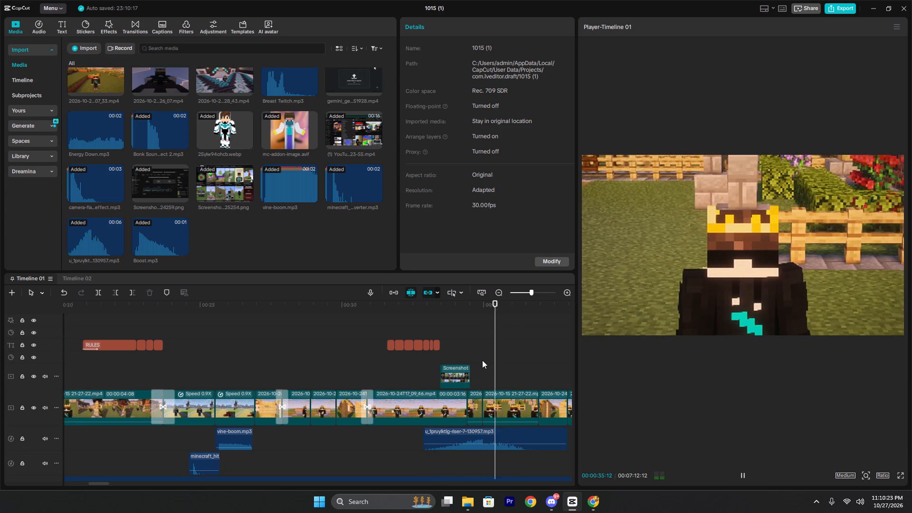
{"action": "key", "text": "space"}
{"action": "left_click", "coordinate": [389, 324]}
{"action": "key", "text": "space"}
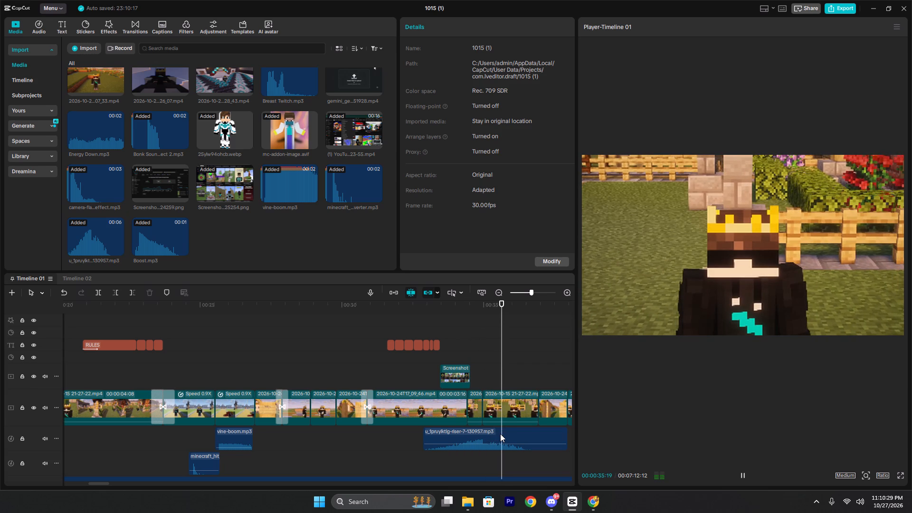
{"action": "key", "text": "space"}
{"action": "key", "text": "space"}
{"action": "left_click", "coordinate": [487, 372]}
{"action": "key", "text": "space"}
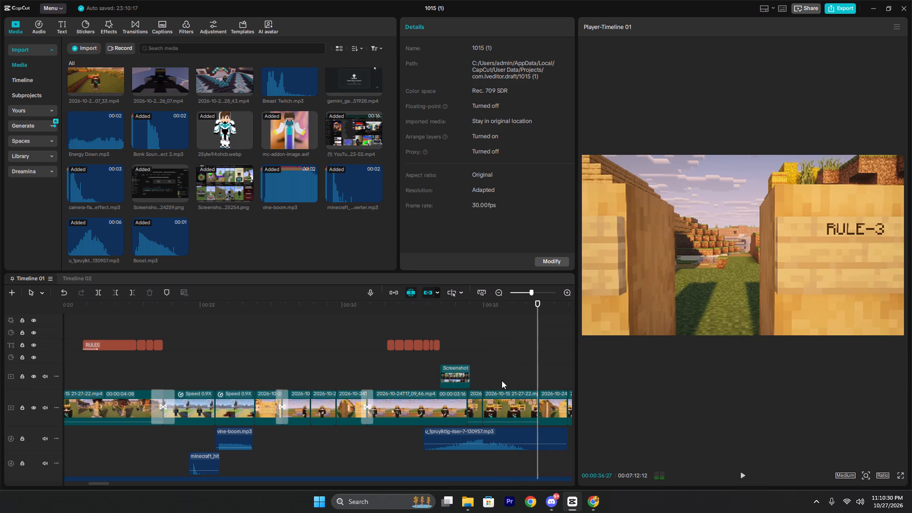
{"action": "left_click", "coordinate": [479, 377]}
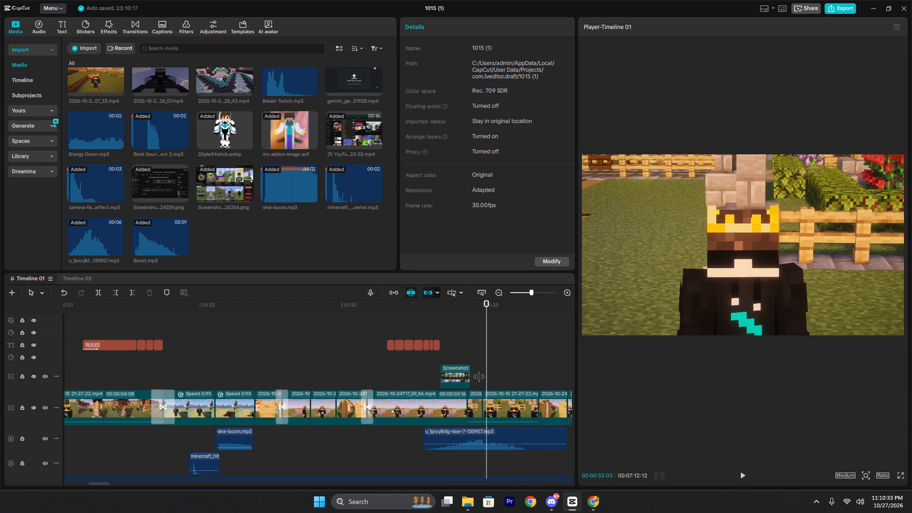
{"action": "key", "text": "space"}
{"action": "key", "text": "space"}
{"action": "scroll", "coordinate": [501, 399], "scroll_direction": "down", "scroll_amount": 3}
{"action": "key", "text": "space"}
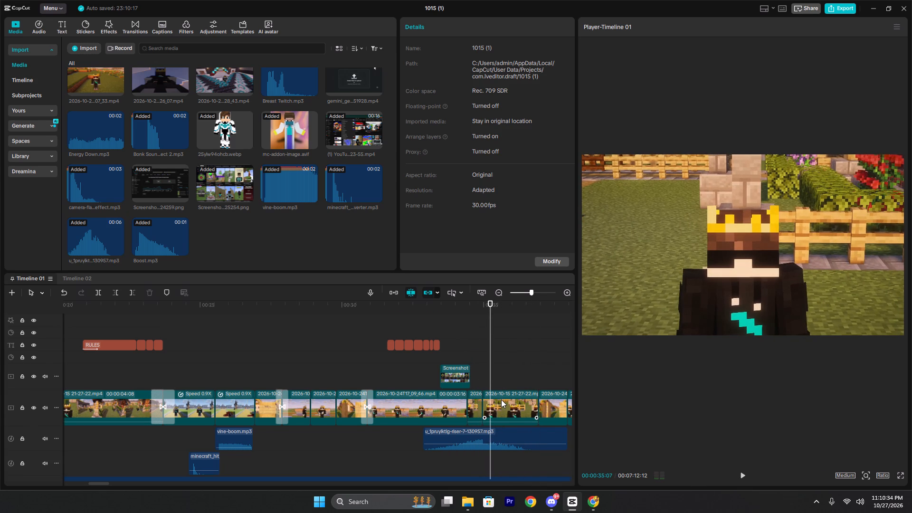
{"action": "key", "text": "space"}
{"action": "left_click", "coordinate": [500, 348]}
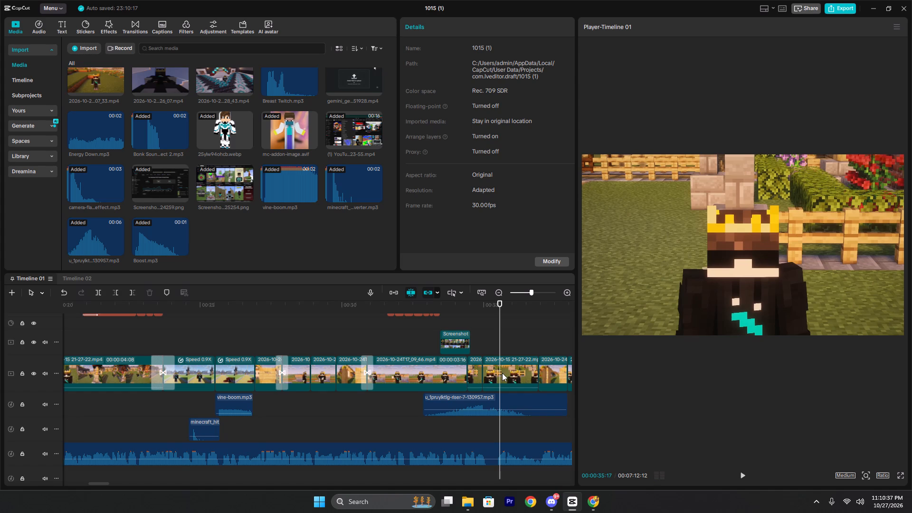
{"action": "left_click", "coordinate": [502, 373]}
{"action": "key", "text": "ctrl+b"}
{"action": "key", "text": "space"}
{"action": "key", "text": "space"}
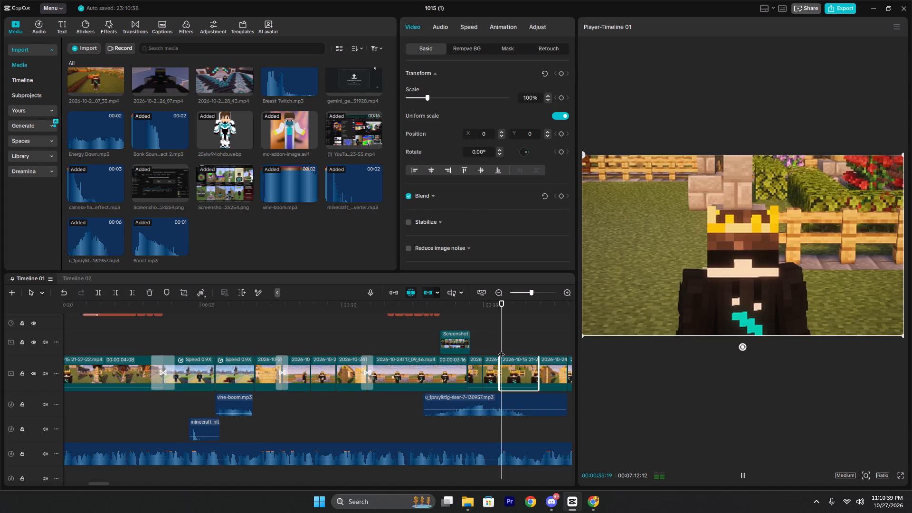
Shrink the clip portion after the 00:00:35:17 cut to 58% scale and set its saturation to -50.
{"action": "left_click", "coordinate": [422, 96]}
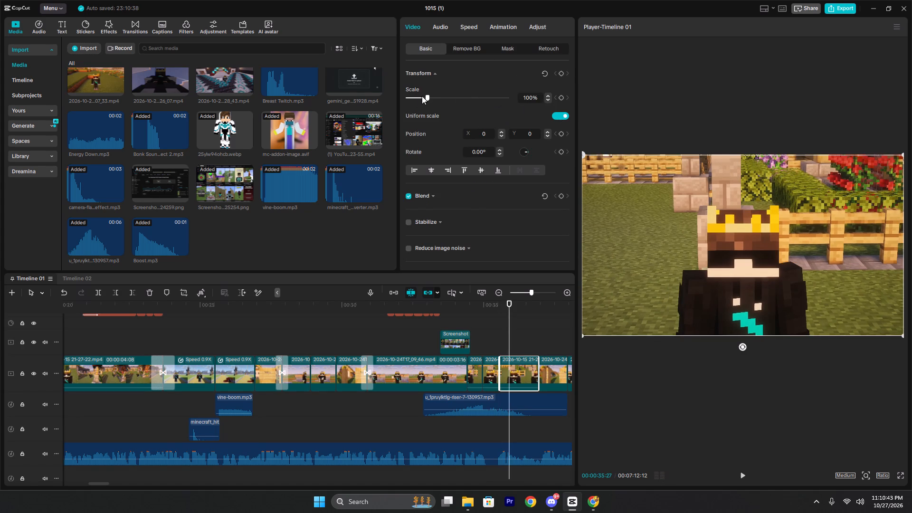
{"action": "left_click", "coordinate": [542, 23]}
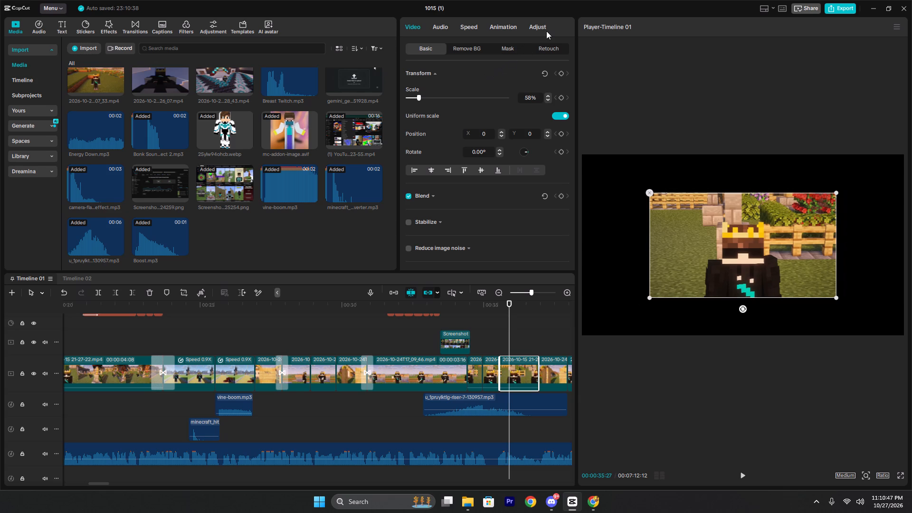
{"action": "scroll", "coordinate": [465, 158], "scroll_direction": "down", "scroll_amount": 3}
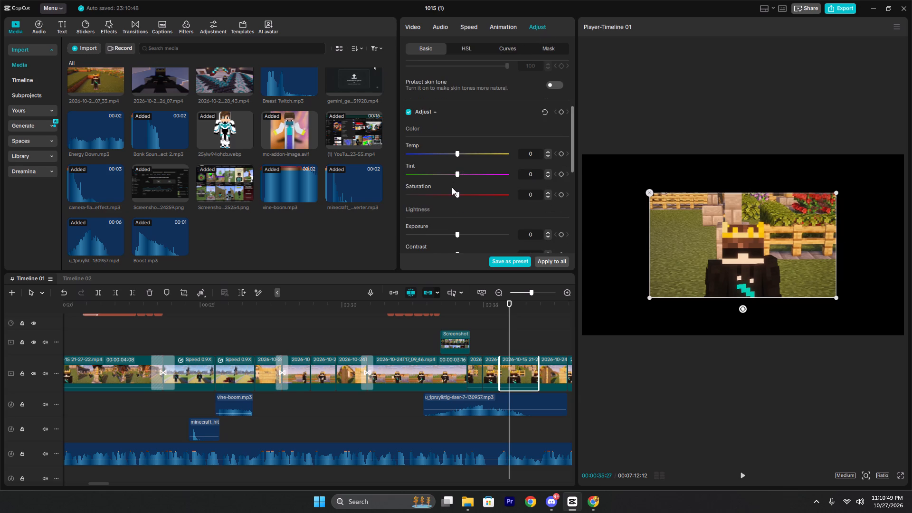
{"action": "left_click_drag", "start_coordinate": [449, 190], "coordinate": [366, 195]}
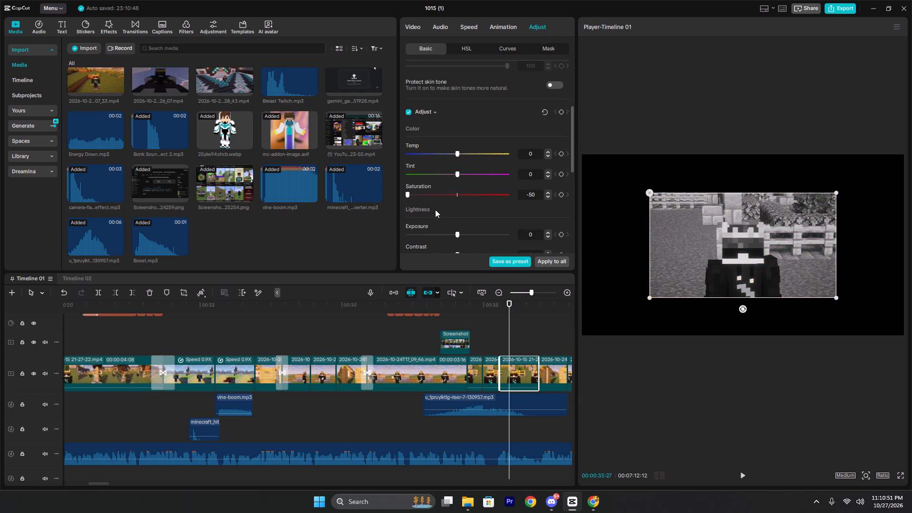
Add awkward-moment from the FunnySfx folder inside Sound effect beneath the black-and-white clip, starting at 00:00:35:17.
{"action": "left_click", "coordinate": [498, 339]}
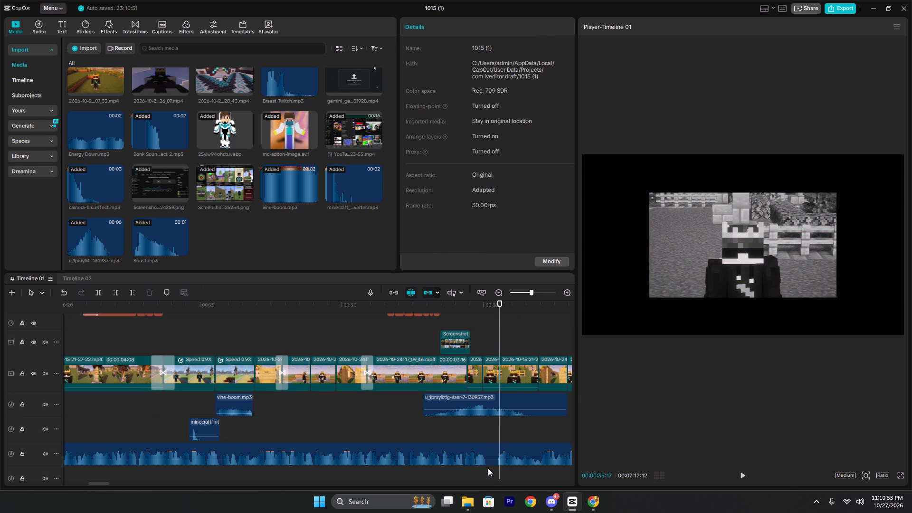
{"action": "left_click", "coordinate": [465, 506]}
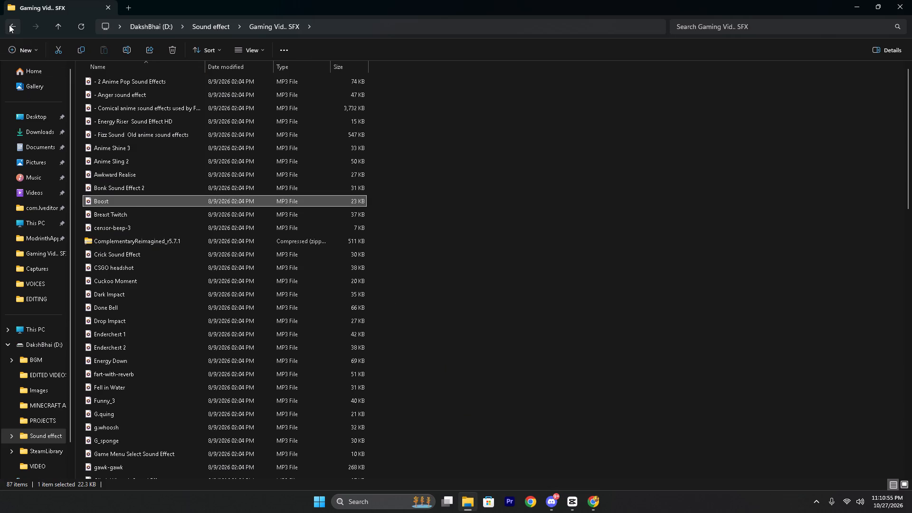
{"action": "left_click", "coordinate": [9, 25]}
{"action": "double_click", "coordinate": [144, 358]}
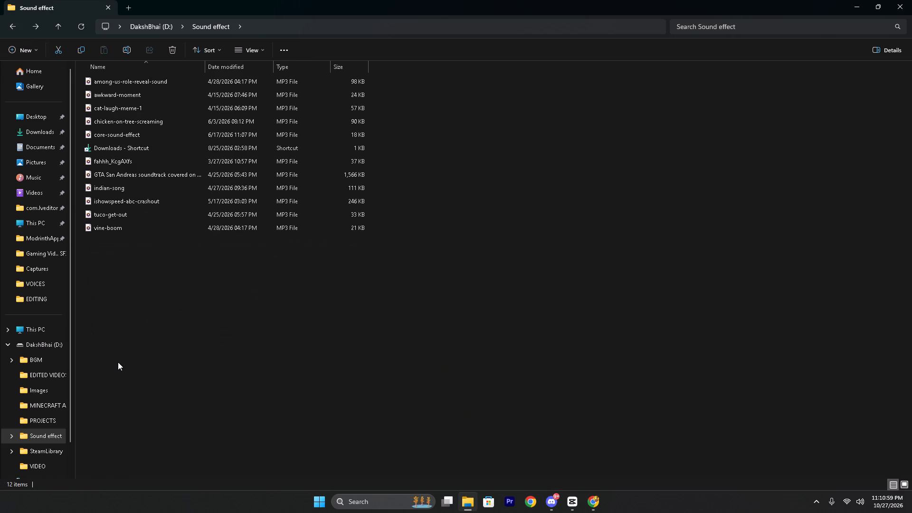
{"action": "left_click_drag", "start_coordinate": [113, 95], "coordinate": [571, 505]}
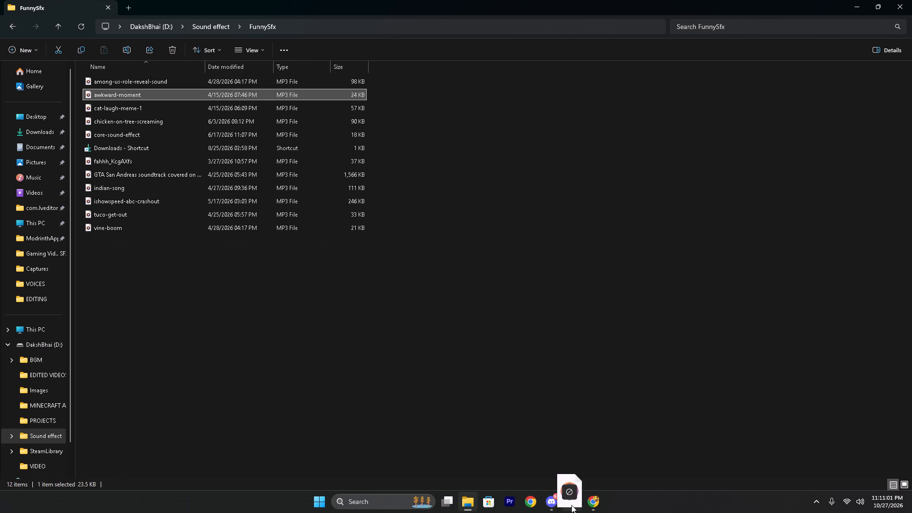
{"action": "left_click_drag", "start_coordinate": [571, 505], "coordinate": [518, 441]}
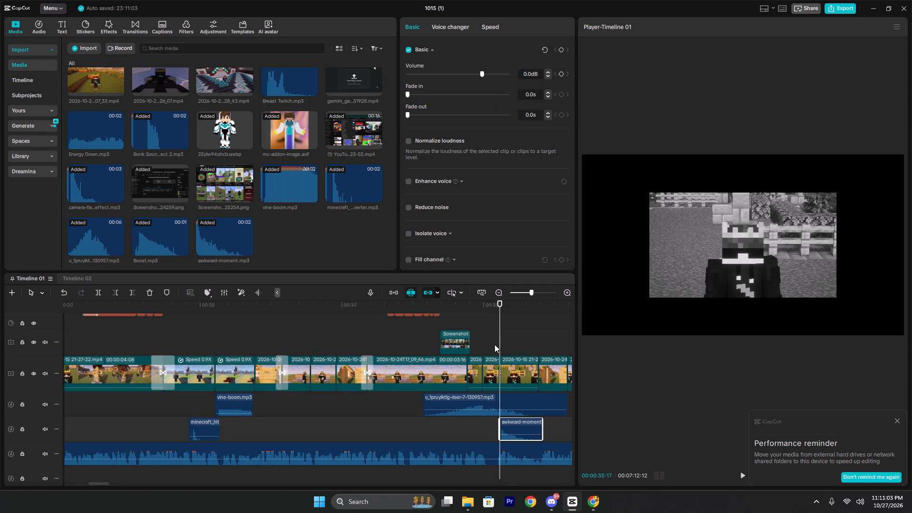
Play the black-and-white clip with the awkward-moment sound through to about 00:00:37:24.
{"action": "left_click", "coordinate": [500, 340]}
{"action": "key", "text": "space"}
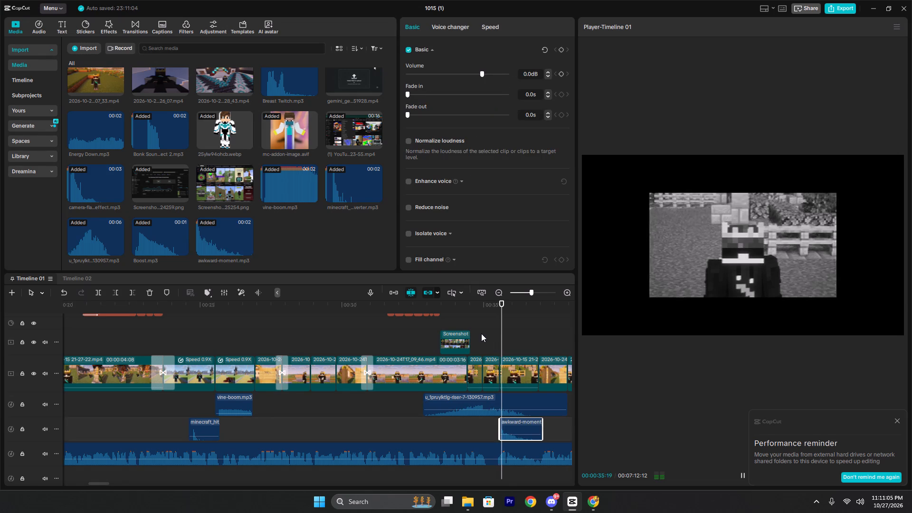
{"action": "left_click", "coordinate": [481, 333]}
{"action": "key", "text": "space"}
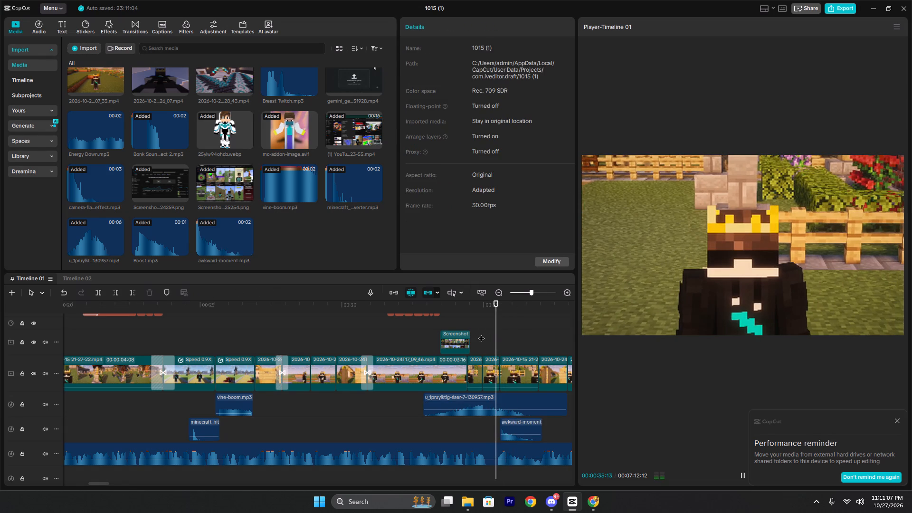
{"action": "key", "text": "space"}
{"action": "key", "text": "space"}
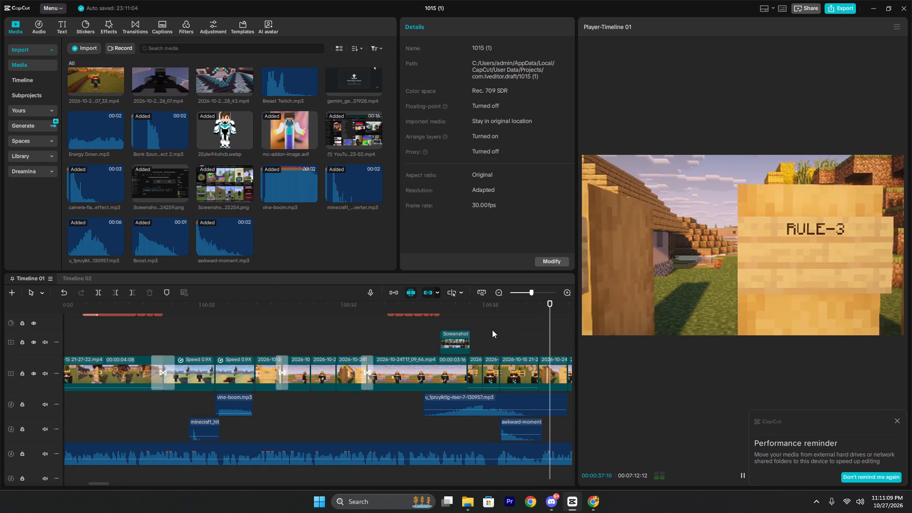
{"action": "key", "text": "space"}
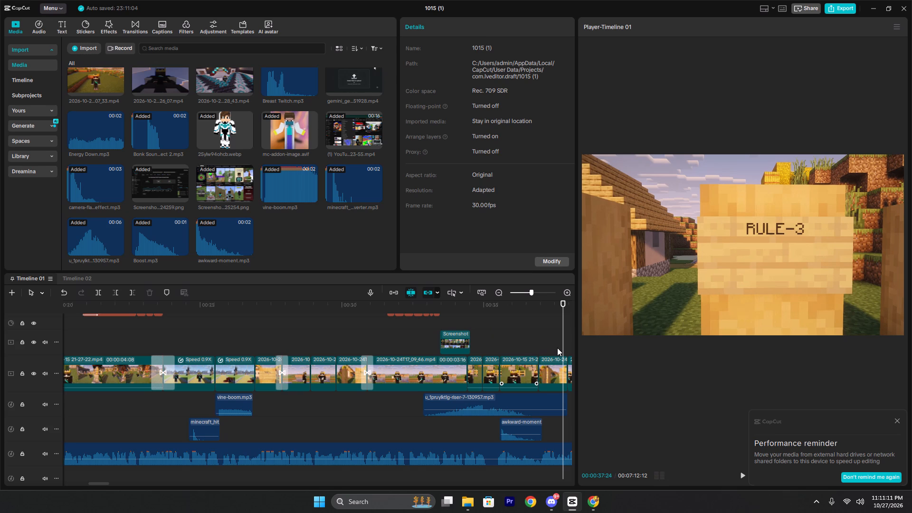
Add the Mix transition at the main-track cut at 00:00:37:29, where the riser audio ends.
{"action": "left_click_drag", "start_coordinate": [561, 347], "coordinate": [463, 344]}
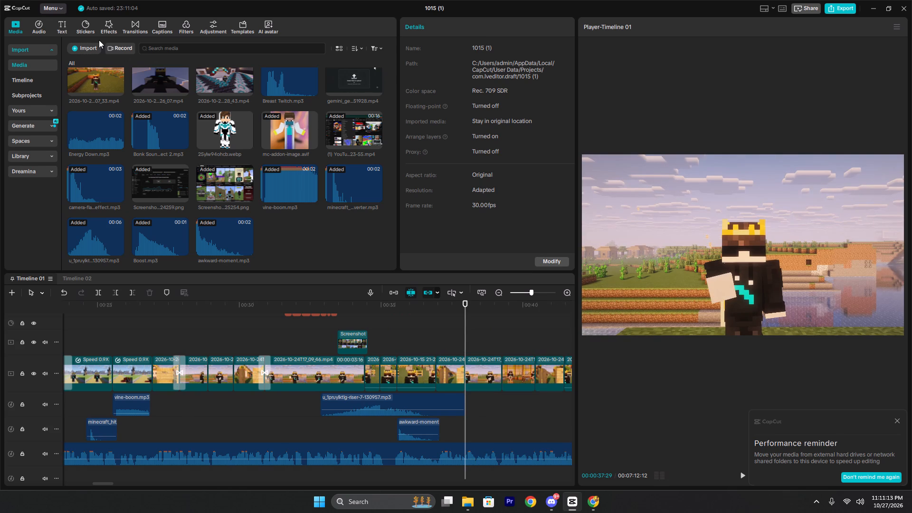
{"action": "left_click", "coordinate": [106, 29]}
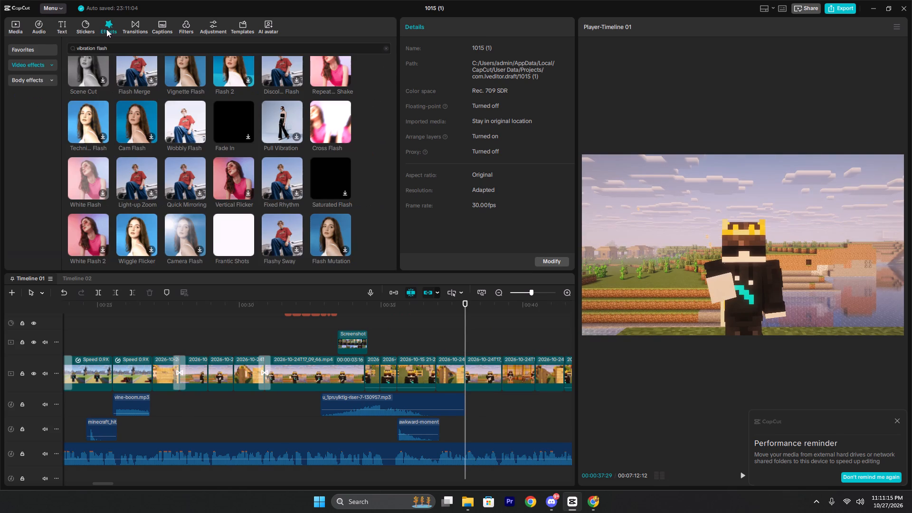
{"action": "left_click", "coordinate": [143, 26]}
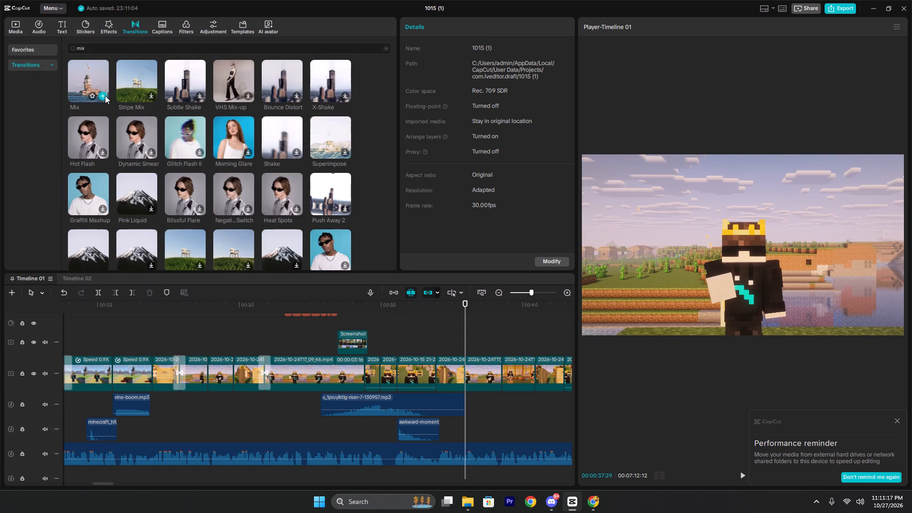
{"action": "left_click", "coordinate": [105, 95]}
Play from the Mix transition through the RULE-4 shot to about 00:00:42:10 to review the edit.
{"action": "left_click", "coordinate": [452, 332]}
{"action": "key", "text": "space"}
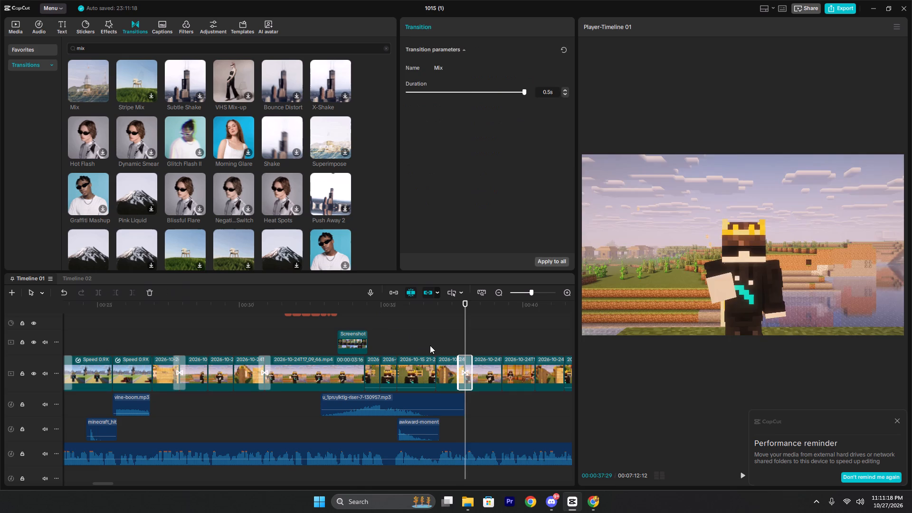
{"action": "key", "text": "space"}
{"action": "key", "text": "space"}
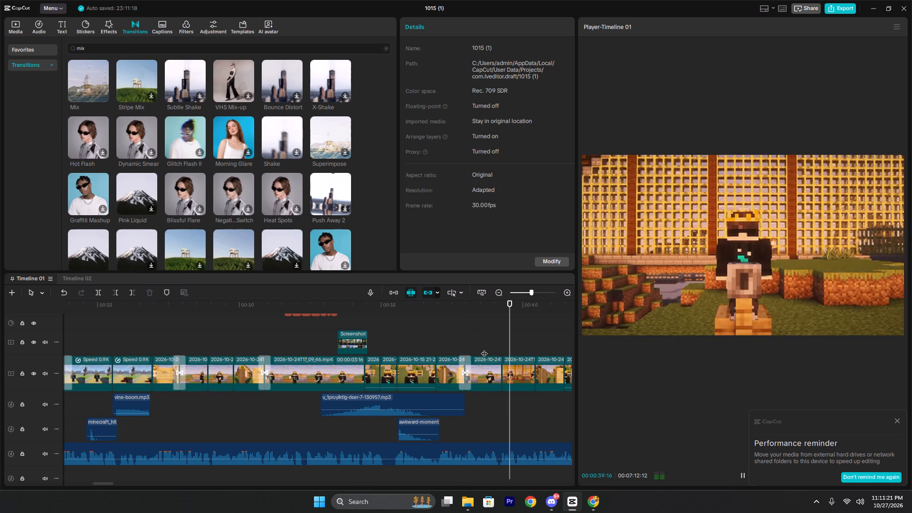
{"action": "key", "text": "space"}
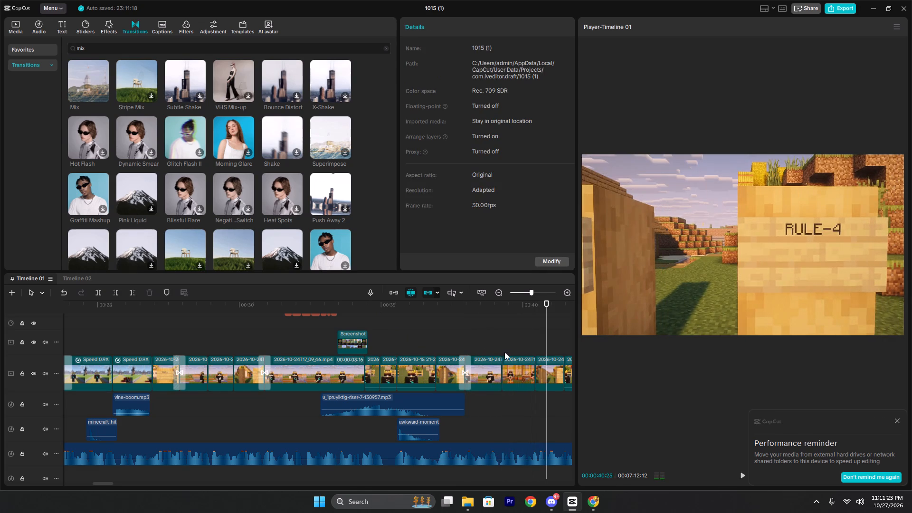
{"action": "key", "text": "space"}
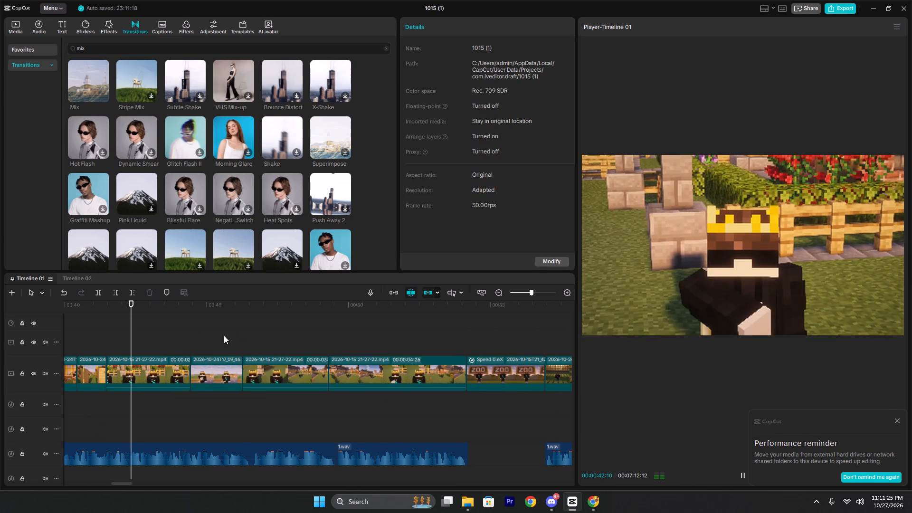
{"action": "key", "text": "space"}
Add a default text at 00:00:42:07 and replace its wording with "credit".
{"action": "left_click", "coordinate": [114, 347]}
{"action": "key", "text": "space"}
{"action": "key", "text": "space"}
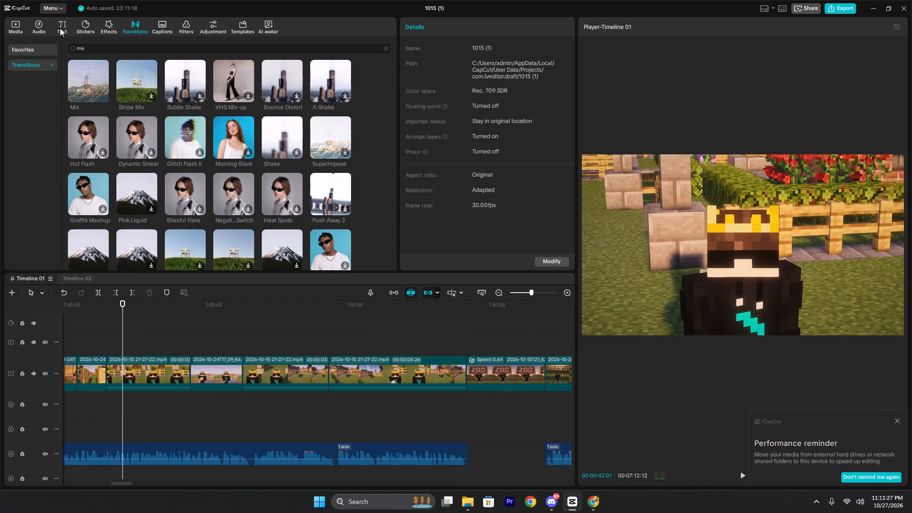
{"action": "key", "text": "space"}
{"action": "key", "text": "space"}
{"action": "left_click", "coordinate": [62, 27]}
{"action": "left_click", "coordinate": [103, 77]}
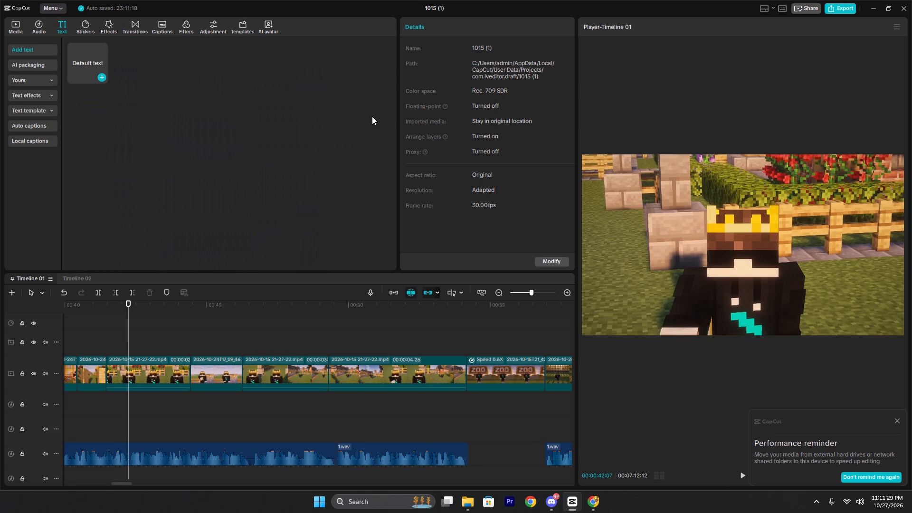
{"action": "left_click_drag", "start_coordinate": [461, 75], "coordinate": [325, 45]}
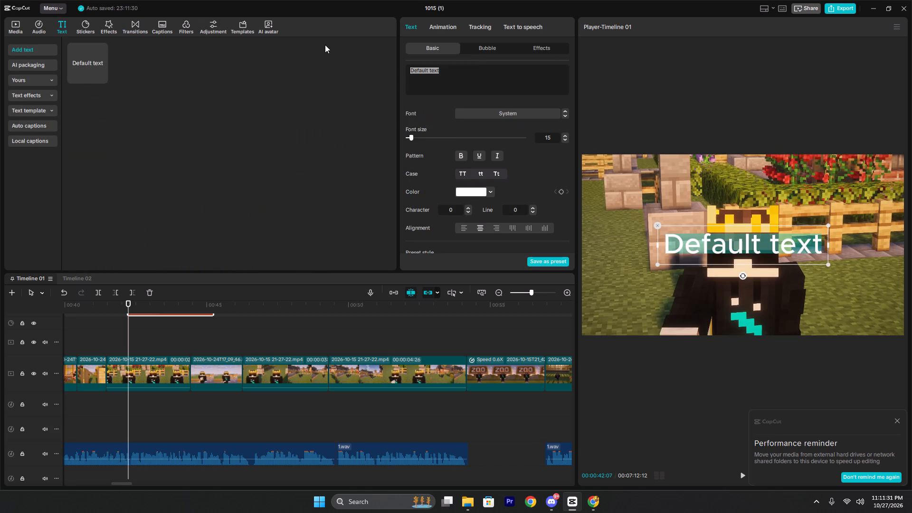
{"action": "type", "text": "cre"}
{"action": "type", "text": "dit"}
Set the "credit" caption's font to Komika Axis.
{"action": "left_click", "coordinate": [508, 116]}
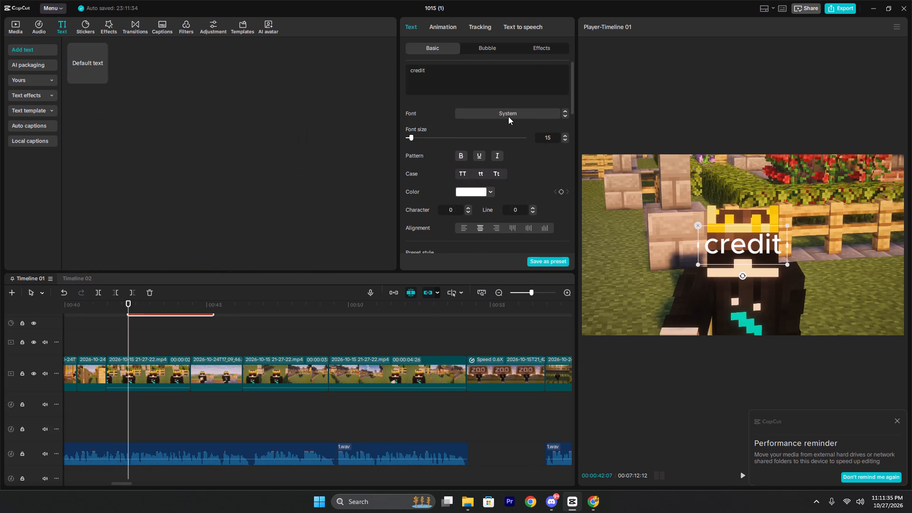
{"action": "left_click", "coordinate": [496, 175]}
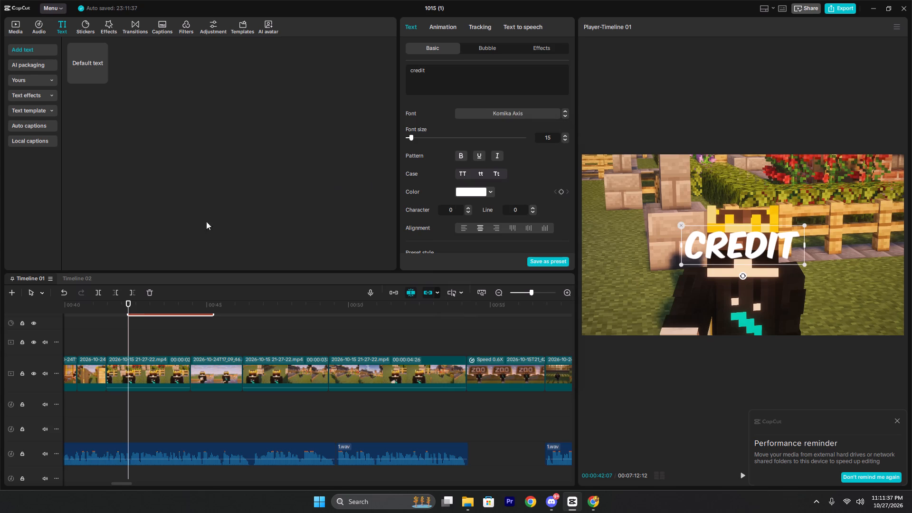
Play the shot under the "credit" caption to find where the word should end, and trim the caption's end to 00:00:43:05.
{"action": "scroll", "coordinate": [133, 323], "scroll_direction": "up", "scroll_amount": 8}
{"action": "left_click", "coordinate": [129, 338]}
{"action": "key", "text": "space"}
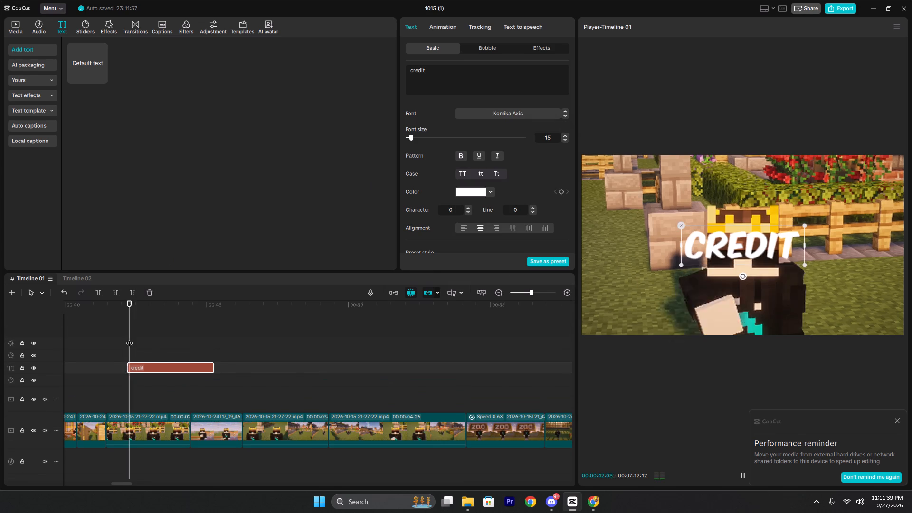
{"action": "key", "text": "space"}
{"action": "key", "text": "space"}
{"action": "key", "text": "space"}
{"action": "left_click", "coordinate": [131, 351]}
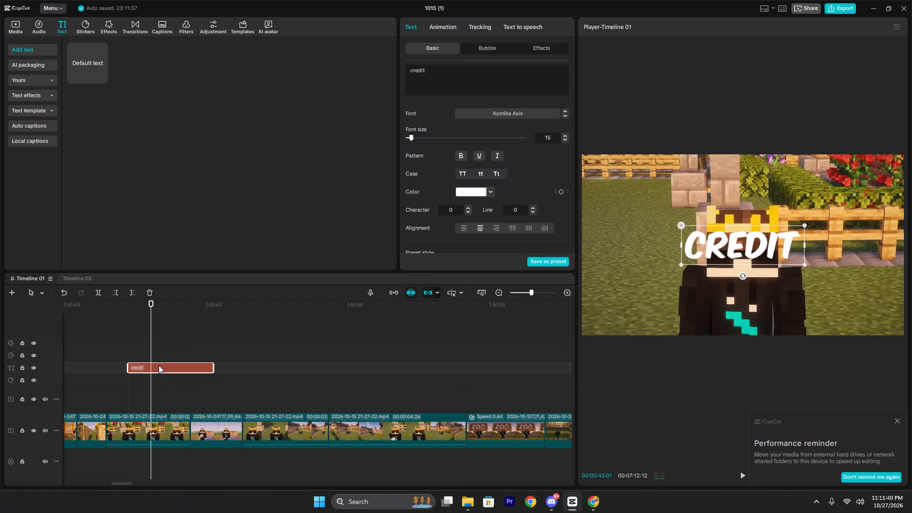
{"action": "left_click", "coordinate": [127, 350]}
{"action": "key", "text": "space"}
{"action": "key", "text": "space"}
{"action": "left_click", "coordinate": [157, 365]}
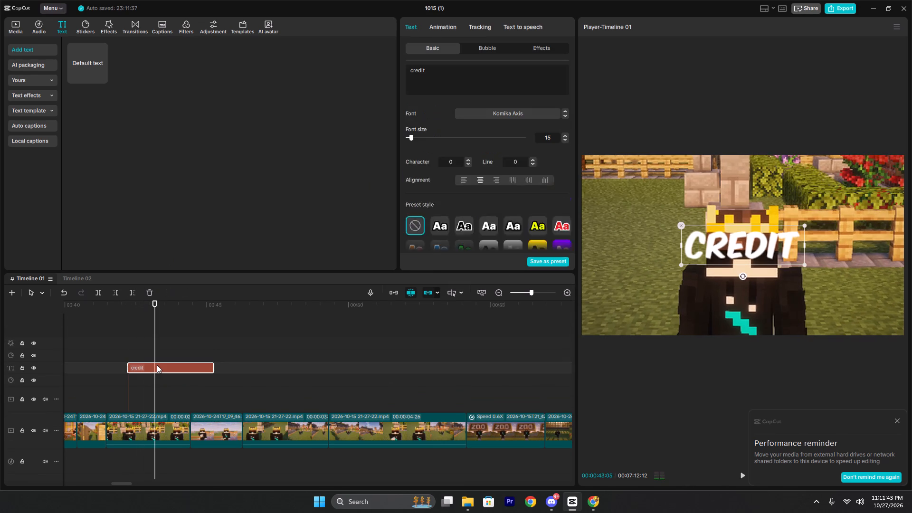
{"action": "key", "text": "w"}
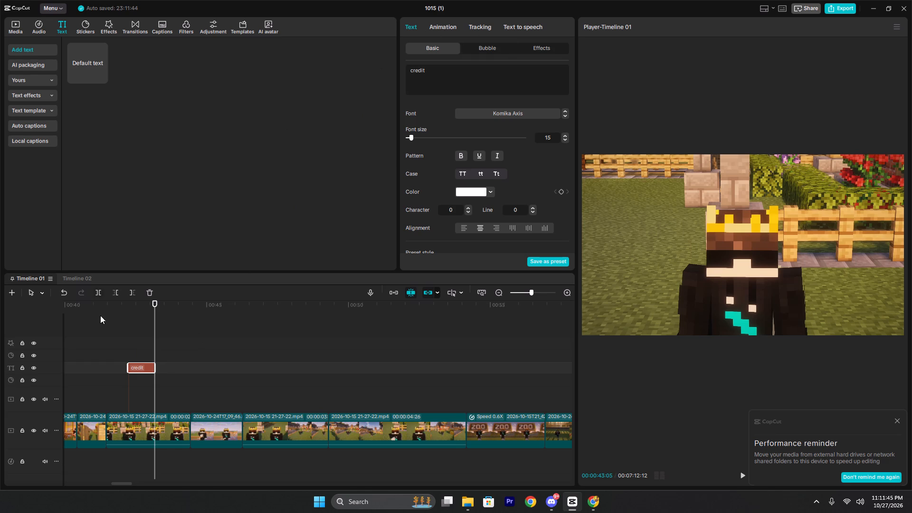
Extend the start of the "credit" caption back to about 00:00:42:02.
{"action": "left_click", "coordinate": [130, 351]}
{"action": "left_click", "coordinate": [136, 369]}
{"action": "scroll", "coordinate": [134, 365], "scroll_direction": "up", "scroll_amount": 4, "text": "ctrl"}
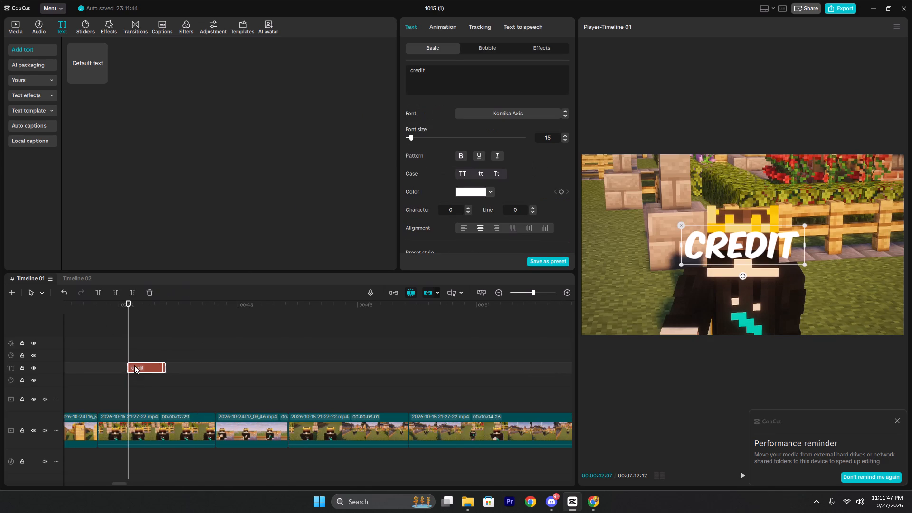
{"action": "left_click_drag", "start_coordinate": [129, 365], "coordinate": [123, 367]}
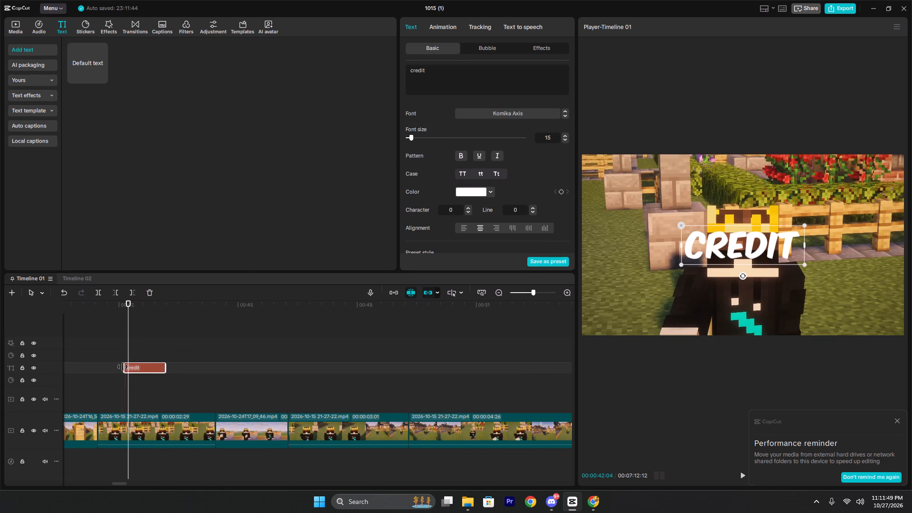
{"action": "left_click_drag", "start_coordinate": [123, 367], "coordinate": [121, 367]}
Keyframe the "credit" caption to rise from below the frame at its start to the centre at 00:00:42:07.
{"action": "scroll", "coordinate": [529, 149], "scroll_direction": "down", "scroll_amount": 1}
{"action": "scroll", "coordinate": [561, 183], "scroll_direction": "down", "scroll_amount": 1}
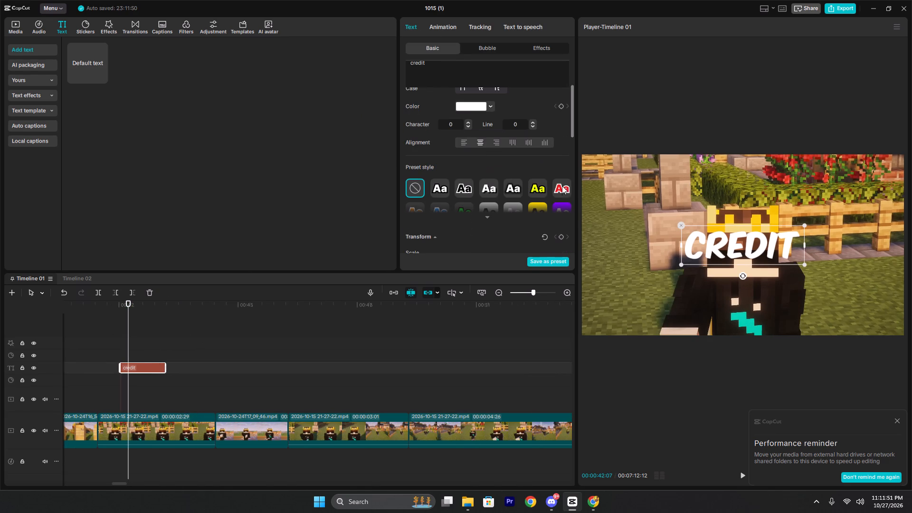
{"action": "left_click", "coordinate": [561, 235]}
{"action": "key", "text": "Left"}
{"action": "key", "text": "Left"}
{"action": "key", "text": "Left"}
{"action": "key", "text": "Left"}
{"action": "key", "text": "Left"}
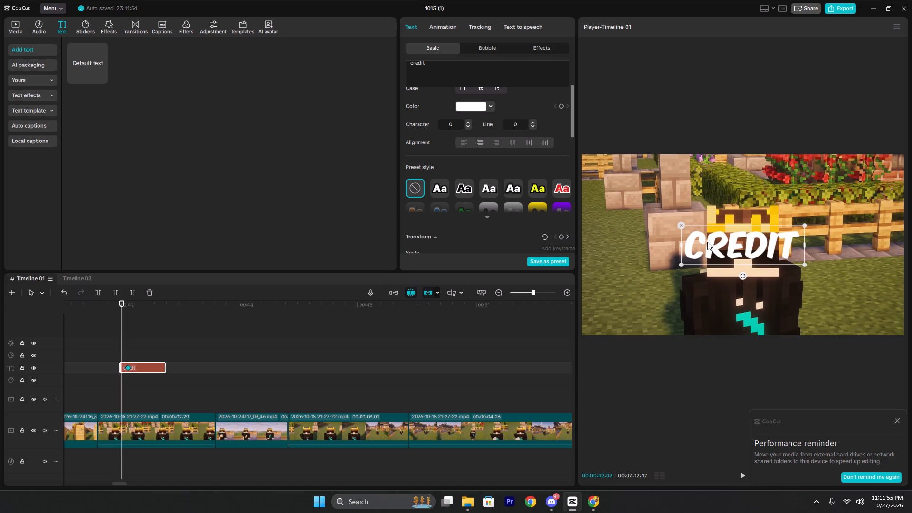
{"action": "left_click_drag", "start_coordinate": [763, 249], "coordinate": [758, 297]}
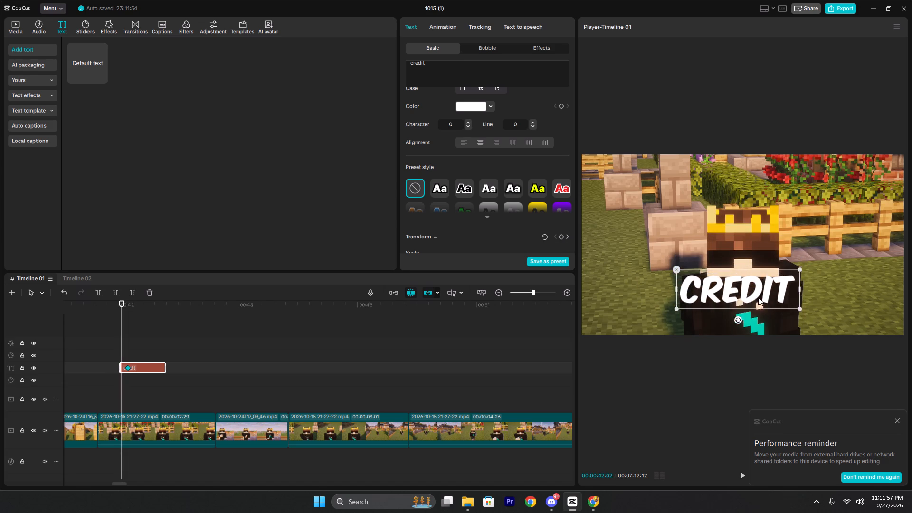
{"action": "left_click_drag", "start_coordinate": [758, 297], "coordinate": [762, 355]}
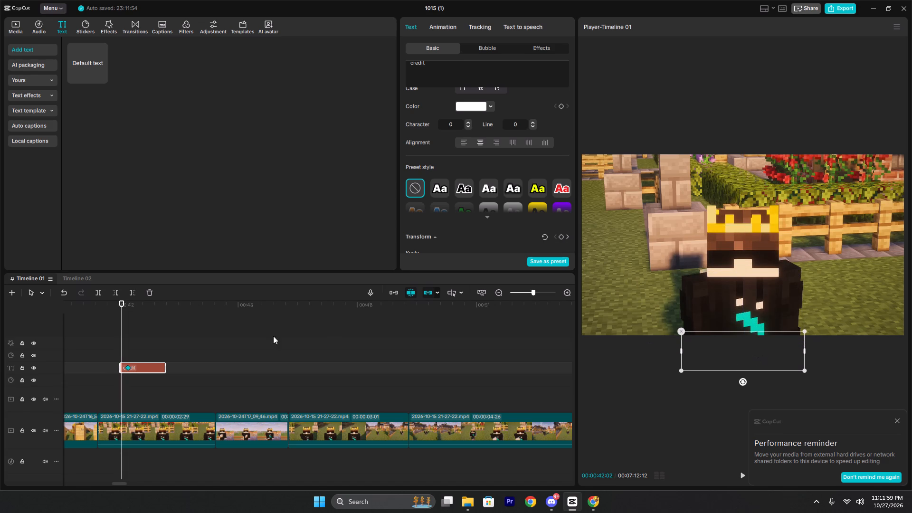
{"action": "left_click_drag", "start_coordinate": [121, 369], "coordinate": [97, 370]}
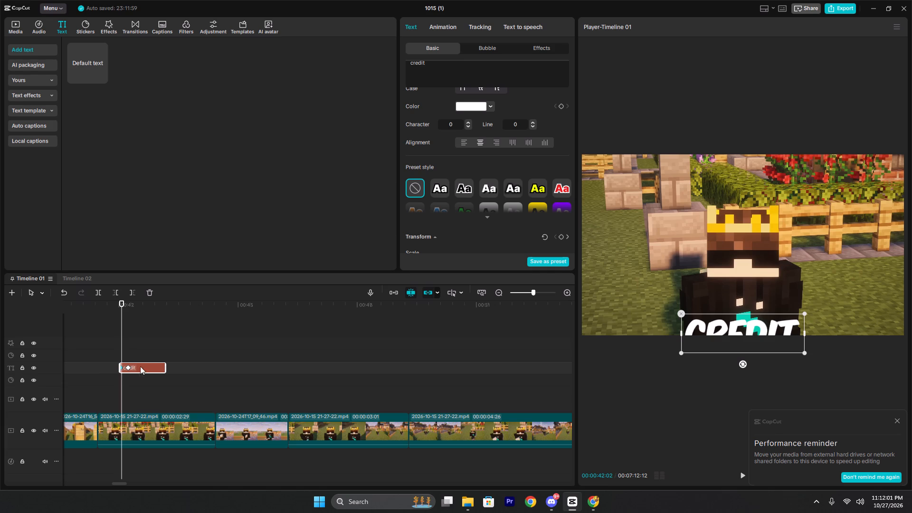
Apply the Cubic Out preset curve to the "credit" caption's keyframe motion and play it back.
{"action": "left_click", "coordinate": [131, 368]}
{"action": "right_click", "coordinate": [131, 368]}
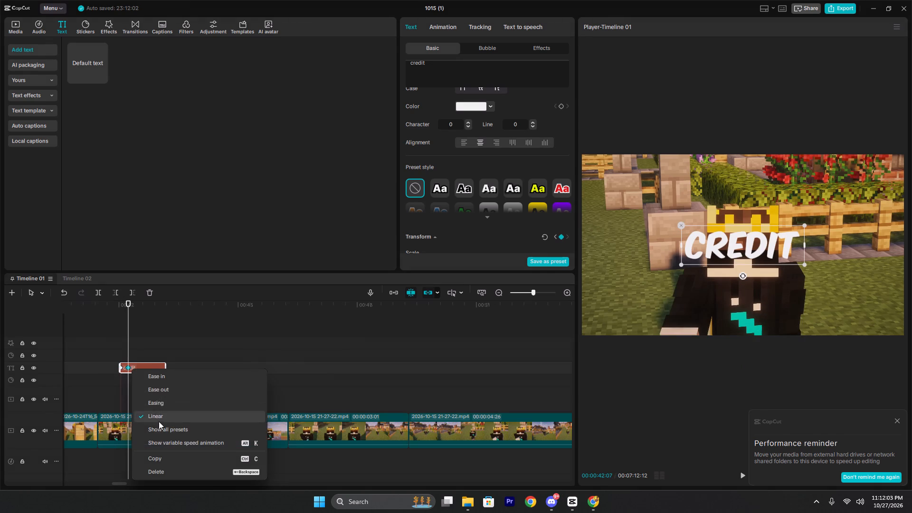
{"action": "left_click", "coordinate": [162, 426]}
{"action": "left_click", "coordinate": [275, 412]}
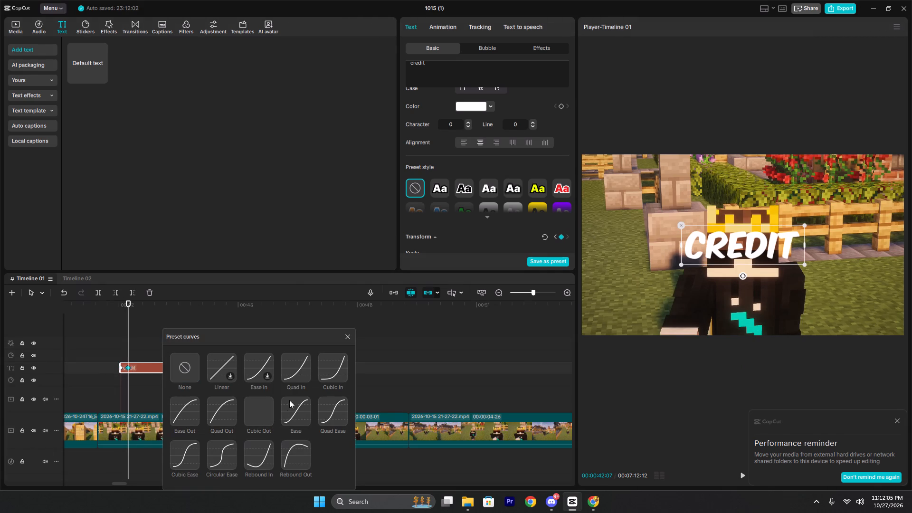
{"action": "left_click", "coordinate": [259, 406]}
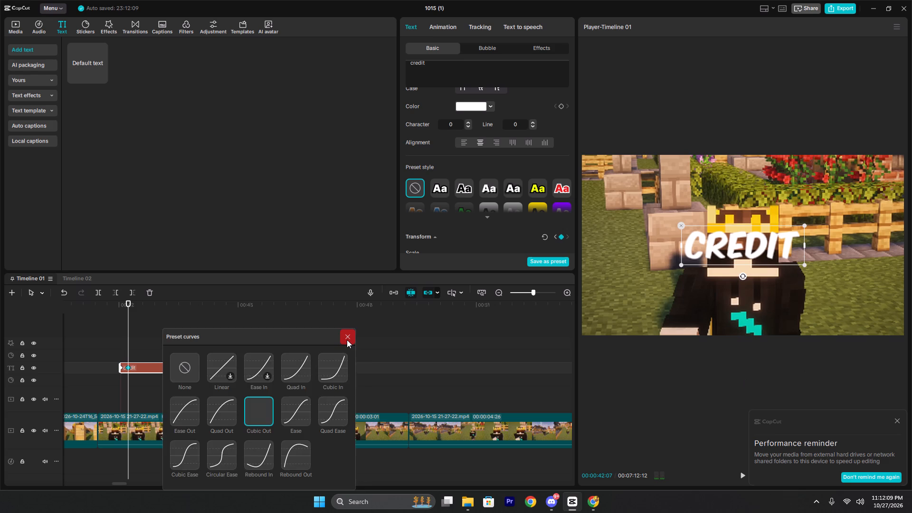
{"action": "left_click", "coordinate": [347, 340]}
{"action": "left_click", "coordinate": [111, 350]}
{"action": "left_click", "coordinate": [95, 345]}
{"action": "key", "text": "space"}
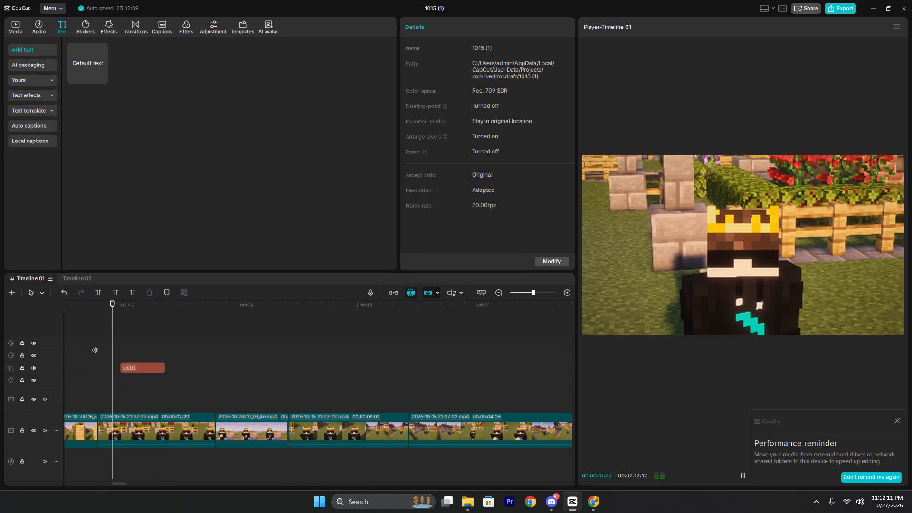
{"action": "key", "text": "space"}
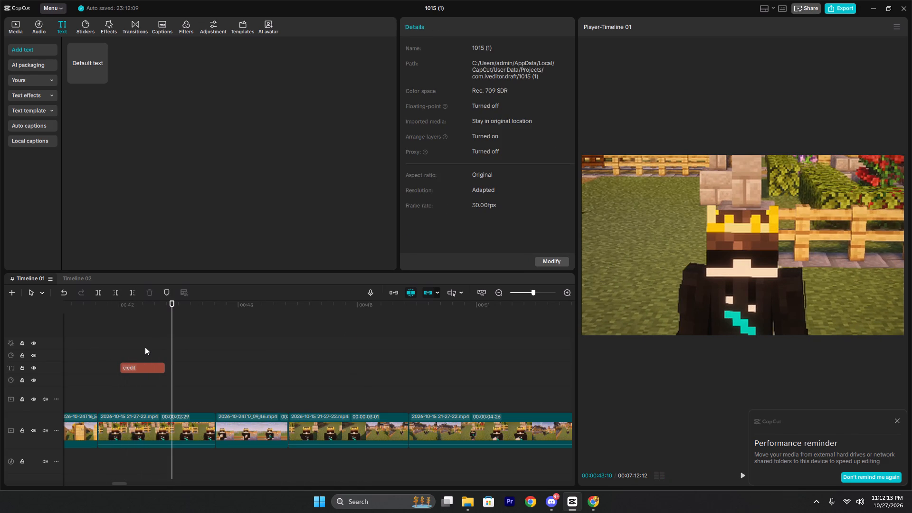
Apply the Fade Out exit animation to the "credit" caption.
{"action": "left_click", "coordinate": [162, 364]}
{"action": "left_click", "coordinate": [446, 25]}
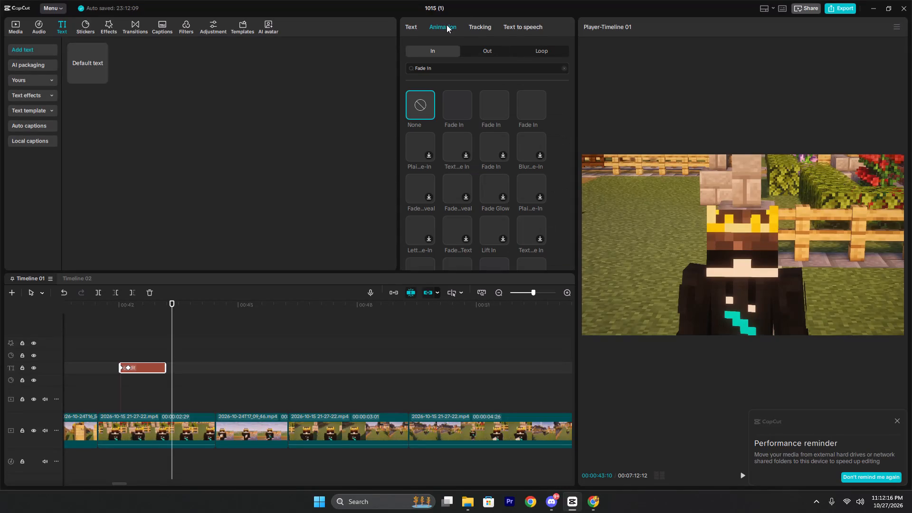
{"action": "left_click", "coordinate": [489, 53]}
{"action": "left_click", "coordinate": [453, 125]}
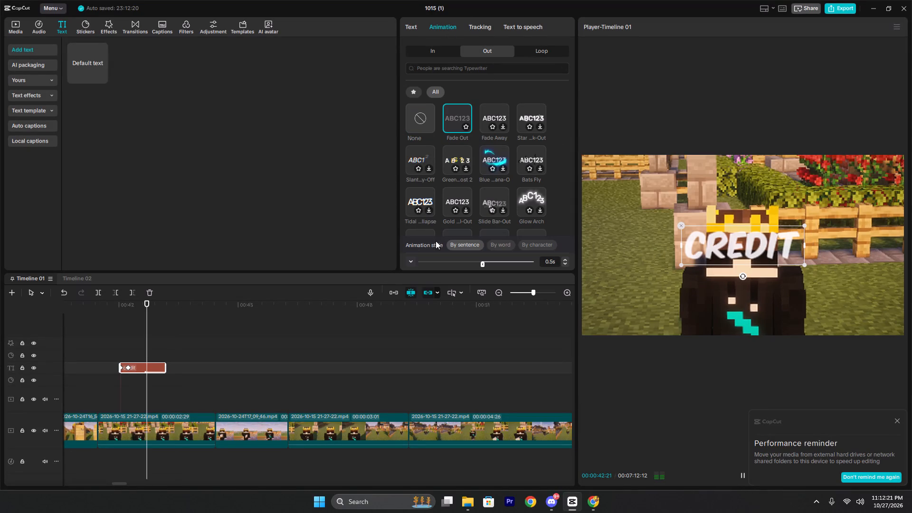
{"action": "left_click", "coordinate": [114, 349]}
{"action": "double_click", "coordinate": [126, 349]}
{"action": "key", "text": "space"}
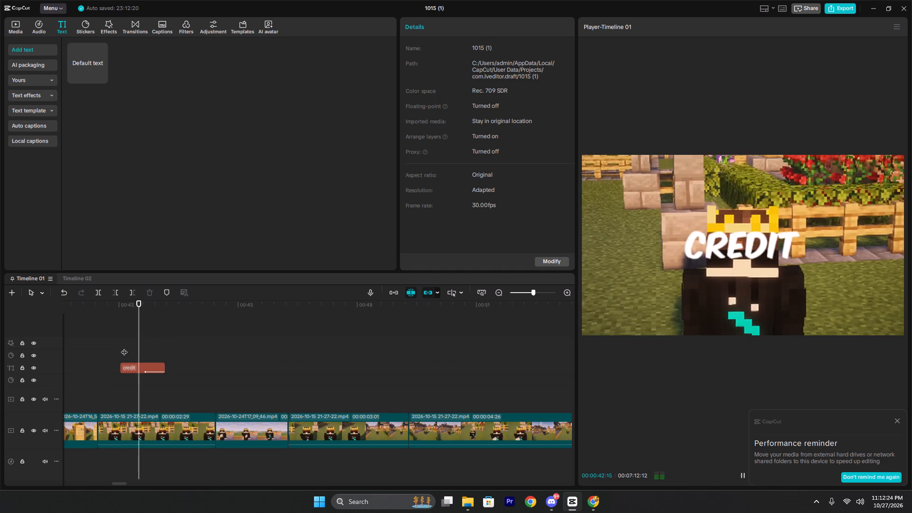
{"action": "key", "text": "space"}
{"action": "key", "text": "space"}
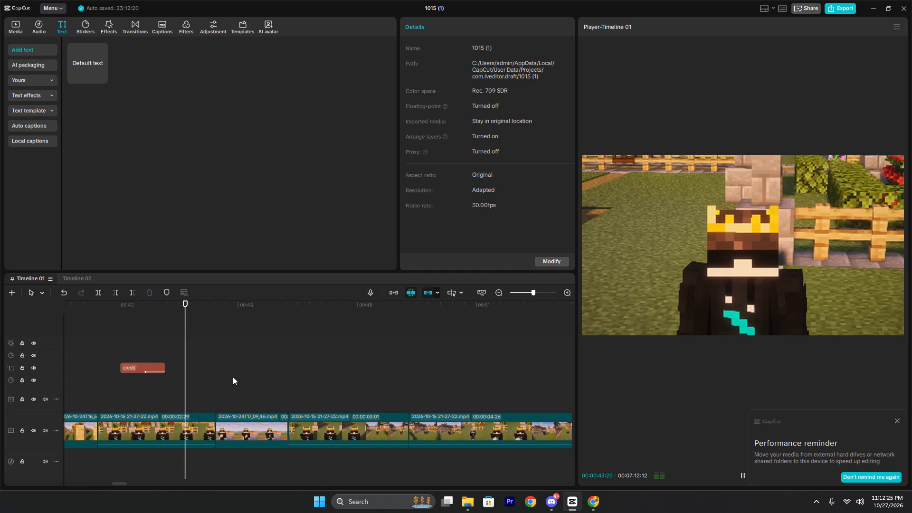
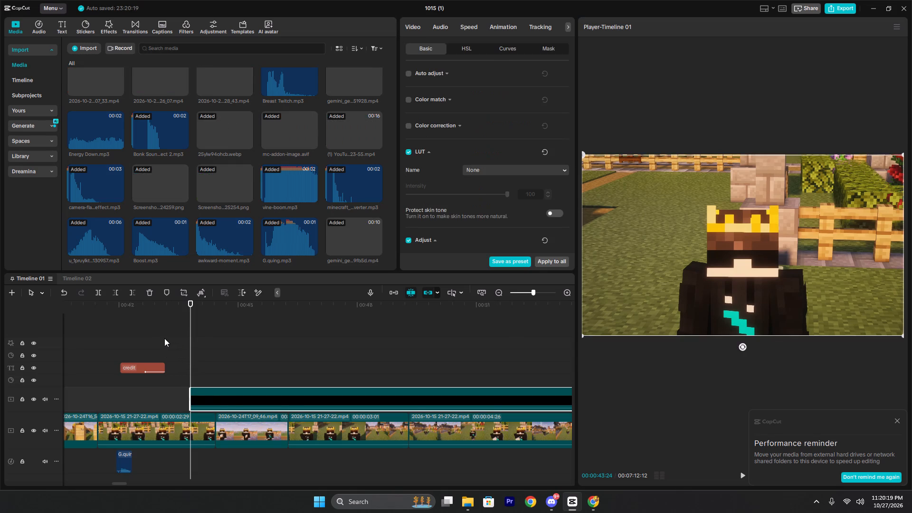
{"action": "left_click", "coordinate": [164, 338]}
{"action": "left_click", "coordinate": [219, 400]}
{"action": "left_click_drag", "start_coordinate": [237, 396], "coordinate": [207, 393]}
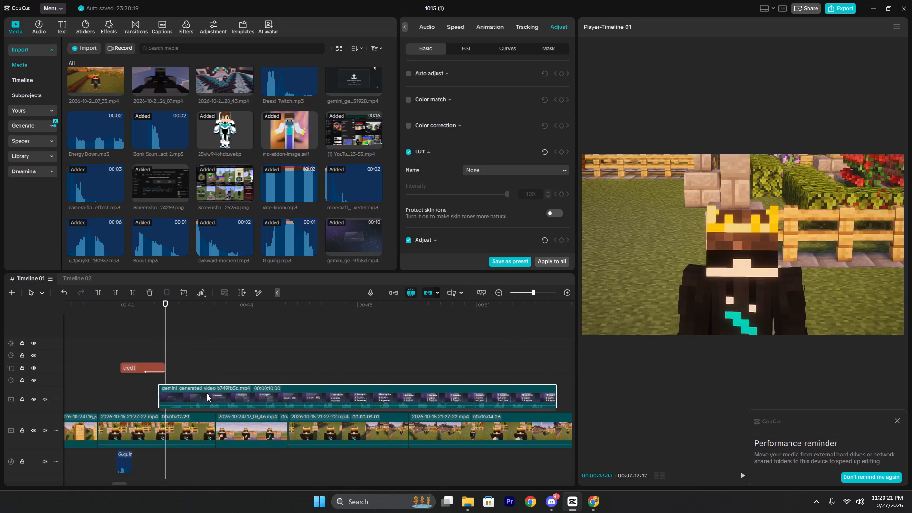
{"action": "left_click_drag", "start_coordinate": [207, 393], "coordinate": [211, 394]}
Trim the Gemini clip's opening up to 00:00:43:12 and align its start with the end of the "credit" caption.
{"action": "left_click", "coordinate": [166, 344]}
{"action": "key", "text": "space"}
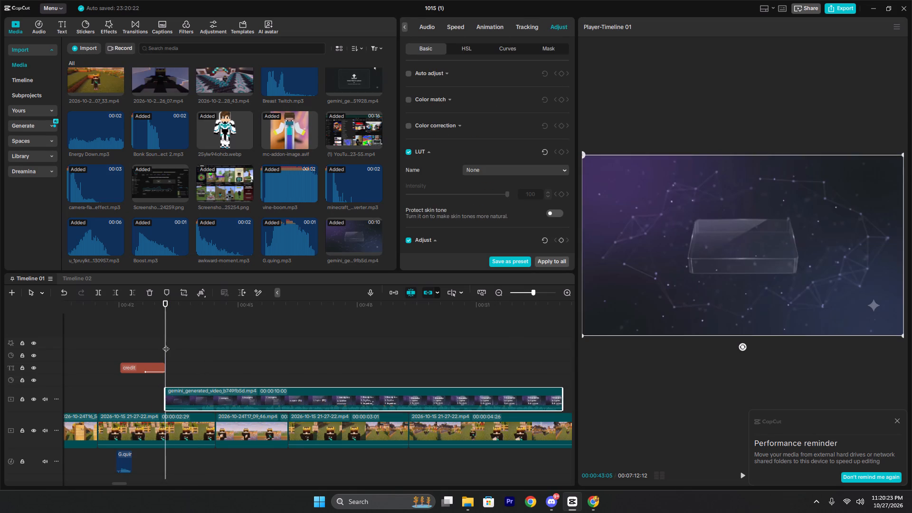
{"action": "key", "text": "space"}
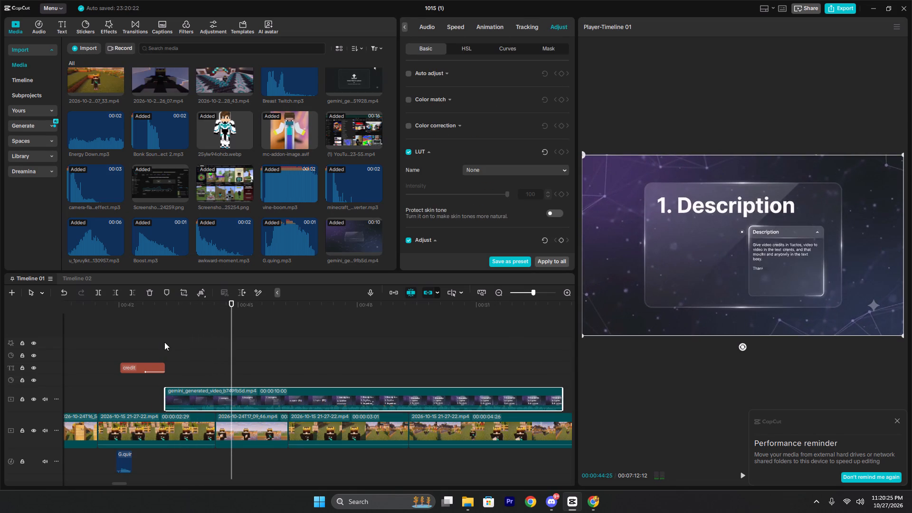
{"action": "left_click", "coordinate": [161, 341]}
{"action": "left_click_drag", "start_coordinate": [161, 341], "coordinate": [171, 344]}
{"action": "key", "text": "space"}
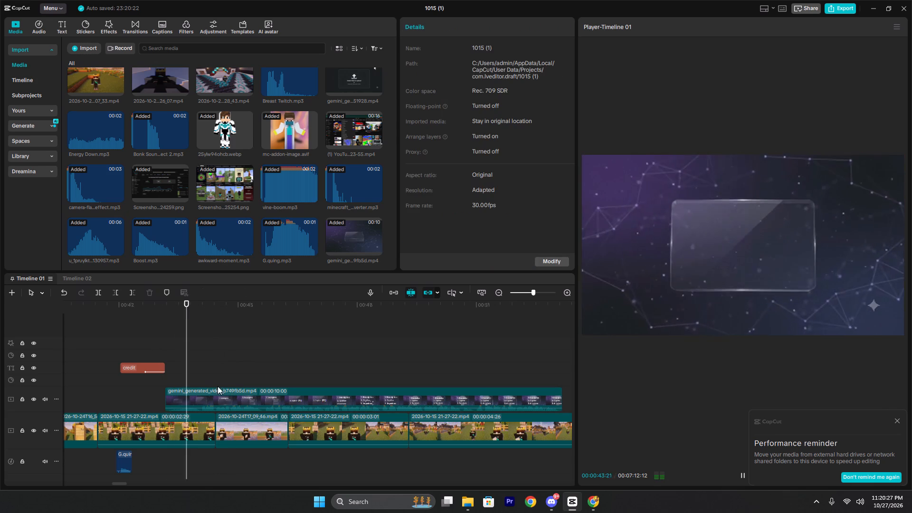
{"action": "key", "text": "space"}
{"action": "left_click", "coordinate": [174, 355]}
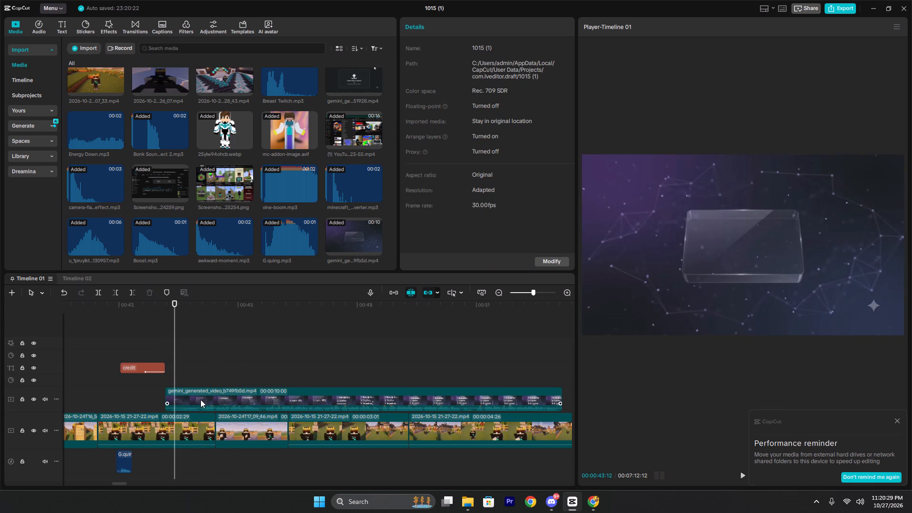
{"action": "left_click", "coordinate": [200, 399]}
{"action": "key", "text": "q"}
{"action": "left_click_drag", "start_coordinate": [208, 397], "coordinate": [199, 395]}
{"action": "left_click", "coordinate": [166, 345]}
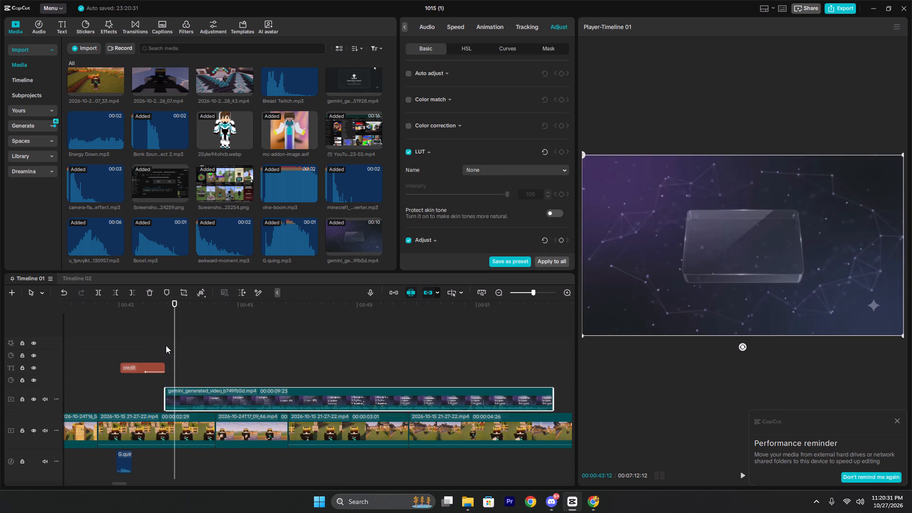
Play the trimmed Gemini clip and set its speed to 2.0x.
{"action": "key", "text": "space"}
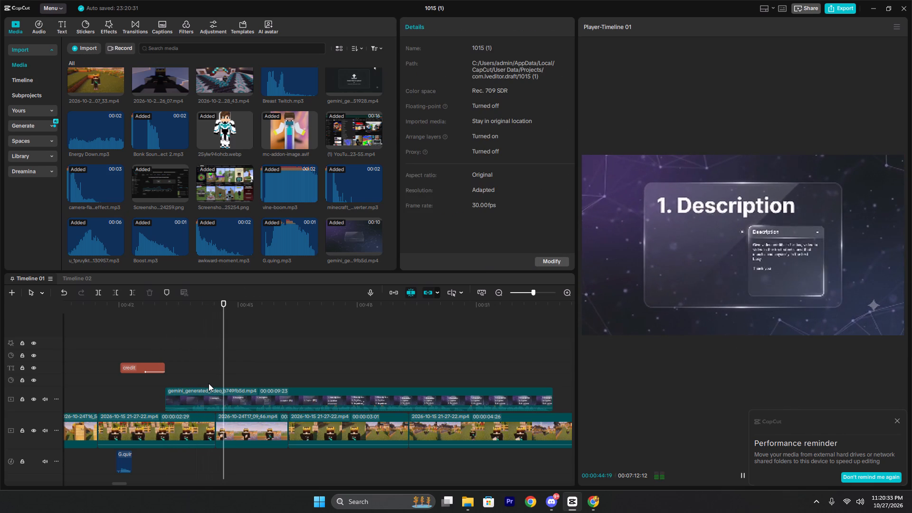
{"action": "key", "text": "space"}
{"action": "left_click", "coordinate": [204, 390]}
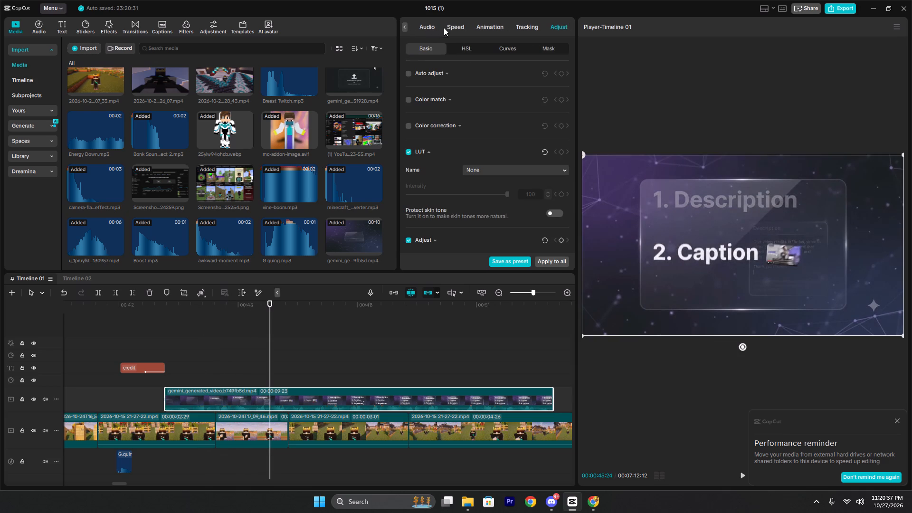
{"action": "left_click", "coordinate": [448, 27]}
{"action": "left_click_drag", "start_coordinate": [436, 84], "coordinate": [450, 89]}
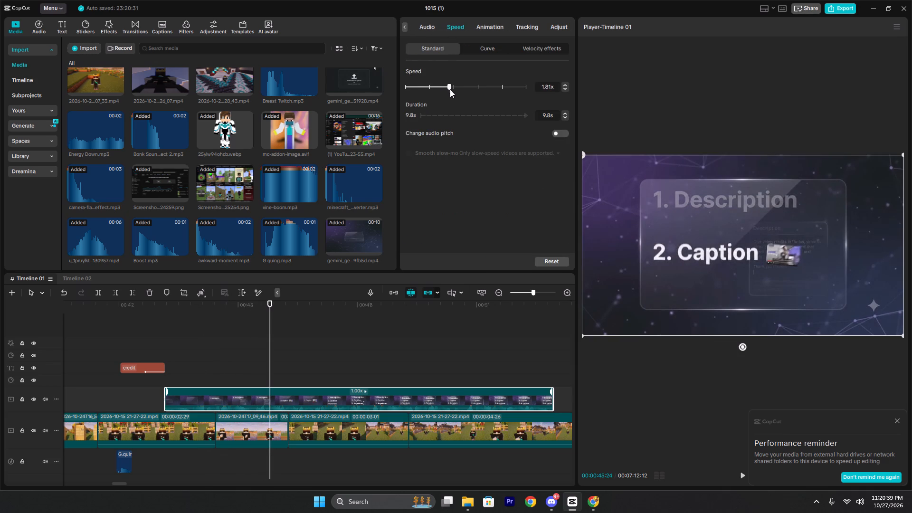
{"action": "left_click_drag", "start_coordinate": [450, 89], "coordinate": [452, 90]}
Play the sped-up Gemini clip and trim off its end after 00:00:46:08, once the CREDIT label shows.
{"action": "left_click", "coordinate": [192, 357]}
{"action": "key", "text": "space"}
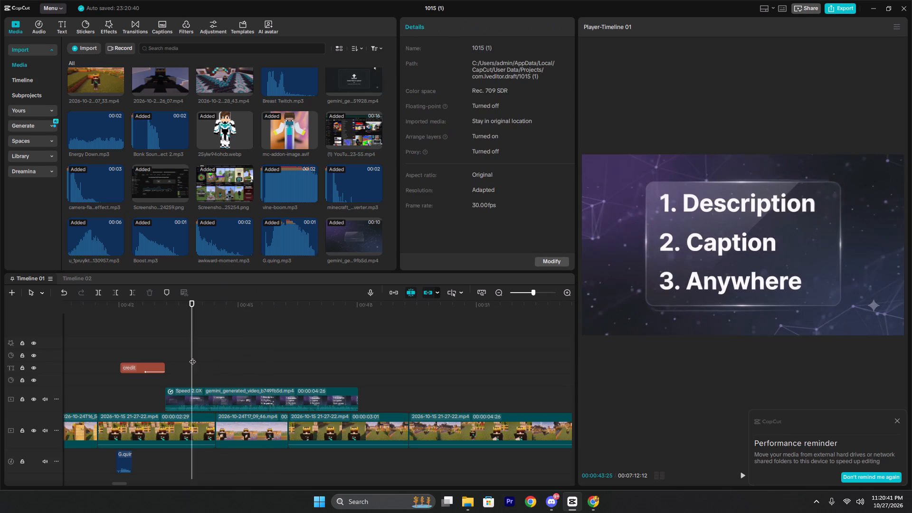
{"action": "key", "text": "space"}
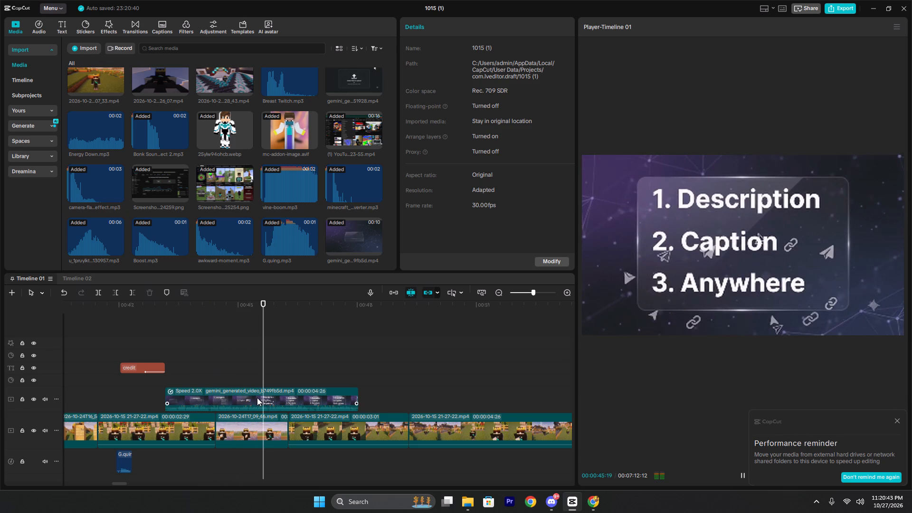
{"action": "key", "text": "space"}
{"action": "key", "text": "space"}
{"action": "left_click", "coordinate": [292, 401]}
{"action": "key", "text": "w"}
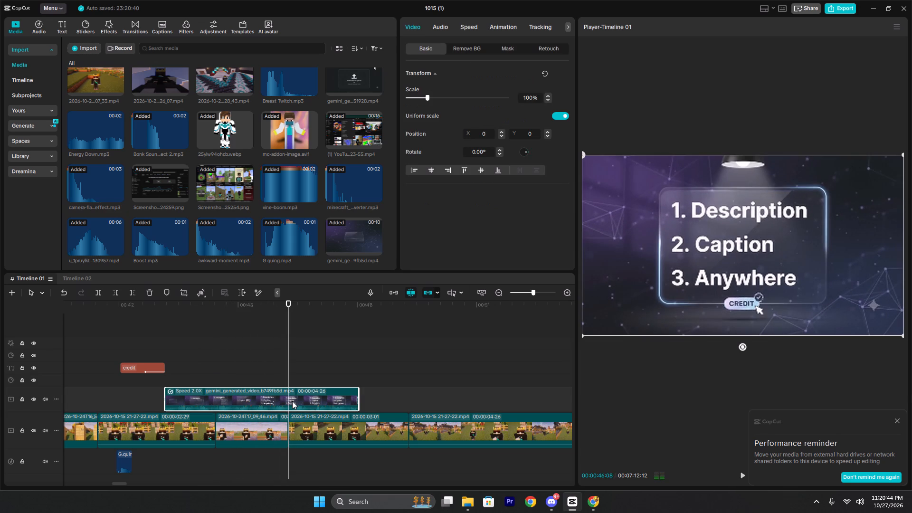
{"action": "key", "text": "space"}
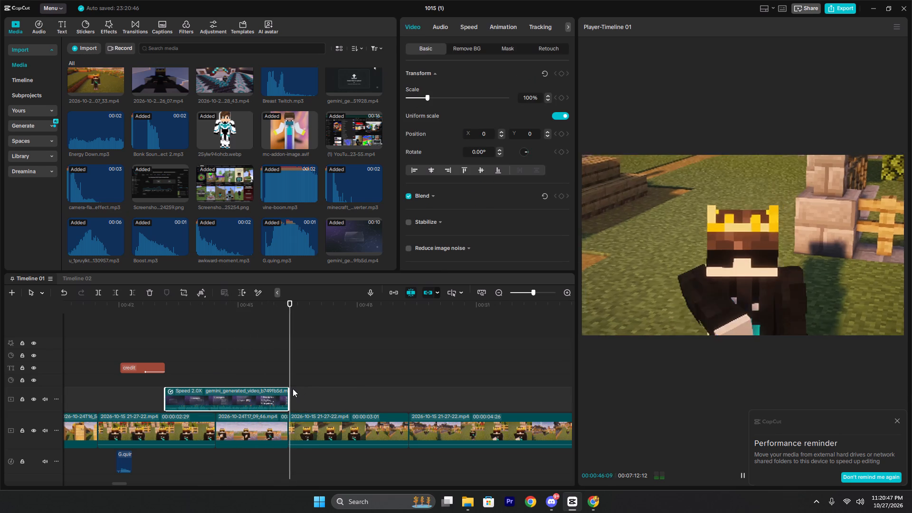
{"action": "key", "text": "space"}
Mute the Gemini clip by lowering its volume to -∞ dB and play it through.
{"action": "left_click", "coordinate": [249, 376]}
{"action": "left_click", "coordinate": [250, 393]}
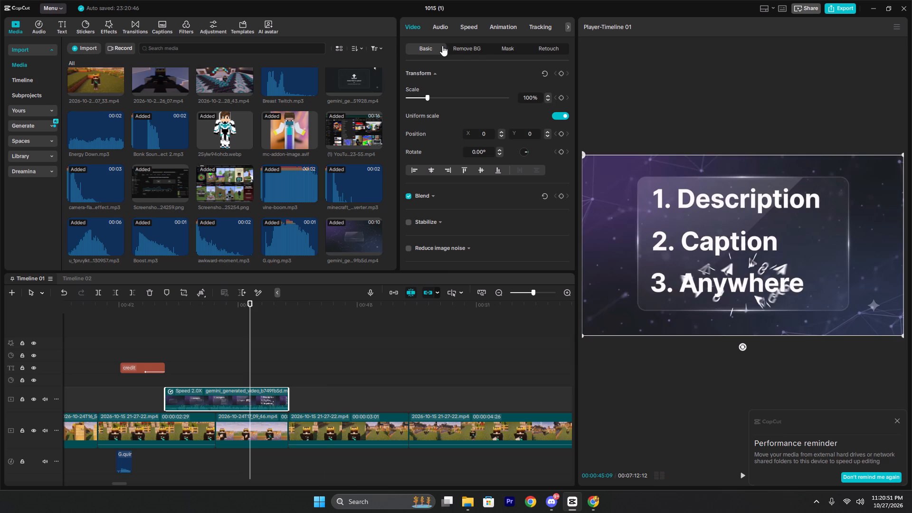
{"action": "left_click", "coordinate": [443, 30]}
{"action": "left_click_drag", "start_coordinate": [446, 94], "coordinate": [342, 104]}
{"action": "left_click", "coordinate": [164, 343]}
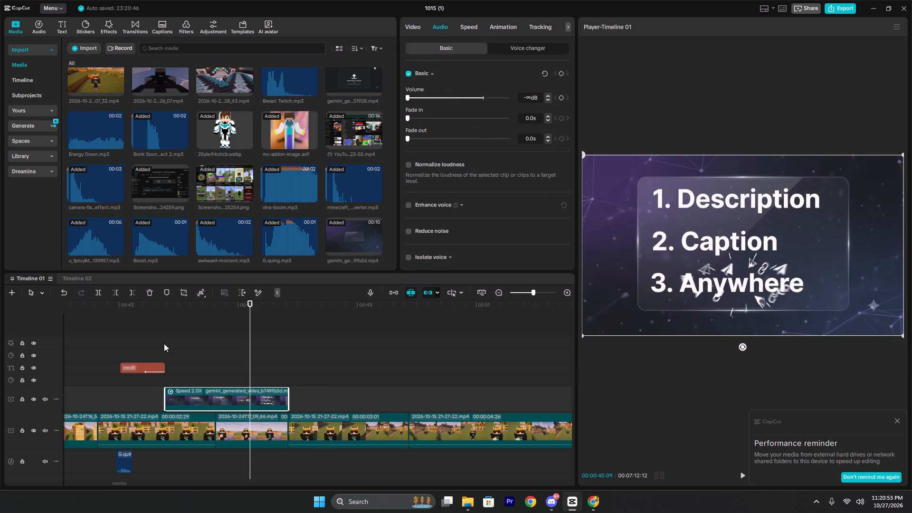
{"action": "key", "text": "space"}
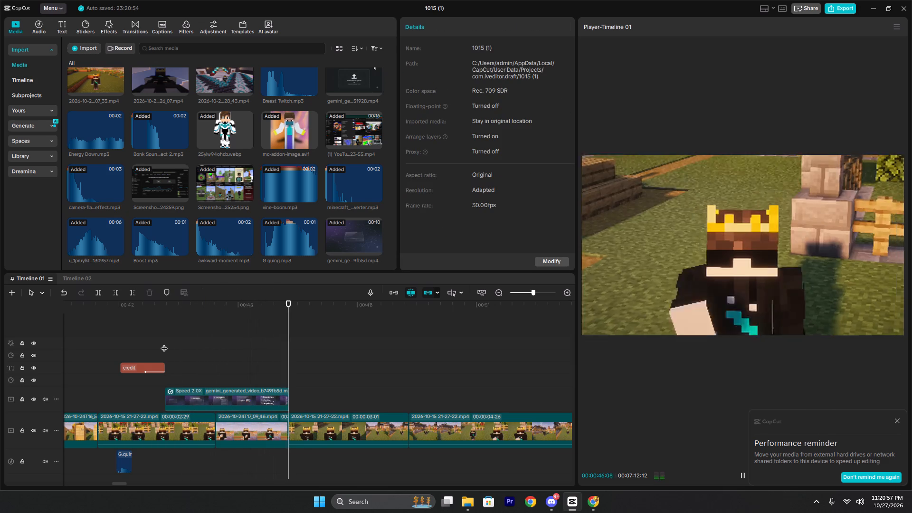
{"action": "key", "text": "space"}
Review playback around the Gemini clip's end and extend the clip slightly past the main-track cut beneath it.
{"action": "left_click", "coordinate": [288, 363]}
{"action": "key", "text": "space"}
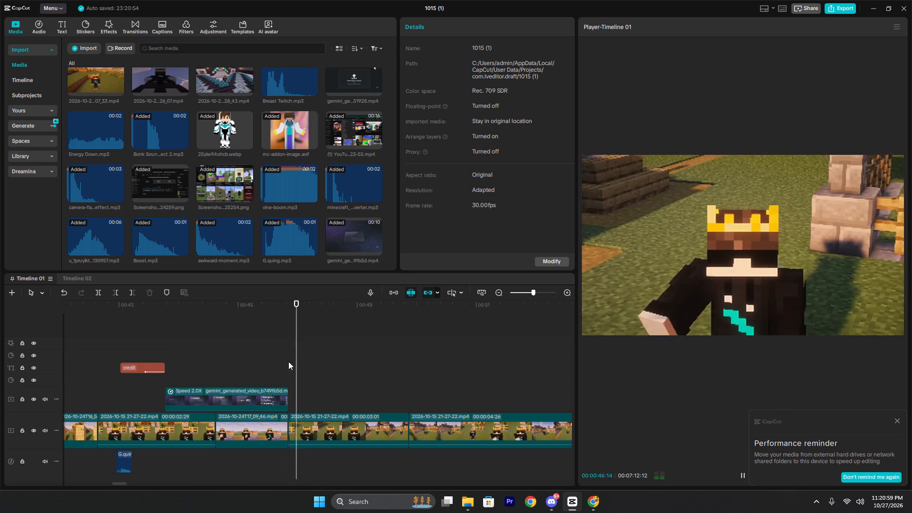
{"action": "key", "text": "space"}
{"action": "scroll", "coordinate": [288, 361], "scroll_direction": "down", "scroll_amount": 10}
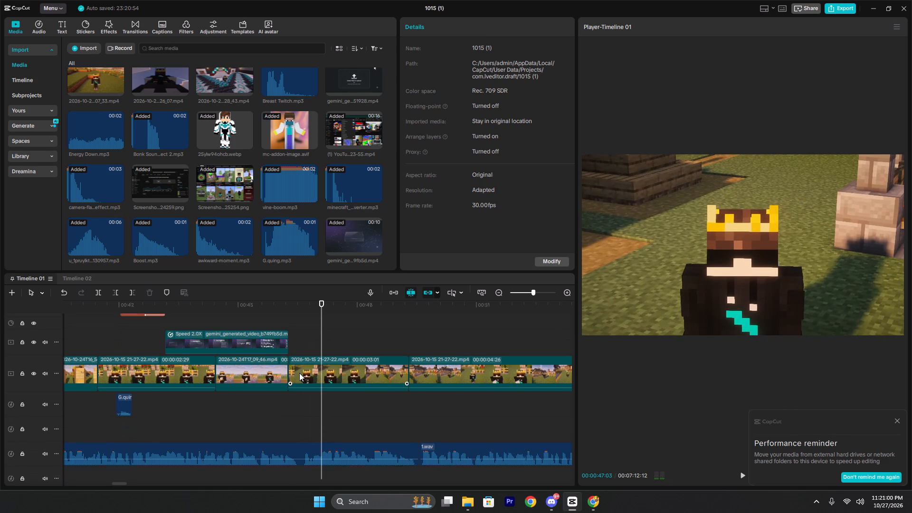
{"action": "left_click", "coordinate": [286, 389]}
{"action": "left_click", "coordinate": [268, 382]}
{"action": "key", "text": "space"}
{"action": "key", "text": "space"}
{"action": "scroll", "coordinate": [278, 381], "scroll_direction": "up", "scroll_amount": 5}
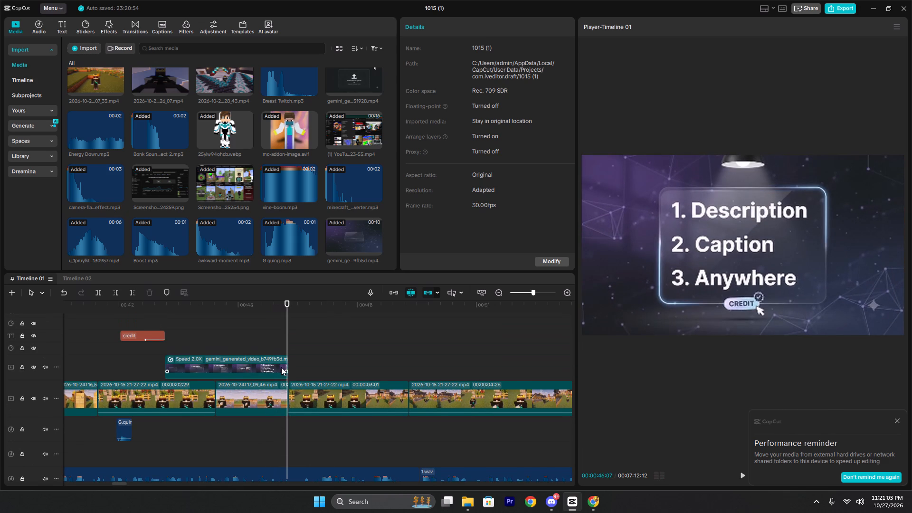
{"action": "left_click", "coordinate": [279, 364]}
{"action": "left_click_drag", "start_coordinate": [289, 363], "coordinate": [297, 365]}
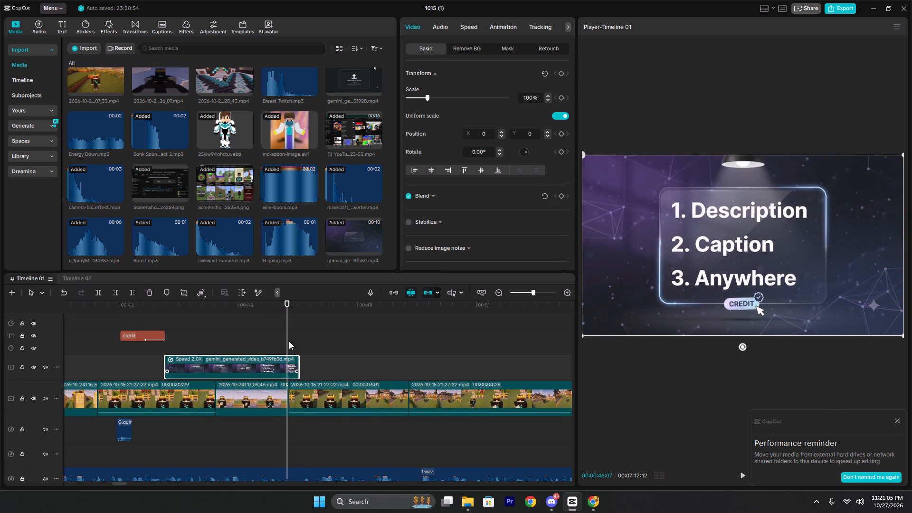
Play past the Gemini clip's end and split the main-track Minecraft clip at 00:00:46:29.
{"action": "left_click", "coordinate": [289, 341]}
{"action": "key", "text": "space"}
{"action": "key", "text": "space"}
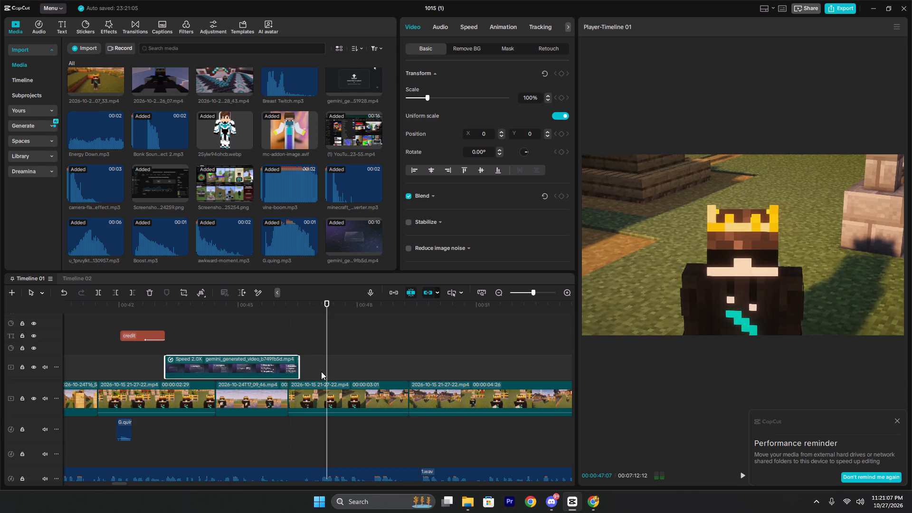
{"action": "double_click", "coordinate": [304, 352]}
{"action": "key", "text": "space"}
{"action": "key", "text": "space"}
{"action": "left_click", "coordinate": [350, 395]}
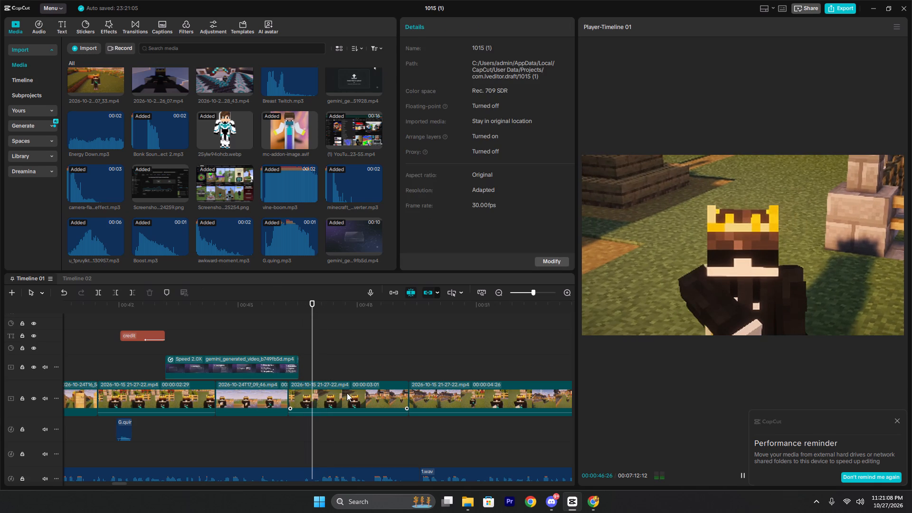
{"action": "key", "text": "ctrl+b"}
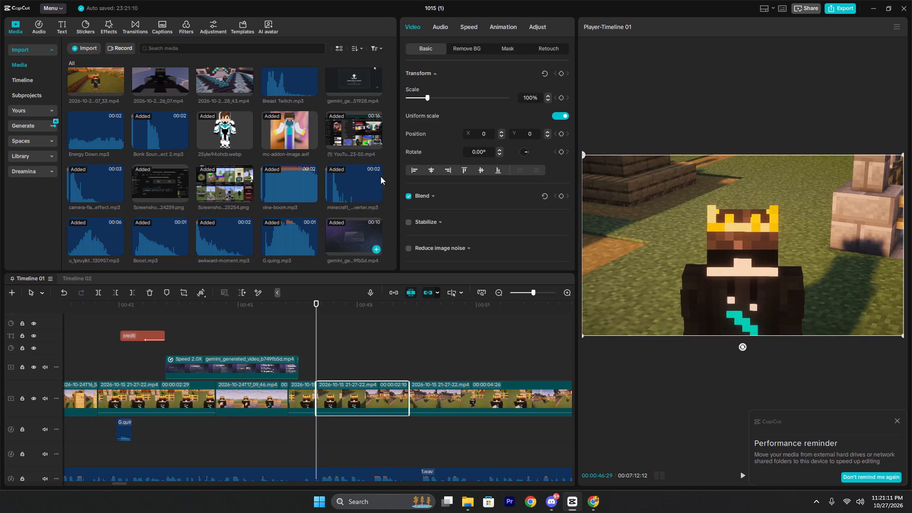
Turn off uniform scale for the Minecraft clip after the 00:00:46:29 cut and stretch its scale width to 247%.
{"action": "key", "text": "space"}
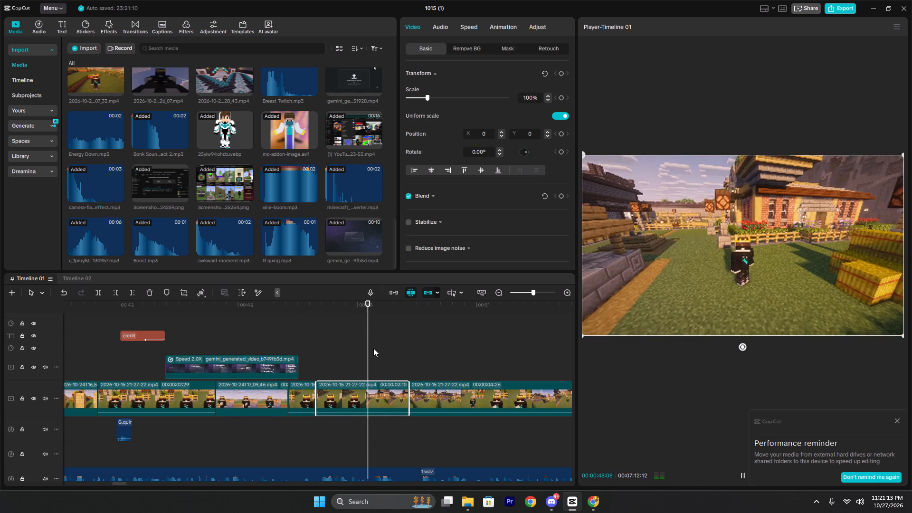
{"action": "key", "text": "space"}
{"action": "left_click", "coordinate": [361, 352]}
{"action": "left_click", "coordinate": [358, 385]}
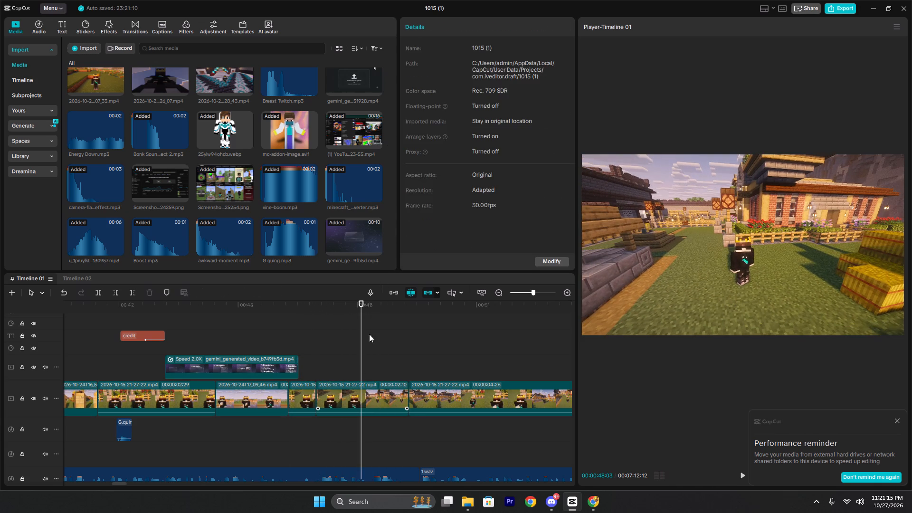
{"action": "left_click_drag", "start_coordinate": [420, 98], "coordinate": [418, 99]}
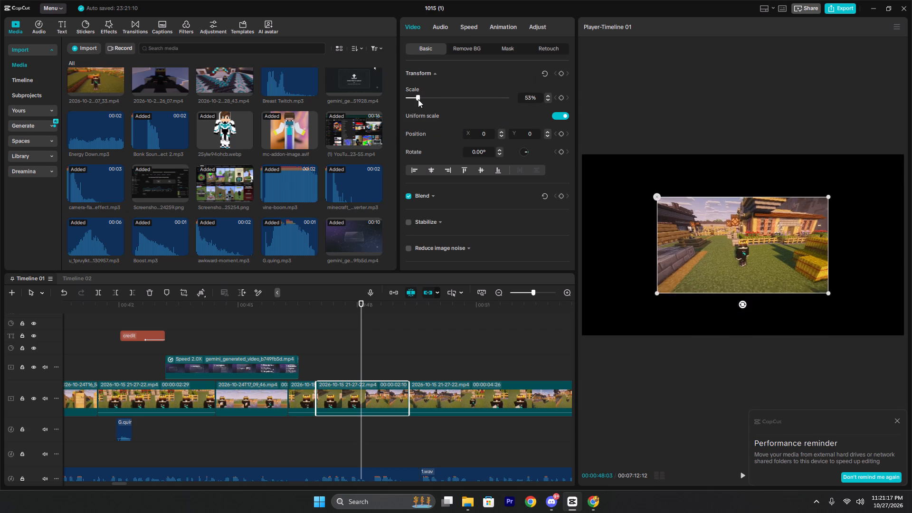
{"action": "left_click_drag", "start_coordinate": [418, 99], "coordinate": [427, 102]}
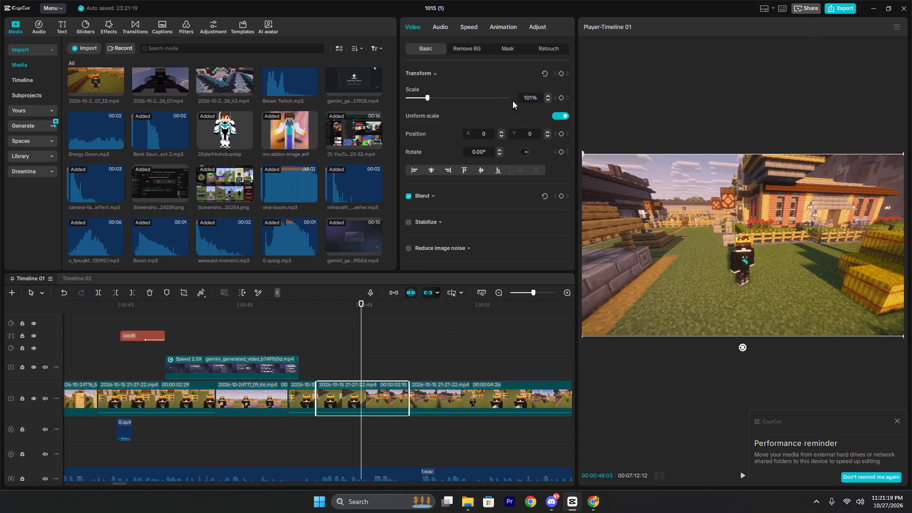
{"action": "left_click", "coordinate": [547, 100]}
{"action": "left_click", "coordinate": [562, 122]}
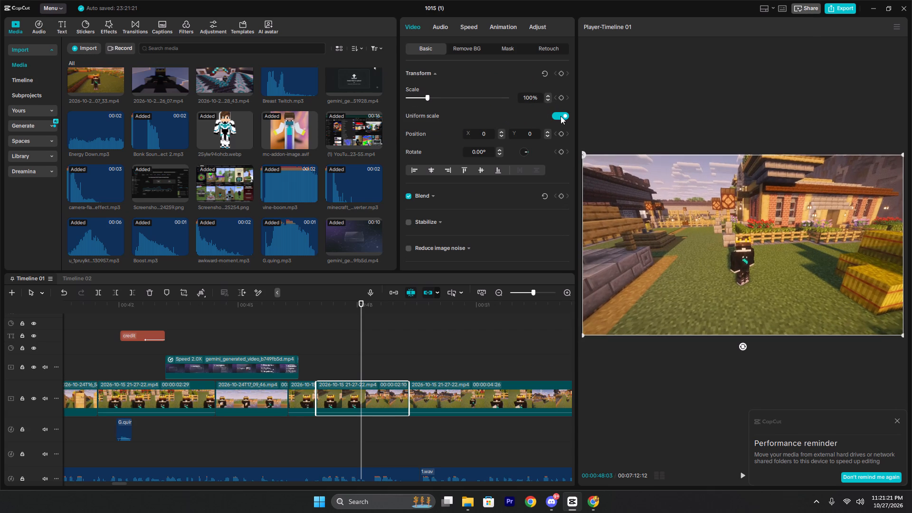
{"action": "left_click", "coordinate": [560, 116]}
{"action": "left_click_drag", "start_coordinate": [427, 98], "coordinate": [436, 98]}
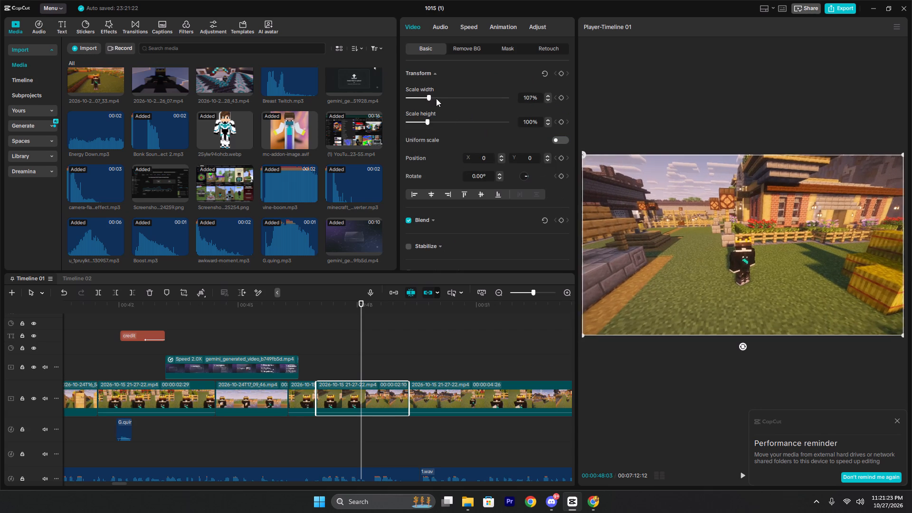
{"action": "left_click_drag", "start_coordinate": [436, 98], "coordinate": [457, 104]}
Add the vine-boom sound effect from the FunnySfx folder to the audio track at 00:00:47:01, under the stretched clip.
{"action": "left_click", "coordinate": [319, 354]}
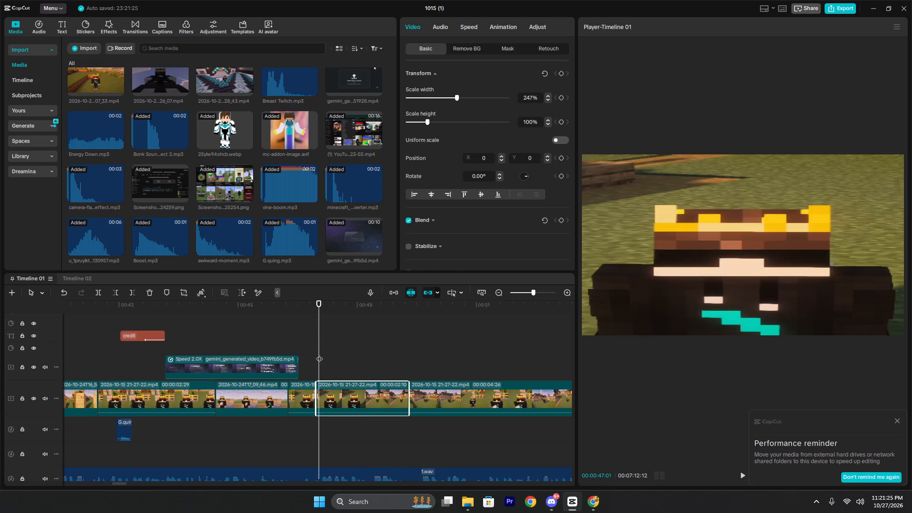
{"action": "left_click", "coordinate": [474, 503]}
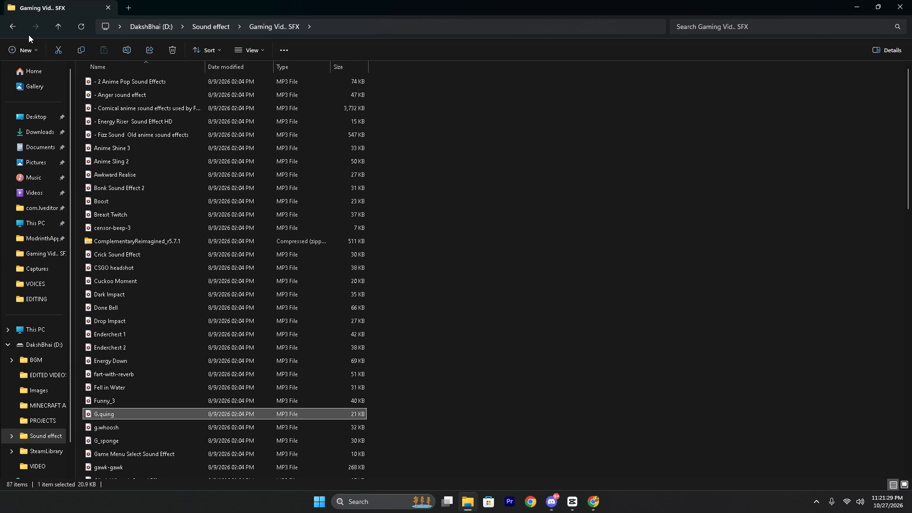
{"action": "left_click", "coordinate": [17, 21]}
{"action": "double_click", "coordinate": [140, 358]}
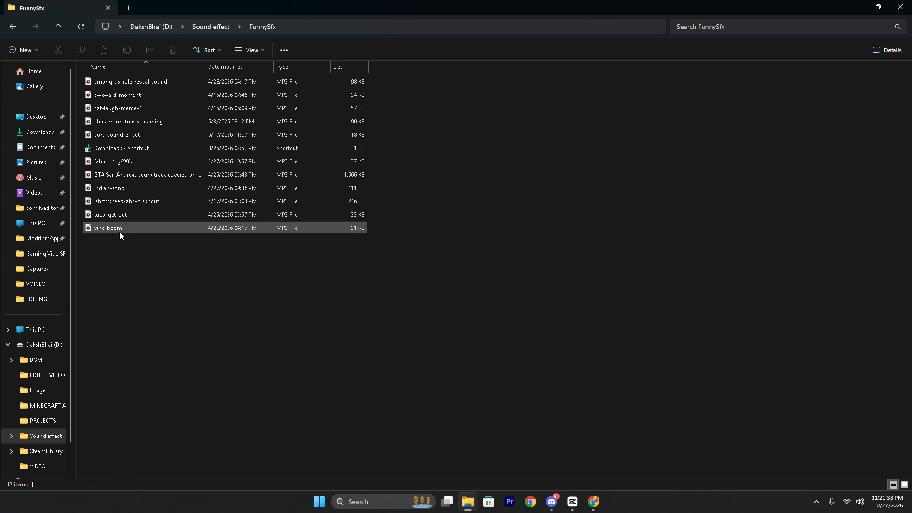
{"action": "left_click_drag", "start_coordinate": [119, 230], "coordinate": [459, 421]}
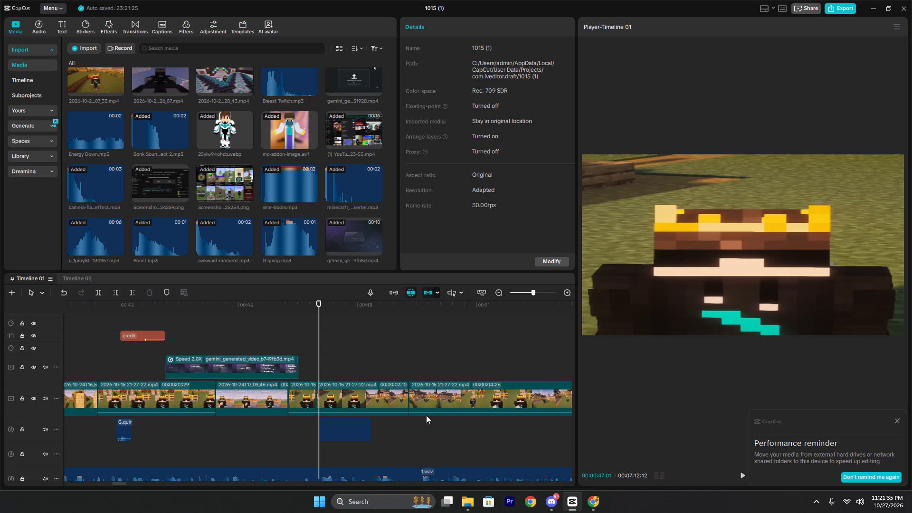
Play the start of the stretched clip and lower the vine-boom volume to -17.0 dB.
{"action": "left_click", "coordinate": [313, 347]}
{"action": "key", "text": "space"}
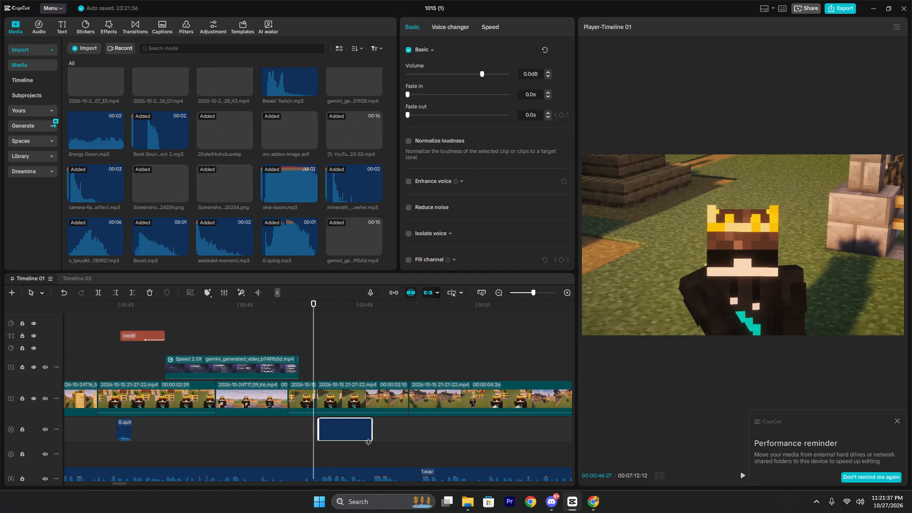
{"action": "key", "text": "space"}
{"action": "left_click", "coordinate": [346, 433]}
{"action": "left_click", "coordinate": [459, 72]}
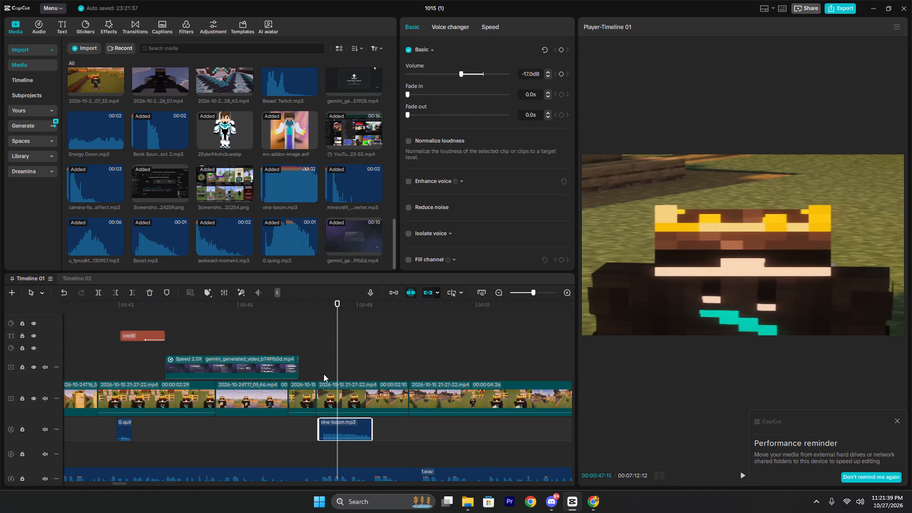
Shift the vine-boom sound slightly earlier so it starts just before the stretched clip, and play through to the following cut.
{"action": "left_click", "coordinate": [317, 362]}
{"action": "key", "text": "space"}
{"action": "key", "text": "space"}
{"action": "left_click", "coordinate": [344, 425]}
{"action": "left_click_drag", "start_coordinate": [344, 420], "coordinate": [341, 419]}
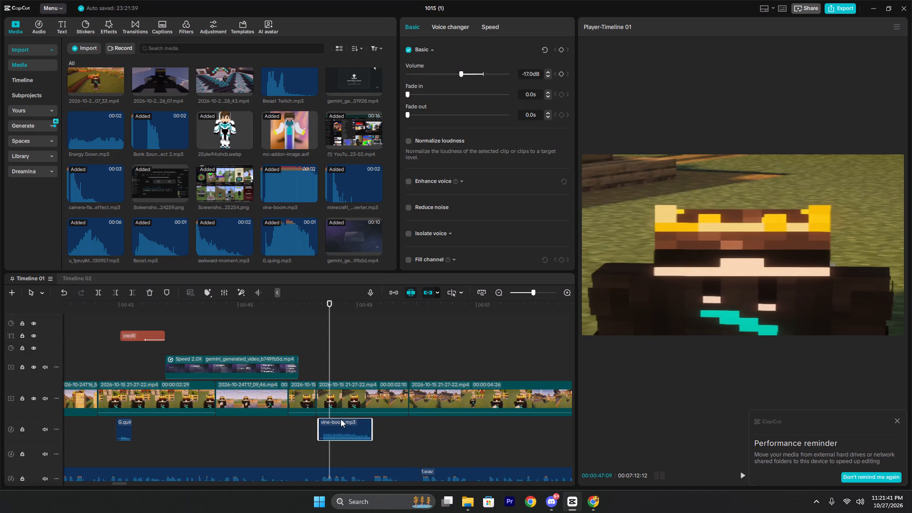
{"action": "left_click_drag", "start_coordinate": [341, 419], "coordinate": [337, 420]}
{"action": "left_click", "coordinate": [311, 347]}
{"action": "key", "text": "space"}
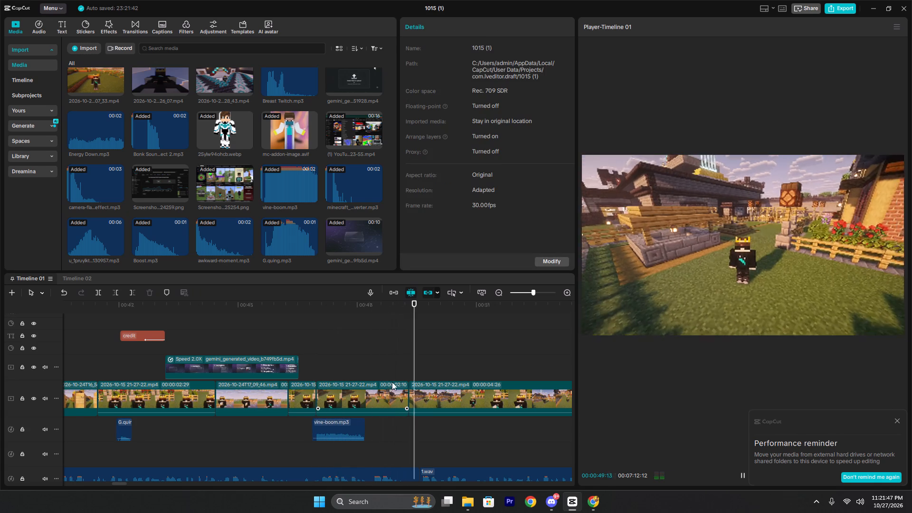
{"action": "key", "text": "space"}
Add the Shake transition at the 00:00:49:09 cut ending the stretched clip and play through it.
{"action": "left_click", "coordinate": [404, 358]}
{"action": "left_click", "coordinate": [404, 358]}
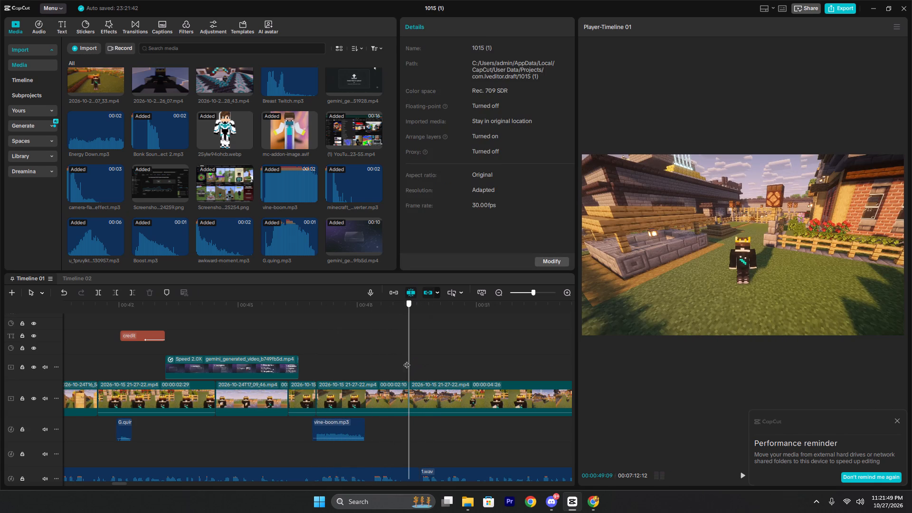
{"action": "left_click", "coordinate": [139, 28]}
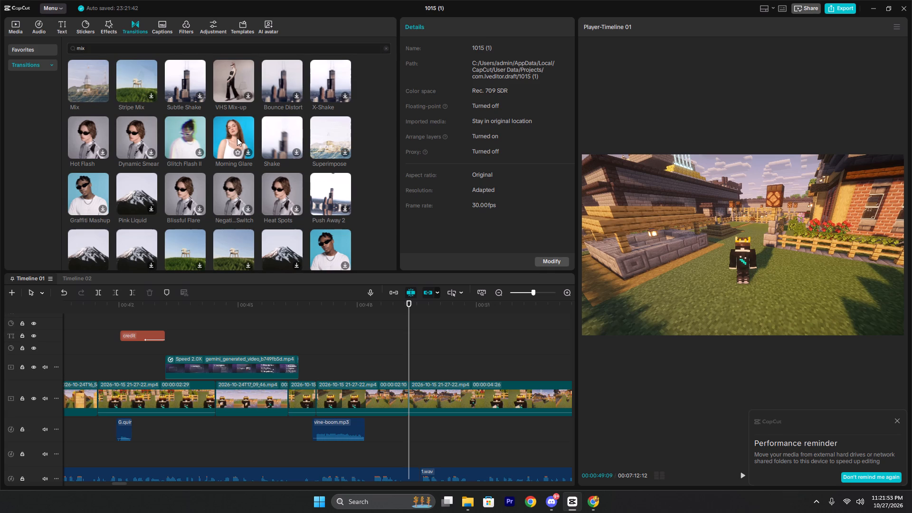
{"action": "left_click", "coordinate": [293, 134]}
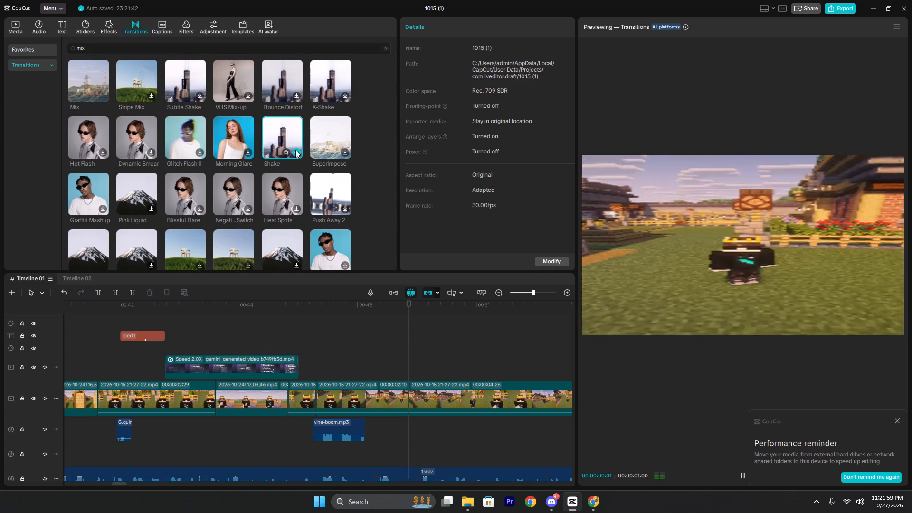
{"action": "left_click", "coordinate": [295, 150]}
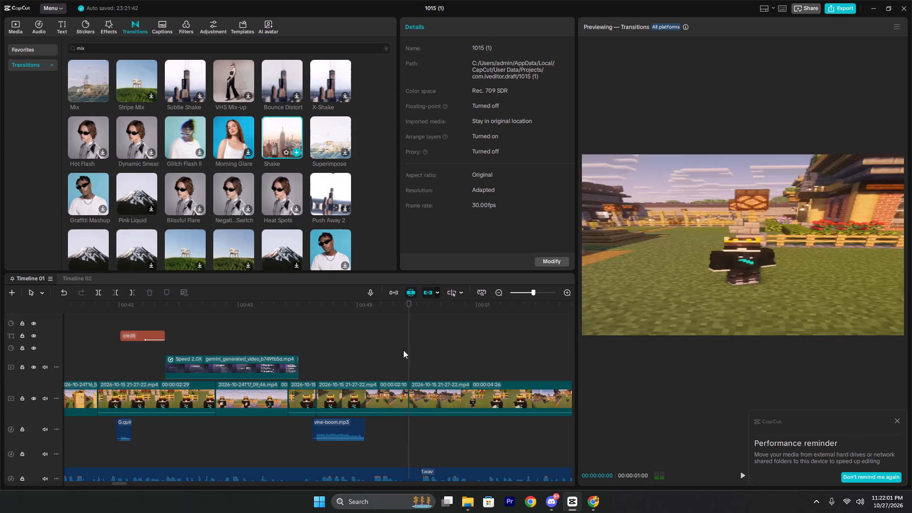
{"action": "left_click", "coordinate": [401, 357]}
{"action": "key", "text": "space"}
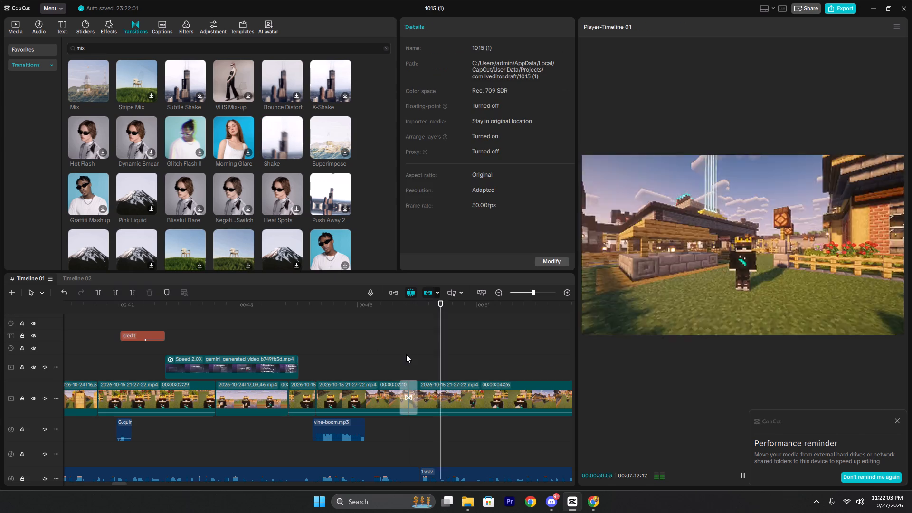
{"action": "key", "text": "space"}
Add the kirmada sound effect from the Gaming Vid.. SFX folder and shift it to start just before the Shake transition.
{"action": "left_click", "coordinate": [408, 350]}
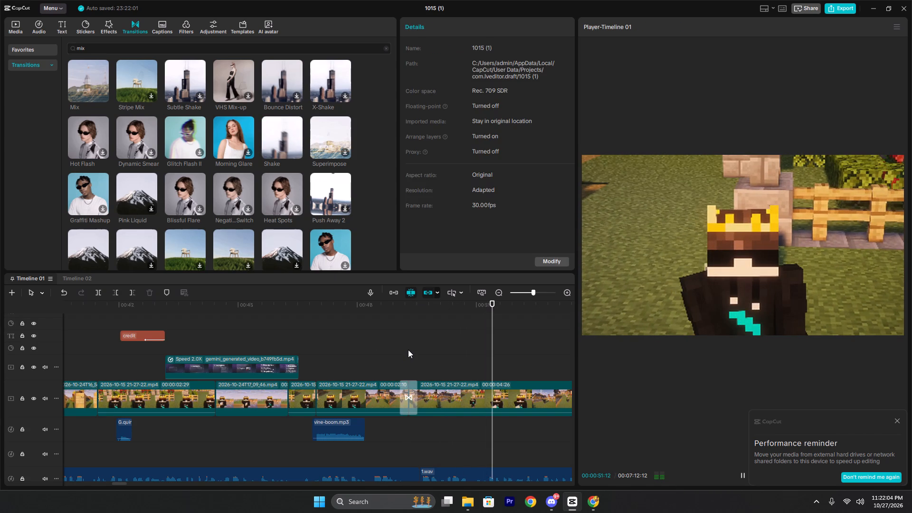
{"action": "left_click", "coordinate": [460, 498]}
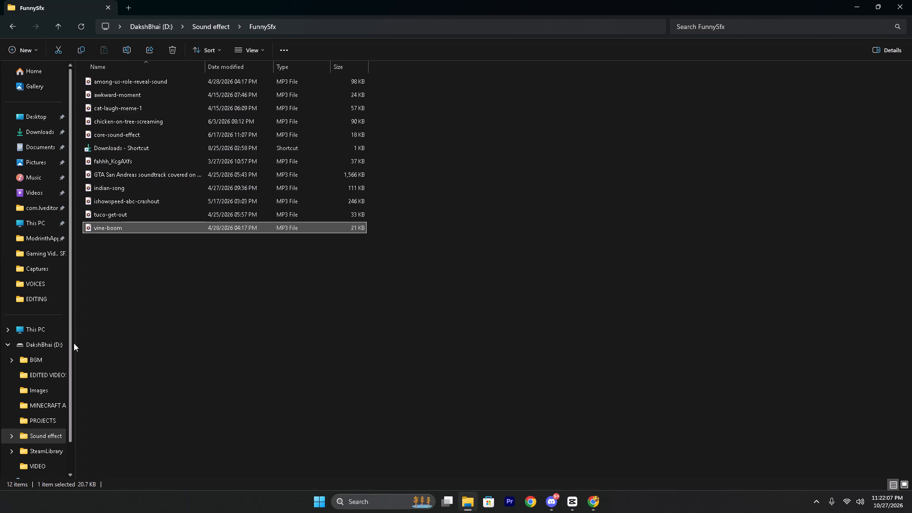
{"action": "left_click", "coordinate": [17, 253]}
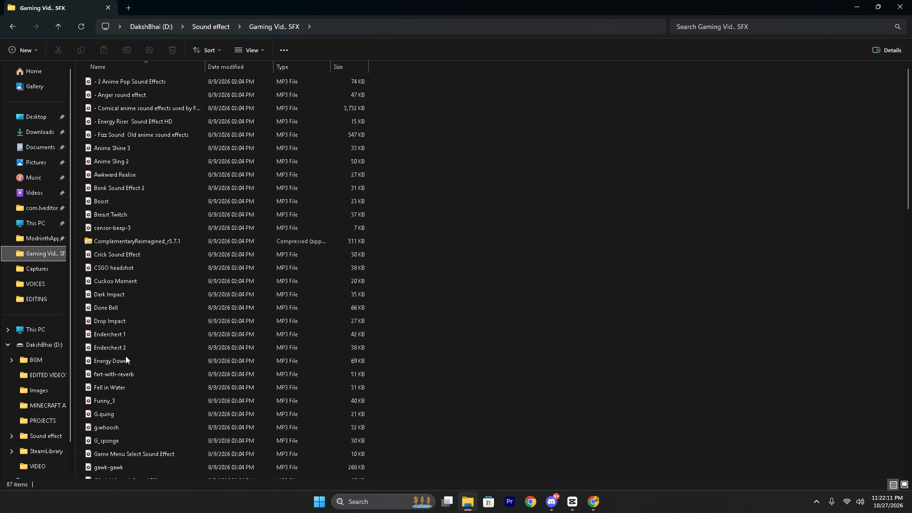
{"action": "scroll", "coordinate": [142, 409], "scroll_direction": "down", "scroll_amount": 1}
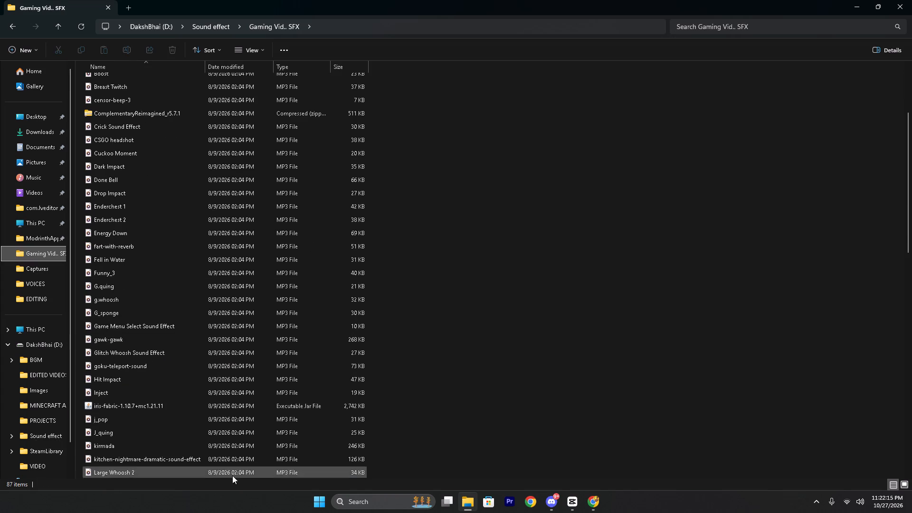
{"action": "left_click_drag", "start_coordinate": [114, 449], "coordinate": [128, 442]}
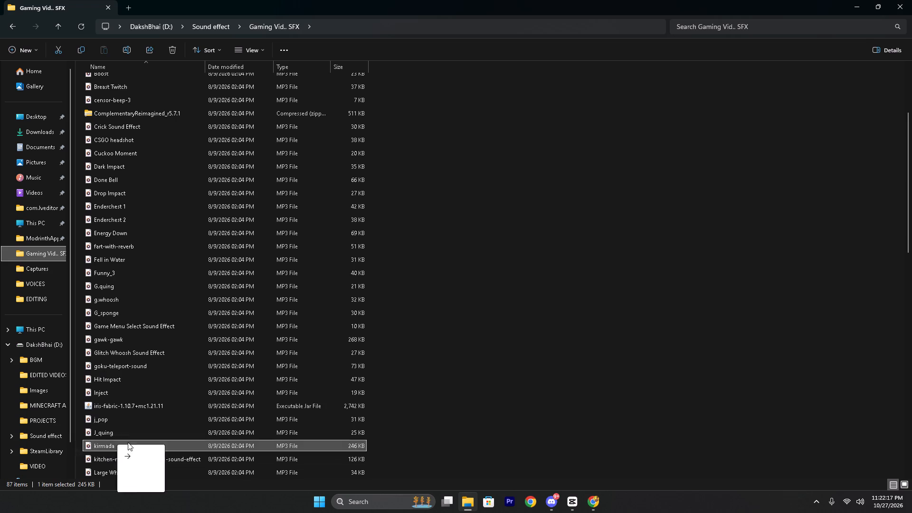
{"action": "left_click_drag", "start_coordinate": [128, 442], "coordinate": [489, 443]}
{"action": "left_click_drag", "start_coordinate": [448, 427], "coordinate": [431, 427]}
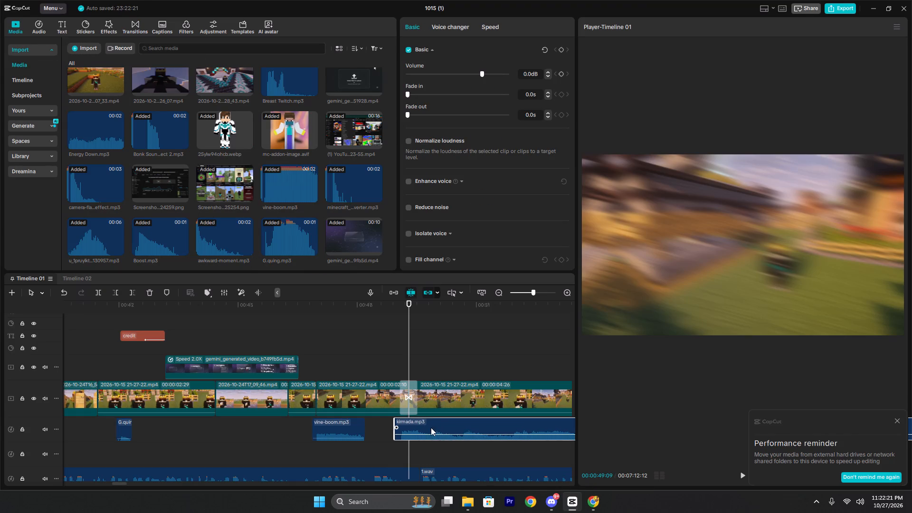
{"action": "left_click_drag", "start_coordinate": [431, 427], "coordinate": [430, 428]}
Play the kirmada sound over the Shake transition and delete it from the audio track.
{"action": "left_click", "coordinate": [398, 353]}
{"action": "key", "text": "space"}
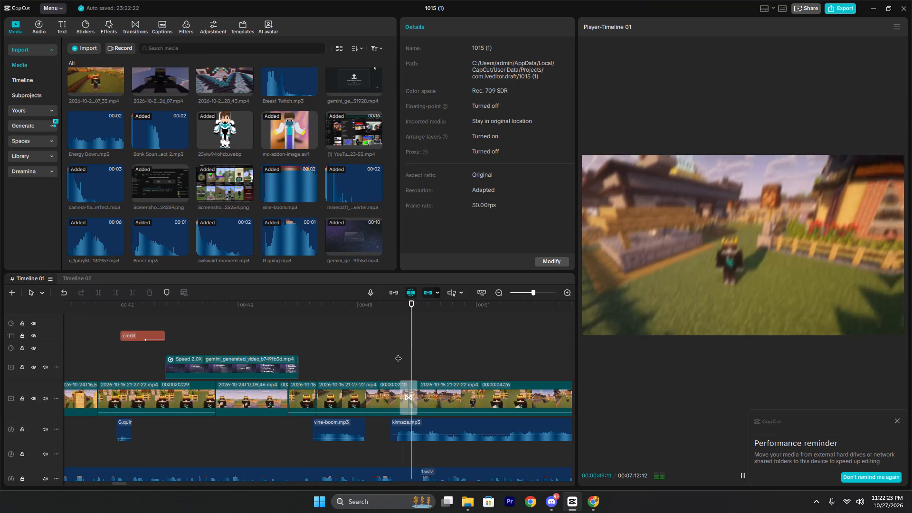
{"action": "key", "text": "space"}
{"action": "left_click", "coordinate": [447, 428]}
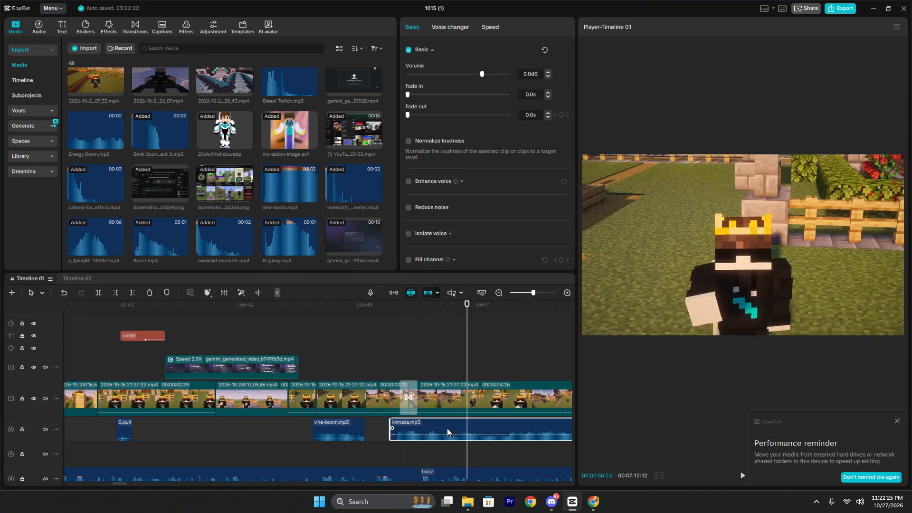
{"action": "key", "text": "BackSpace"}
{"action": "double_click", "coordinate": [403, 355]}
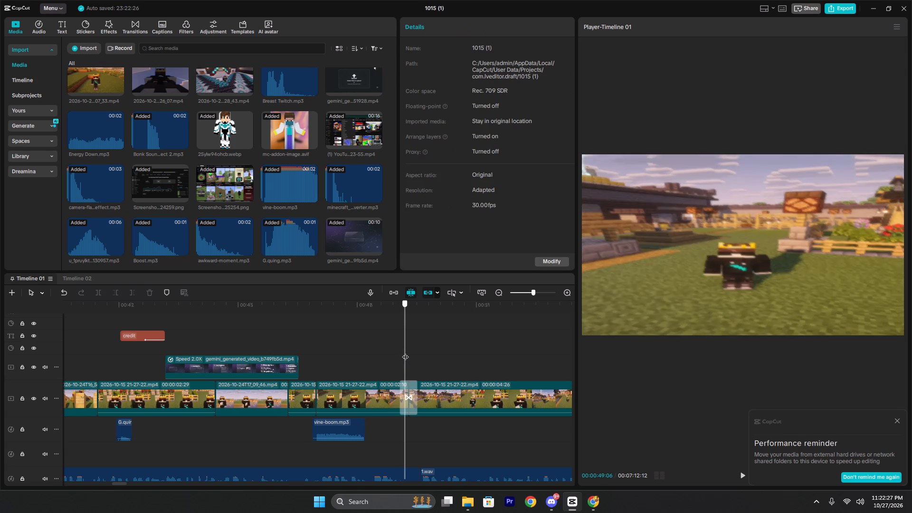
{"action": "left_click", "coordinate": [476, 511]}
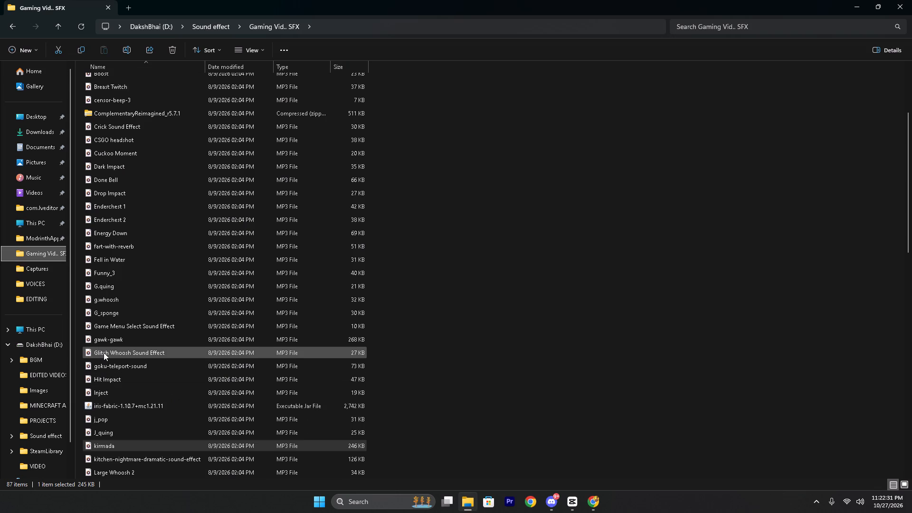
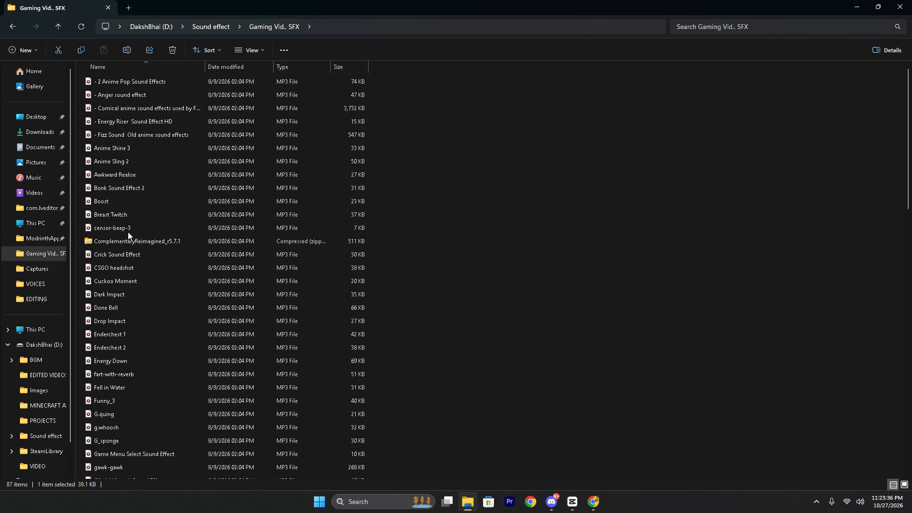
Bring Bonk Sound Effect 2 from the Gaming Vid.. SFX folder into the CapCut timeline near the Shake transition.
{"action": "left_click", "coordinate": [113, 187]}
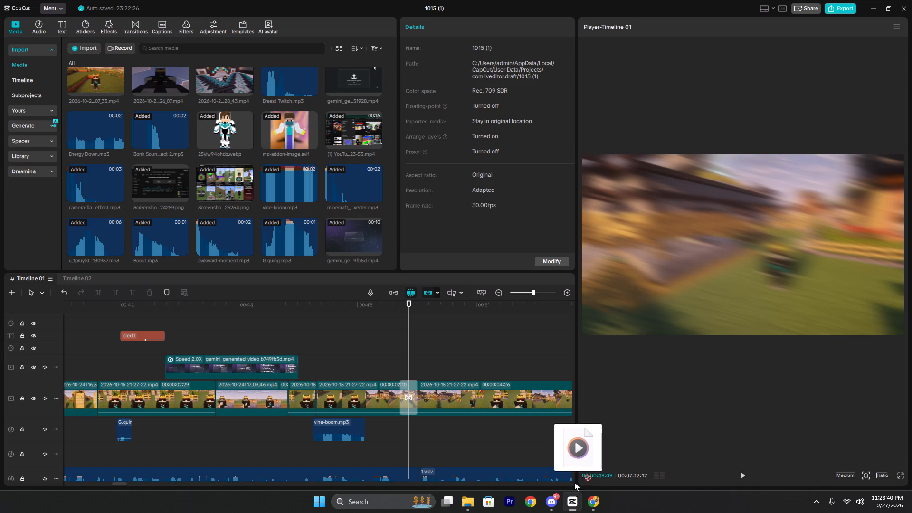
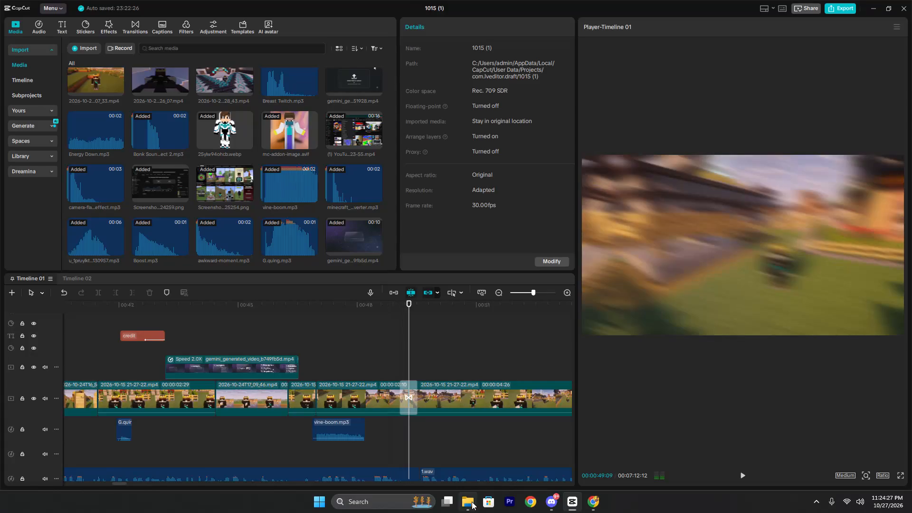
Place the J_quing sound effect from the Gaming Vid.. SFX folder on the CapCut timeline directly beneath the Shake transition.
{"action": "left_click", "coordinate": [471, 502]}
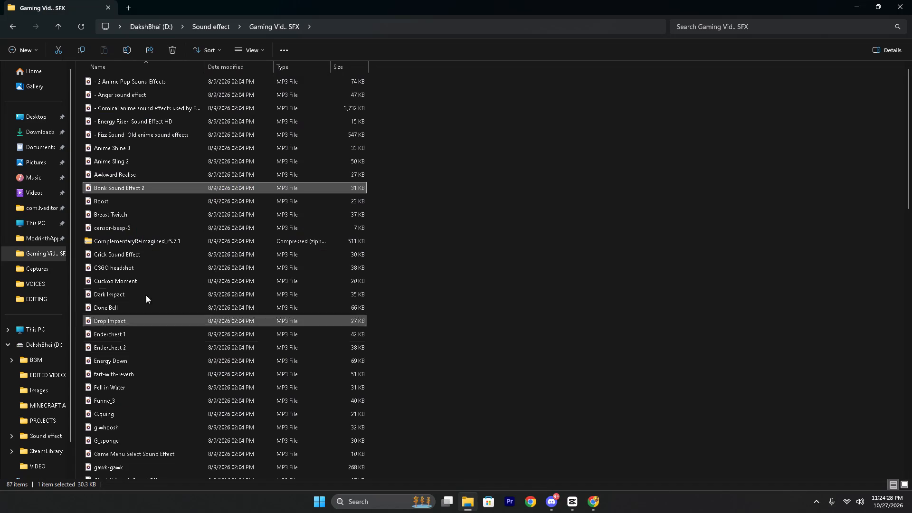
{"action": "scroll", "coordinate": [154, 347], "scroll_direction": "down", "scroll_amount": 1}
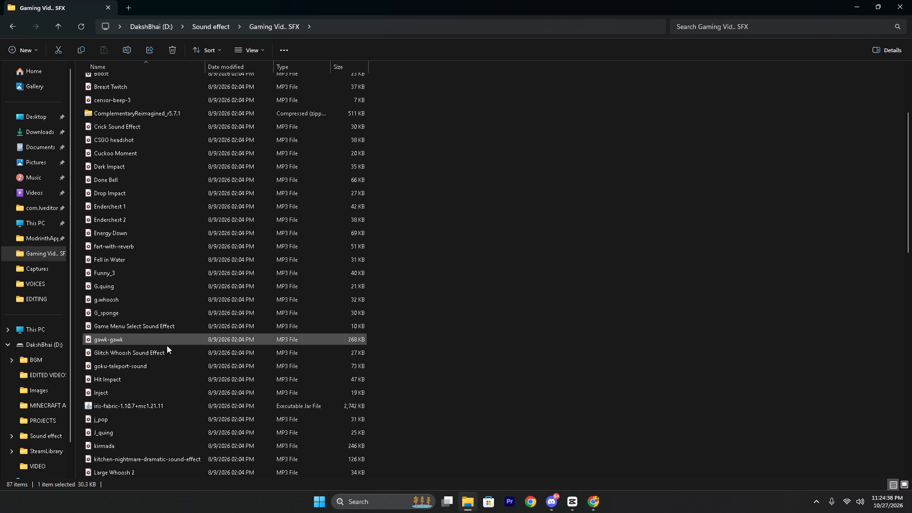
{"action": "scroll", "coordinate": [141, 381], "scroll_direction": "down", "scroll_amount": 1}
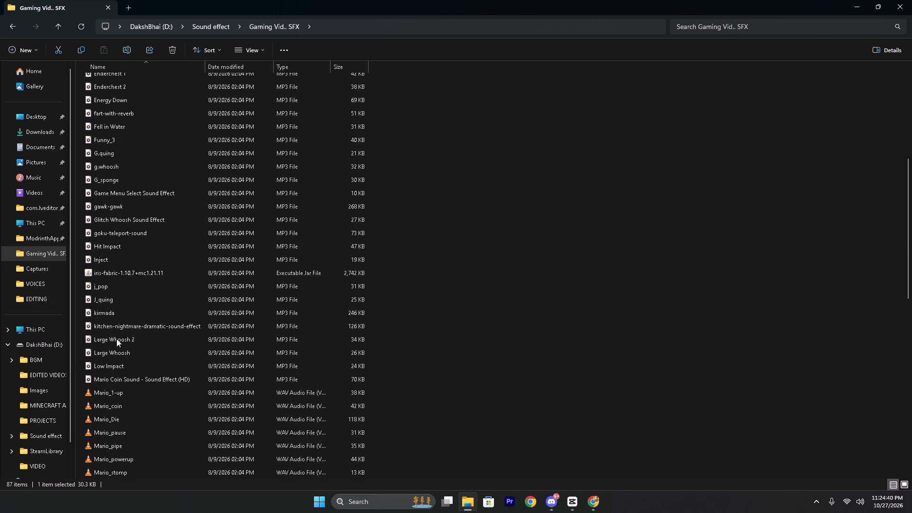
{"action": "left_click_drag", "start_coordinate": [110, 300], "coordinate": [476, 412]}
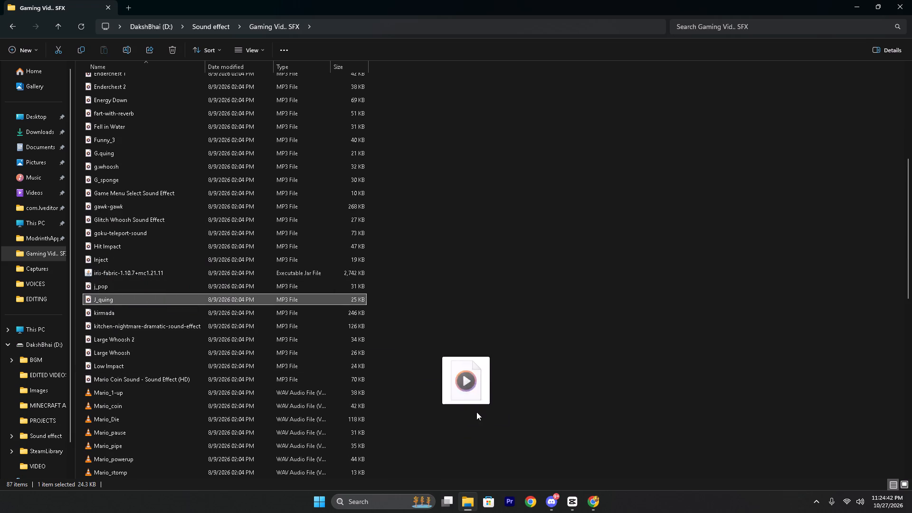
{"action": "left_click_drag", "start_coordinate": [476, 412], "coordinate": [532, 436]}
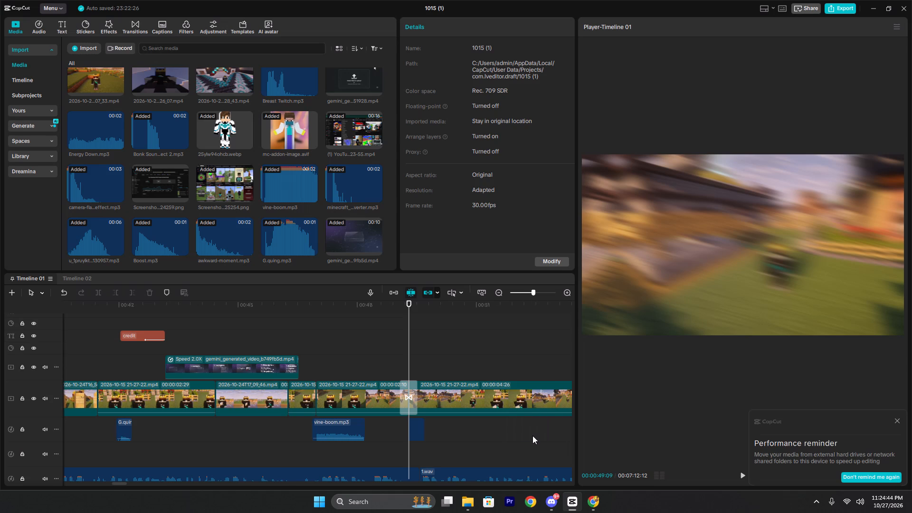
{"action": "scroll", "coordinate": [418, 426], "scroll_direction": "up", "scroll_amount": 11, "text": "ctrl"}
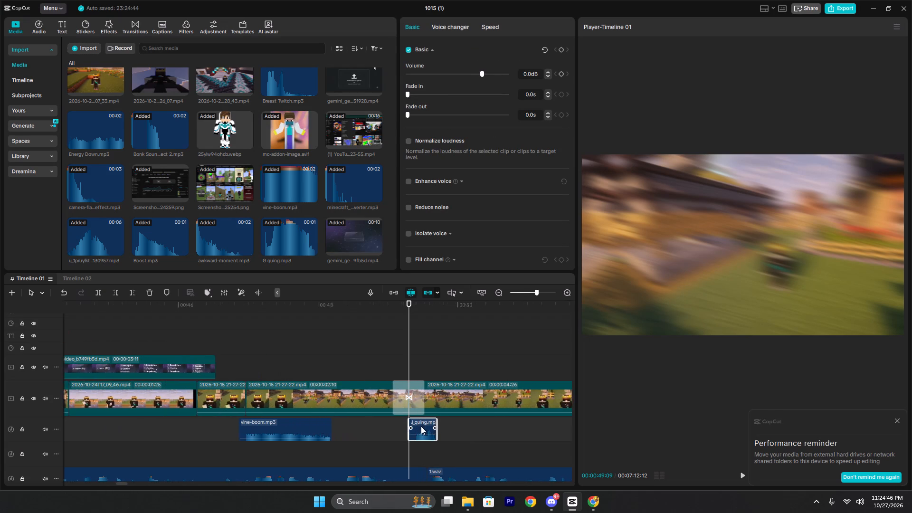
{"action": "scroll", "coordinate": [421, 426], "scroll_direction": "up", "scroll_amount": 2, "text": "ctrl"}
{"action": "left_click_drag", "start_coordinate": [430, 424], "coordinate": [403, 418]}
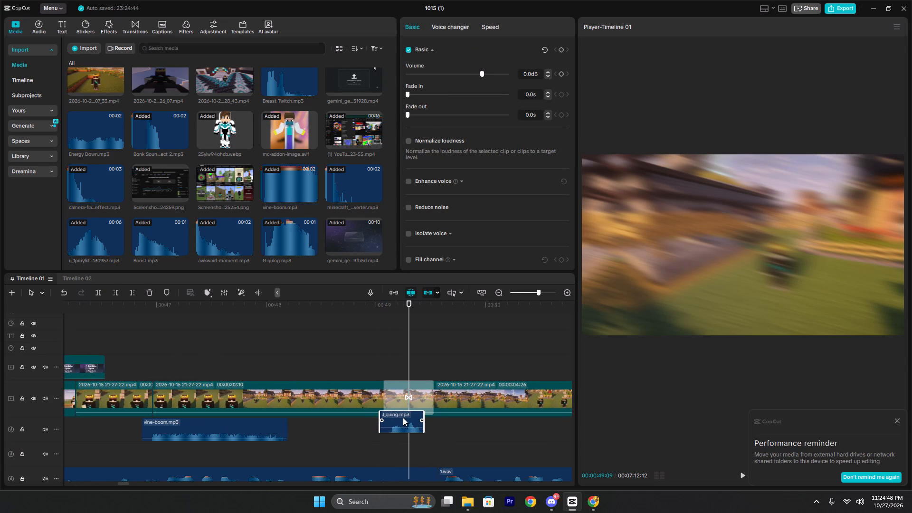
{"action": "left_click_drag", "start_coordinate": [403, 418], "coordinate": [408, 420]}
Play back the Shake transition with the J_quing sound to check its timing, and dismiss the performance reminder.
{"action": "left_click", "coordinate": [371, 354]}
{"action": "key", "text": "space"}
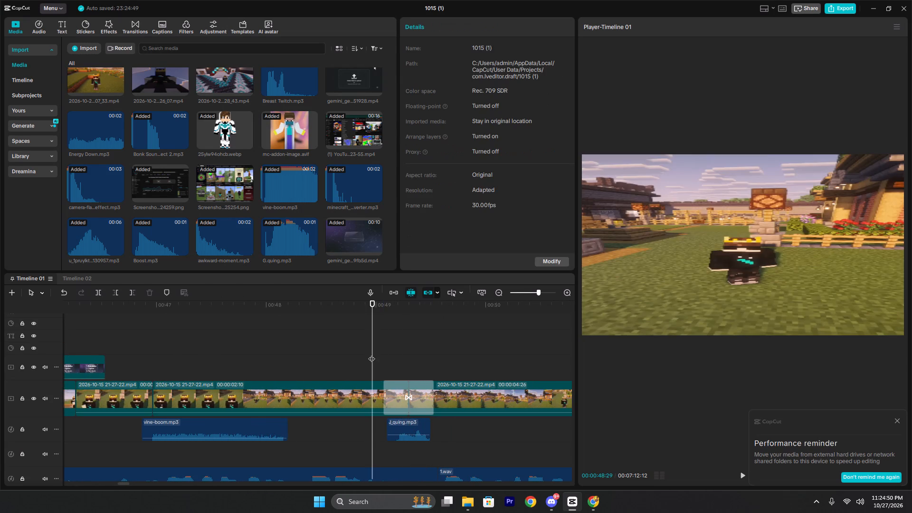
{"action": "key", "text": "space"}
{"action": "left_click", "coordinate": [396, 355]}
{"action": "key", "text": "space"}
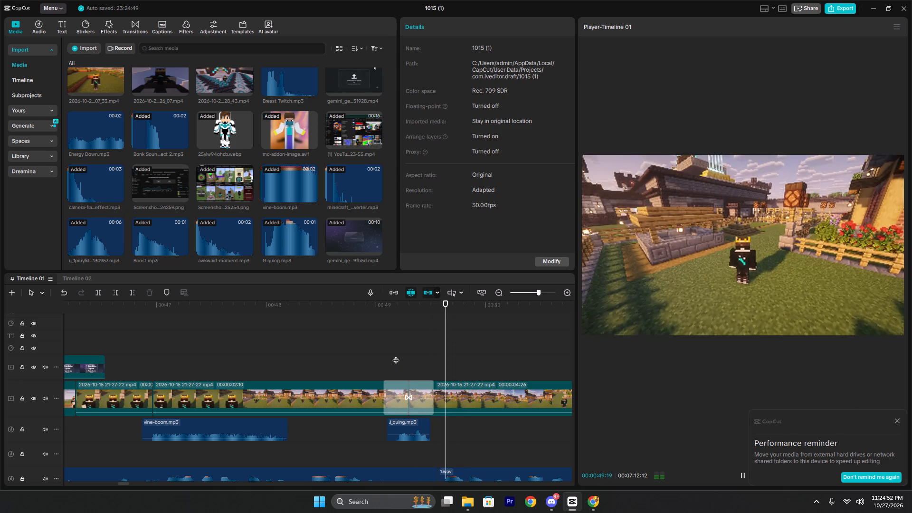
{"action": "key", "text": "space"}
{"action": "left_click", "coordinate": [362, 344]}
{"action": "key", "text": "space"}
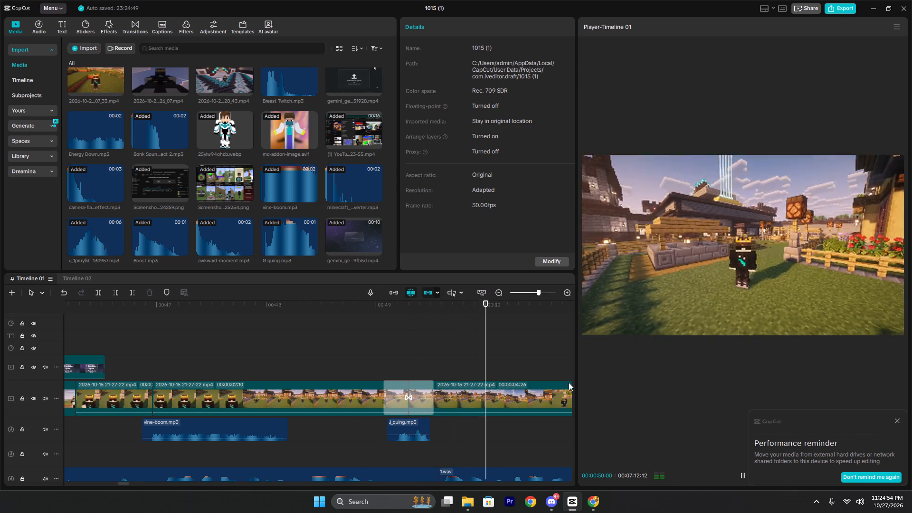
{"action": "left_click", "coordinate": [896, 417]}
{"action": "left_click", "coordinate": [898, 421]}
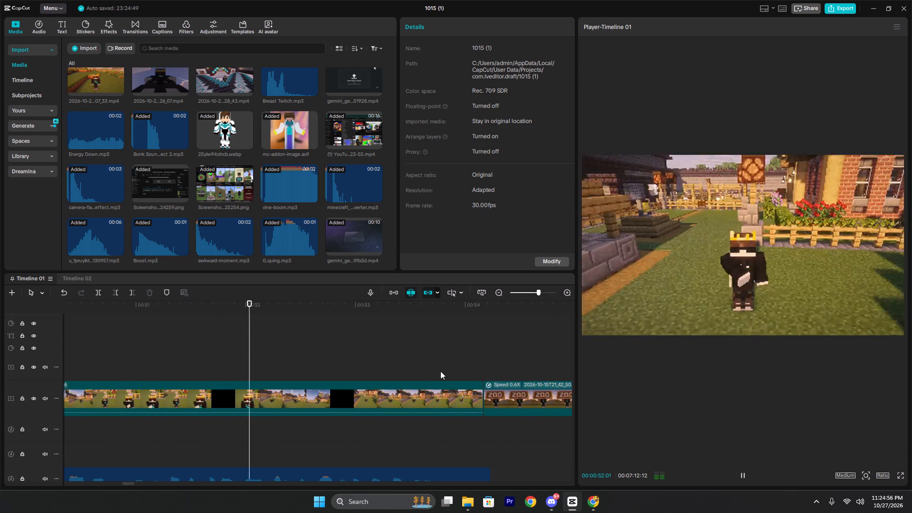
Replay the footage after the transition between about 00:51 and 00:54 to locate where the next caption starts.
{"action": "key", "text": "space"}
{"action": "key", "text": "space"}
{"action": "left_click", "coordinate": [237, 358]}
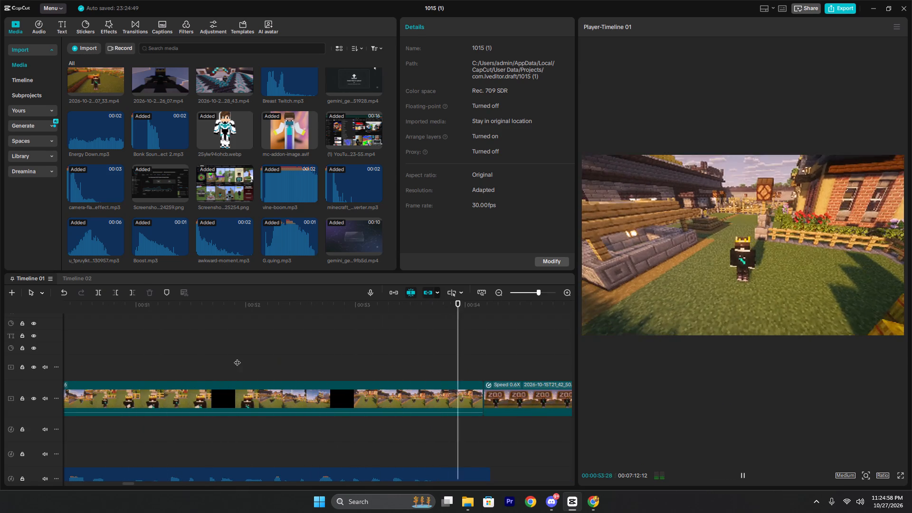
{"action": "key", "text": "space"}
{"action": "key", "text": "space"}
{"action": "left_click", "coordinate": [184, 355]}
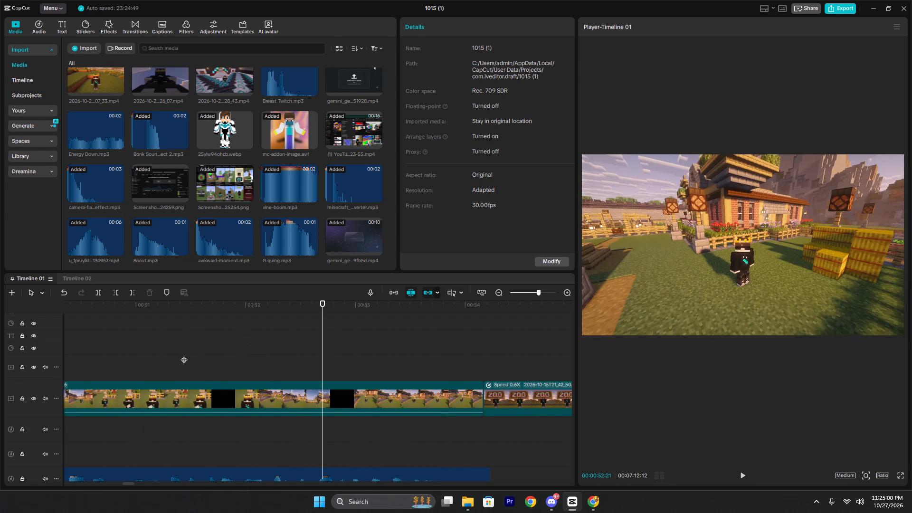
{"action": "key", "text": "space"}
Add a default text at 00:00:52:09 reading "INFORMATING CONTENT" on two lines.
{"action": "key", "text": "space"}
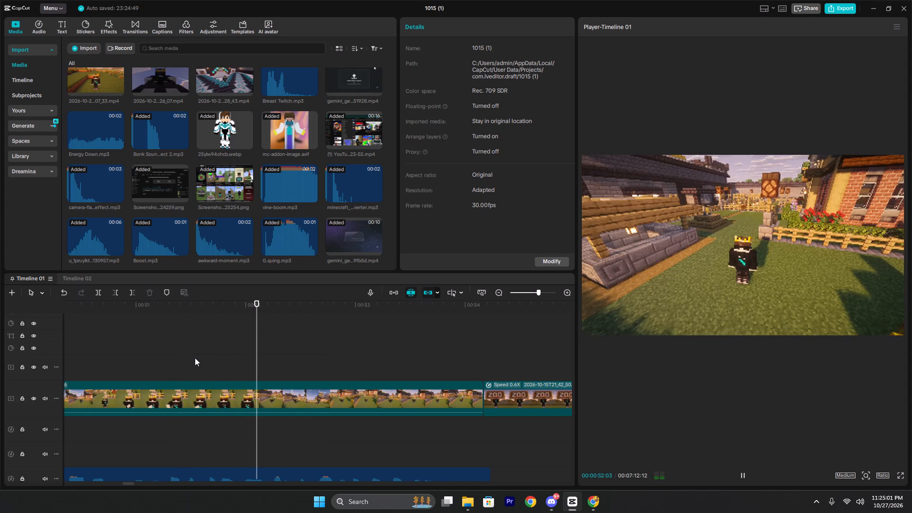
{"action": "left_click", "coordinate": [64, 35]}
{"action": "left_click", "coordinate": [104, 75]}
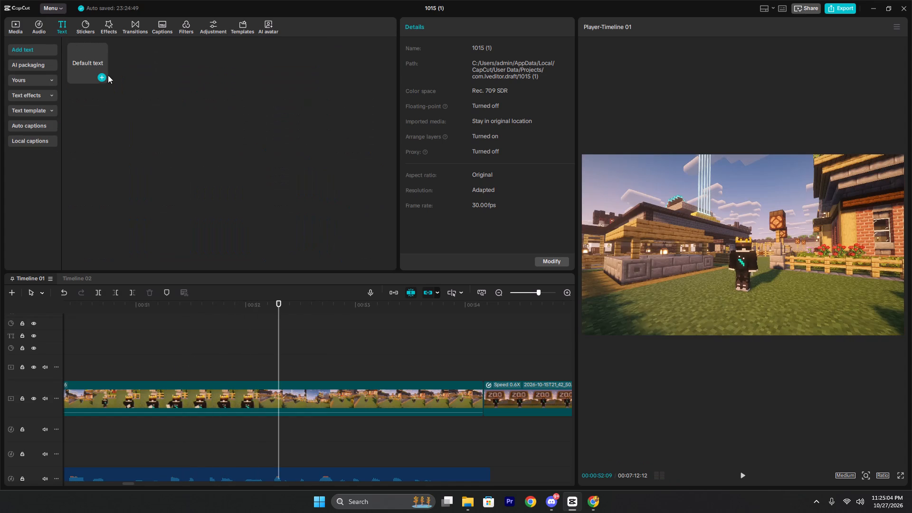
{"action": "left_click_drag", "start_coordinate": [471, 67], "coordinate": [328, 64]}
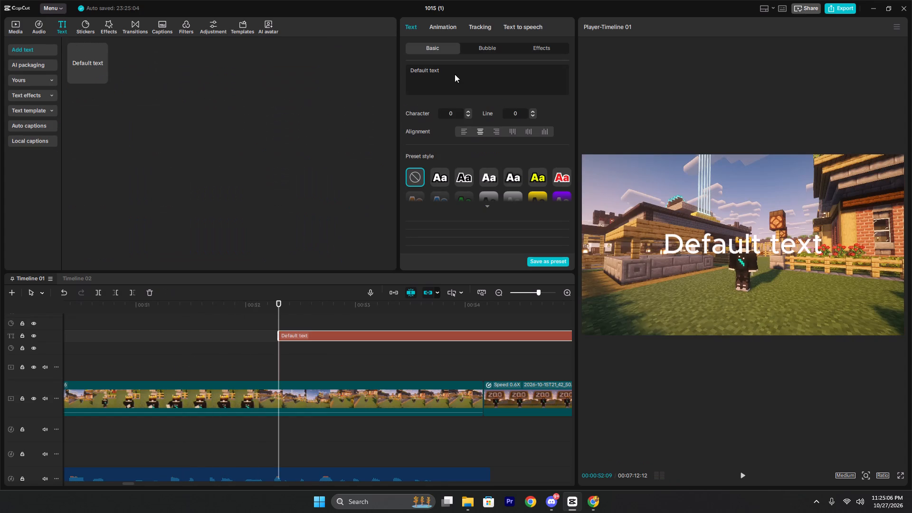
{"action": "left_click_drag", "start_coordinate": [450, 73], "coordinate": [416, 66]}
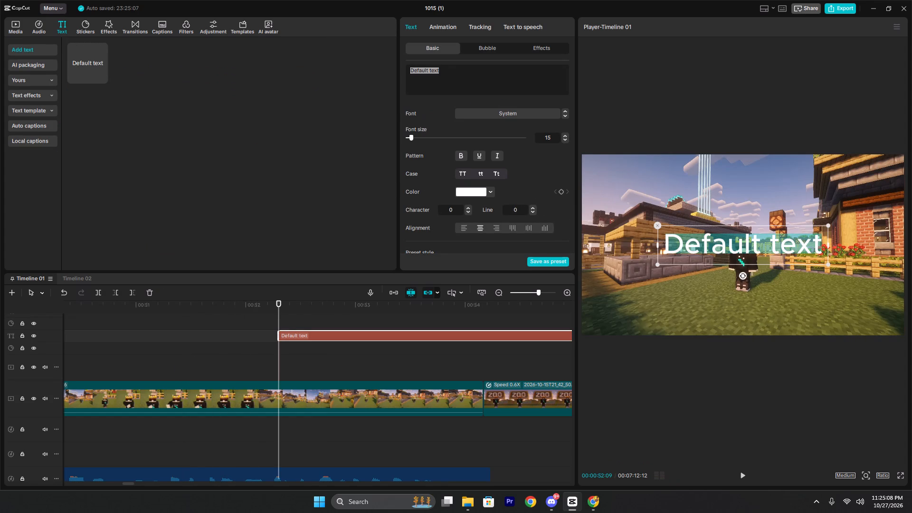
{"action": "type", "text": "INFORMATING"}
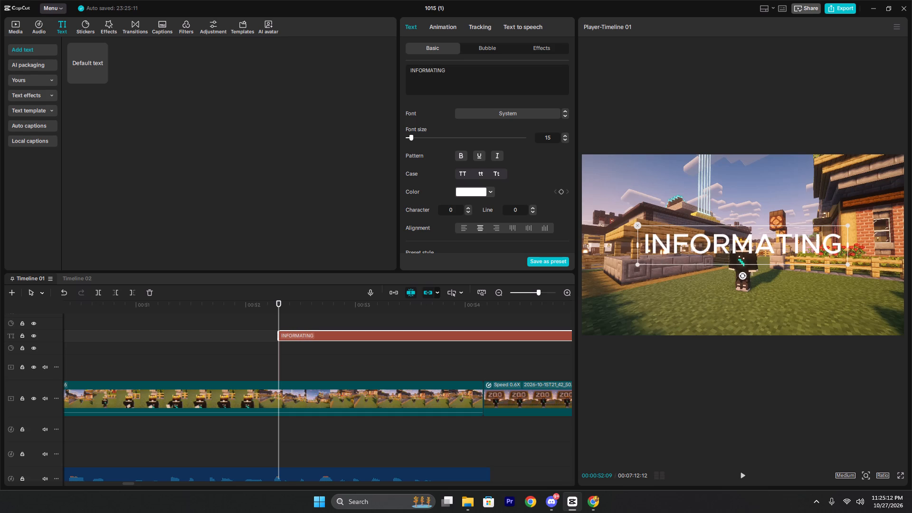
{"action": "key", "text": "Return"}
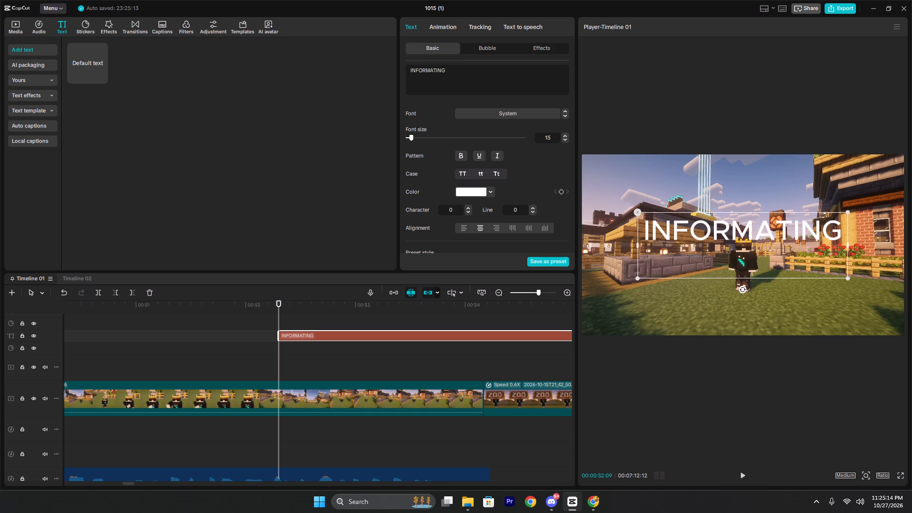
{"action": "type", "text": "CONTENT"}
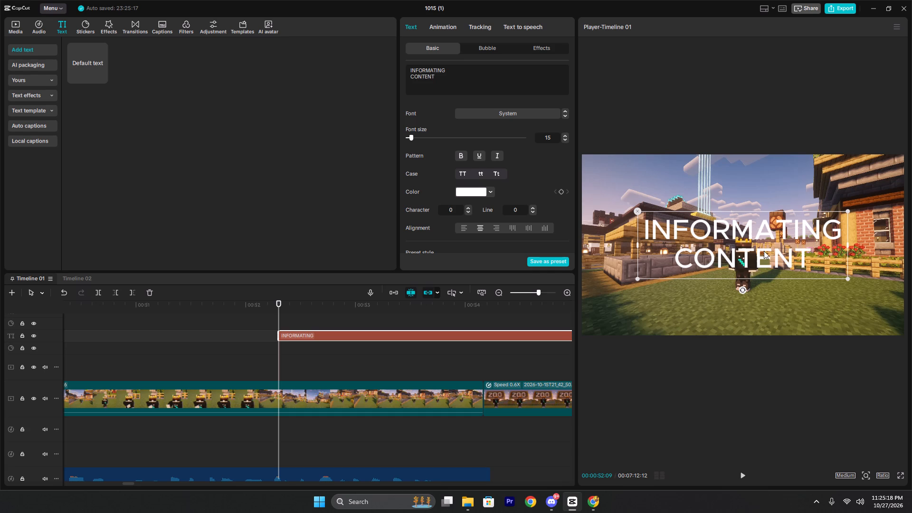
Change the INFORMATING CONTENT caption's font to CC-Bitpop.
{"action": "left_click", "coordinate": [564, 116]}
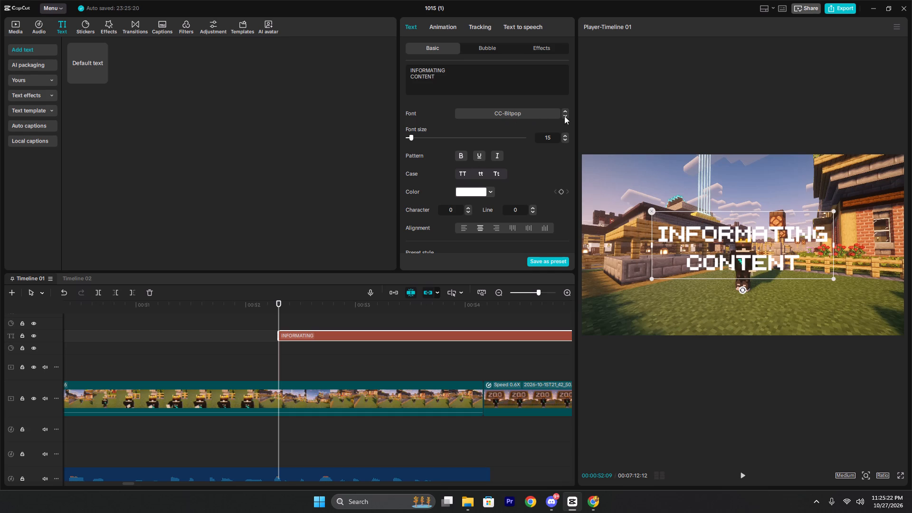
Try several hues for the INFORMATING CONTENT caption and set its text colour to a bright yellow-green.
{"action": "left_click", "coordinate": [493, 190]}
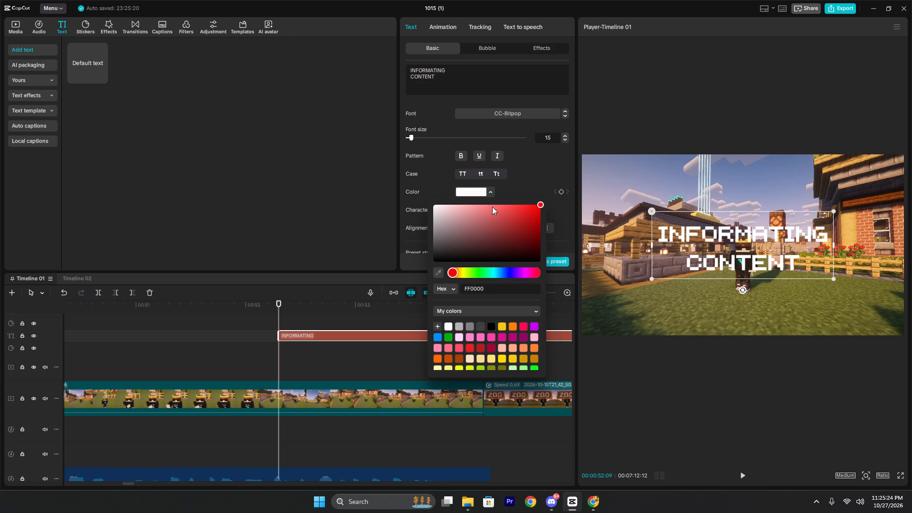
{"action": "left_click_drag", "start_coordinate": [474, 275], "coordinate": [484, 274]}
{"action": "left_click_drag", "start_coordinate": [485, 273], "coordinate": [488, 272]}
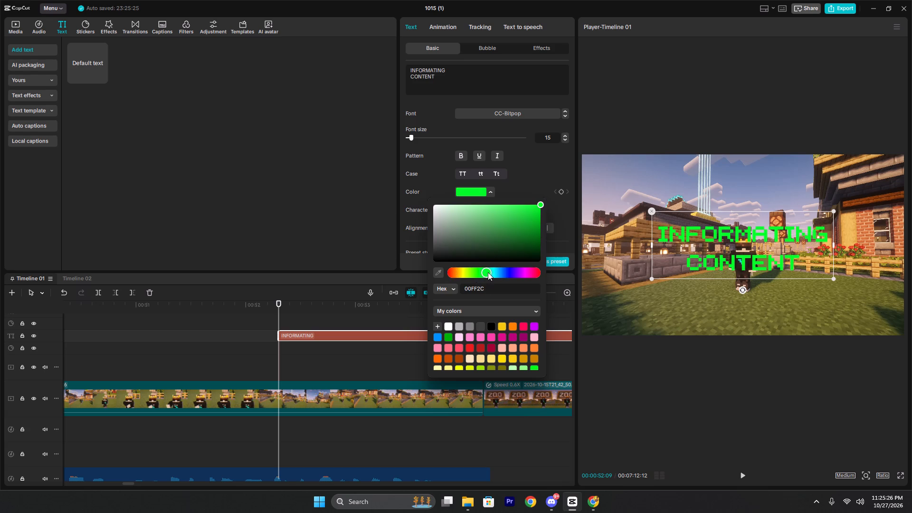
{"action": "left_click_drag", "start_coordinate": [488, 272], "coordinate": [468, 269]}
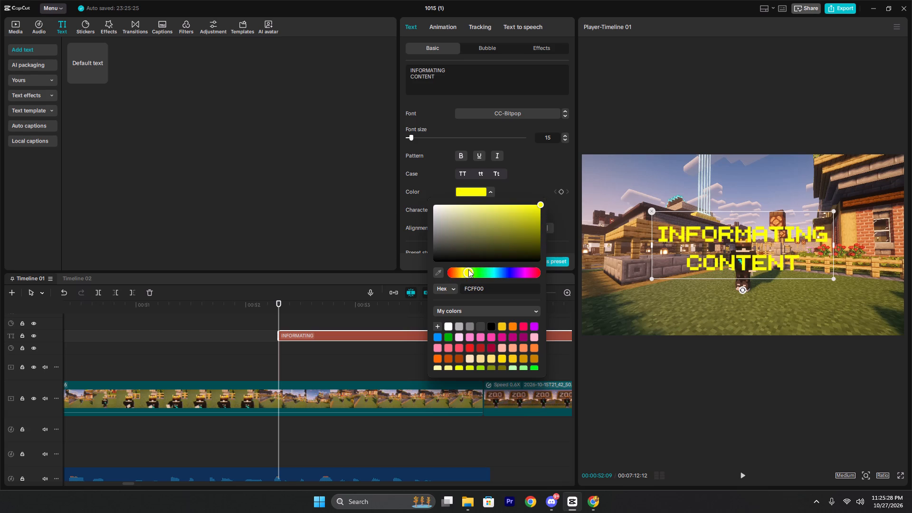
{"action": "left_click_drag", "start_coordinate": [468, 269], "coordinate": [464, 270]}
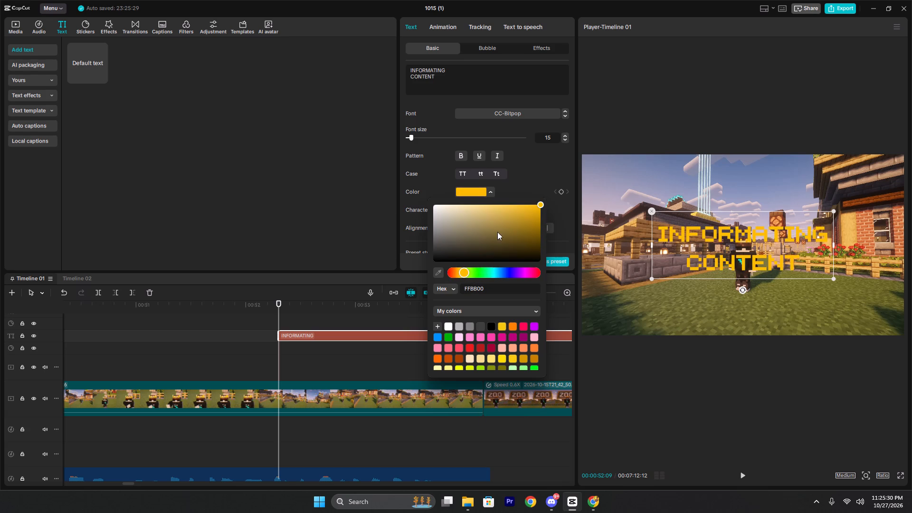
{"action": "left_click_drag", "start_coordinate": [497, 232], "coordinate": [571, 199]}
{"action": "left_click_drag", "start_coordinate": [468, 273], "coordinate": [483, 275]}
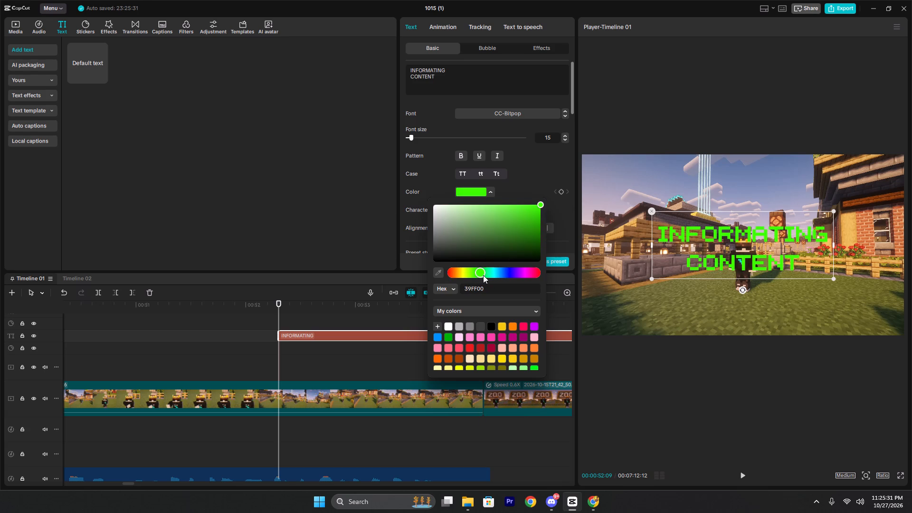
{"action": "left_click_drag", "start_coordinate": [483, 275], "coordinate": [518, 277]}
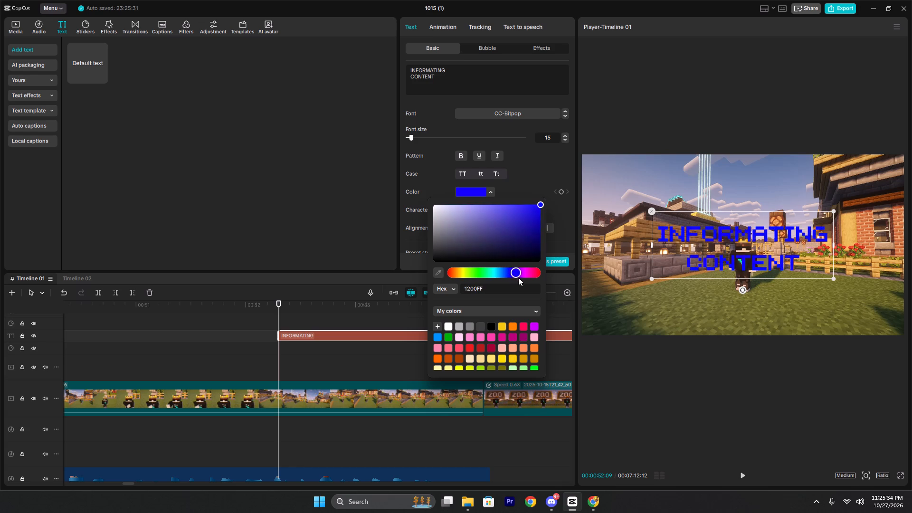
{"action": "left_click_drag", "start_coordinate": [518, 277], "coordinate": [561, 279]}
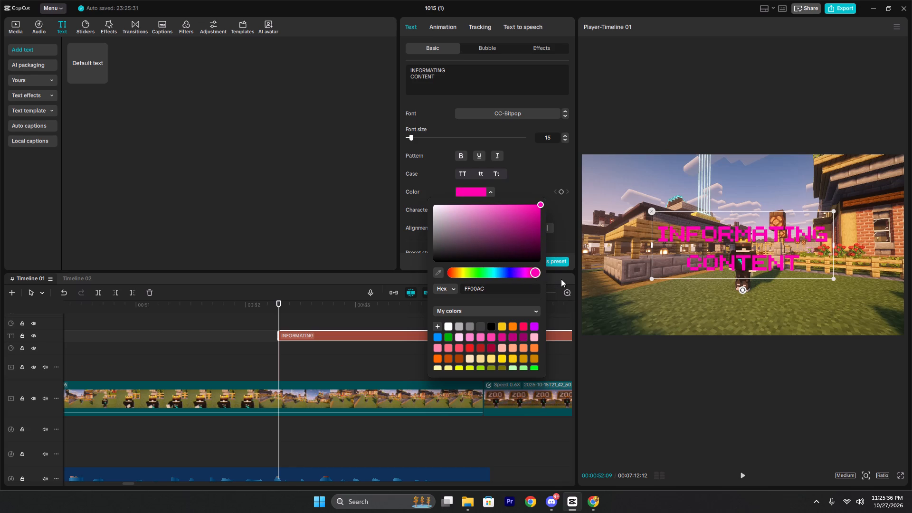
{"action": "left_click_drag", "start_coordinate": [561, 279], "coordinate": [496, 268]}
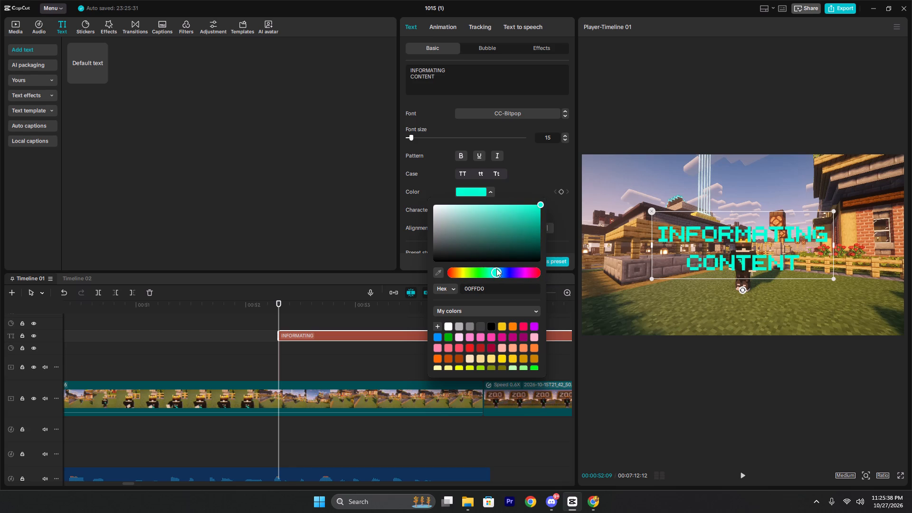
{"action": "left_click_drag", "start_coordinate": [496, 268], "coordinate": [513, 271]}
{"action": "left_click_drag", "start_coordinate": [491, 270], "coordinate": [474, 272]}
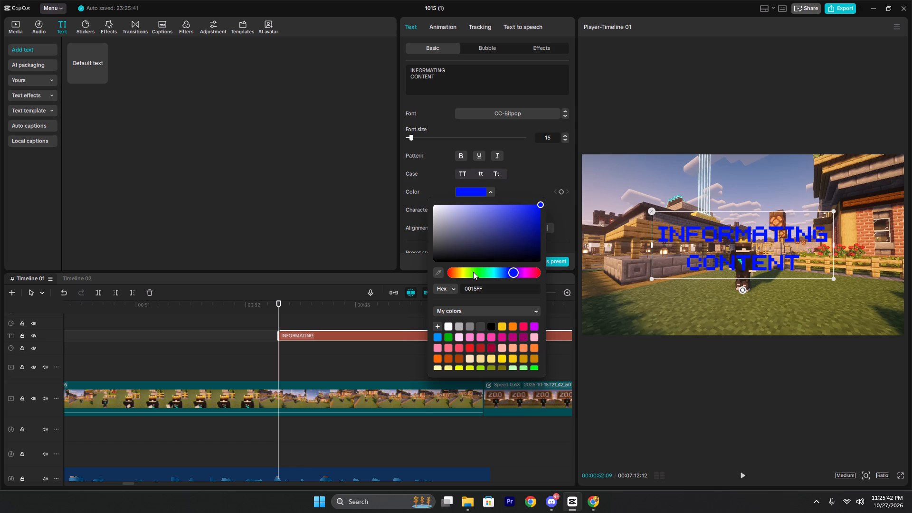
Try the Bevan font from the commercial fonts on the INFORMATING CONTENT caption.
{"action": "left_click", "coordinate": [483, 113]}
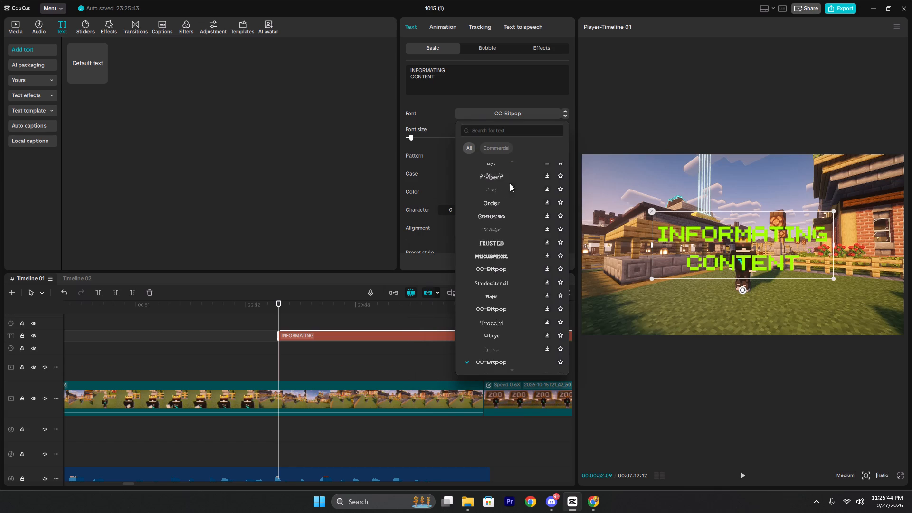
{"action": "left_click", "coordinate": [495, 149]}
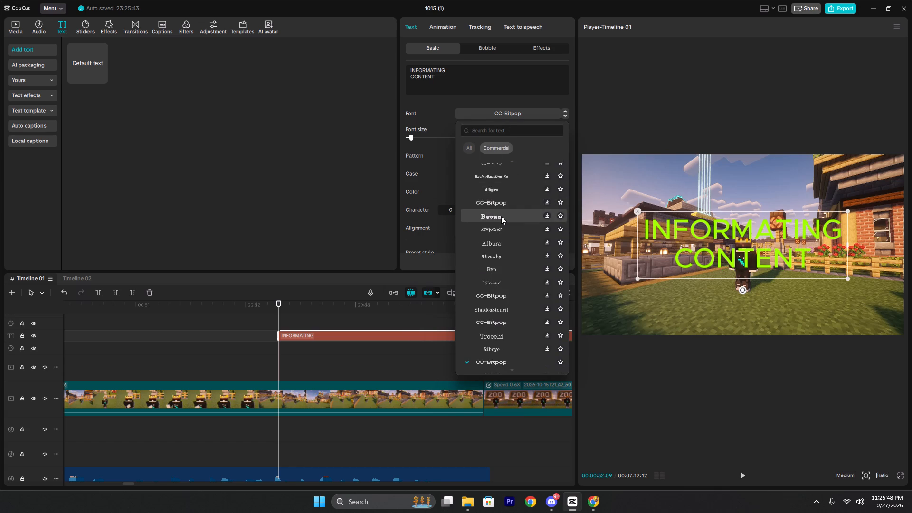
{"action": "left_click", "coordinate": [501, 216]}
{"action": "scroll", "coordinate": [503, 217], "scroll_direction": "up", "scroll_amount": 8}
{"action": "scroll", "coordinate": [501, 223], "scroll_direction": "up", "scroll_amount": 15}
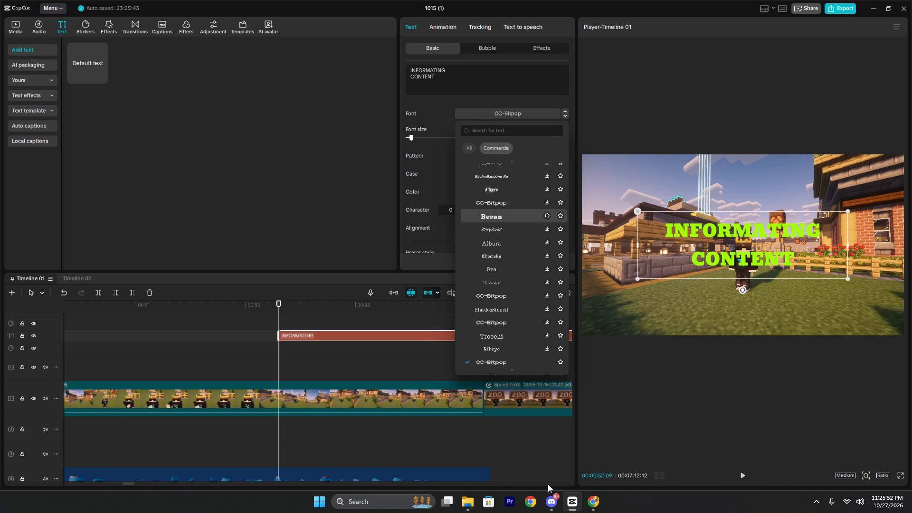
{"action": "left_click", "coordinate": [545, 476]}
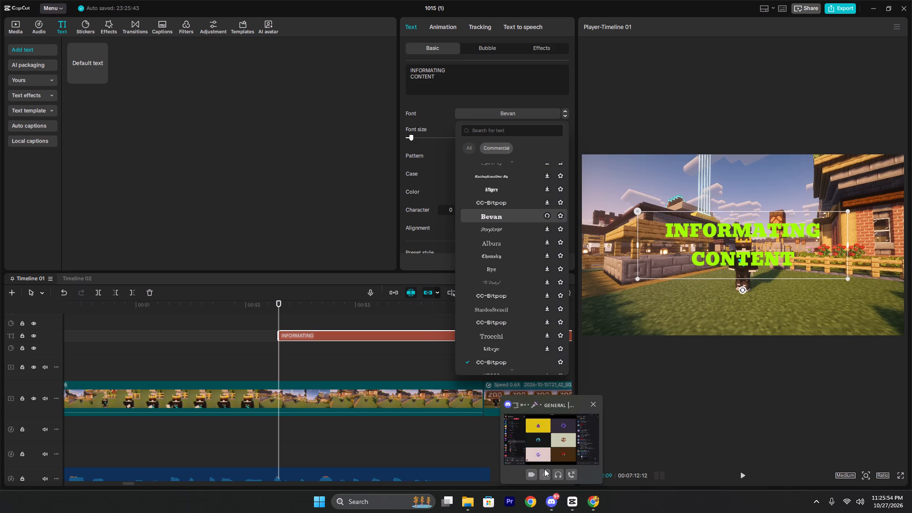
Search the fonts for "ko" and apply Komika Axis to the INFORMATING CONTENT caption.
{"action": "left_click", "coordinate": [517, 113]}
{"action": "scroll", "coordinate": [493, 211], "scroll_direction": "up", "scroll_amount": 13}
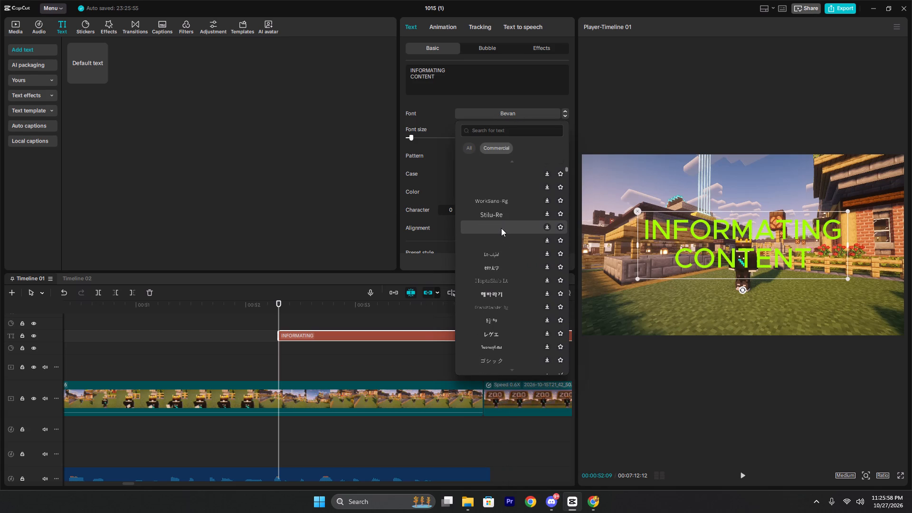
{"action": "scroll", "coordinate": [501, 228], "scroll_direction": "up", "scroll_amount": 3}
{"action": "left_click", "coordinate": [495, 129]}
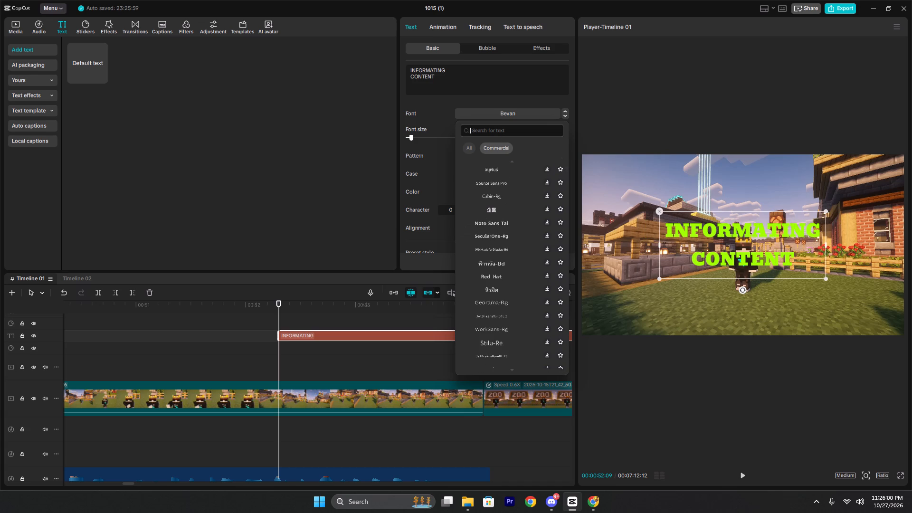
{"action": "type", "text": "ko"}
{"action": "key", "text": "Return"}
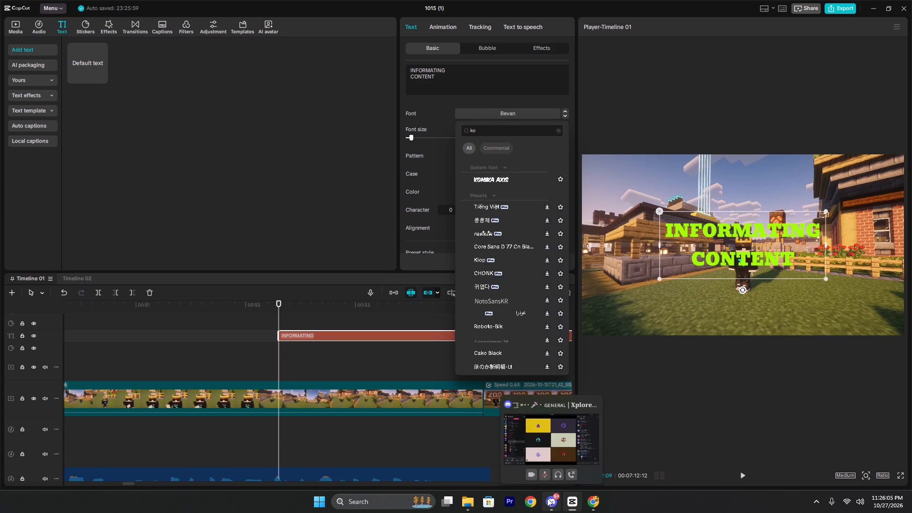
{"action": "left_click", "coordinate": [490, 179]}
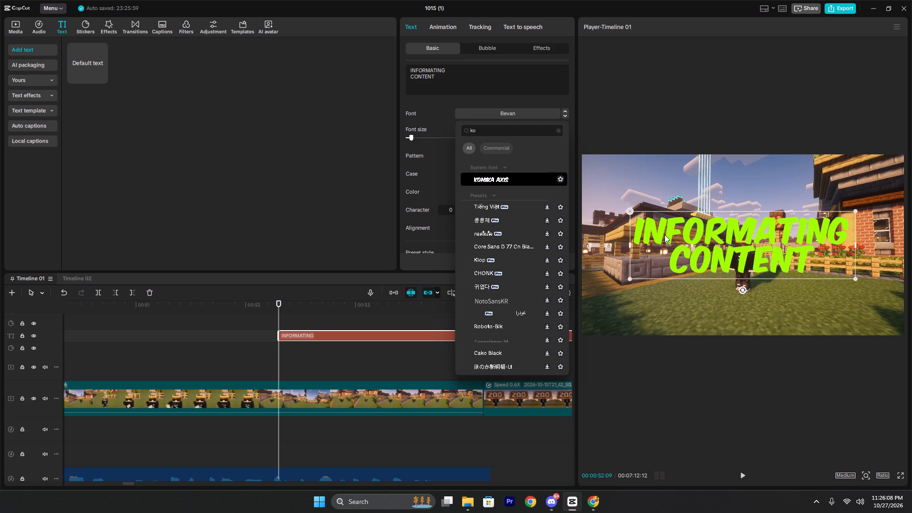
Enable the stroke on the INFORMATING CONTENT caption to give the letters a black outline.
{"action": "scroll", "coordinate": [632, 183], "scroll_direction": "up", "scroll_amount": 1}
{"action": "scroll", "coordinate": [515, 172], "scroll_direction": "down", "scroll_amount": 3}
{"action": "scroll", "coordinate": [475, 171], "scroll_direction": "down", "scroll_amount": 3}
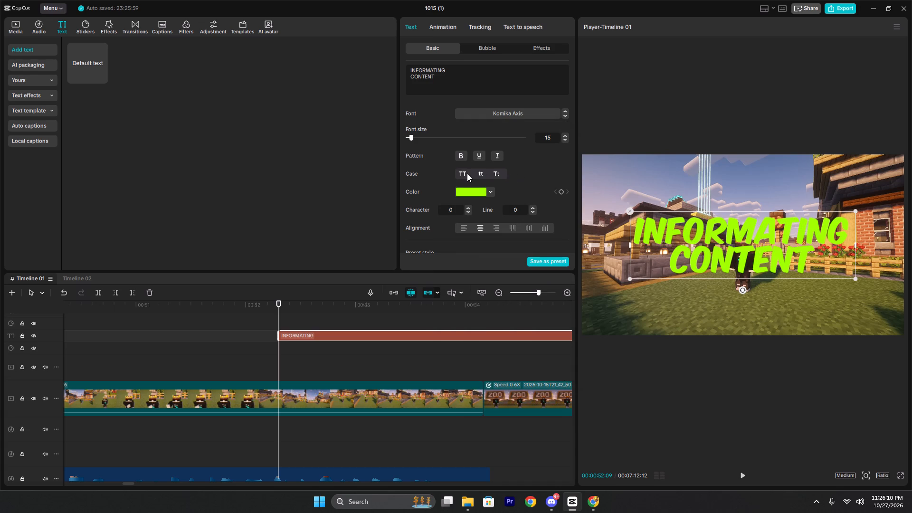
{"action": "scroll", "coordinate": [438, 238], "scroll_direction": "down", "scroll_amount": 2}
{"action": "left_click", "coordinate": [409, 197]}
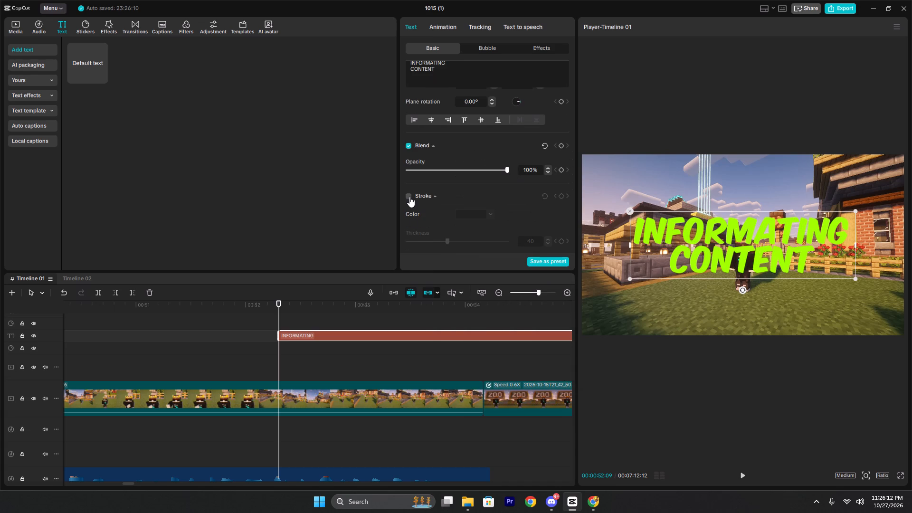
Preview the caption segment and trim the INFORMATING CONTENT caption's end to 00:00:54:05, where the ZOO sign clip begins.
{"action": "left_click", "coordinate": [231, 359]}
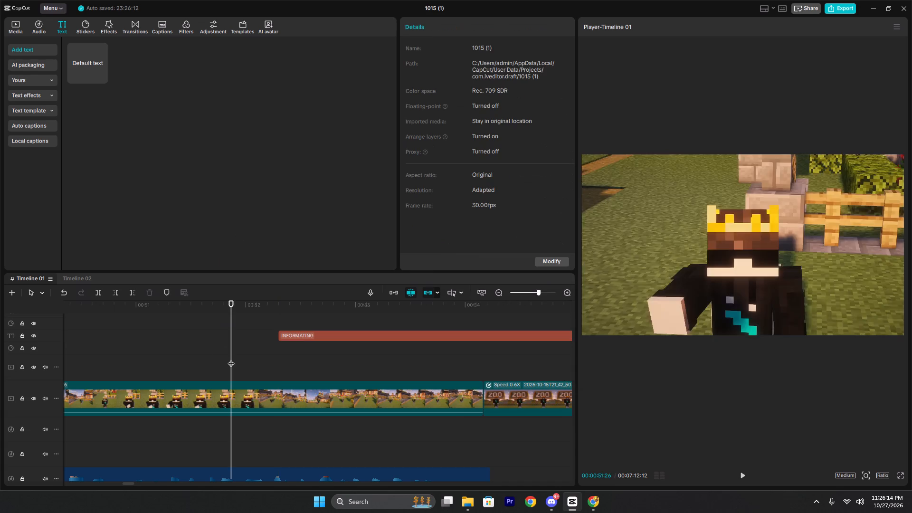
{"action": "key", "text": "space"}
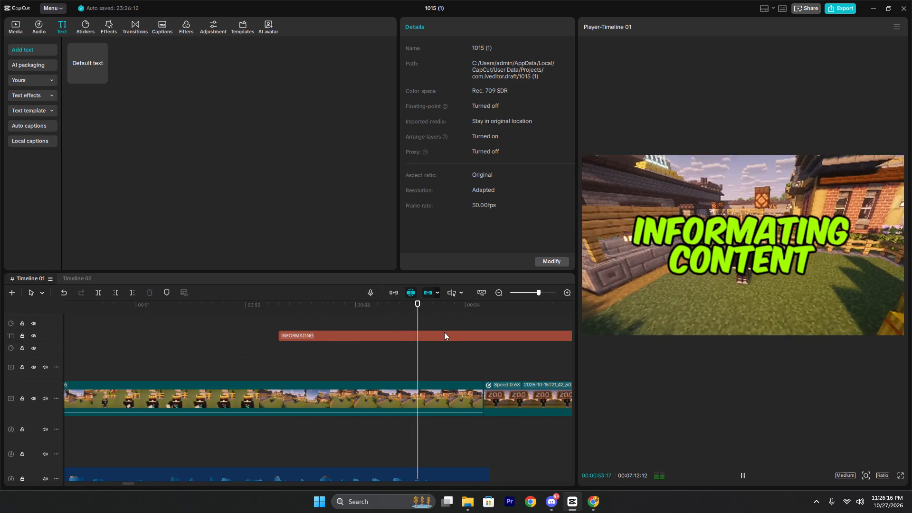
{"action": "key", "text": "space"}
{"action": "key", "text": "space"}
{"action": "key", "text": "space"}
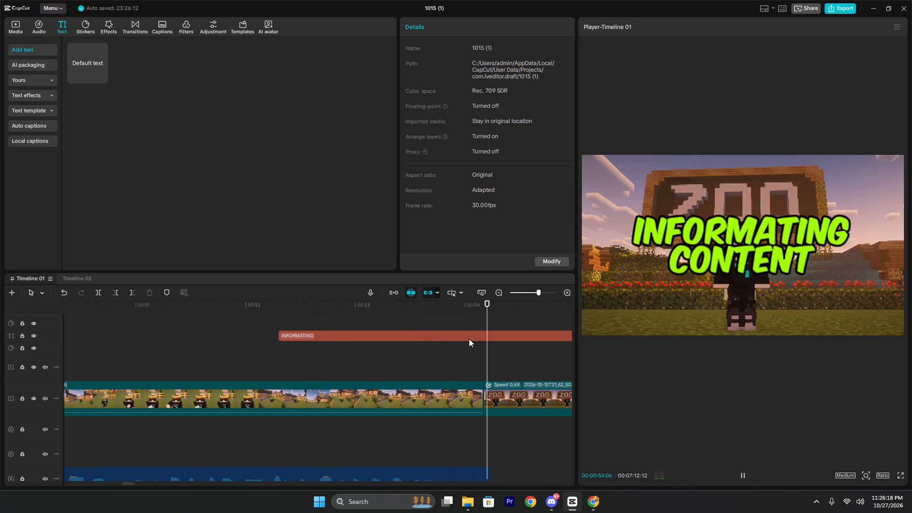
{"action": "left_click", "coordinate": [484, 316]}
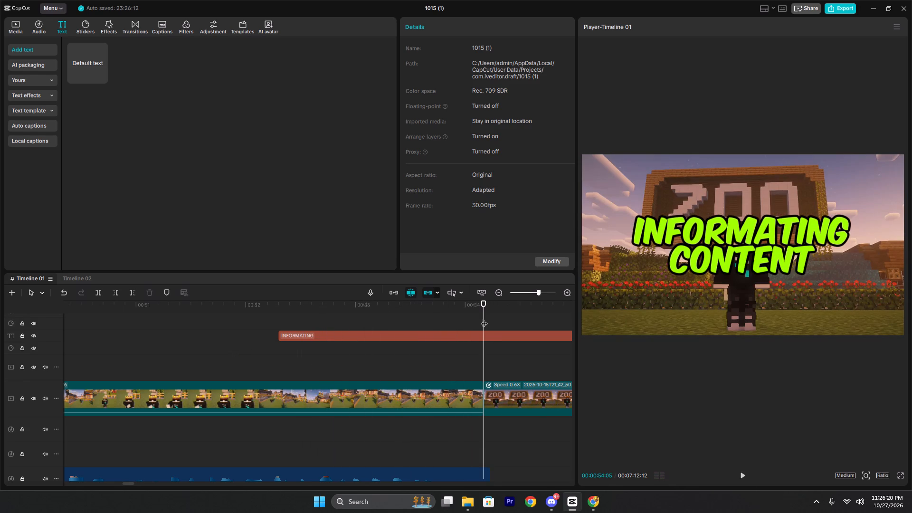
{"action": "left_click", "coordinate": [489, 335]}
{"action": "key", "text": "w"}
Replay the start of the INFORMATING CONTENT caption and reduce its uniform scale slightly below 100%.
{"action": "left_click", "coordinate": [283, 320]}
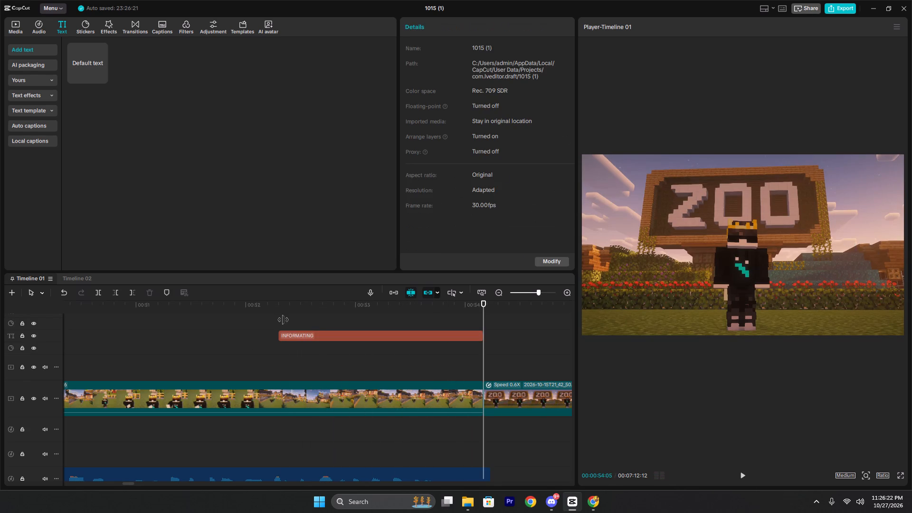
{"action": "key", "text": "space"}
{"action": "key", "text": "space"}
{"action": "left_click", "coordinate": [312, 330]}
{"action": "left_click", "coordinate": [262, 323]}
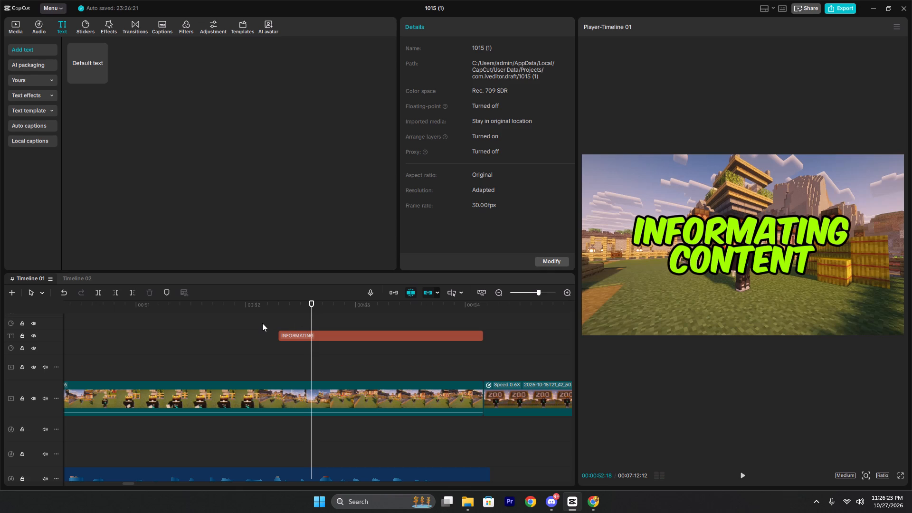
{"action": "key", "text": "space"}
{"action": "key", "text": "space"}
{"action": "left_click", "coordinate": [336, 338]}
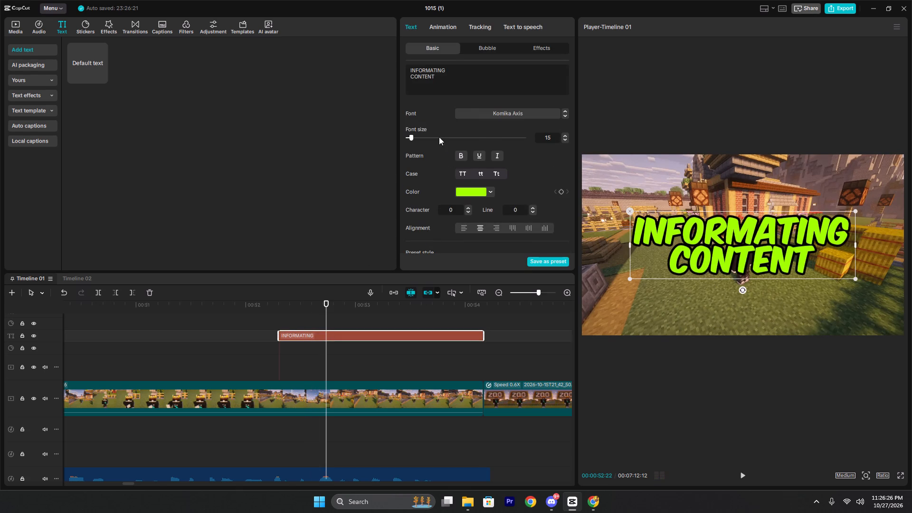
{"action": "scroll", "coordinate": [488, 206], "scroll_direction": "down", "scroll_amount": 4}
{"action": "left_click", "coordinate": [427, 176]}
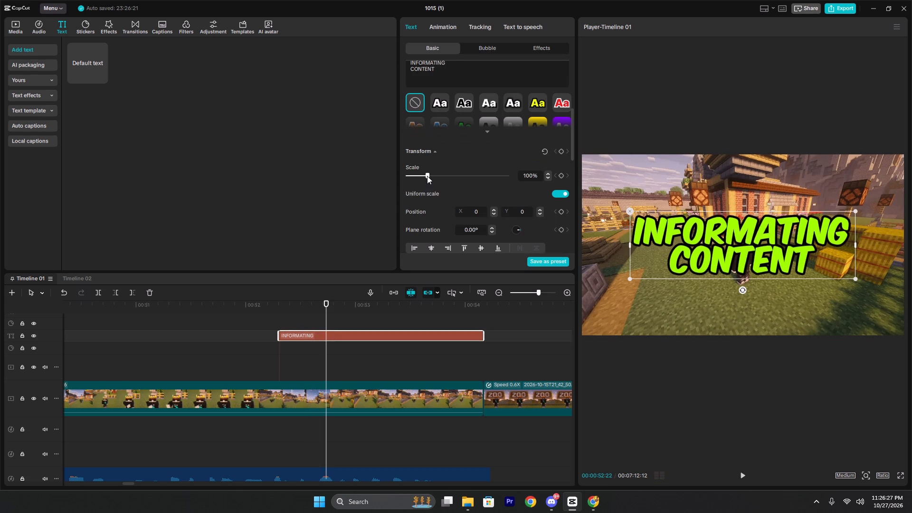
Add a keyframe to the INFORMATING CONTENT caption at 00:00:52:18, holding its centred position.
{"action": "left_click", "coordinate": [278, 318]}
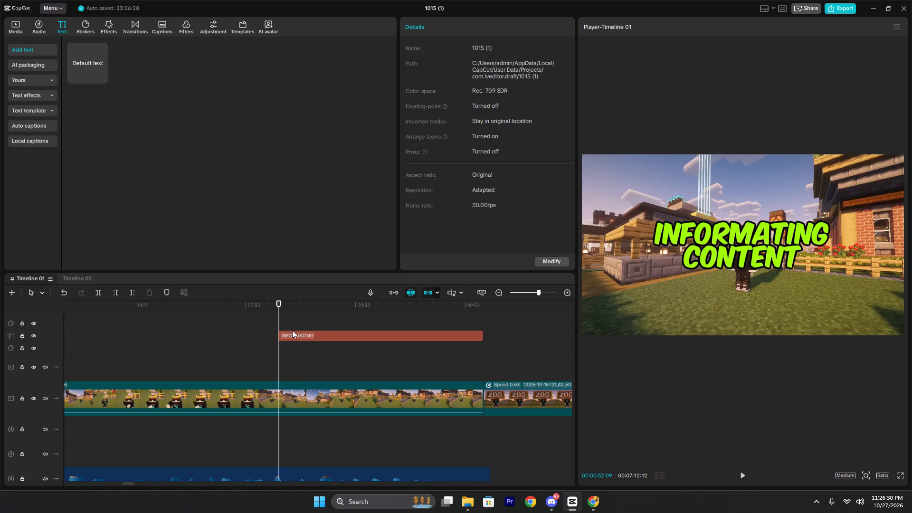
{"action": "left_click", "coordinate": [292, 330]}
{"action": "left_click", "coordinate": [304, 334]}
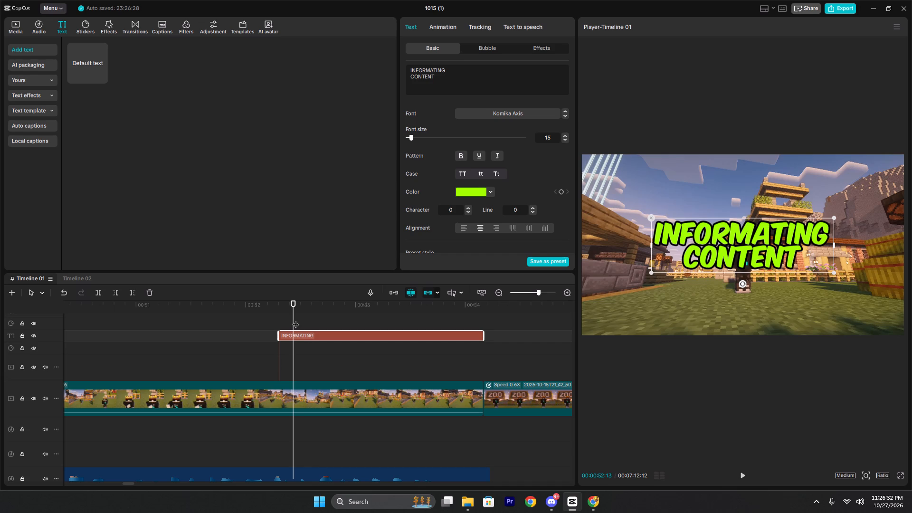
{"action": "left_click_drag", "start_coordinate": [294, 320], "coordinate": [313, 319]}
{"action": "key", "text": "i"}
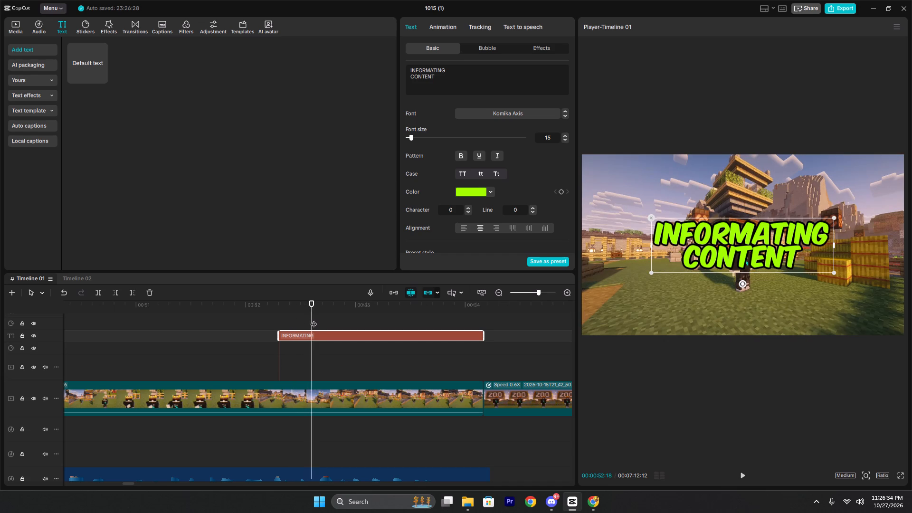
At 00:00:52:10, move the INFORMATING CONTENT caption straight down below the video frame to create its starting keyframe.
{"action": "key", "text": "Left"}
{"action": "key", "text": "Left"}
{"action": "key", "text": "Left"}
{"action": "key", "text": "Left"}
{"action": "key", "text": "Left"}
{"action": "key", "text": "Left"}
{"action": "key", "text": "Left"}
{"action": "key", "text": "Left"}
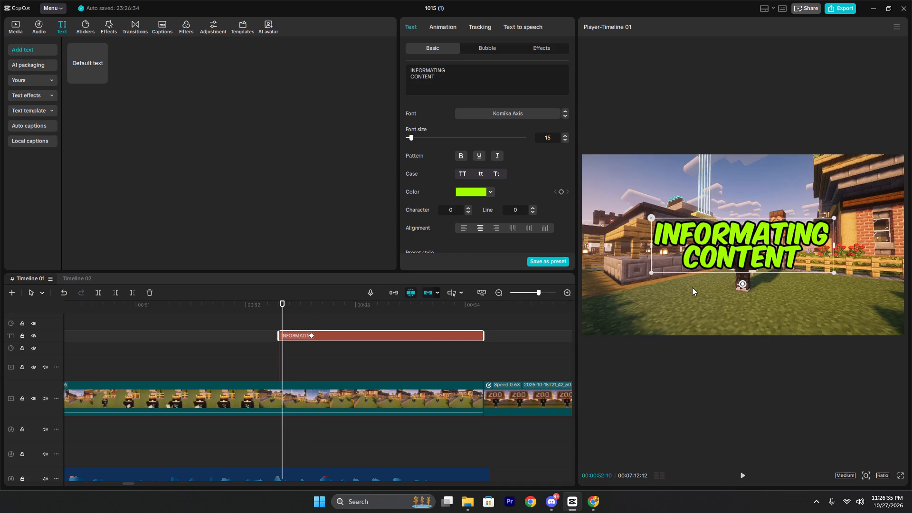
{"action": "left_click_drag", "start_coordinate": [733, 250], "coordinate": [739, 344]}
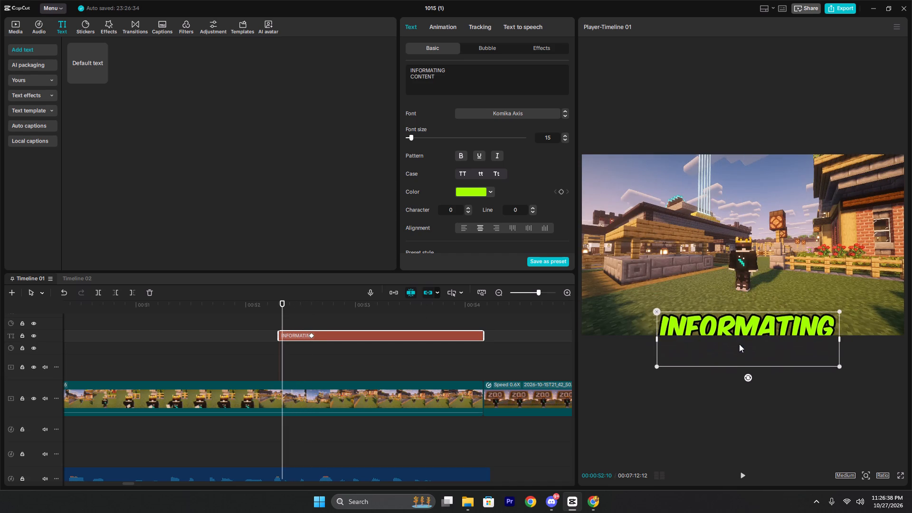
{"action": "left_click_drag", "start_coordinate": [739, 344], "coordinate": [732, 367]}
Apply the Cubic Out preset curve to the caption's slide-up keyframe animation.
{"action": "left_click", "coordinate": [312, 334]}
{"action": "right_click", "coordinate": [312, 334]}
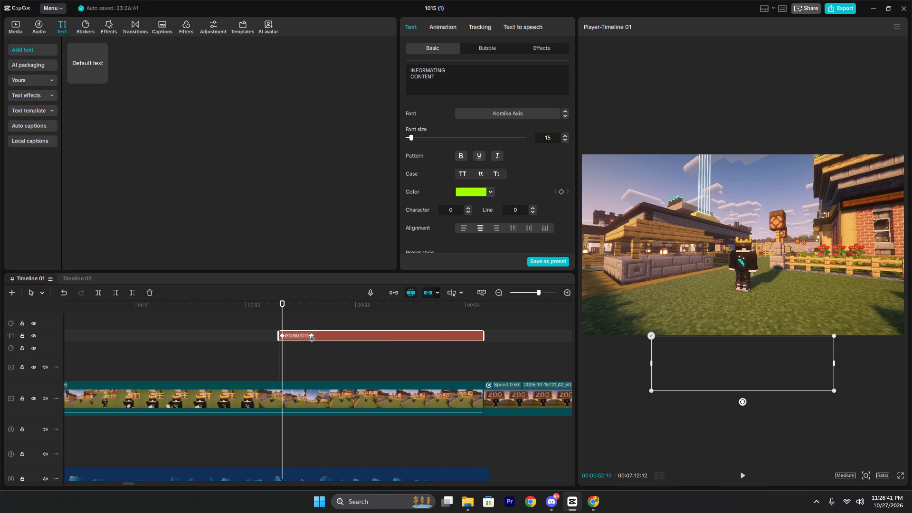
{"action": "left_click", "coordinate": [363, 390]}
{"action": "left_click", "coordinate": [455, 407]}
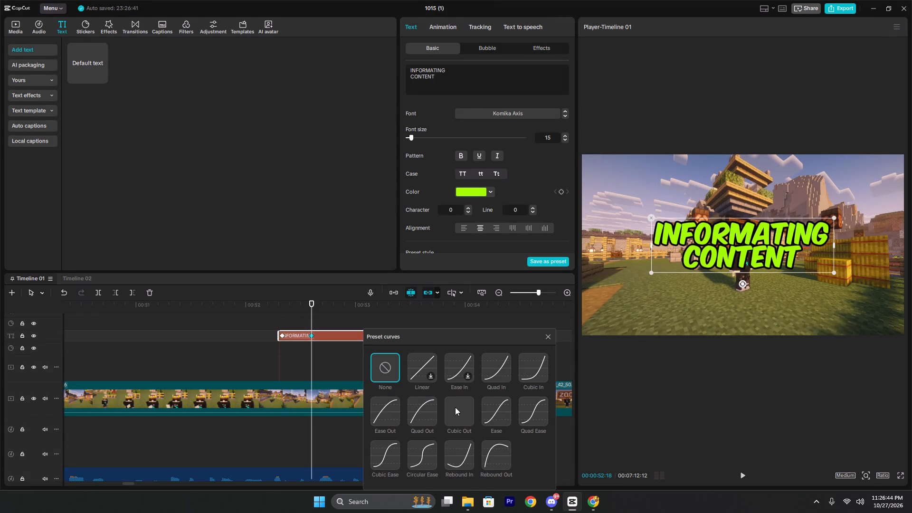
{"action": "left_click", "coordinate": [550, 337]}
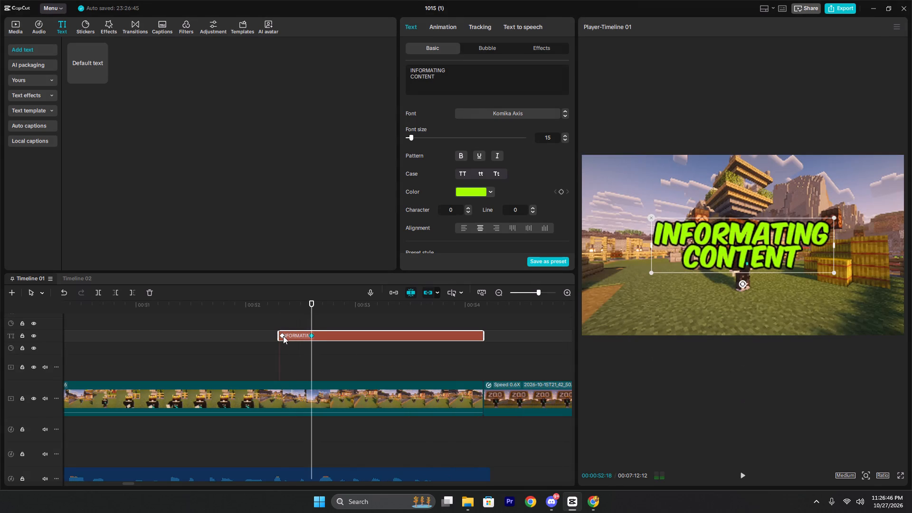
Move the caption's starting keyframe to the very beginning of its clip and preview the slide-up.
{"action": "left_click_drag", "start_coordinate": [284, 336], "coordinate": [247, 332]}
{"action": "left_click", "coordinate": [280, 321]}
{"action": "left_click", "coordinate": [277, 321]}
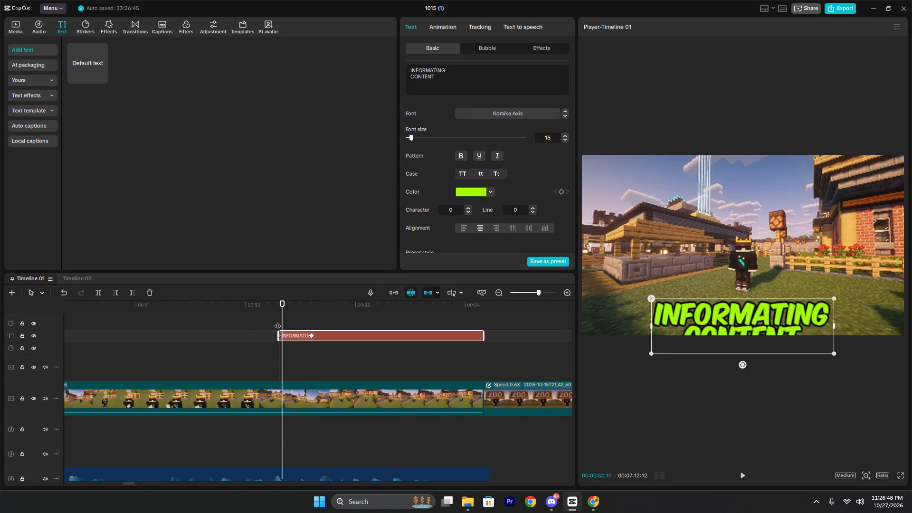
{"action": "key", "text": "space"}
{"action": "key", "text": "space"}
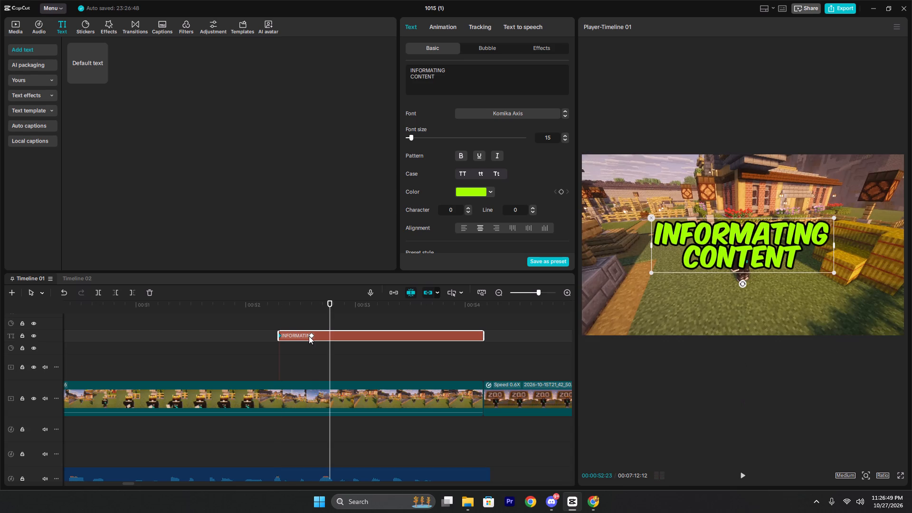
Shift the caption's ending keyframe slightly earlier and replay the slide-up animation.
{"action": "left_click", "coordinate": [309, 336]}
{"action": "left_click", "coordinate": [280, 313]}
{"action": "left_click", "coordinate": [278, 313]}
{"action": "key", "text": "space"}
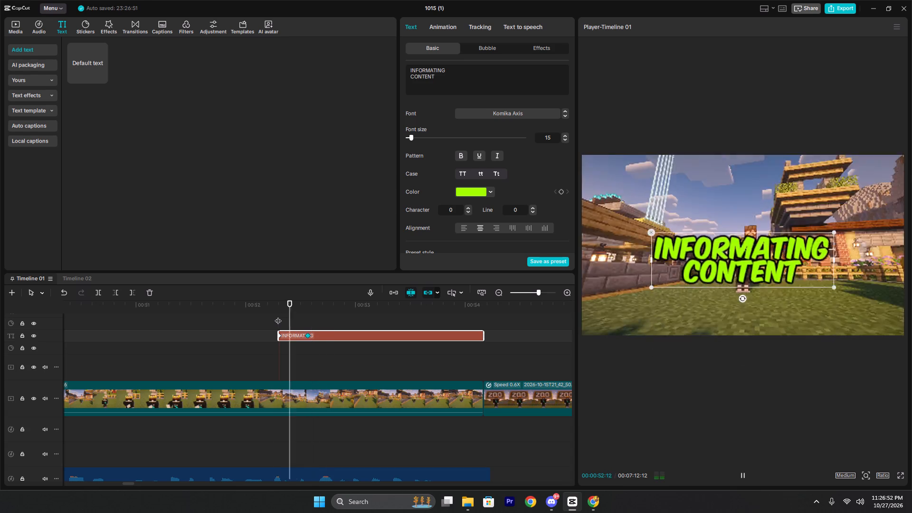
{"action": "key", "text": "space"}
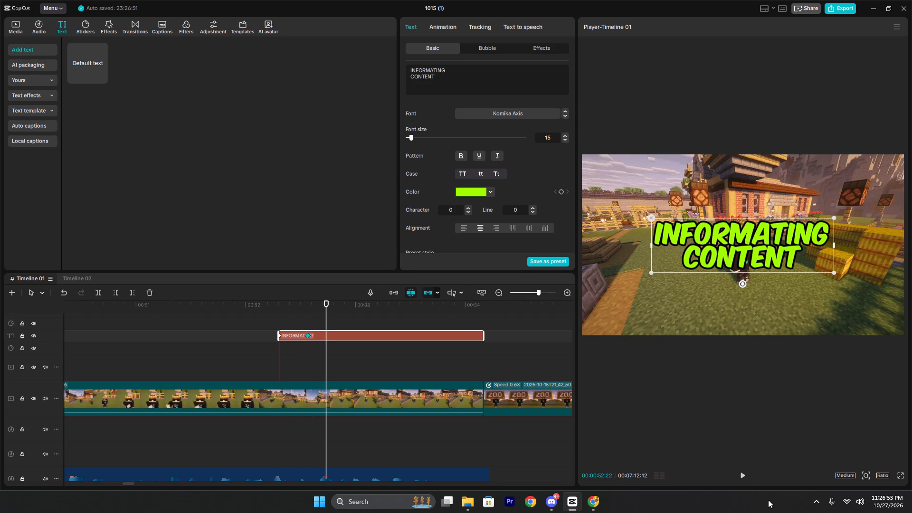
Open the hidden system tray icons.
{"action": "left_click", "coordinate": [813, 501]}
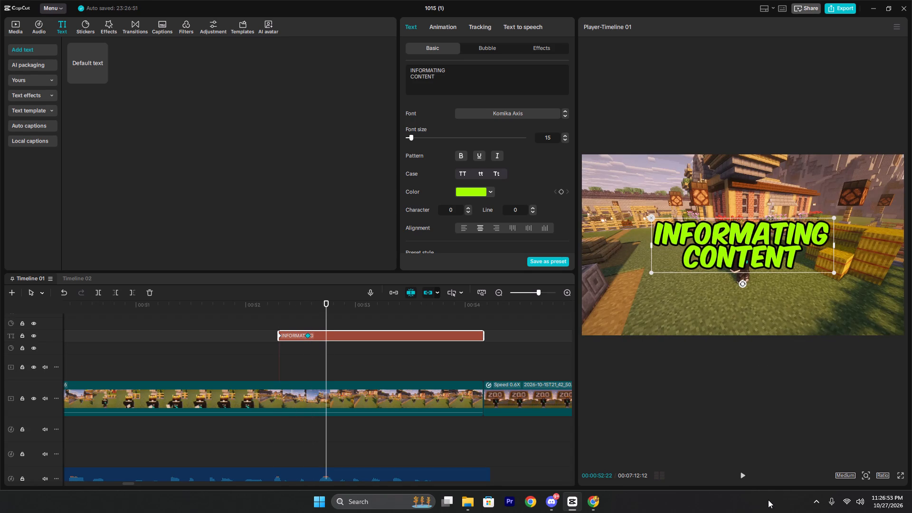
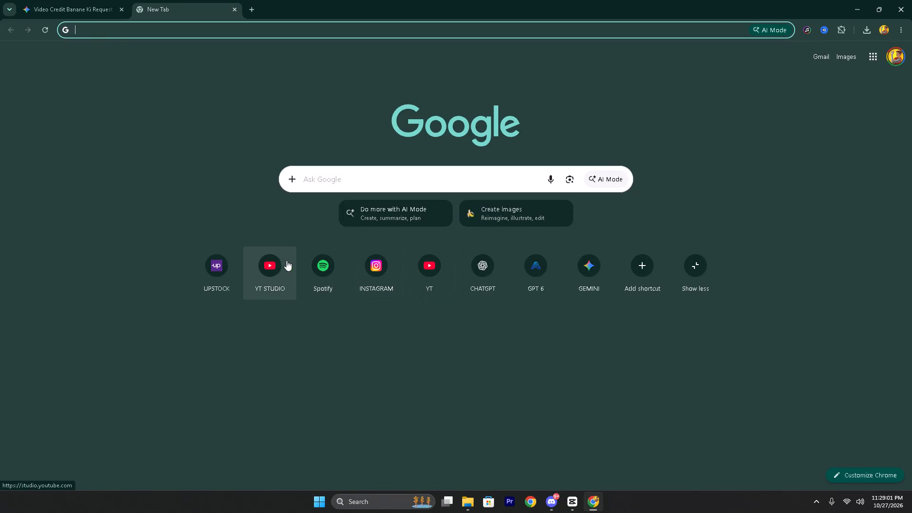
Open YouTube Studio and examine the channel's monetization eligibility requirements on the Earn page.
{"action": "left_click", "coordinate": [268, 260]}
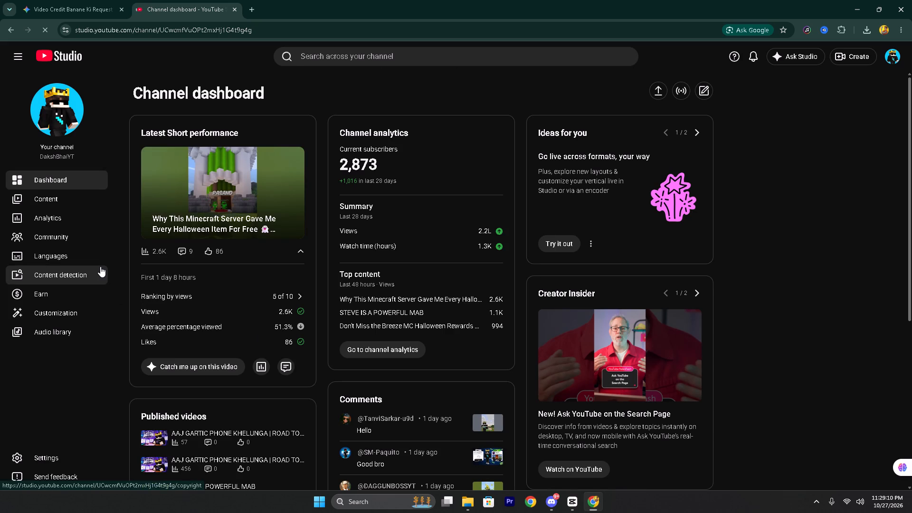
{"action": "left_click", "coordinate": [75, 297]}
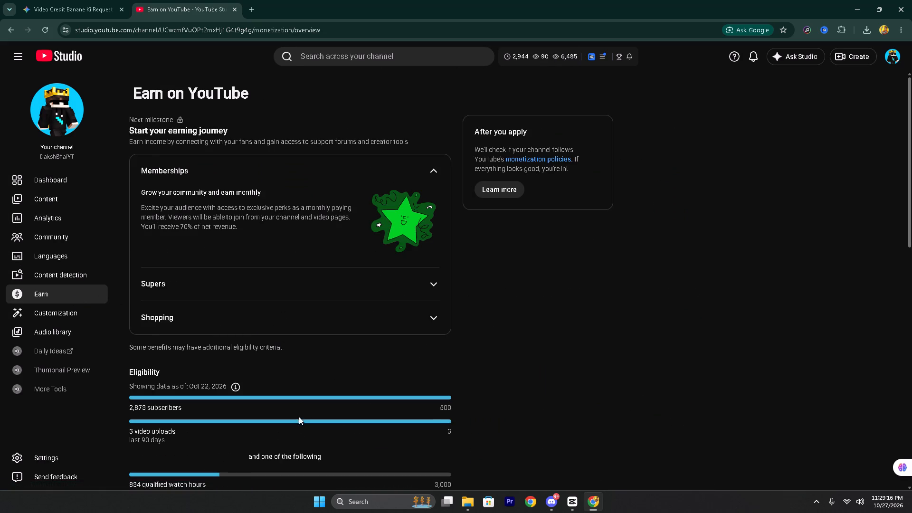
{"action": "scroll", "coordinate": [299, 420], "scroll_direction": "down", "scroll_amount": 1}
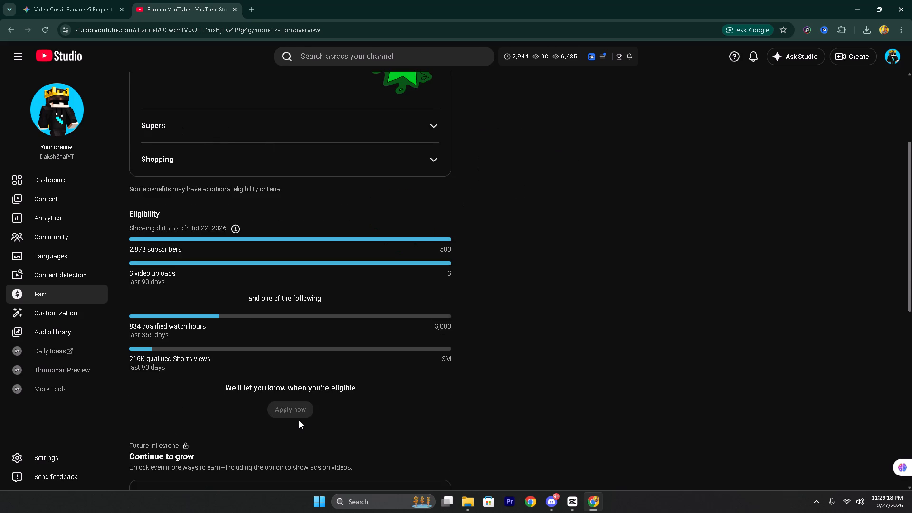
{"action": "scroll", "coordinate": [298, 415], "scroll_direction": "down", "scroll_amount": 3}
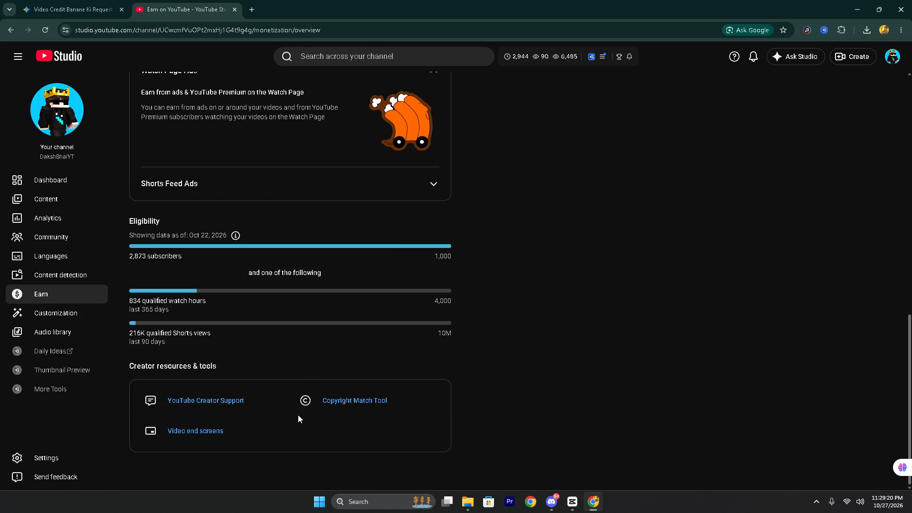
{"action": "scroll", "coordinate": [298, 415], "scroll_direction": "down", "scroll_amount": 2}
{"action": "scroll", "coordinate": [298, 415], "scroll_direction": "up", "scroll_amount": 3}
Leave the browser and switch to Discord.
{"action": "left_click", "coordinate": [564, 507]}
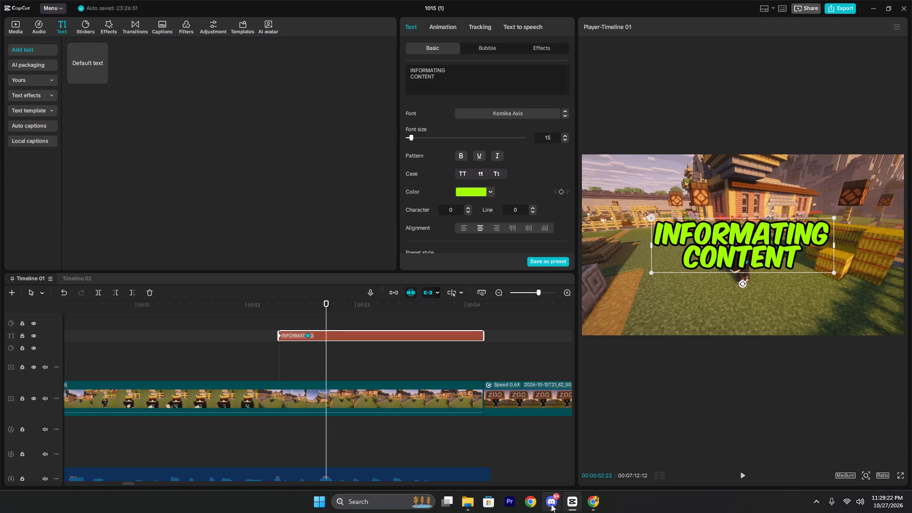
{"action": "left_click", "coordinate": [545, 503]}
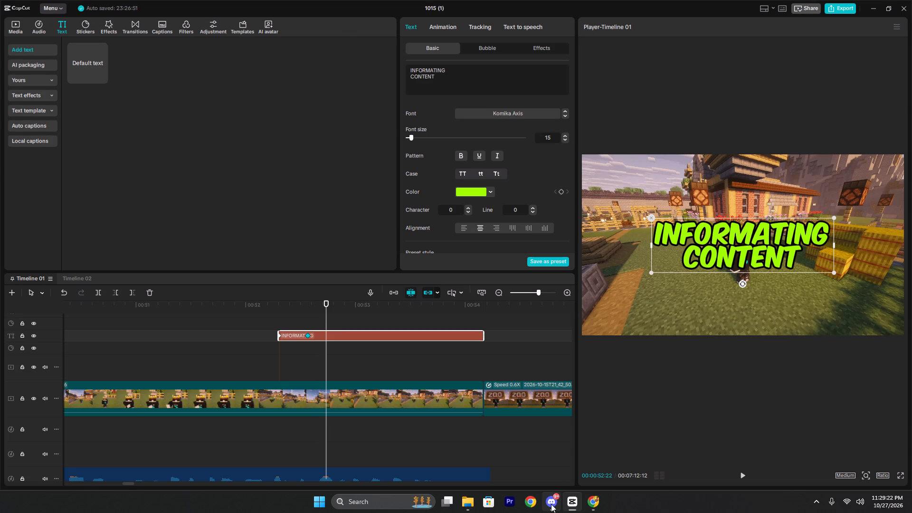
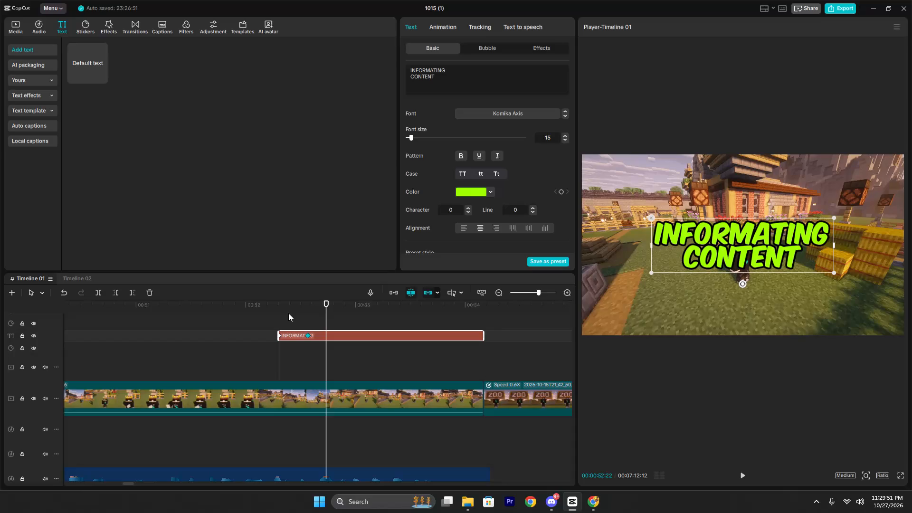
Add the Breast Twitch sound effect from the Gaming Vid.. SFX folder at the start of the INFORMATING CONTENT caption and play it back.
{"action": "key", "text": "space"}
{"action": "key", "text": "space"}
{"action": "left_click", "coordinate": [281, 313]}
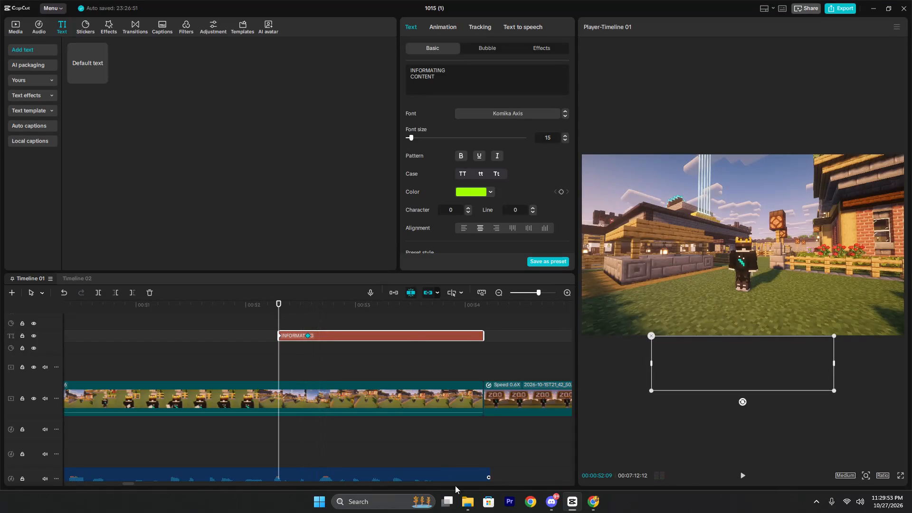
{"action": "left_click", "coordinate": [468, 501]}
{"action": "scroll", "coordinate": [129, 308], "scroll_direction": "up", "scroll_amount": 3}
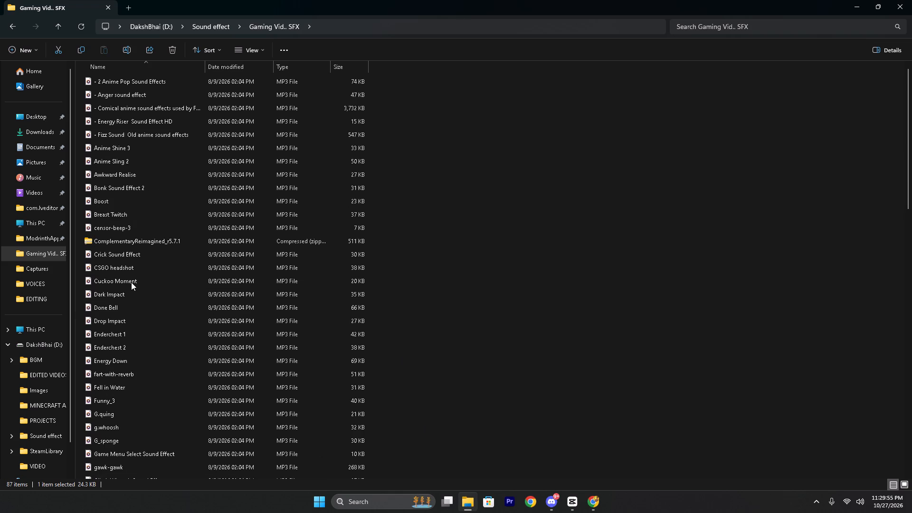
{"action": "scroll", "coordinate": [131, 282], "scroll_direction": "up", "scroll_amount": 2}
{"action": "left_click_drag", "start_coordinate": [116, 211], "coordinate": [546, 503]}
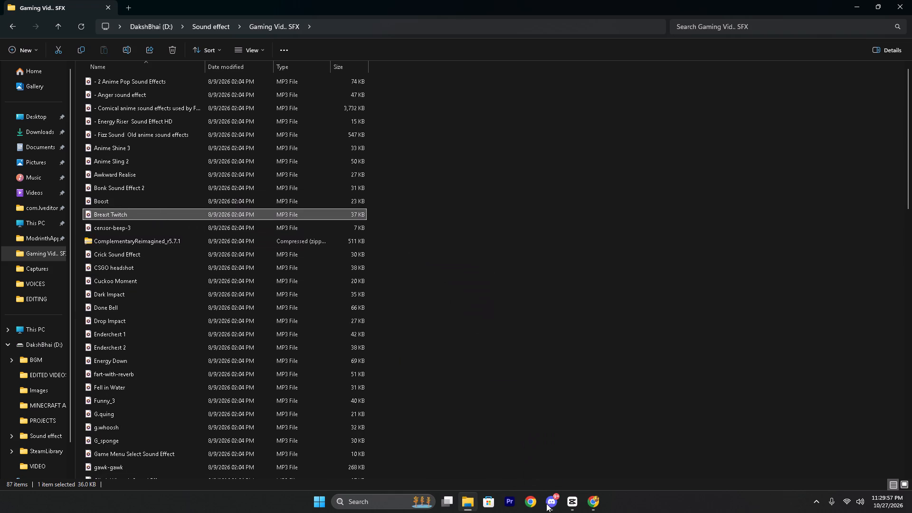
{"action": "left_click_drag", "start_coordinate": [546, 503], "coordinate": [406, 428]}
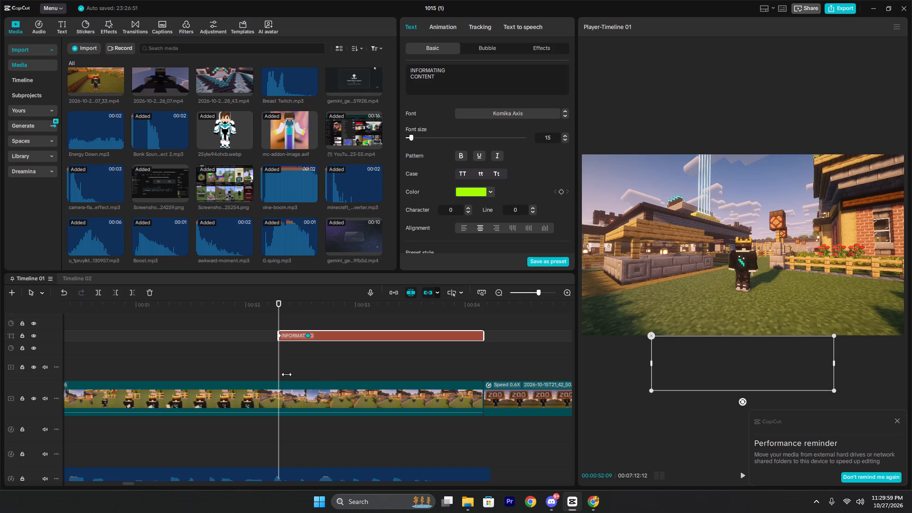
{"action": "left_click", "coordinate": [277, 302]}
{"action": "double_click", "coordinate": [278, 308]}
{"action": "key", "text": "space"}
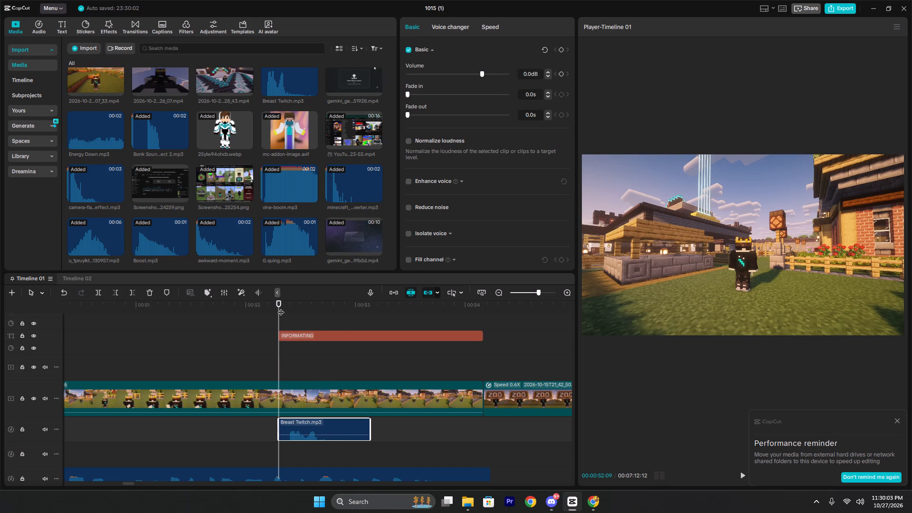
{"action": "key", "text": "space"}
{"action": "left_click", "coordinate": [281, 307]}
{"action": "key", "text": "space"}
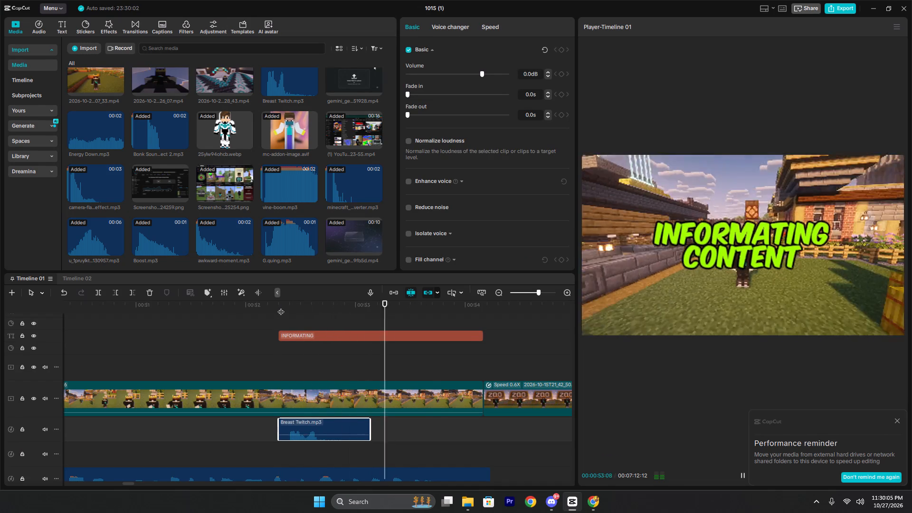
{"action": "key", "text": "space"}
Enable the shadow and turn off the stroke on the INFORMATING CONTENT caption.
{"action": "left_click", "coordinate": [406, 333]}
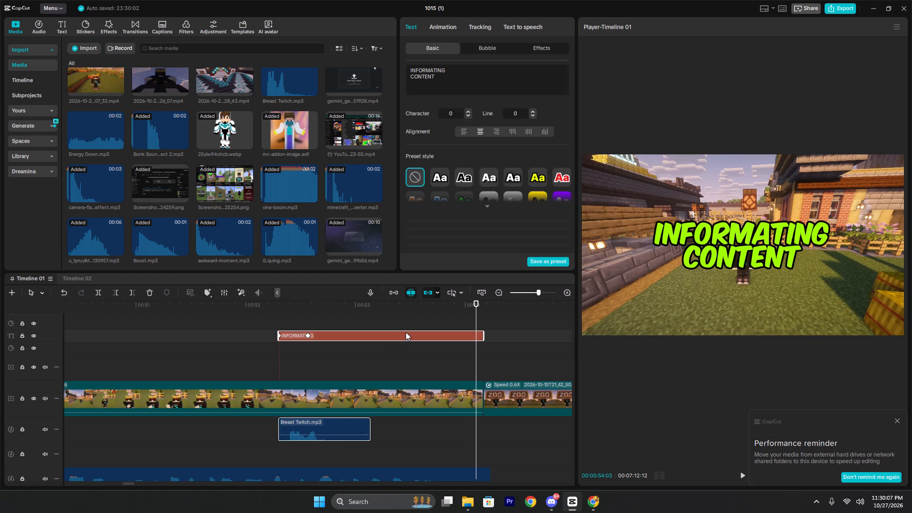
{"action": "scroll", "coordinate": [502, 200], "scroll_direction": "down", "scroll_amount": 6}
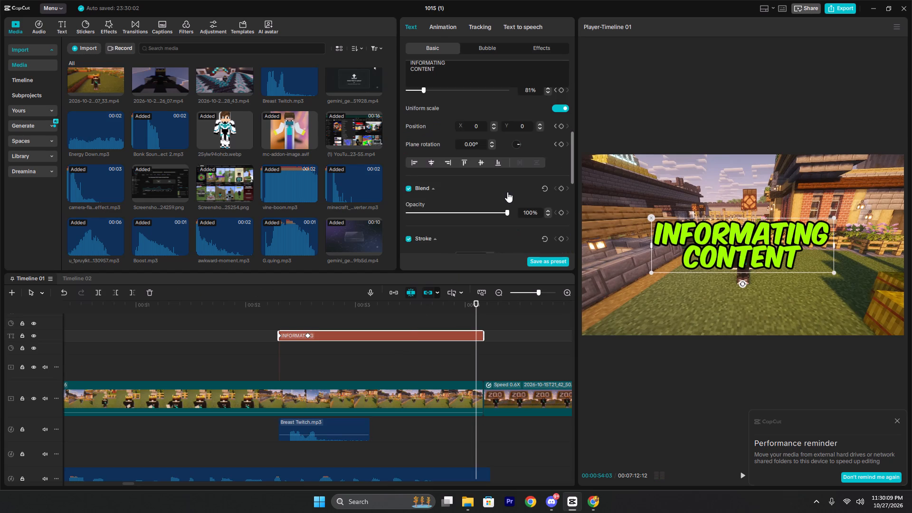
{"action": "scroll", "coordinate": [504, 191], "scroll_direction": "down", "scroll_amount": 2}
{"action": "scroll", "coordinate": [403, 237], "scroll_direction": "down", "scroll_amount": 2}
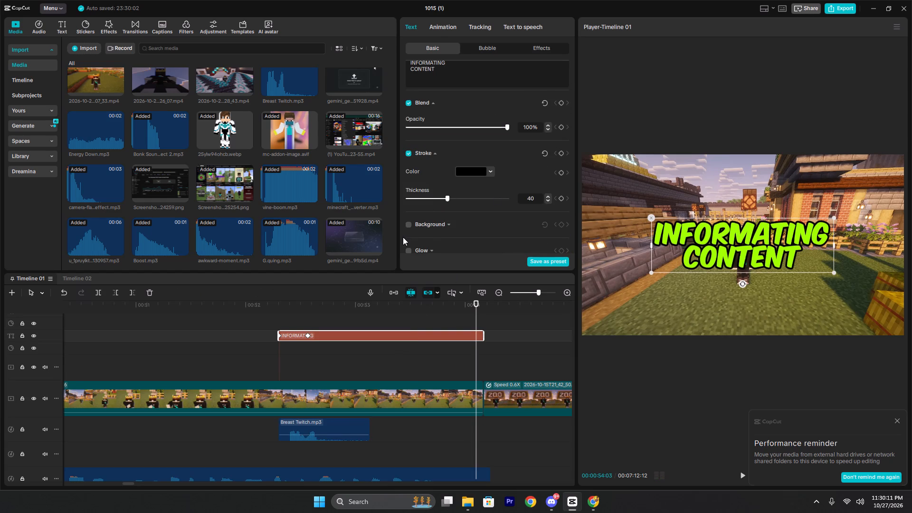
{"action": "scroll", "coordinate": [430, 202], "scroll_direction": "down", "scroll_amount": 1}
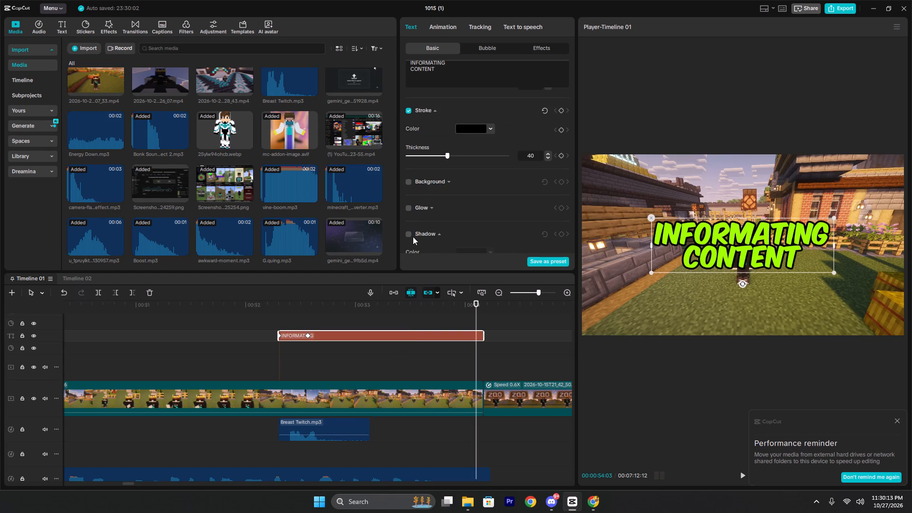
{"action": "left_click", "coordinate": [410, 236]}
{"action": "scroll", "coordinate": [435, 236], "scroll_direction": "up", "scroll_amount": 2}
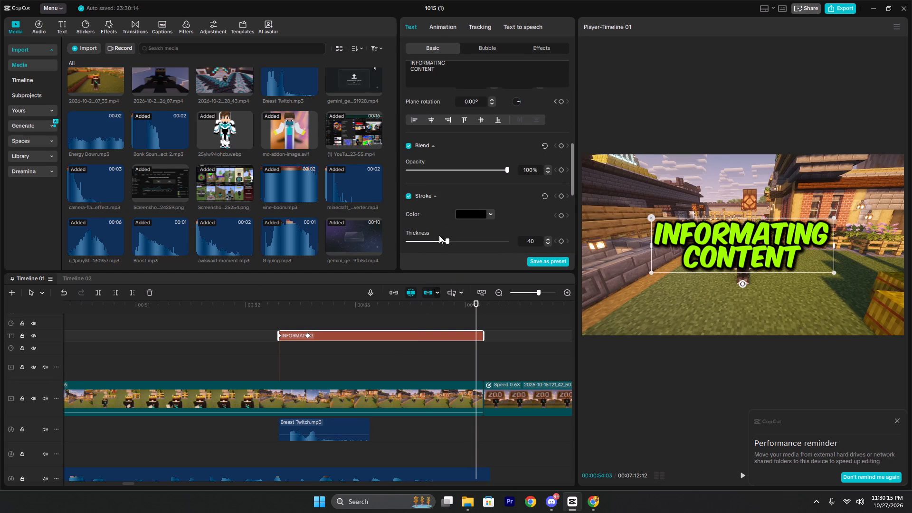
{"action": "left_click", "coordinate": [407, 196]}
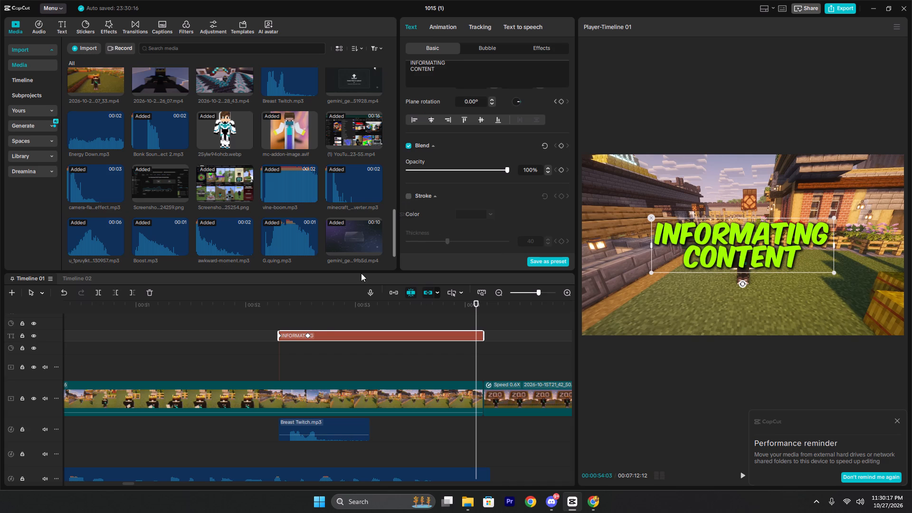
Change the INFORMATING CONTENT caption's text color to cyan 33DBE6.
{"action": "scroll", "coordinate": [423, 231], "scroll_direction": "up", "scroll_amount": 8}
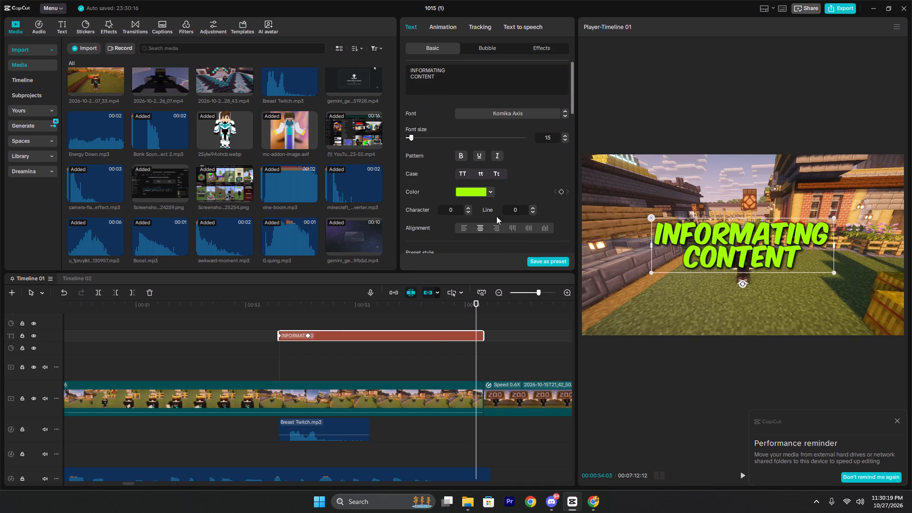
{"action": "left_click", "coordinate": [486, 195]}
{"action": "left_click_drag", "start_coordinate": [485, 223], "coordinate": [467, 215]}
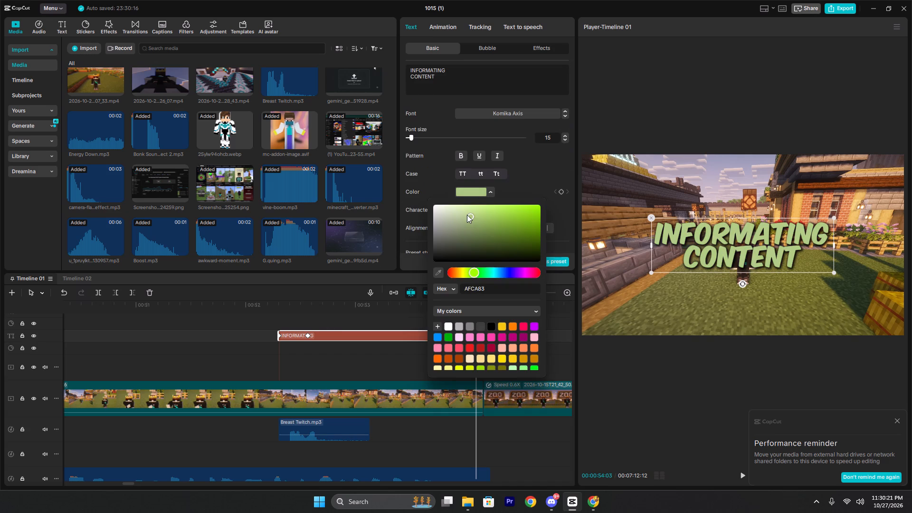
{"action": "left_click_drag", "start_coordinate": [467, 215], "coordinate": [462, 178]}
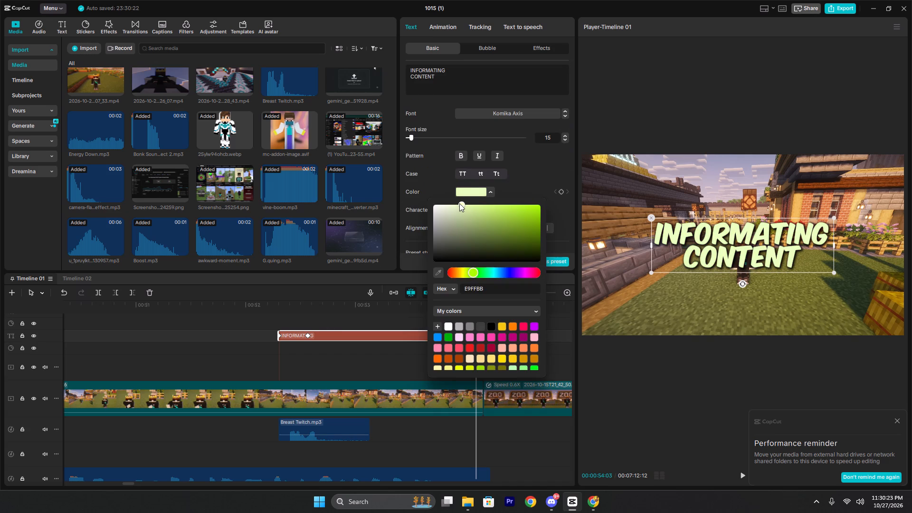
{"action": "left_click_drag", "start_coordinate": [459, 203], "coordinate": [488, 201]}
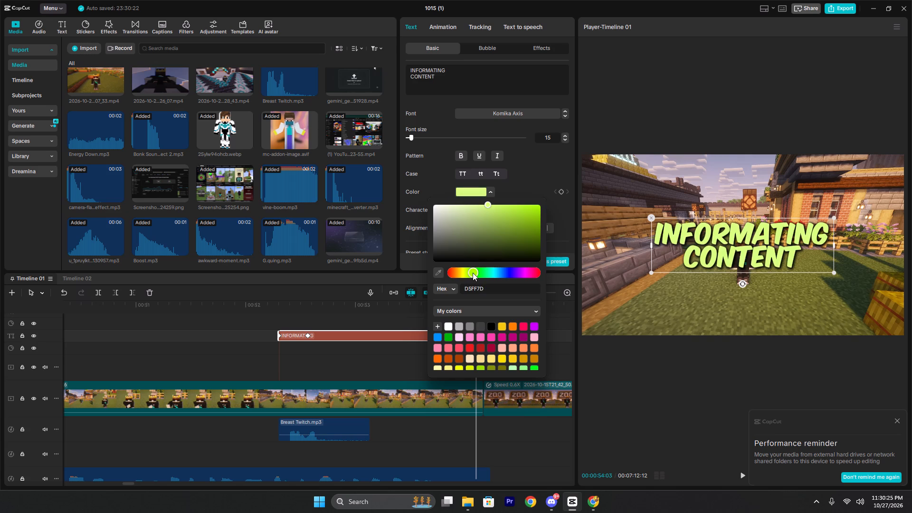
{"action": "left_click_drag", "start_coordinate": [473, 273], "coordinate": [453, 270]}
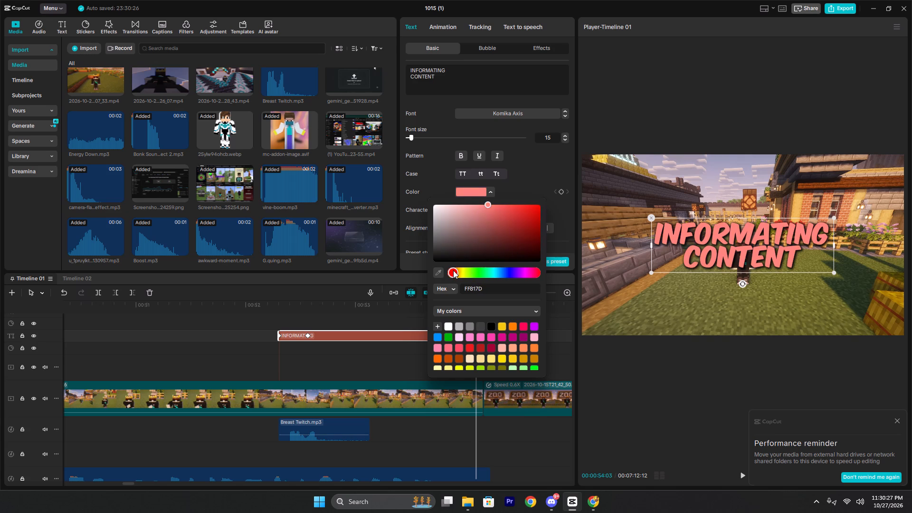
{"action": "left_click_drag", "start_coordinate": [453, 270], "coordinate": [443, 269]}
{"action": "left_click_drag", "start_coordinate": [490, 204], "coordinate": [512, 206]}
{"action": "left_click_drag", "start_coordinate": [512, 206], "coordinate": [517, 210]}
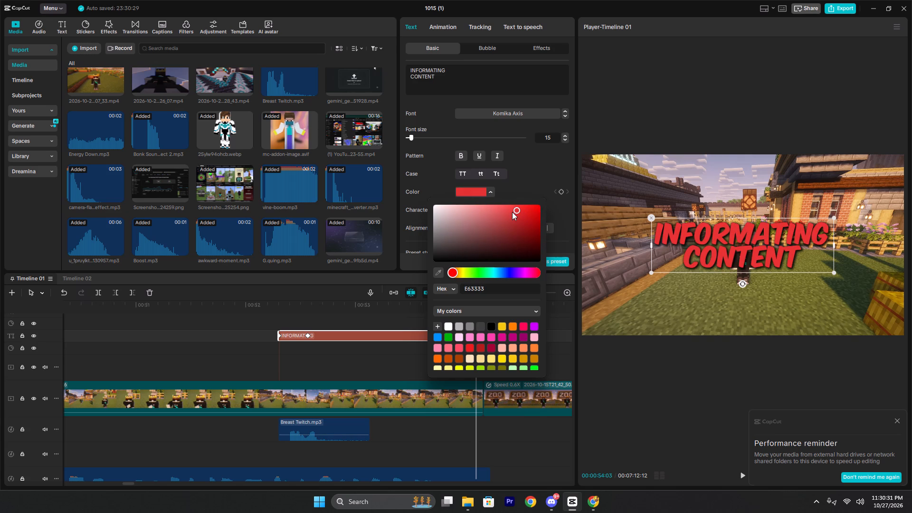
{"action": "left_click_drag", "start_coordinate": [481, 275], "coordinate": [504, 273]}
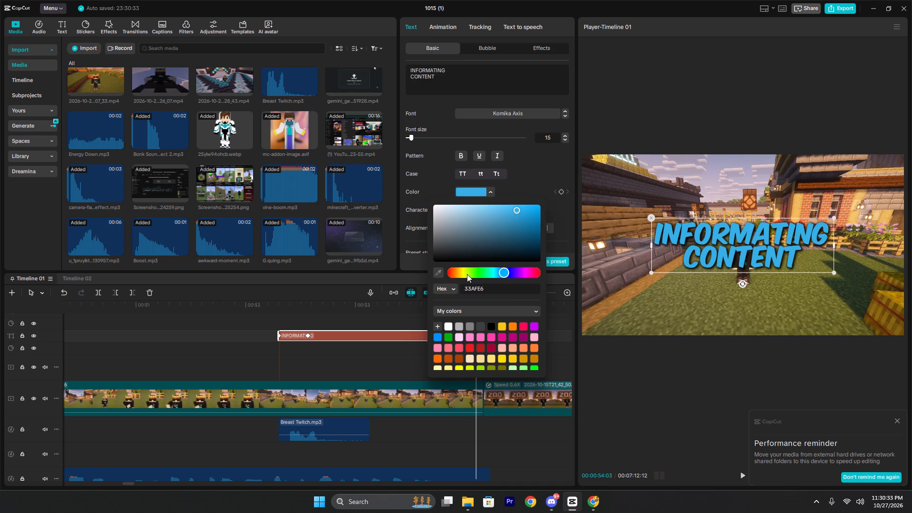
{"action": "left_click_drag", "start_coordinate": [468, 274], "coordinate": [513, 270]}
{"action": "left_click_drag", "start_coordinate": [508, 271], "coordinate": [497, 270]}
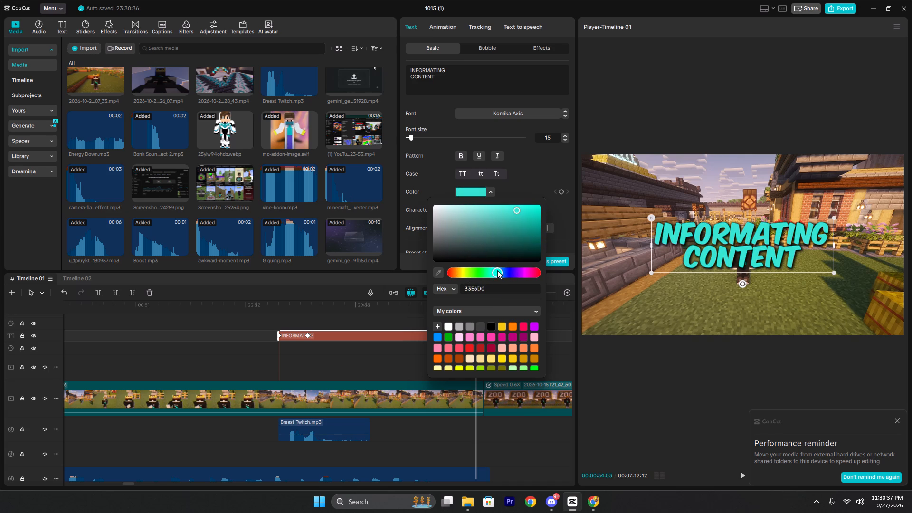
{"action": "left_click_drag", "start_coordinate": [497, 270], "coordinate": [500, 272]}
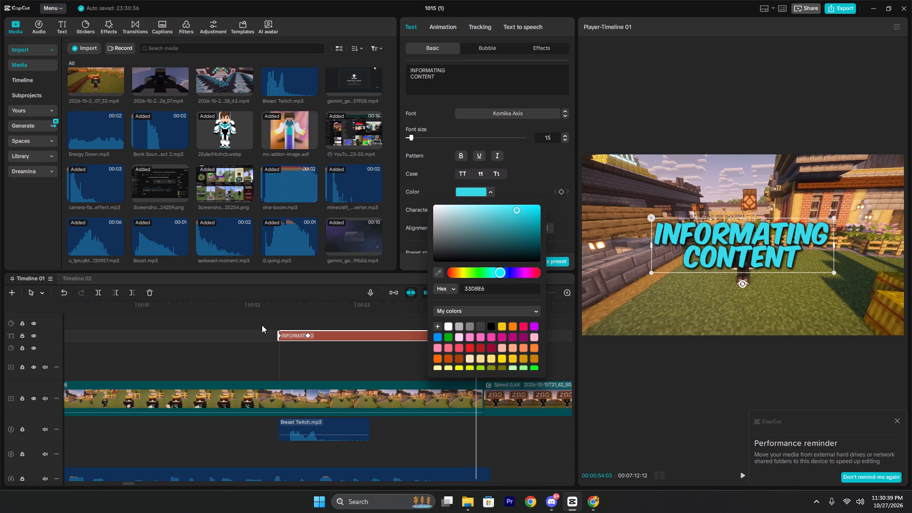
Shift the Breast Twitch sound effect slightly earlier, starting just before the INFORMATING CONTENT caption, and check the timing in playback.
{"action": "left_click", "coordinate": [282, 313]}
{"action": "key", "text": "space"}
{"action": "key", "text": "space"}
{"action": "left_click", "coordinate": [279, 312]}
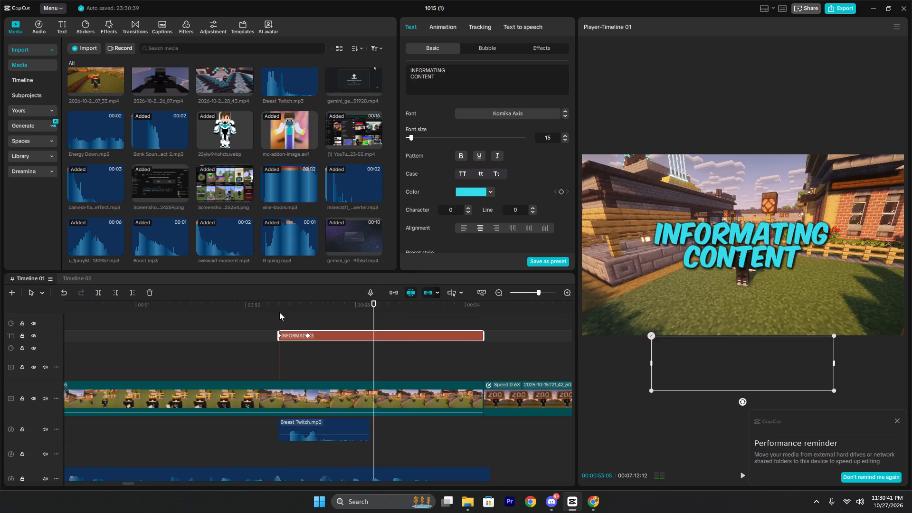
{"action": "key", "text": "space"}
{"action": "key", "text": "space"}
{"action": "left_click_drag", "start_coordinate": [322, 423], "coordinate": [313, 424]}
{"action": "left_click", "coordinate": [275, 352]}
{"action": "key", "text": "space"}
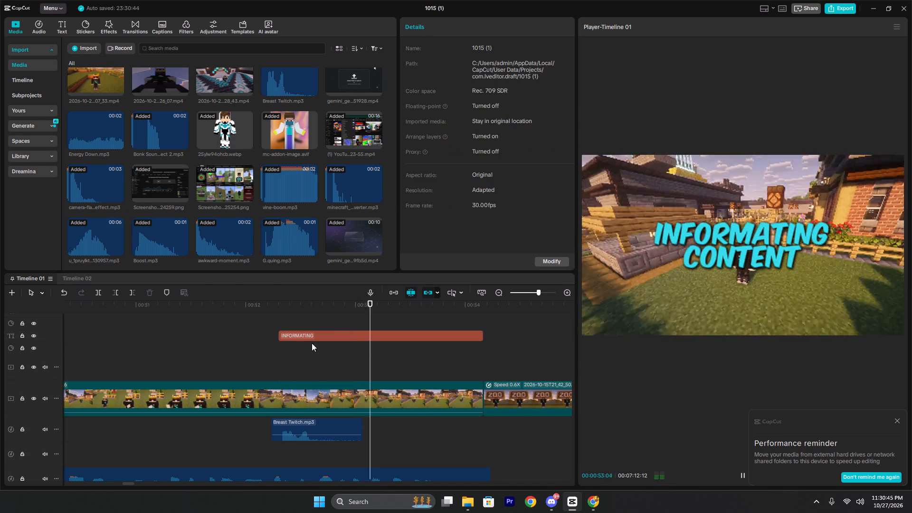
{"action": "key", "text": "space"}
Add a text reading DAY-1 at the start of the ZOO sign clip, right after the INFORMATING CONTENT caption.
{"action": "key", "text": "space"}
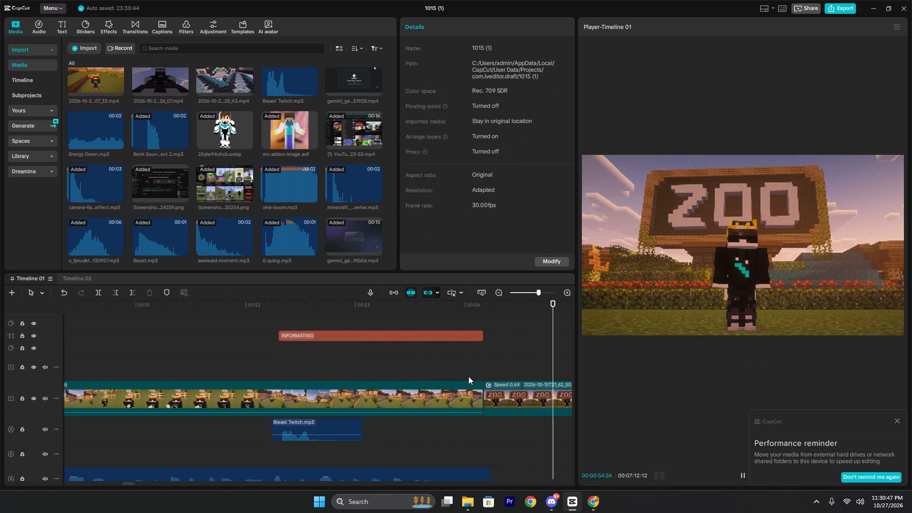
{"action": "scroll", "coordinate": [451, 377], "scroll_direction": "down", "scroll_amount": 5, "text": "ctrl"}
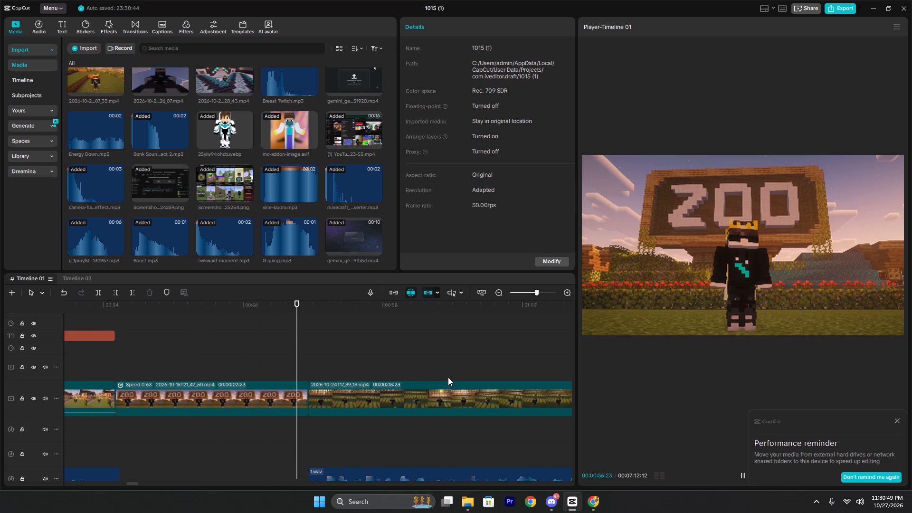
{"action": "scroll", "coordinate": [448, 377], "scroll_direction": "down", "scroll_amount": 13, "text": "ctrl"}
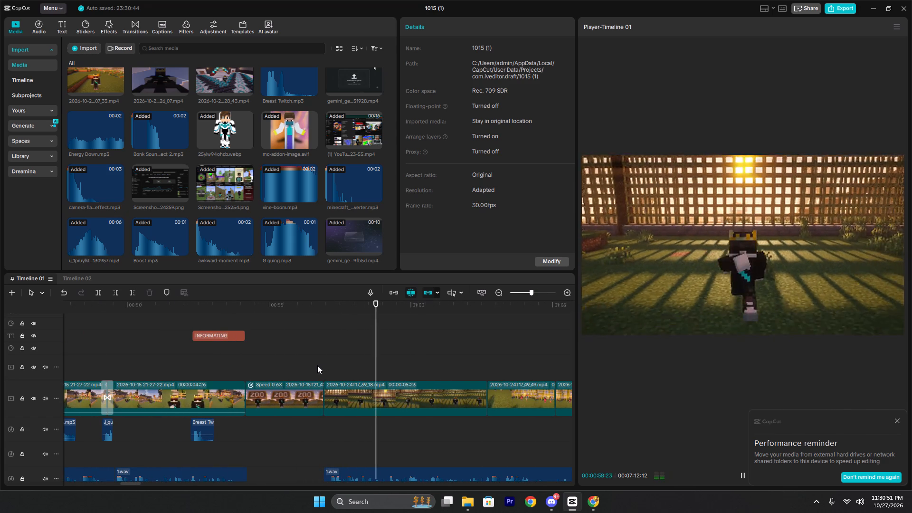
{"action": "left_click", "coordinate": [321, 362]}
{"action": "key", "text": "space"}
{"action": "key", "text": "space"}
{"action": "left_click", "coordinate": [247, 359]}
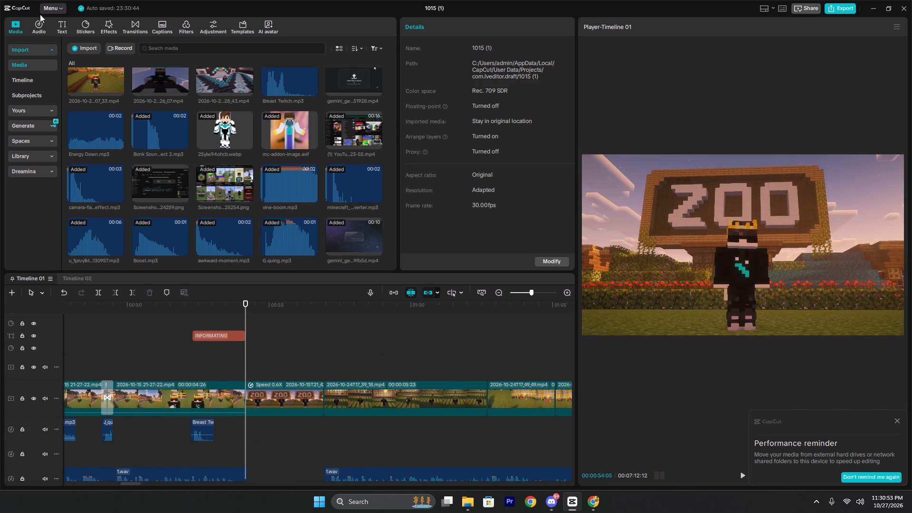
{"action": "left_click", "coordinate": [64, 28]}
{"action": "left_click", "coordinate": [101, 75]}
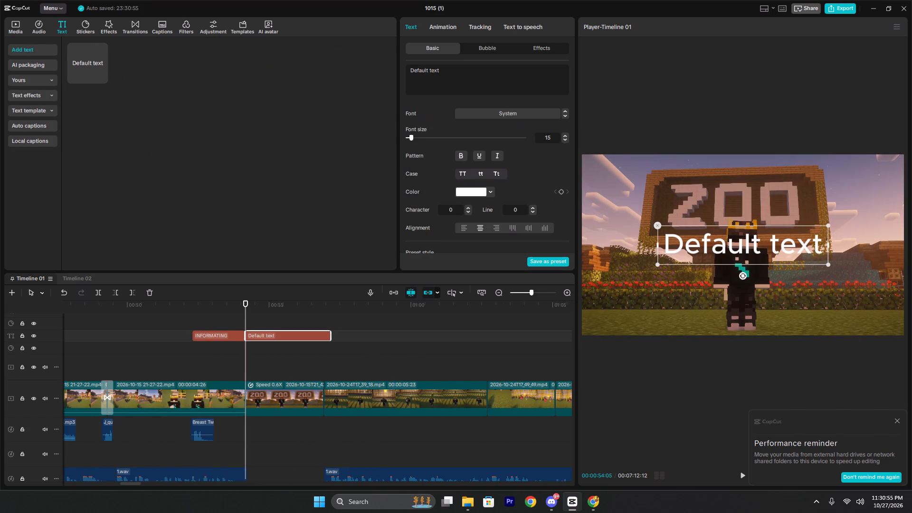
{"action": "left_click_drag", "start_coordinate": [450, 74], "coordinate": [387, 73]}
{"action": "type", "text": "DAY"}
{"action": "type", "text": "-1"}
Move the DAY-1 text to the upper left of the video frame beside the ZOO lettering and set its font to Bevan.
{"action": "left_click_drag", "start_coordinate": [762, 247], "coordinate": [804, 218]}
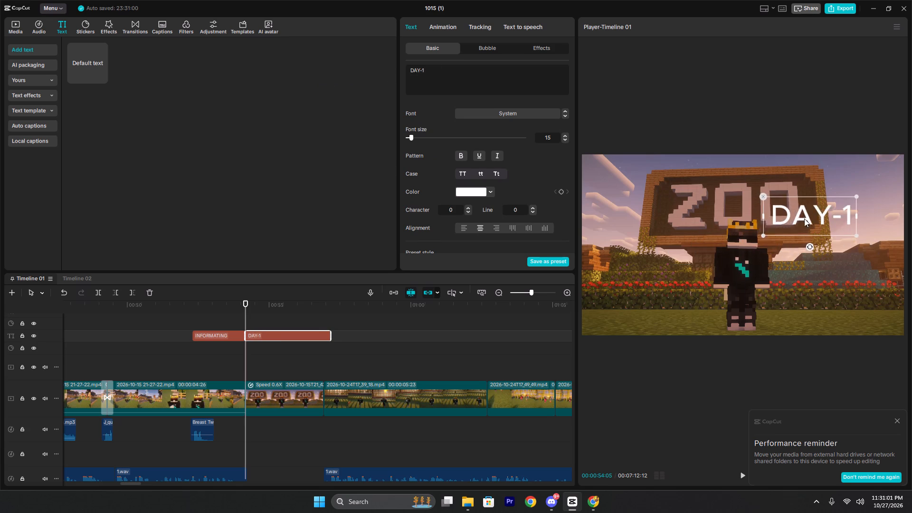
{"action": "left_click_drag", "start_coordinate": [804, 218], "coordinate": [677, 205]}
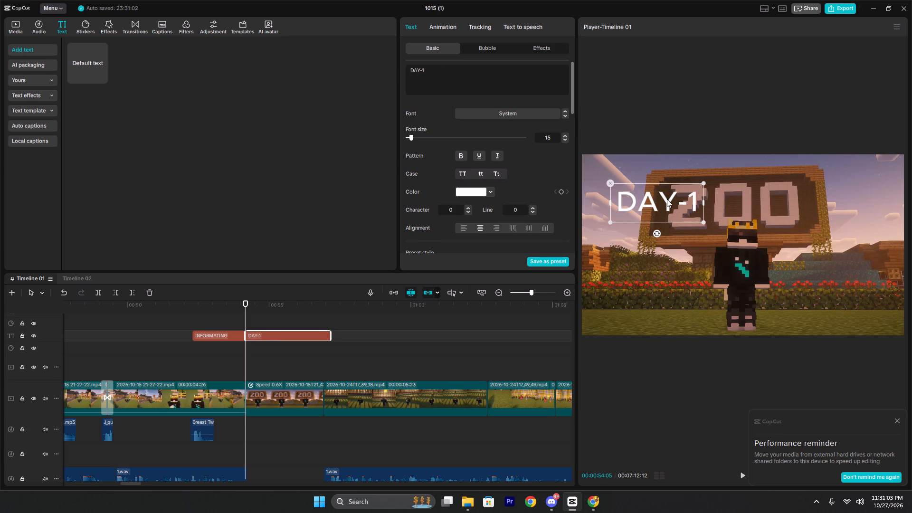
{"action": "left_click_drag", "start_coordinate": [667, 199], "coordinate": [646, 197]}
{"action": "left_click", "coordinate": [564, 115]}
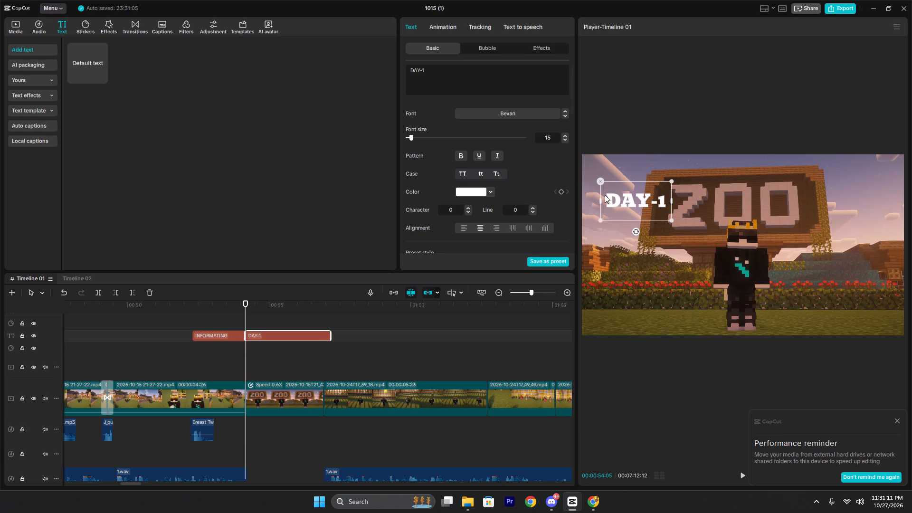
Search the video effects for player 3 to find the Player 3 effect.
{"action": "left_click", "coordinate": [114, 23]}
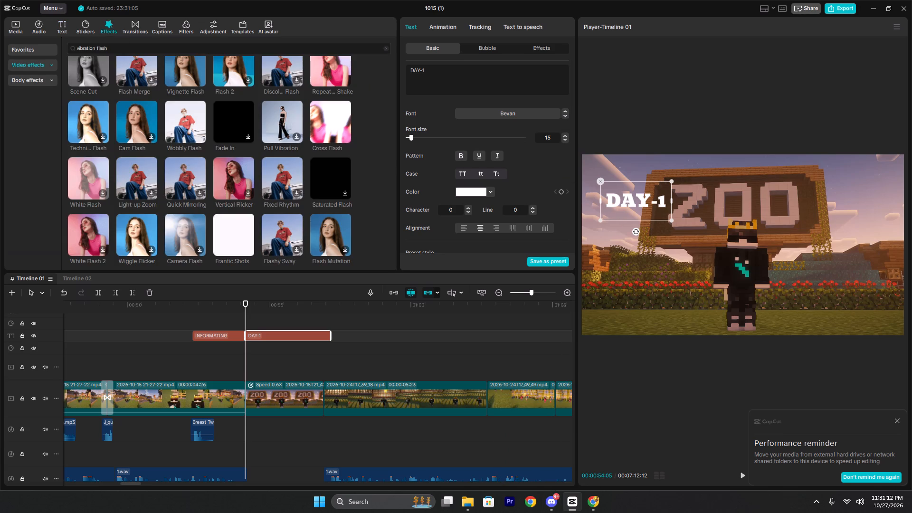
{"action": "left_click_drag", "start_coordinate": [123, 49], "coordinate": [64, 48]}
{"action": "scroll", "coordinate": [220, 173], "scroll_direction": "up", "scroll_amount": 7}
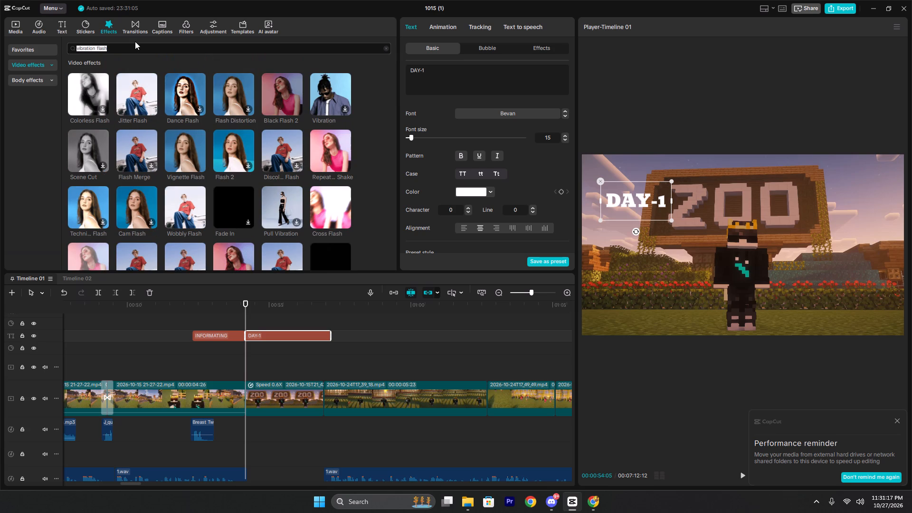
{"action": "key", "text": "v"}
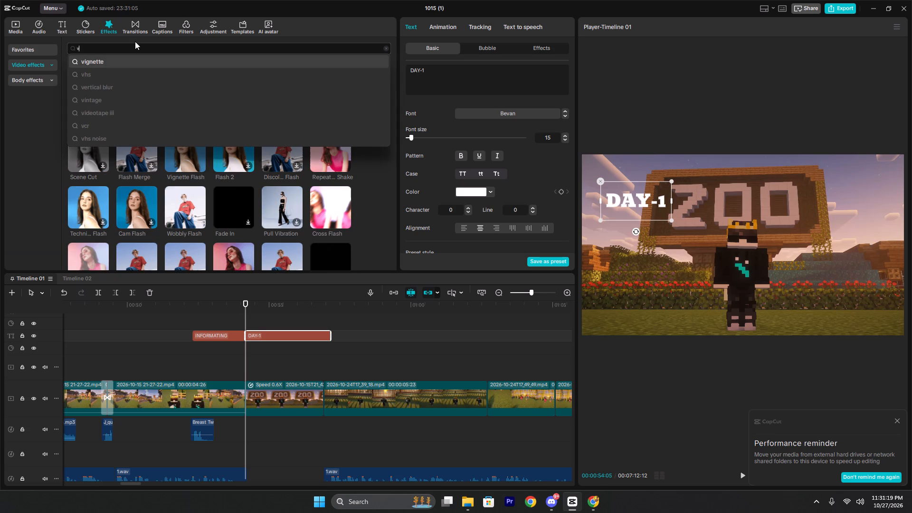
{"action": "key", "text": "BackSpace"}
{"action": "type", "text": "player"}
{"action": "left_click", "coordinate": [122, 66]}
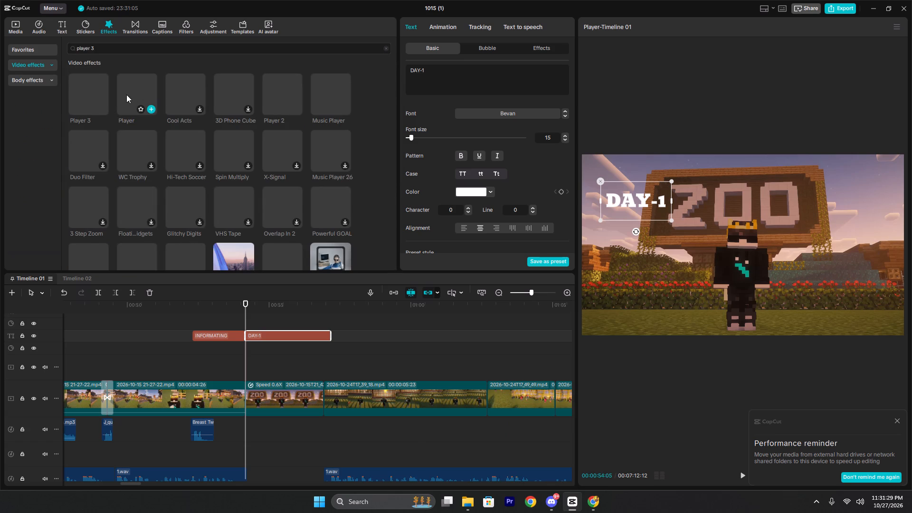
{"action": "left_click_drag", "start_coordinate": [88, 90], "coordinate": [100, 105]}
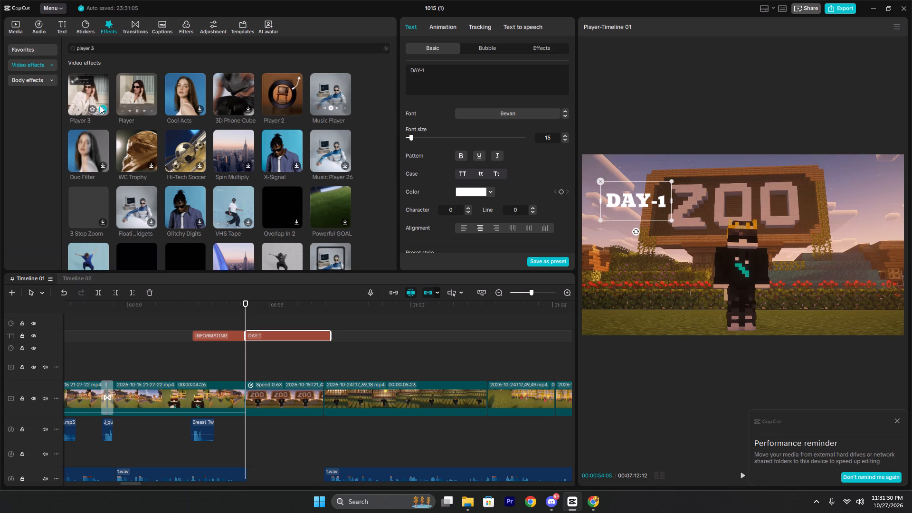
{"action": "left_click_drag", "start_coordinate": [100, 105], "coordinate": [100, 95]}
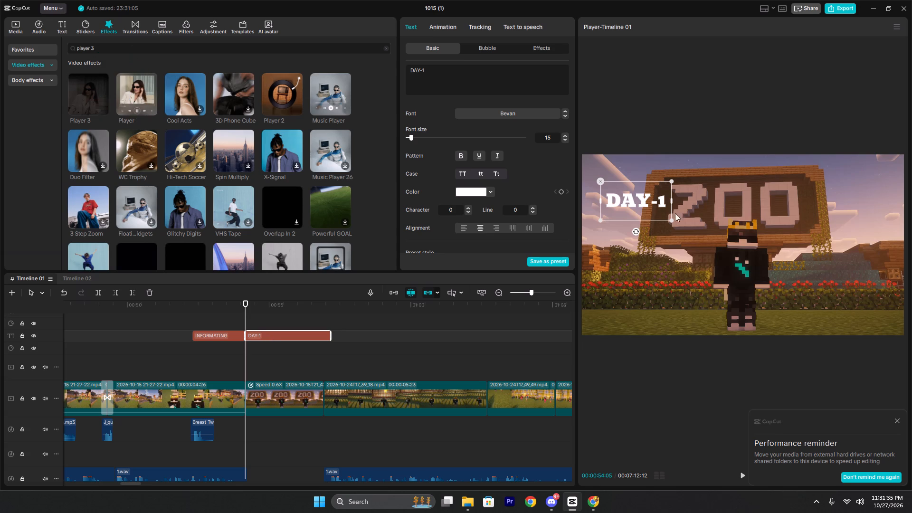
Enlarge the DAY-1 text in the video frame so its end overlaps the first letter of the ZOO lettering.
{"action": "left_click_drag", "start_coordinate": [671, 219], "coordinate": [683, 226]}
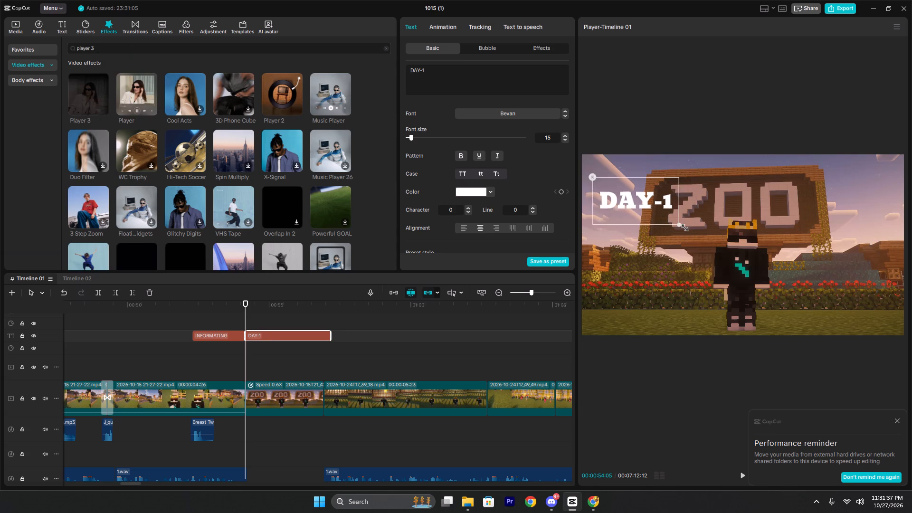
{"action": "left_click_drag", "start_coordinate": [683, 226], "coordinate": [700, 246]}
{"action": "left_click", "coordinate": [653, 210]}
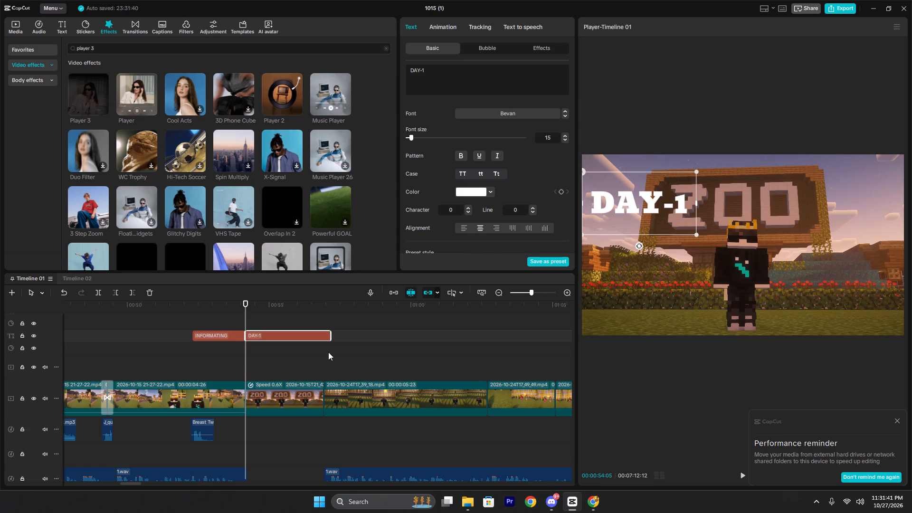
Convert the DAY-1 text into a compound clip, apply the Player 3 effect to it and preview the result.
{"action": "key", "text": "alt+g"}
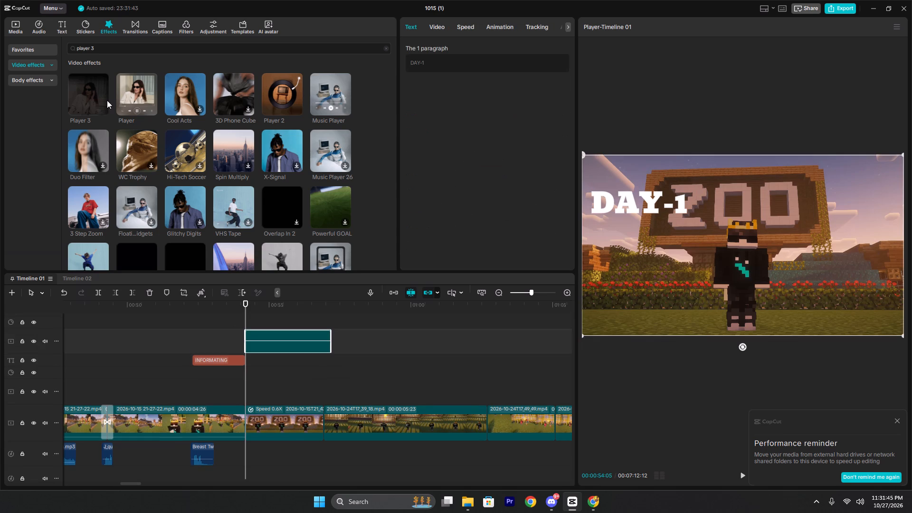
{"action": "left_click_drag", "start_coordinate": [88, 96], "coordinate": [280, 333]}
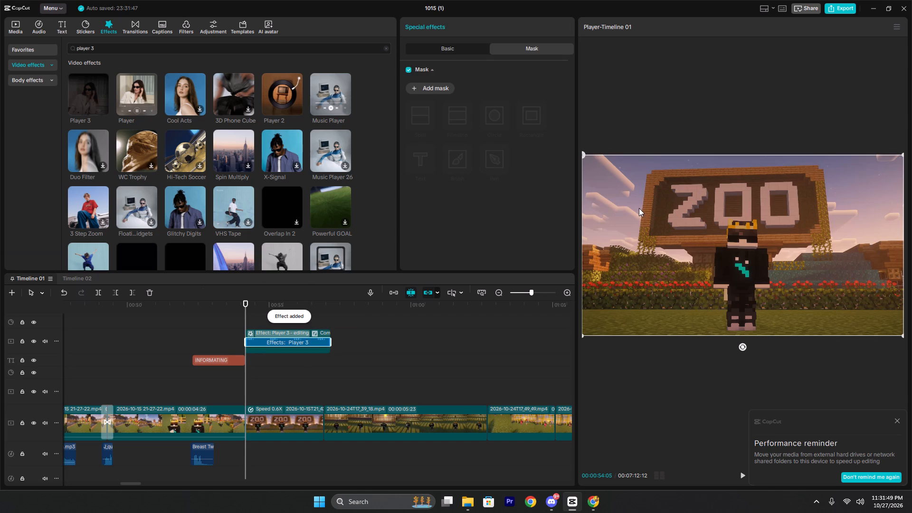
{"action": "key", "text": "space"}
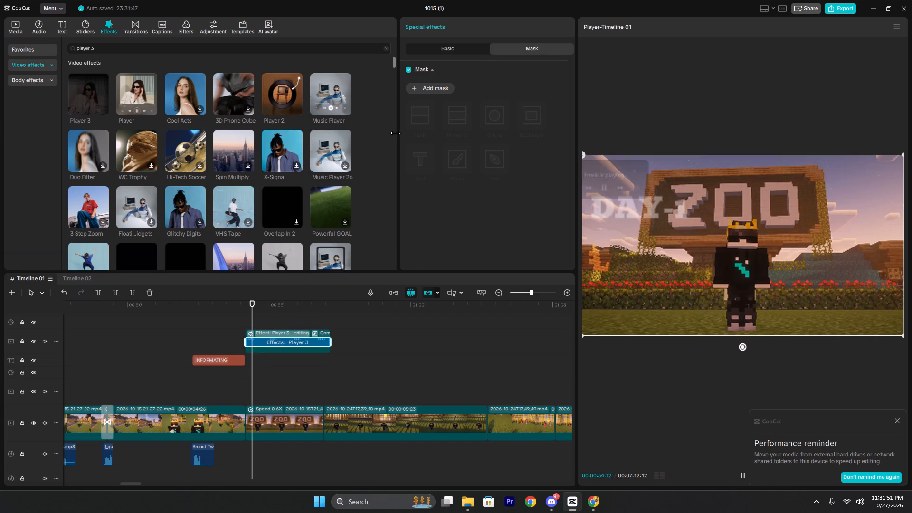
{"action": "key", "text": "space"}
Set the Player 3 effect's Speed and Texture to 0 and check the DAY-1 title in playback.
{"action": "left_click", "coordinate": [431, 47]}
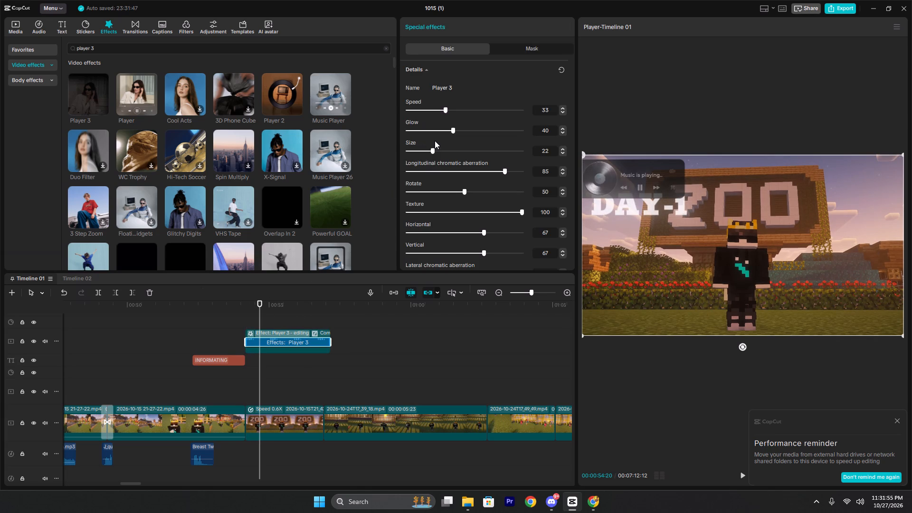
{"action": "left_click_drag", "start_coordinate": [426, 110], "coordinate": [422, 109]}
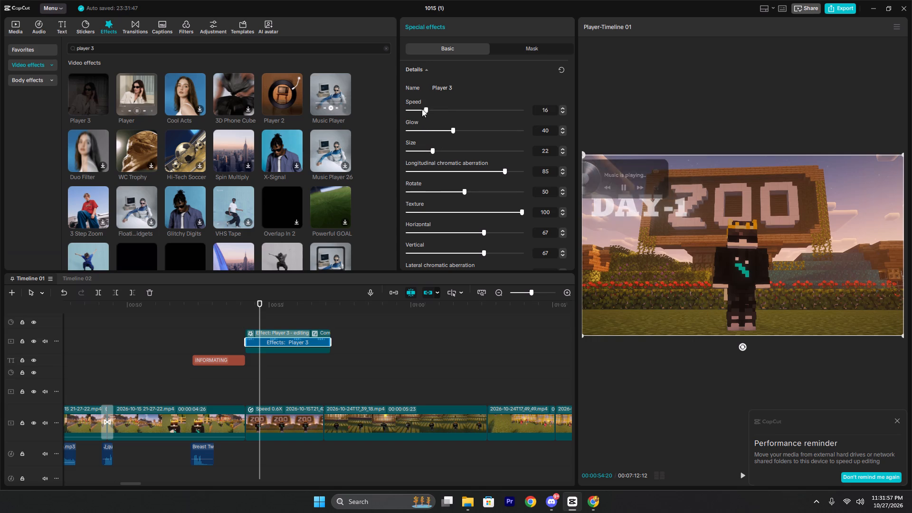
{"action": "left_click_drag", "start_coordinate": [422, 109], "coordinate": [401, 108]}
{"action": "key", "text": "space"}
{"action": "key", "text": "space"}
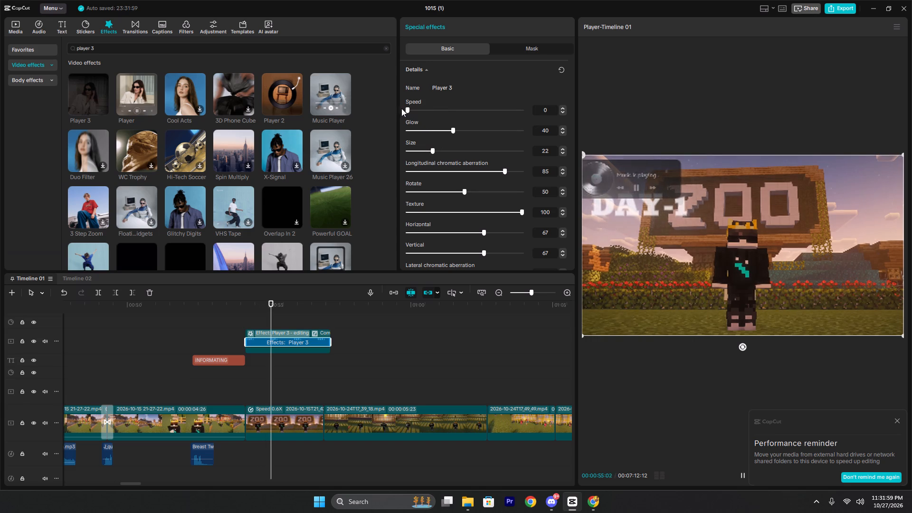
{"action": "left_click_drag", "start_coordinate": [410, 108], "coordinate": [444, 119]}
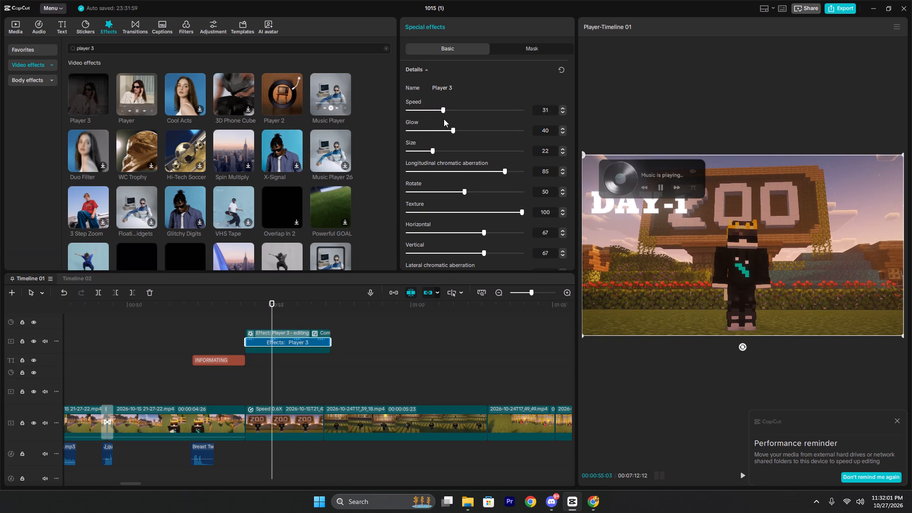
{"action": "left_click_drag", "start_coordinate": [444, 119], "coordinate": [398, 111]}
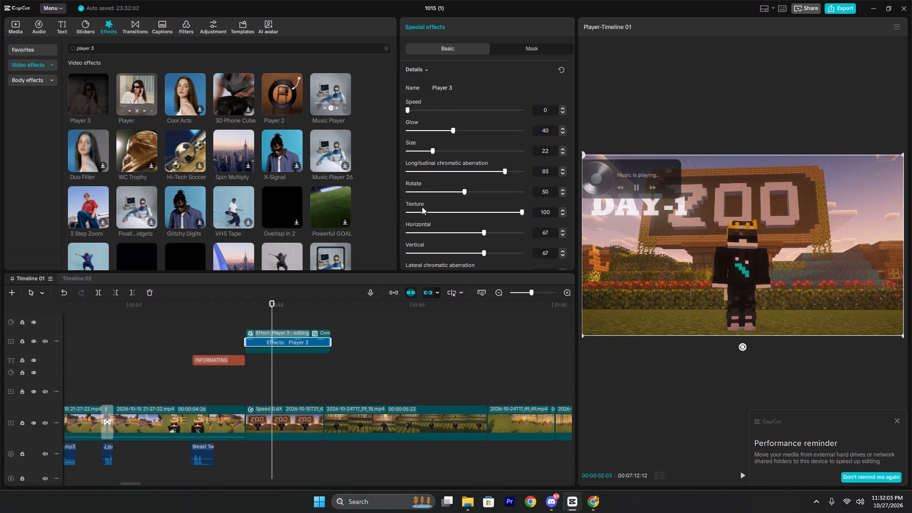
{"action": "left_click_drag", "start_coordinate": [424, 211], "coordinate": [350, 209]}
{"action": "left_click", "coordinate": [249, 313]}
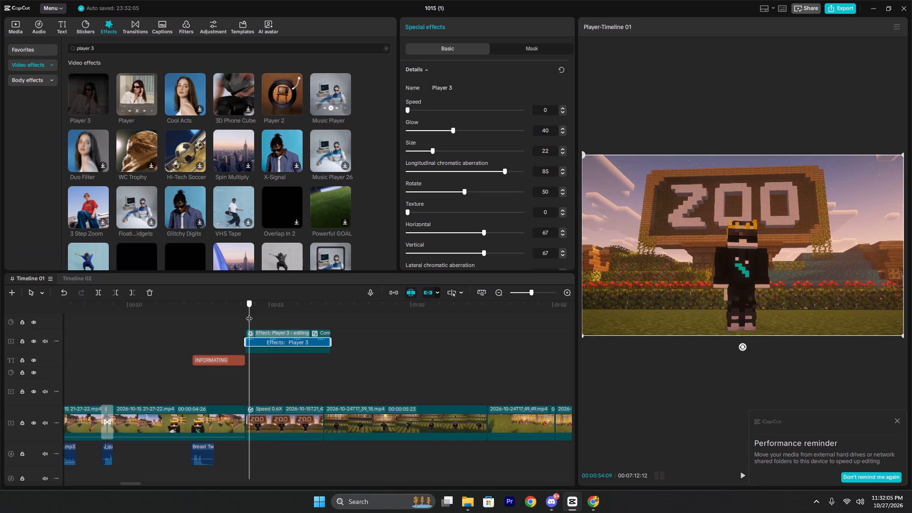
{"action": "key", "text": "space"}
{"action": "key", "text": "space"}
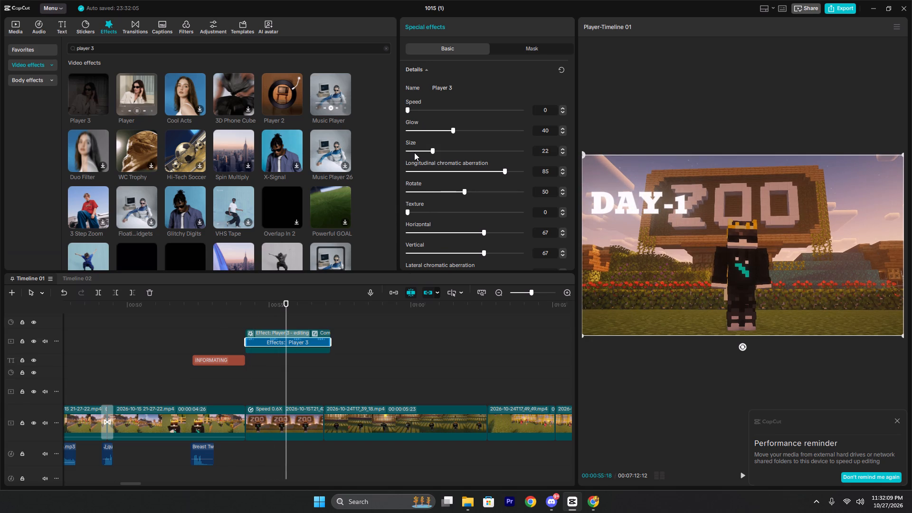
Set the Player 3 effect's Glow to 0, and try a smaller Size before setting it back to 22.
{"action": "left_click_drag", "start_coordinate": [422, 128], "coordinate": [337, 128]}
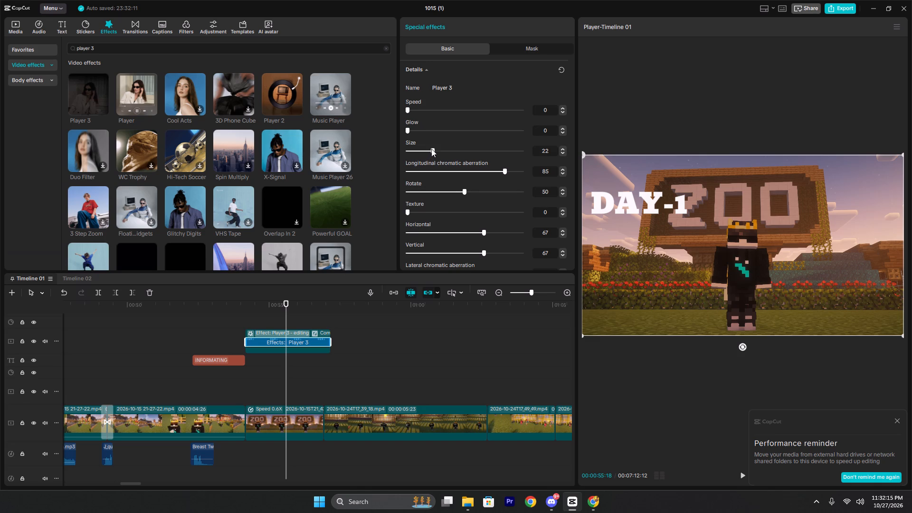
{"action": "left_click_drag", "start_coordinate": [436, 149], "coordinate": [422, 153]}
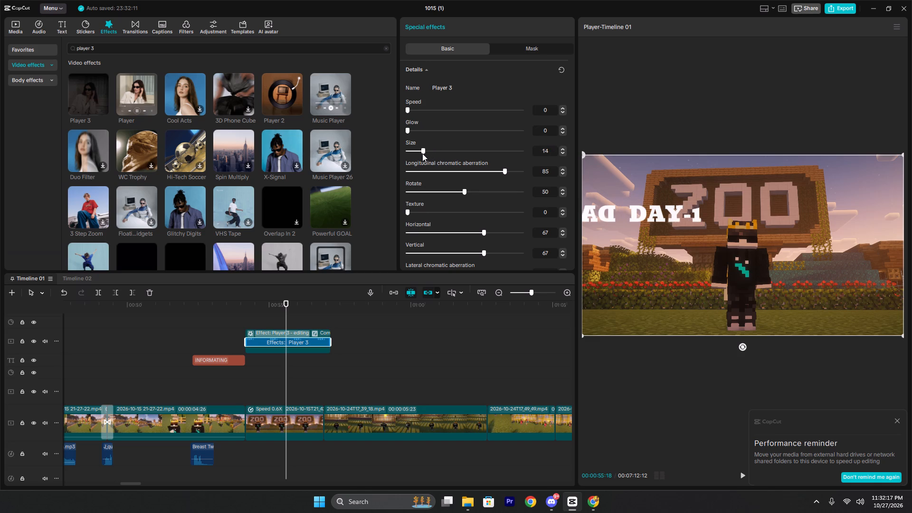
{"action": "left_click_drag", "start_coordinate": [422, 153], "coordinate": [433, 157]}
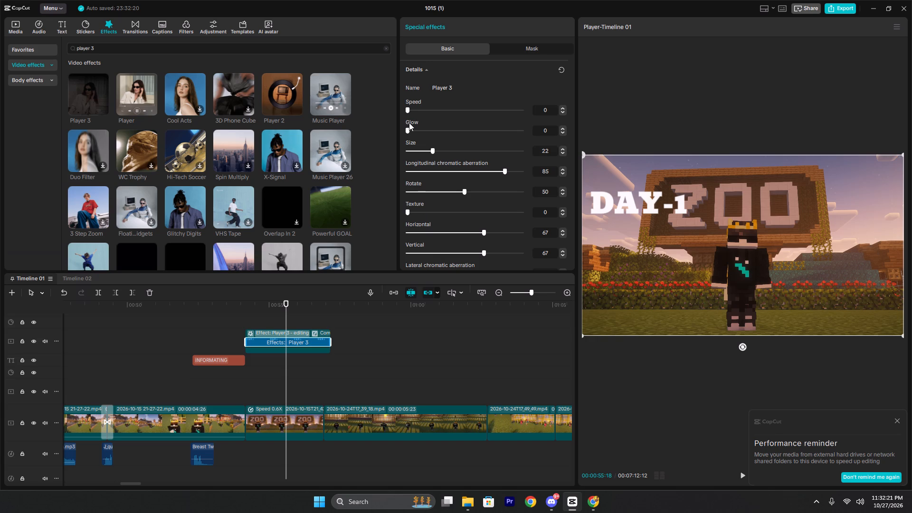
Try different tilts for the DAY-1 title and set the Player 3 effect's Rotate to 82.
{"action": "scroll", "coordinate": [442, 203], "scroll_direction": "down", "scroll_amount": 2}
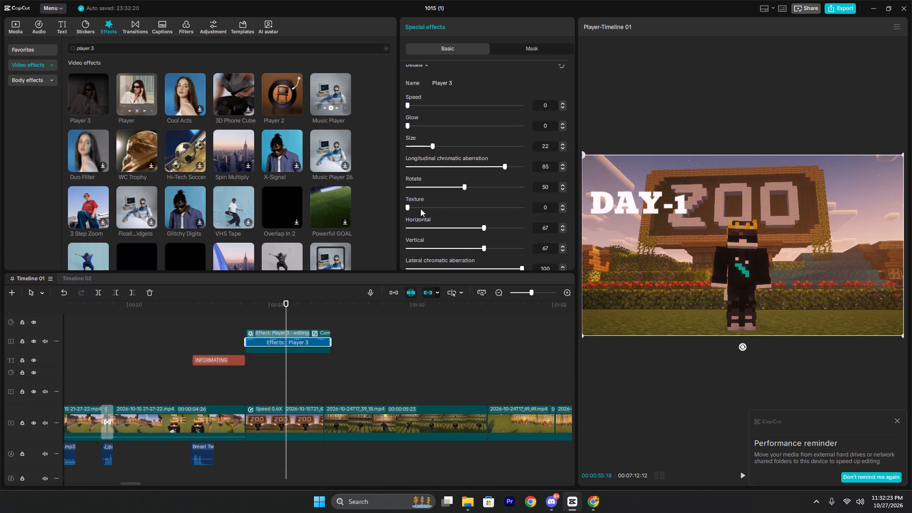
{"action": "left_click_drag", "start_coordinate": [430, 188], "coordinate": [460, 195]}
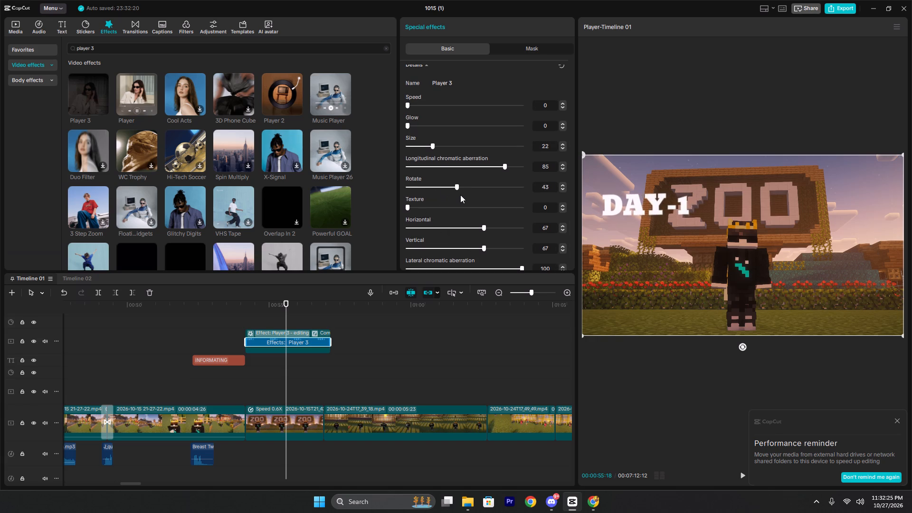
{"action": "left_click_drag", "start_coordinate": [460, 195], "coordinate": [476, 189]}
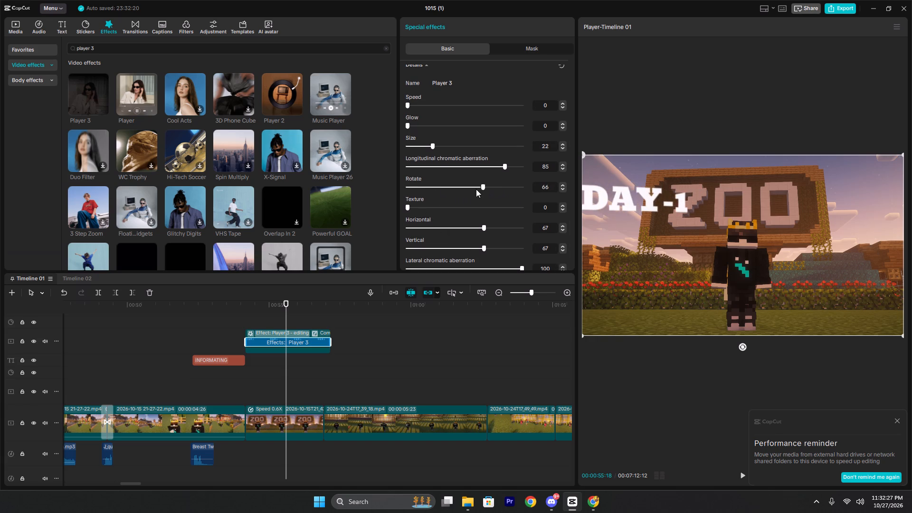
{"action": "left_click_drag", "start_coordinate": [476, 189], "coordinate": [439, 188]}
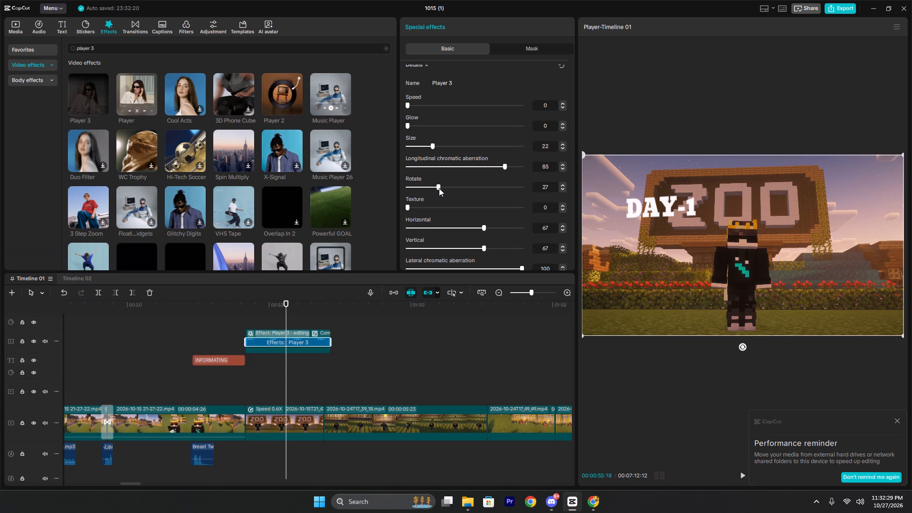
{"action": "left_click_drag", "start_coordinate": [439, 188], "coordinate": [479, 188]}
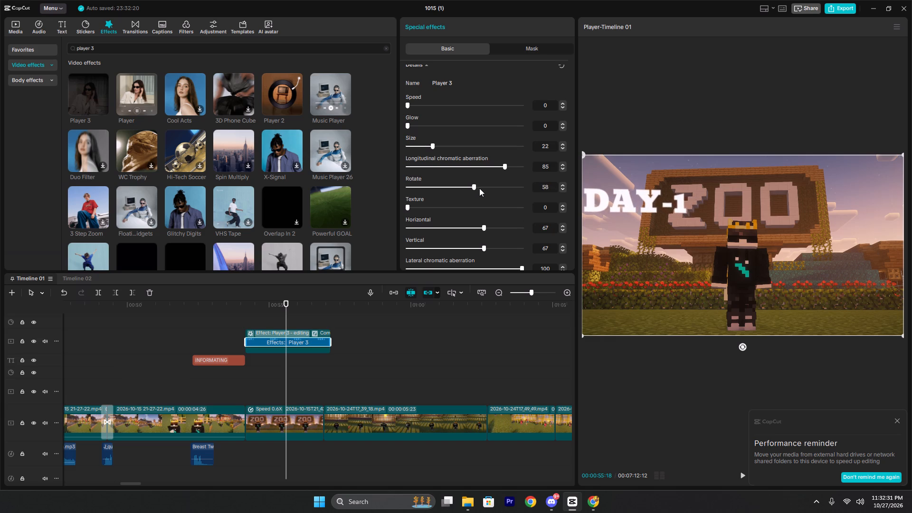
{"action": "left_click_drag", "start_coordinate": [479, 188], "coordinate": [502, 181]}
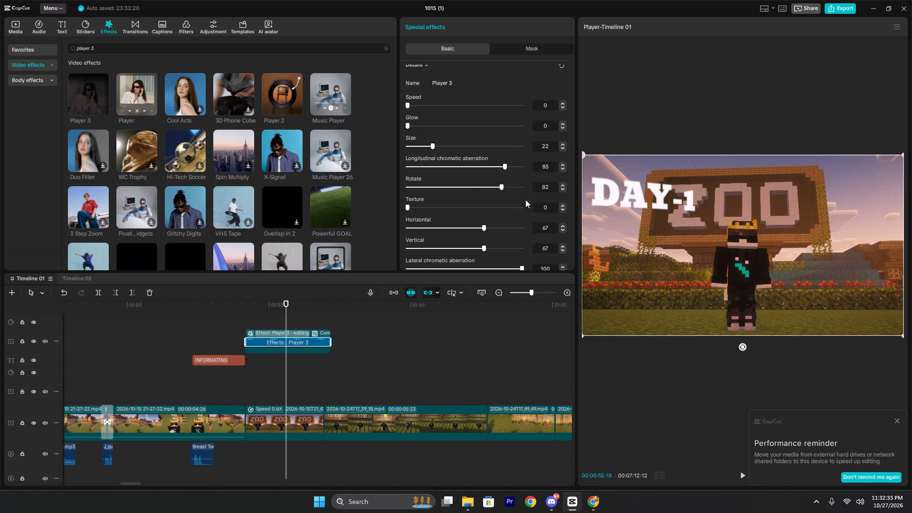
Move the tilted DAY-1 title straight down to the lower part of the ZOO sign and preview it from the clip's start.
{"action": "left_click_drag", "start_coordinate": [634, 191], "coordinate": [644, 207]}
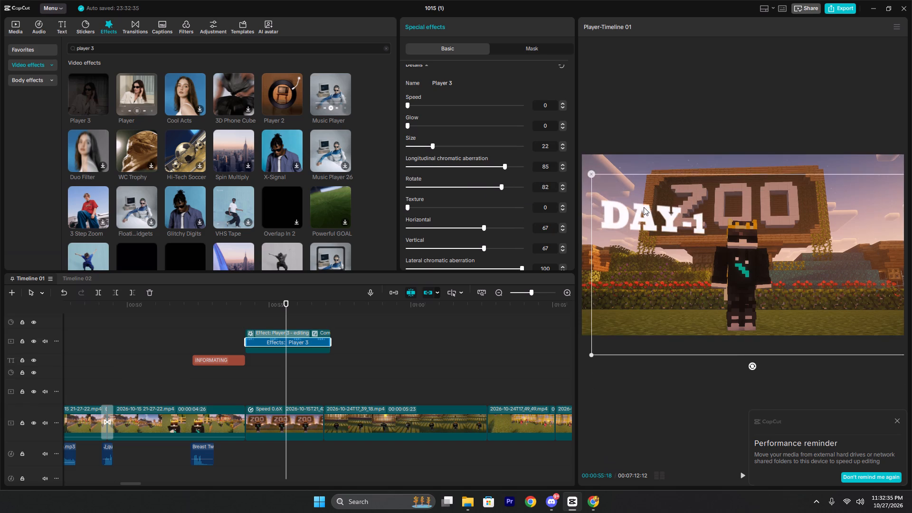
{"action": "left_click_drag", "start_coordinate": [644, 207], "coordinate": [633, 241]}
{"action": "left_click_drag", "start_coordinate": [638, 250], "coordinate": [640, 233]}
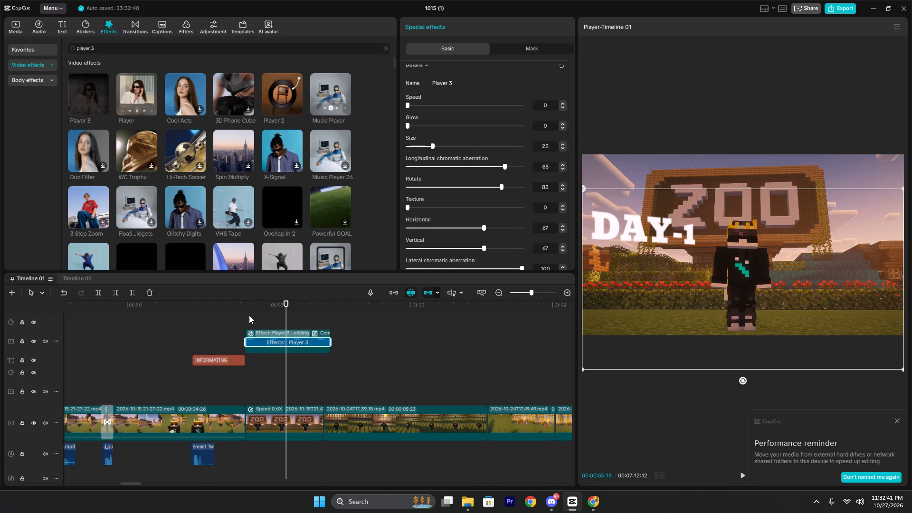
{"action": "left_click", "coordinate": [247, 315]}
{"action": "key", "text": "space"}
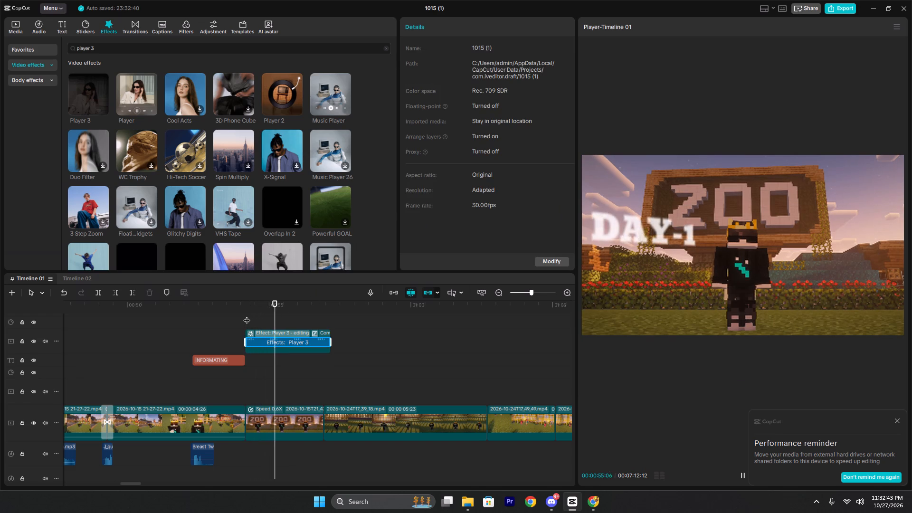
{"action": "key", "text": "space"}
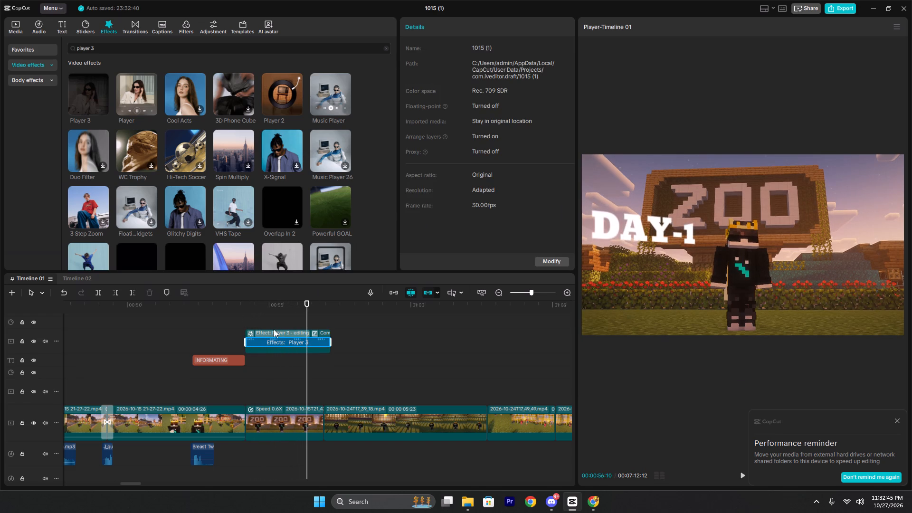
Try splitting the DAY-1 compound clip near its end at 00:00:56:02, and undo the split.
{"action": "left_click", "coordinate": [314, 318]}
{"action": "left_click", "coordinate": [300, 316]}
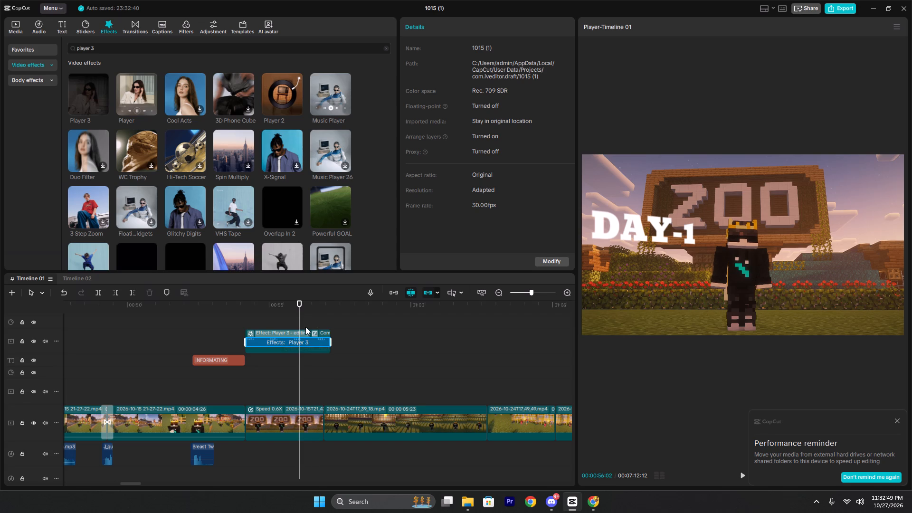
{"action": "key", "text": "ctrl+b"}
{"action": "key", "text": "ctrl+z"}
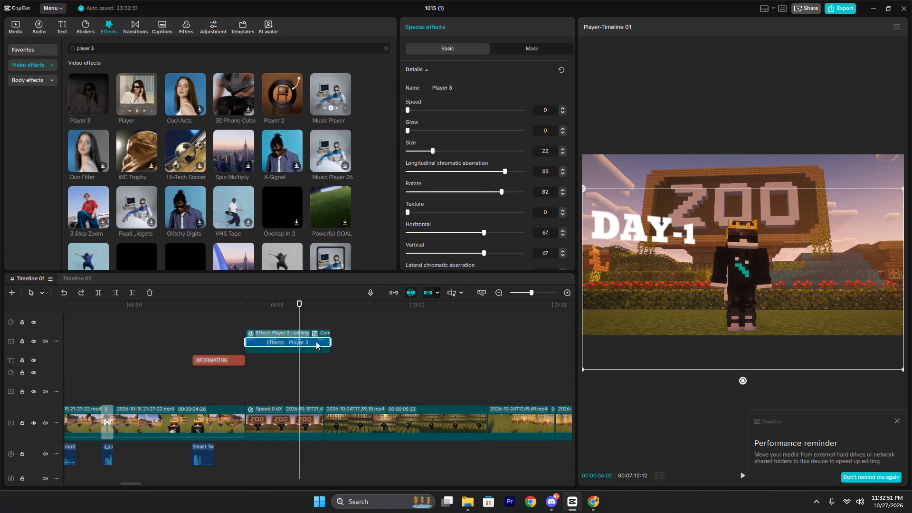
Split the DAY-1 compound clip at 00:00:56:05.
{"action": "left_click", "coordinate": [316, 313]}
{"action": "left_click", "coordinate": [300, 313]}
{"action": "left_click", "coordinate": [350, 326]}
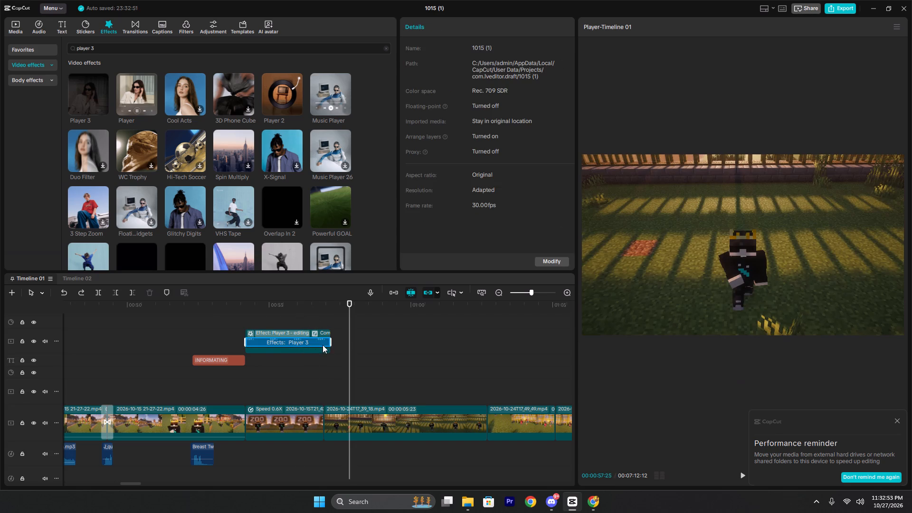
{"action": "left_click", "coordinate": [314, 350]}
{"action": "left_click", "coordinate": [292, 313]}
{"action": "left_click_drag", "start_coordinate": [291, 312], "coordinate": [303, 314]}
{"action": "key", "text": "ctrl+b"}
Delete the DAY-1 piece after the split along with its Player 3 effect, and preview the shortened title from 00:00:54:05.
{"action": "left_click", "coordinate": [288, 332]}
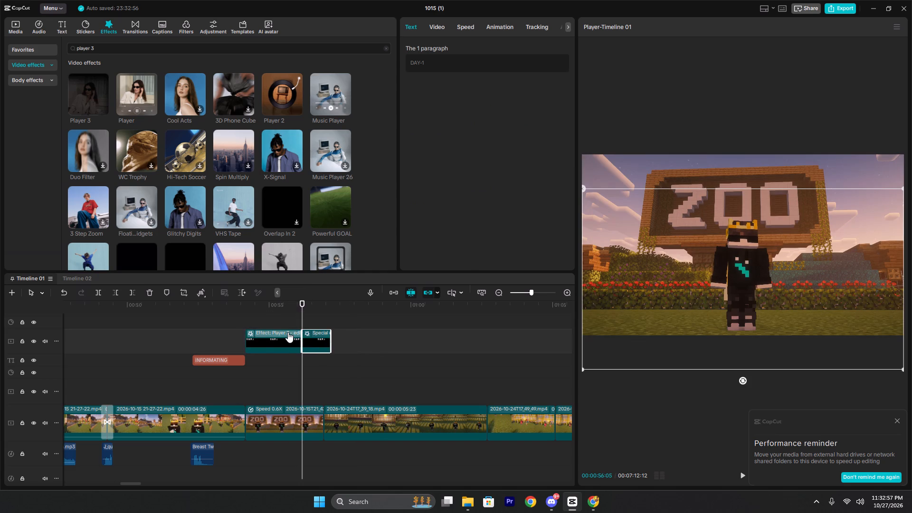
{"action": "left_click", "coordinate": [321, 334]}
{"action": "left_click", "coordinate": [319, 320]}
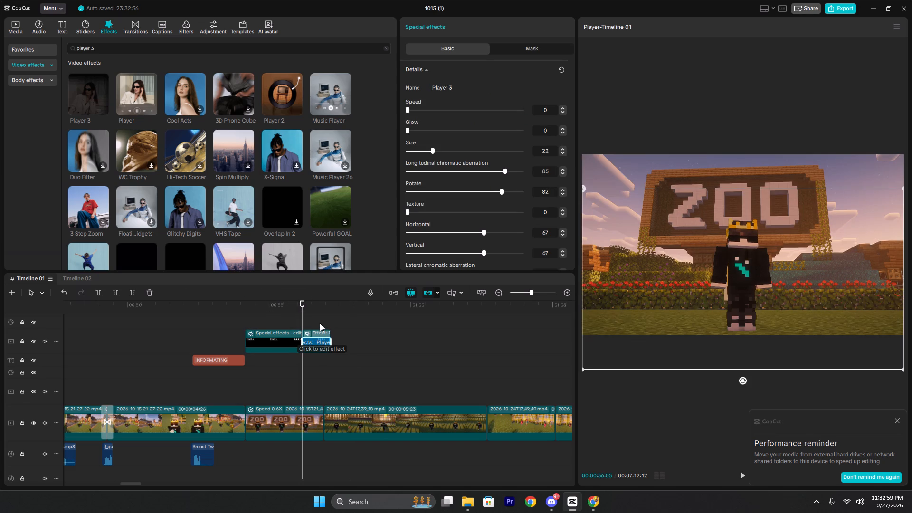
{"action": "left_click", "coordinate": [305, 315]}
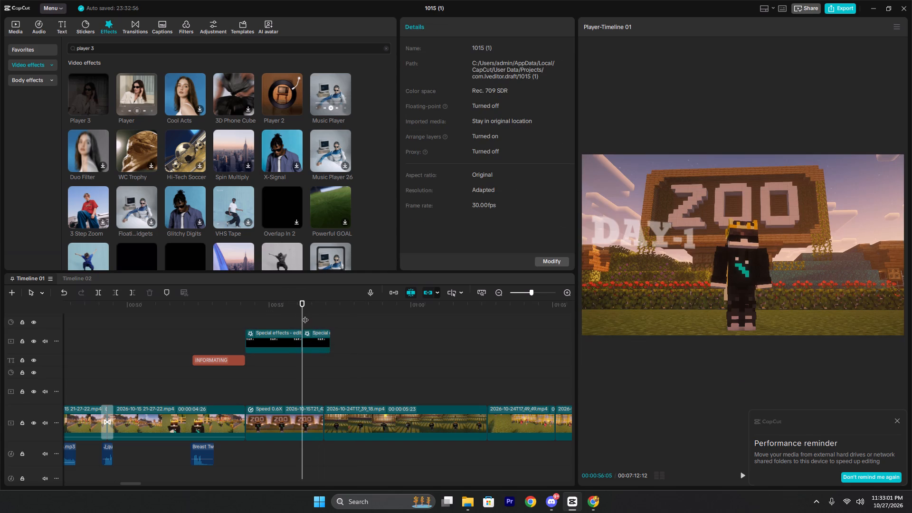
{"action": "left_click_drag", "start_coordinate": [303, 315], "coordinate": [290, 318]}
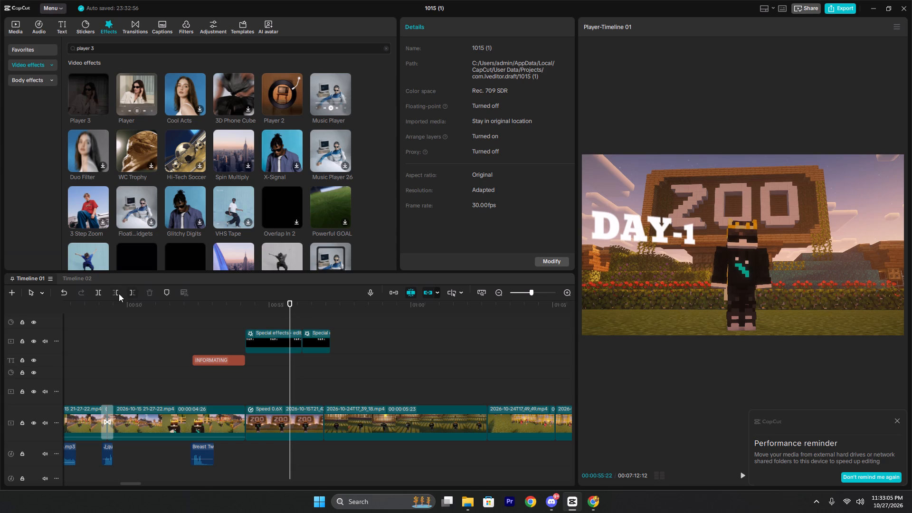
{"action": "left_click", "coordinate": [320, 333]}
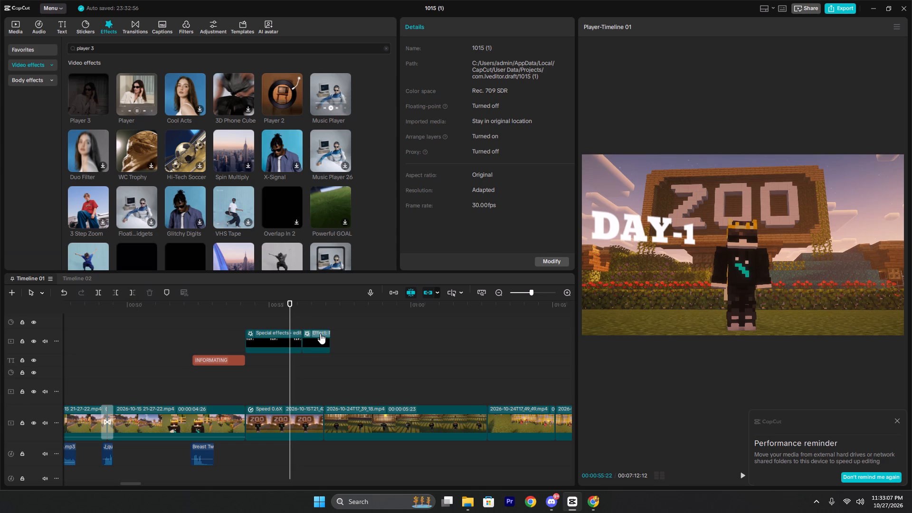
{"action": "key", "text": "BackSpace"}
{"action": "left_click", "coordinate": [317, 333]}
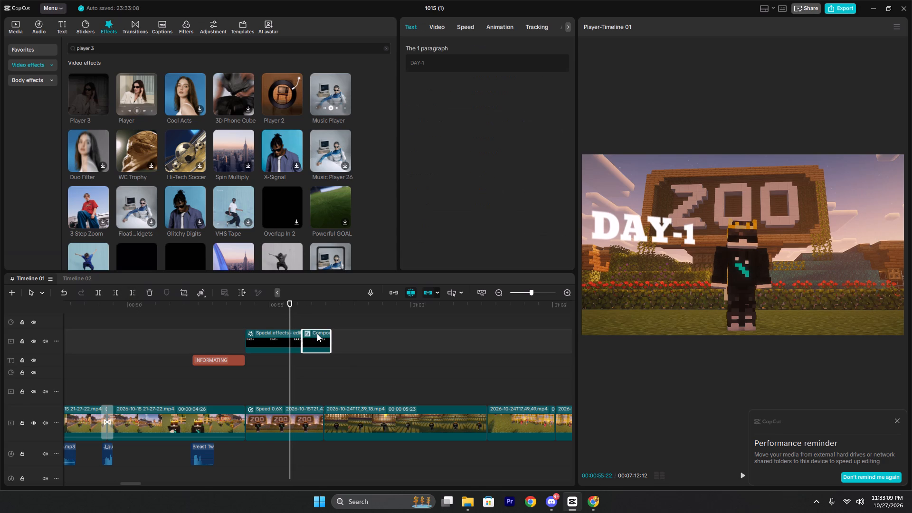
{"action": "key", "text": "BackSpace"}
{"action": "left_click", "coordinate": [267, 323]}
{"action": "key", "text": "space"}
{"action": "key", "text": "space"}
{"action": "left_click", "coordinate": [245, 316]}
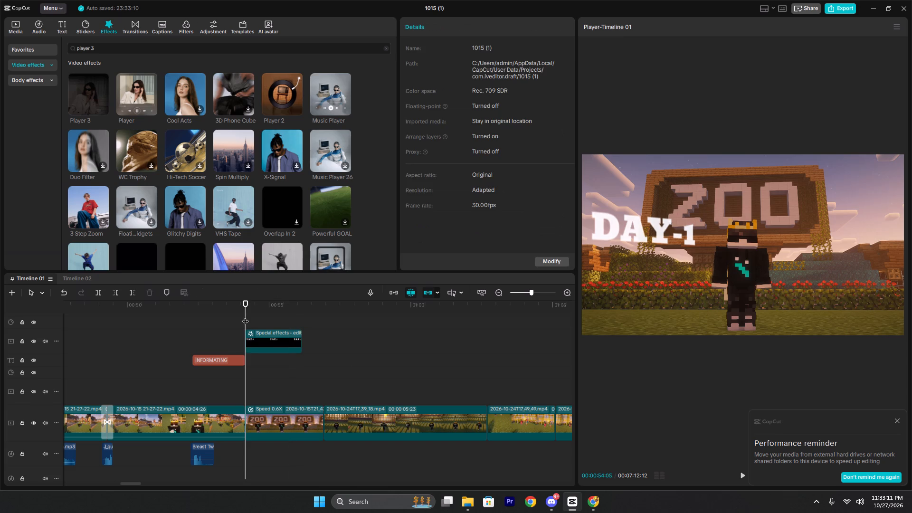
{"action": "key", "text": "space"}
{"action": "key", "text": "space"}
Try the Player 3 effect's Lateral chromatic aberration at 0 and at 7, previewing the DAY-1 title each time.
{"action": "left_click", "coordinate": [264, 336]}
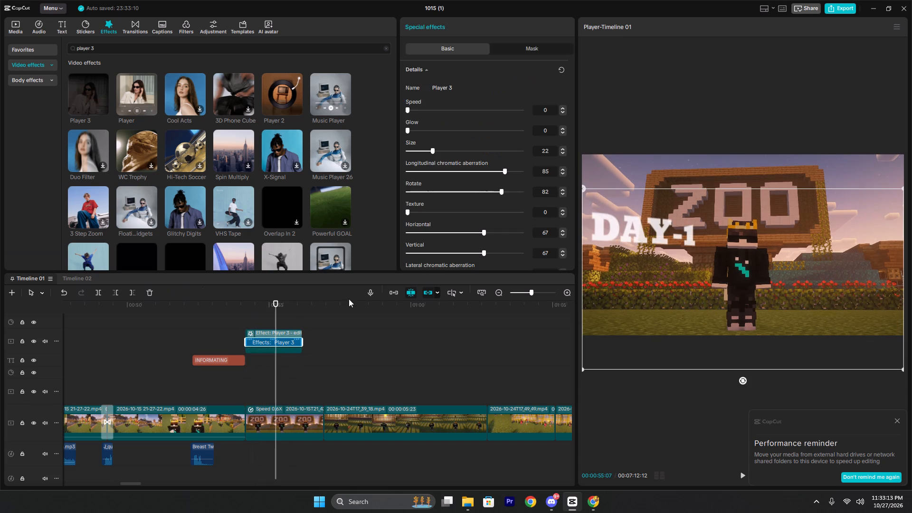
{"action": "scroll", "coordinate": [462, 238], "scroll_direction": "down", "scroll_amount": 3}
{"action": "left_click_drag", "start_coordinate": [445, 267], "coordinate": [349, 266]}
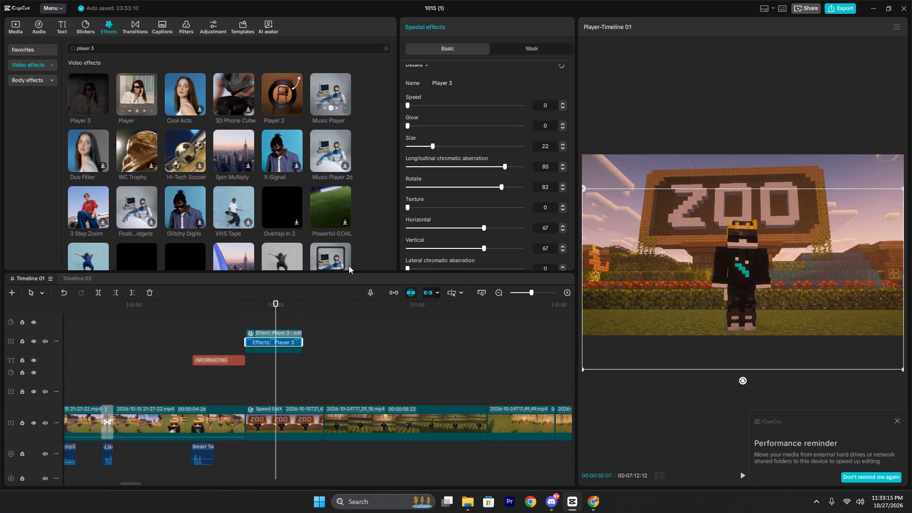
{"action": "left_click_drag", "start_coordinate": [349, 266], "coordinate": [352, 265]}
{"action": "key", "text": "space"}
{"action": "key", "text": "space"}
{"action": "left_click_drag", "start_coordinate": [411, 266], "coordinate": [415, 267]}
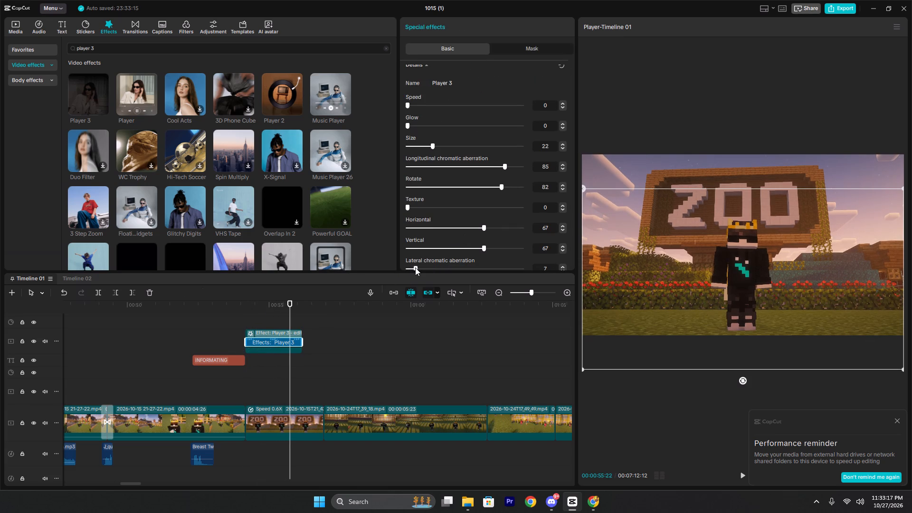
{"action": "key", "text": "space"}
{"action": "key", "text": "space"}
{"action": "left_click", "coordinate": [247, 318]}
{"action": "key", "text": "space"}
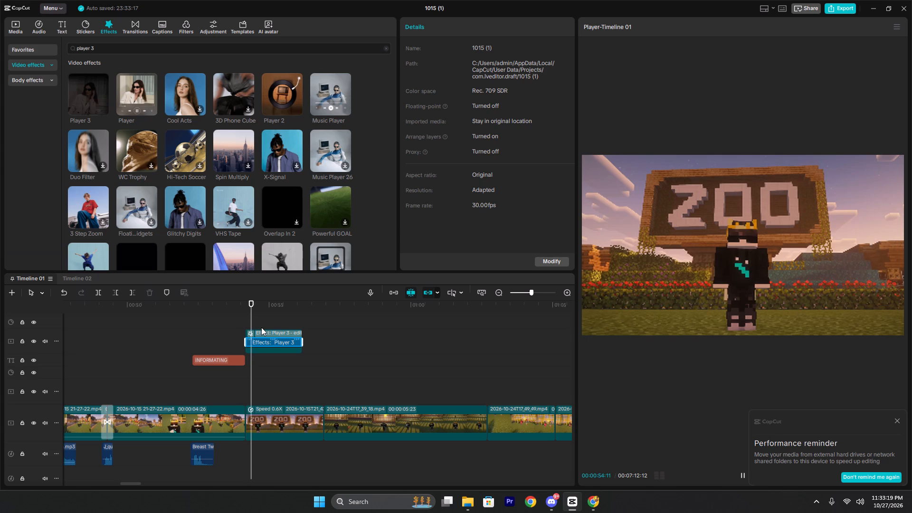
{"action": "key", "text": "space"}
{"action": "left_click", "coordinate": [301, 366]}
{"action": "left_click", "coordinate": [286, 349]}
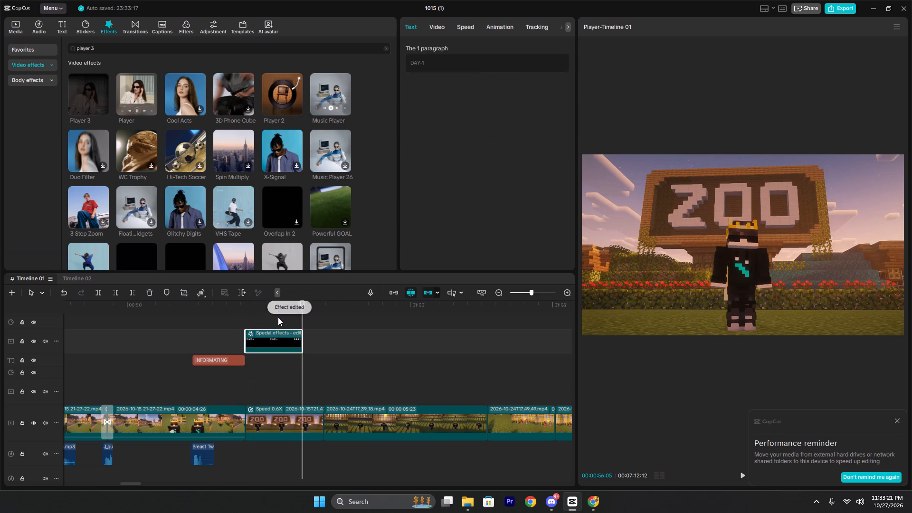
Try Lateral chromatic aberration values of 37 and 76 for the Player 3 effect, and set it to 48.
{"action": "left_click", "coordinate": [278, 317]}
{"action": "left_click", "coordinate": [280, 344]}
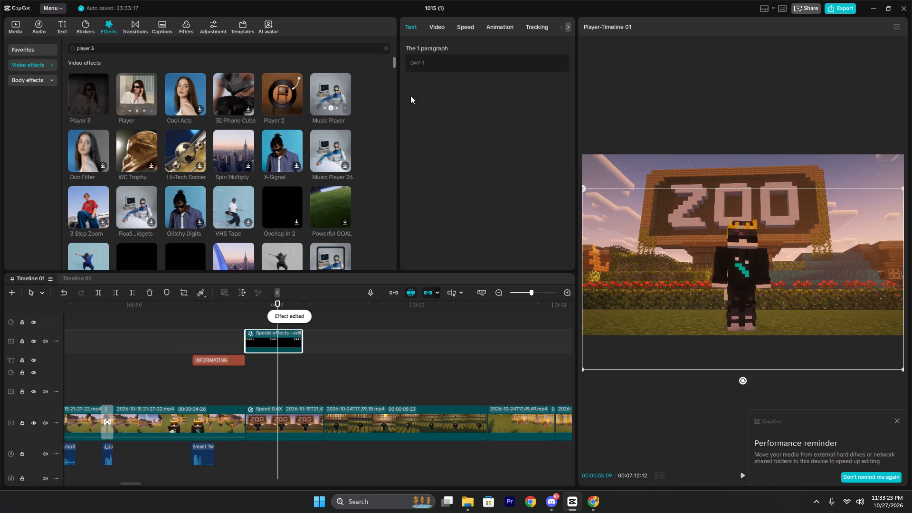
{"action": "left_click", "coordinate": [275, 330]}
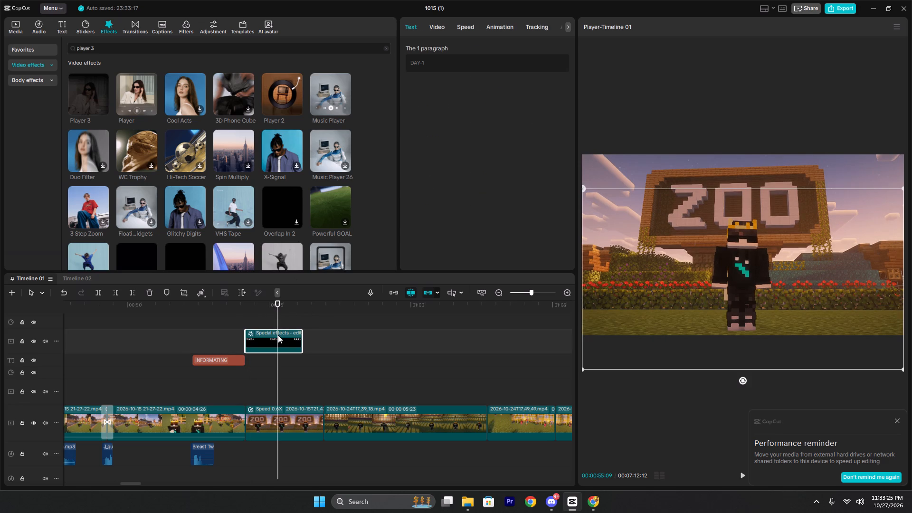
{"action": "left_click", "coordinate": [280, 331]}
{"action": "scroll", "coordinate": [437, 254], "scroll_direction": "down", "scroll_amount": 2}
{"action": "left_click_drag", "start_coordinate": [432, 268], "coordinate": [450, 269]}
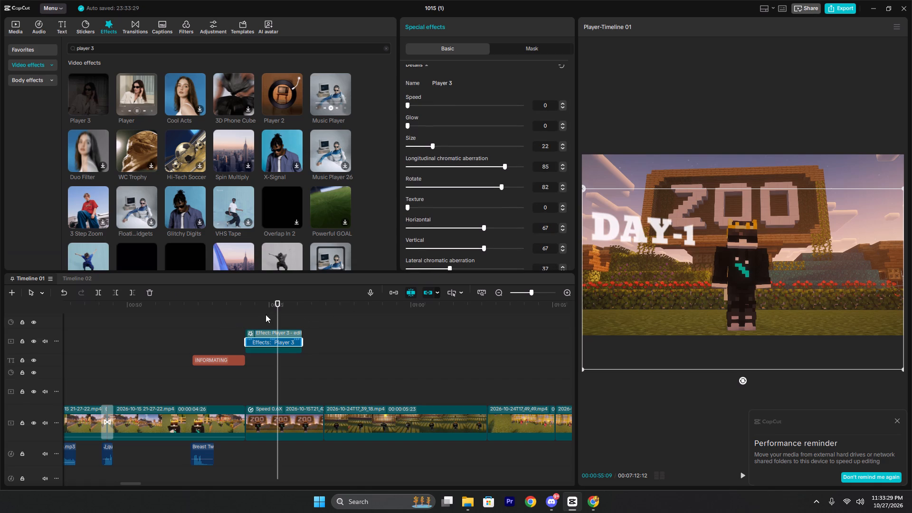
{"action": "left_click_drag", "start_coordinate": [279, 308], "coordinate": [259, 311]}
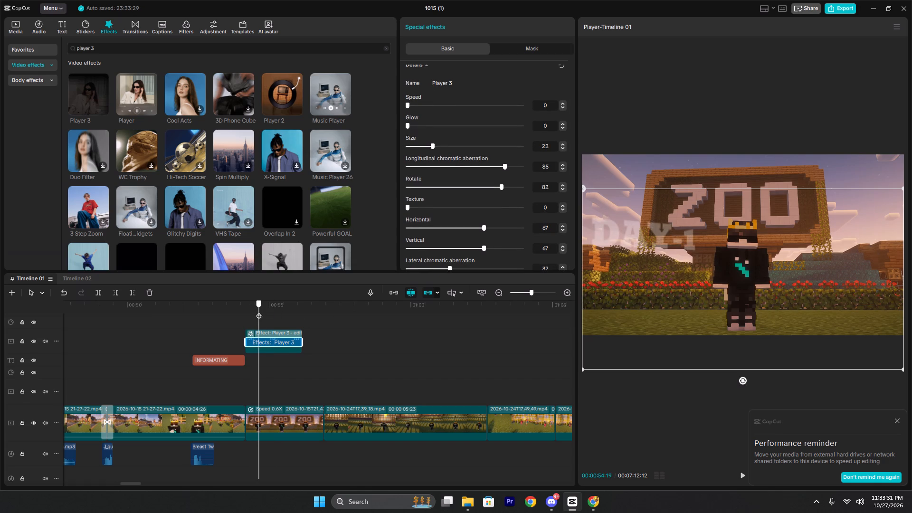
{"action": "left_click_drag", "start_coordinate": [259, 311], "coordinate": [254, 313]}
{"action": "left_click_drag", "start_coordinate": [448, 264], "coordinate": [479, 266]}
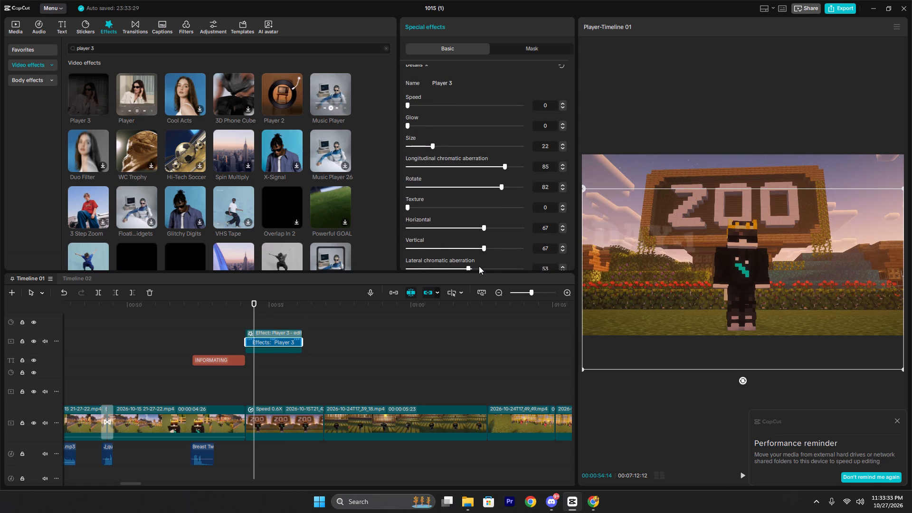
{"action": "left_click_drag", "start_coordinate": [479, 266], "coordinate": [494, 267]}
{"action": "key", "text": "space"}
{"action": "key", "text": "space"}
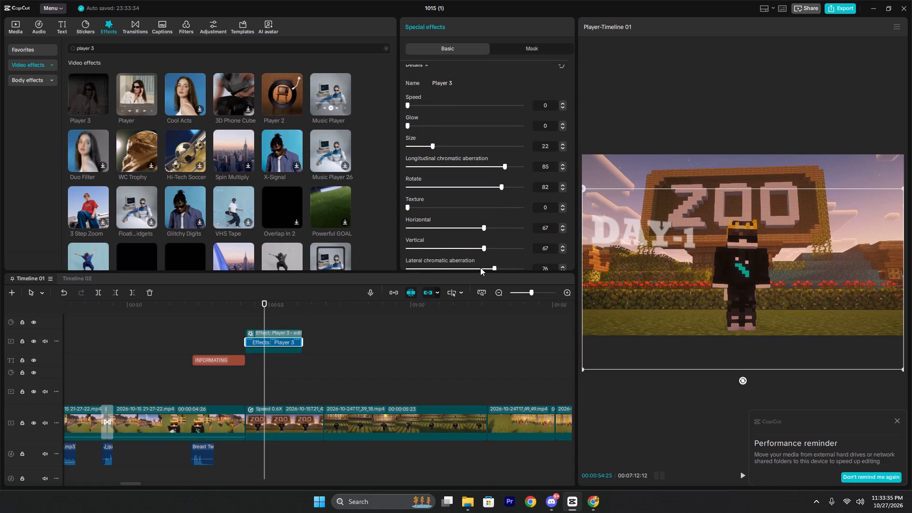
{"action": "left_click_drag", "start_coordinate": [480, 267], "coordinate": [433, 262]}
{"action": "left_click_drag", "start_coordinate": [434, 262], "coordinate": [450, 263]}
{"action": "left_click_drag", "start_coordinate": [443, 266], "coordinate": [463, 270]}
Set the Player 3 effect's Vertical to 72 and its Longitudinal chromatic aberration to 90.
{"action": "left_click_drag", "start_coordinate": [449, 246], "coordinate": [451, 246]}
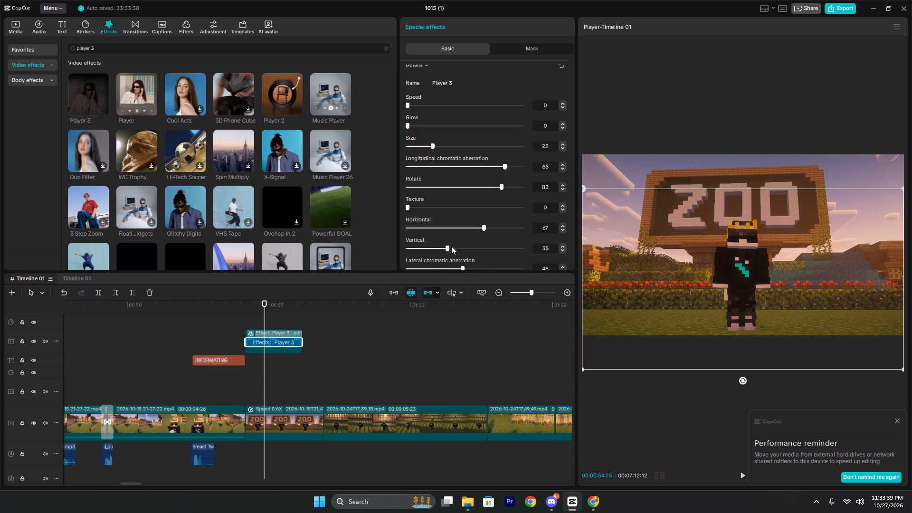
{"action": "left_click_drag", "start_coordinate": [451, 246], "coordinate": [490, 252]}
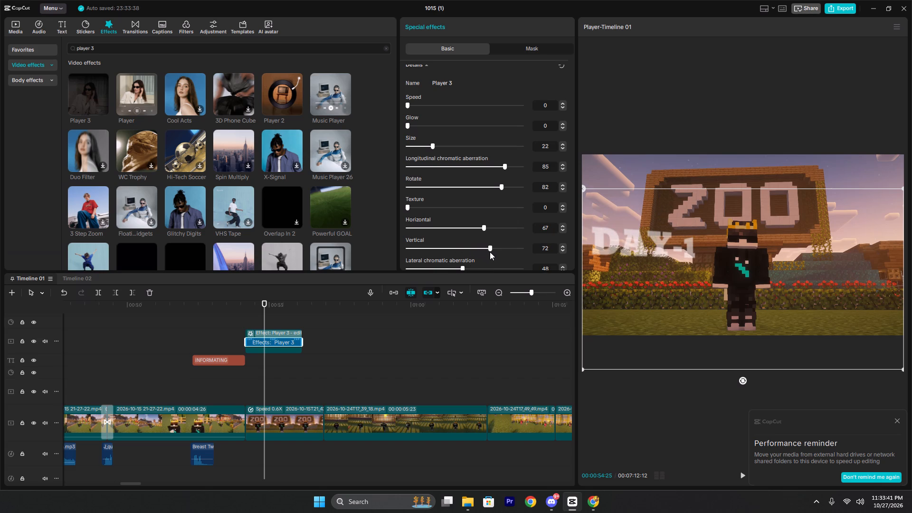
{"action": "left_click_drag", "start_coordinate": [432, 163], "coordinate": [419, 178]}
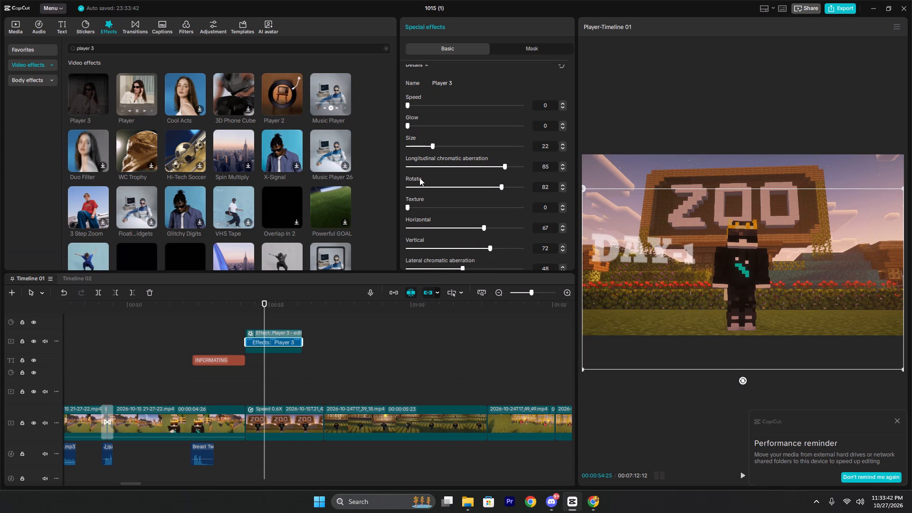
{"action": "left_click_drag", "start_coordinate": [419, 178], "coordinate": [508, 173]}
{"action": "left_click_drag", "start_coordinate": [508, 173], "coordinate": [510, 172]}
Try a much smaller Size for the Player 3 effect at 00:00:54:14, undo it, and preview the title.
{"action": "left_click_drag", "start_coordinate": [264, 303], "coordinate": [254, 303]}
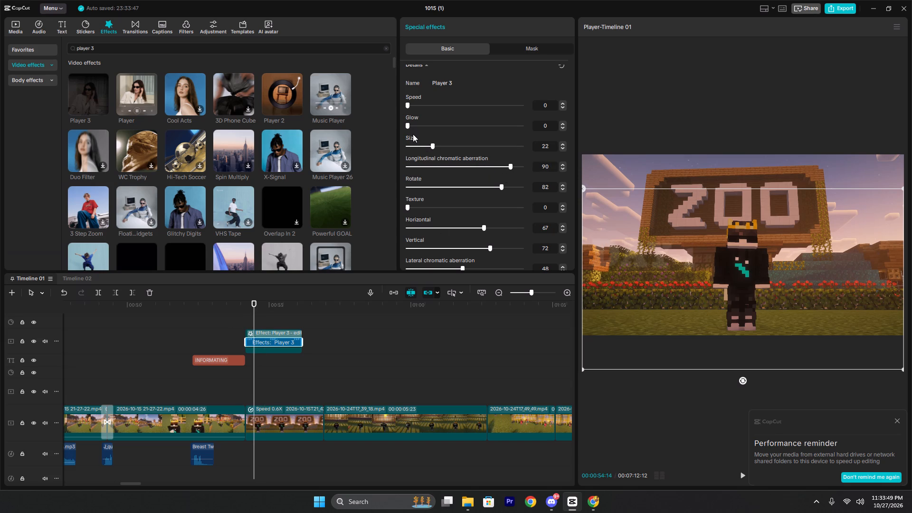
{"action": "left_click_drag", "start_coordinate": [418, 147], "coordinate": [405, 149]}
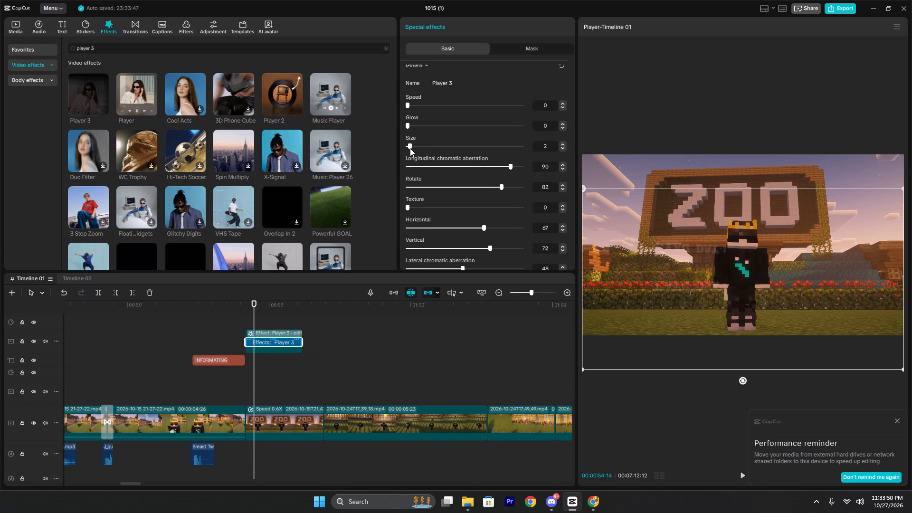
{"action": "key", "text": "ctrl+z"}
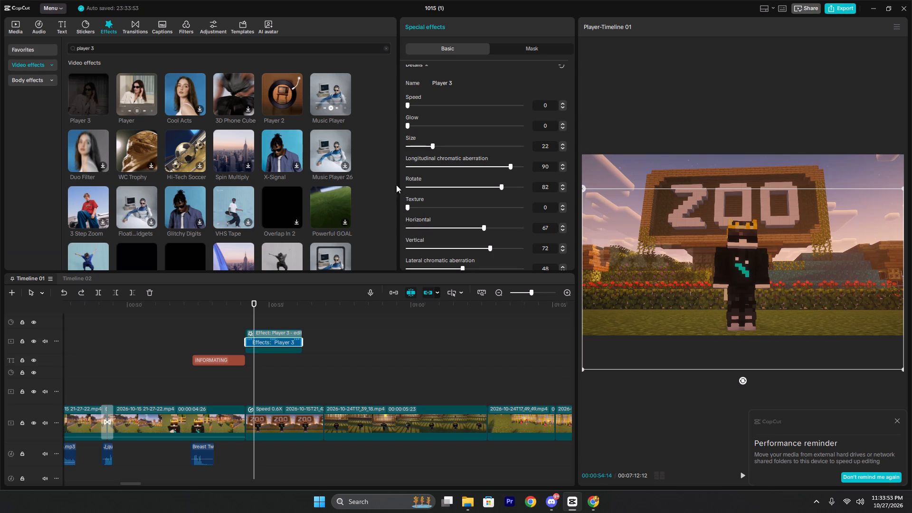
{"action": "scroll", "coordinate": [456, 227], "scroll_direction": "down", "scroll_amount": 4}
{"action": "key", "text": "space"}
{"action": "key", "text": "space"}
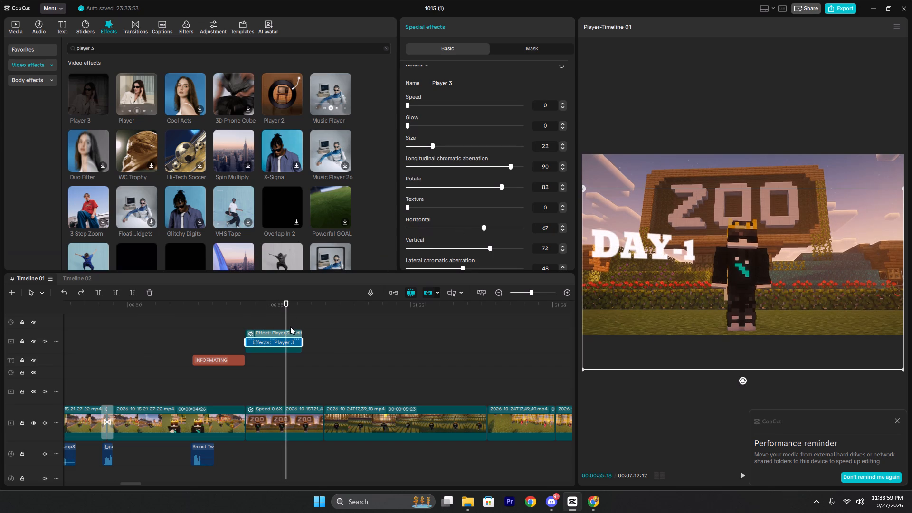
Freeze the DAY-1 title clip at 00:00:55:13.
{"action": "left_click", "coordinate": [284, 315]}
{"action": "left_click", "coordinate": [310, 351]}
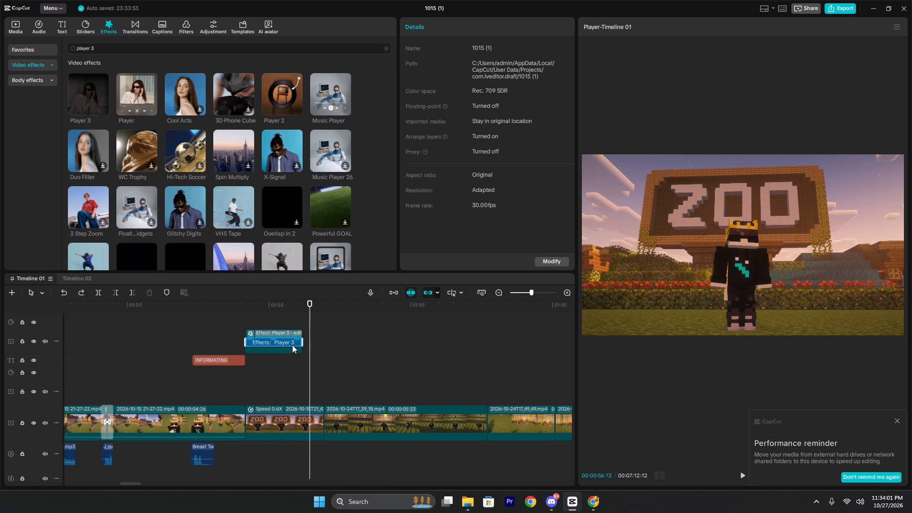
{"action": "left_click", "coordinate": [281, 329]}
{"action": "left_click", "coordinate": [284, 333]}
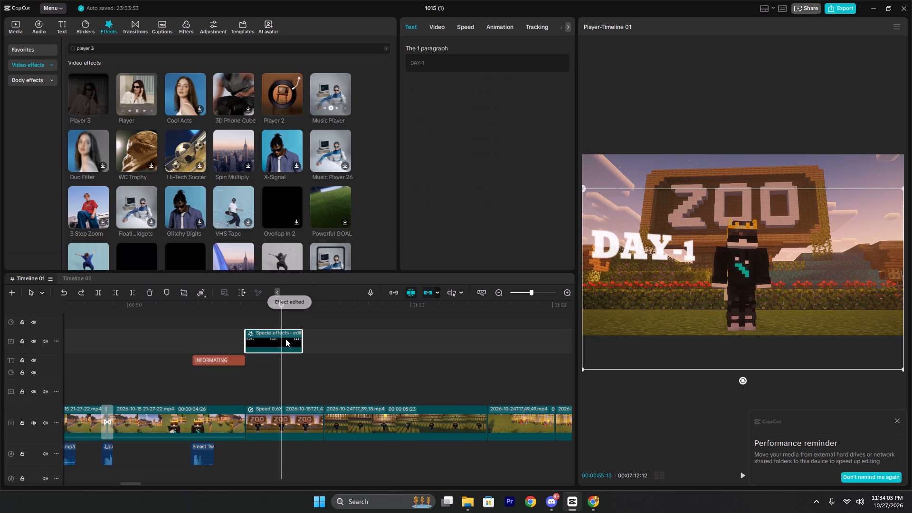
{"action": "left_click", "coordinate": [210, 309]}
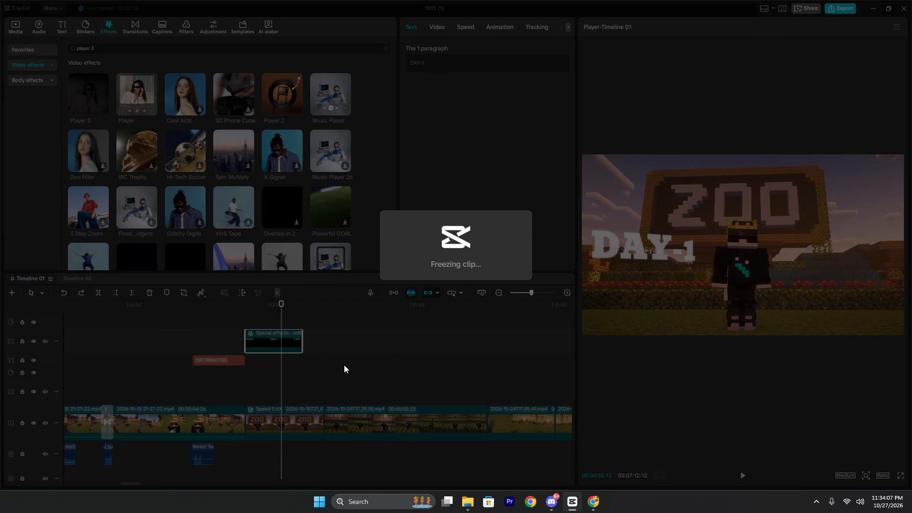
Delete the DAY-1 pieces after and before the freeze frame, including the first piece's Player 3 effect.
{"action": "left_click", "coordinate": [374, 343]}
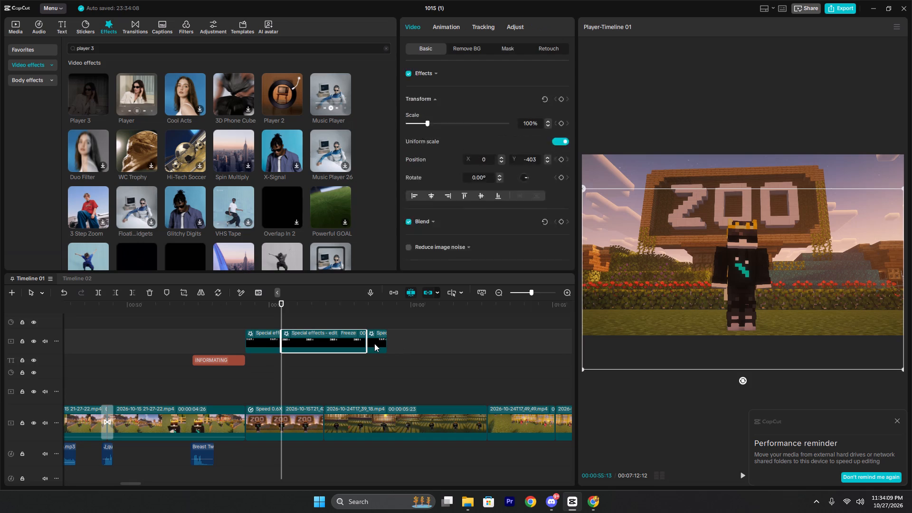
{"action": "key", "text": "BackSpace"}
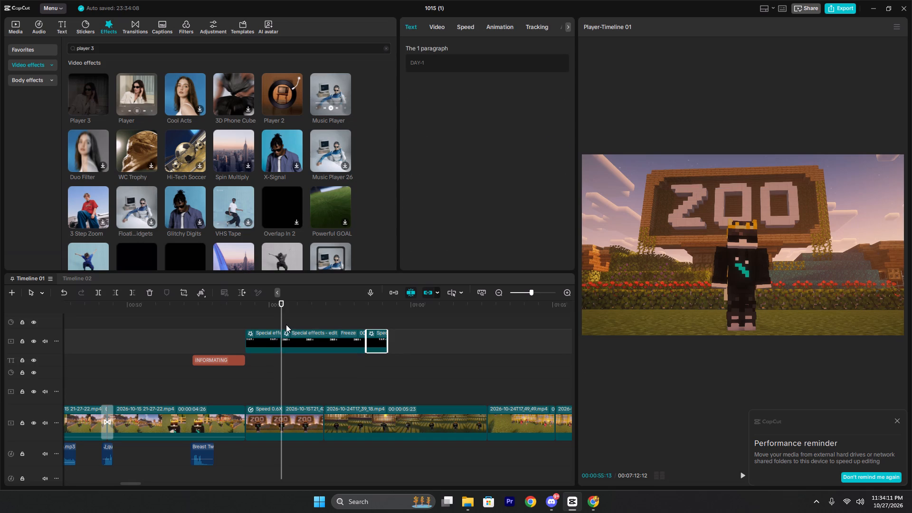
{"action": "left_click", "coordinate": [265, 333]}
{"action": "key", "text": "BackSpace"}
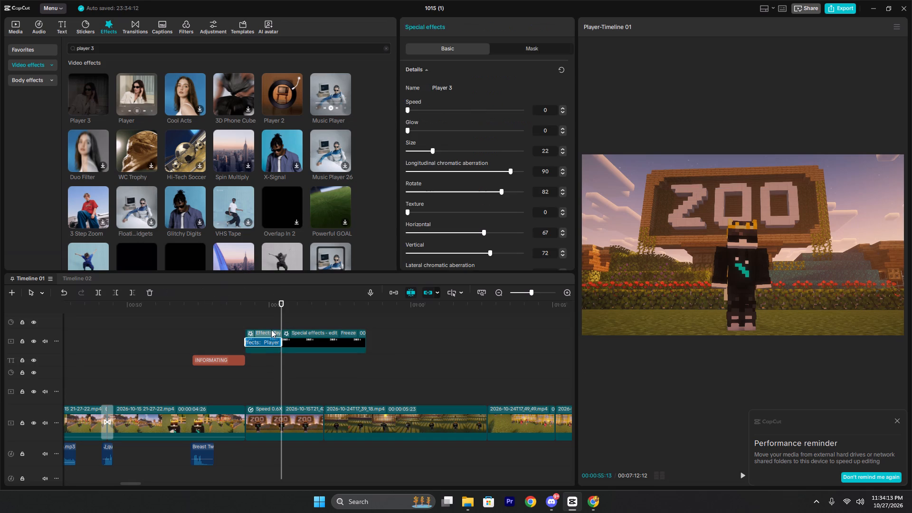
{"action": "left_click", "coordinate": [267, 325]}
{"action": "left_click", "coordinate": [269, 332]}
{"action": "key", "text": "BackSpace"}
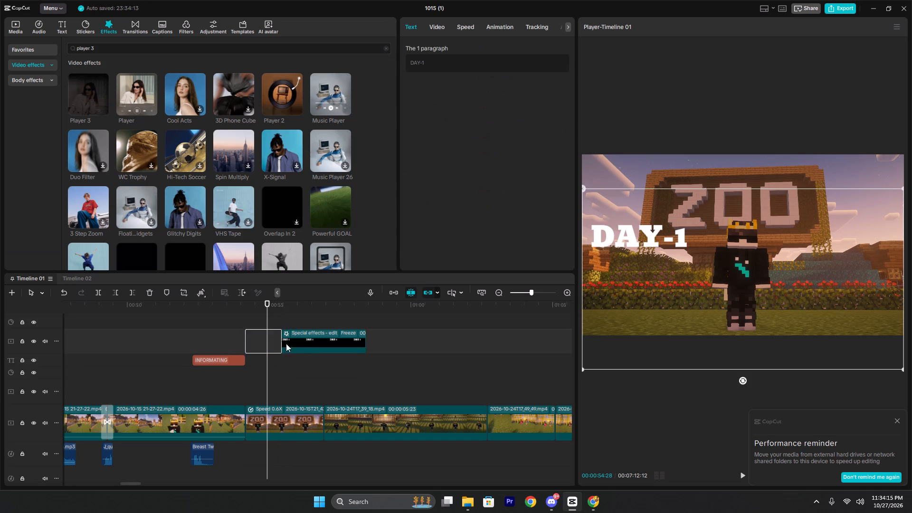
Move the DAY-1 freeze frame so it starts with the ZOO sign clip at 00:00:54:05, and preview it.
{"action": "left_click", "coordinate": [310, 338]}
{"action": "left_click_drag", "start_coordinate": [316, 337], "coordinate": [286, 343]}
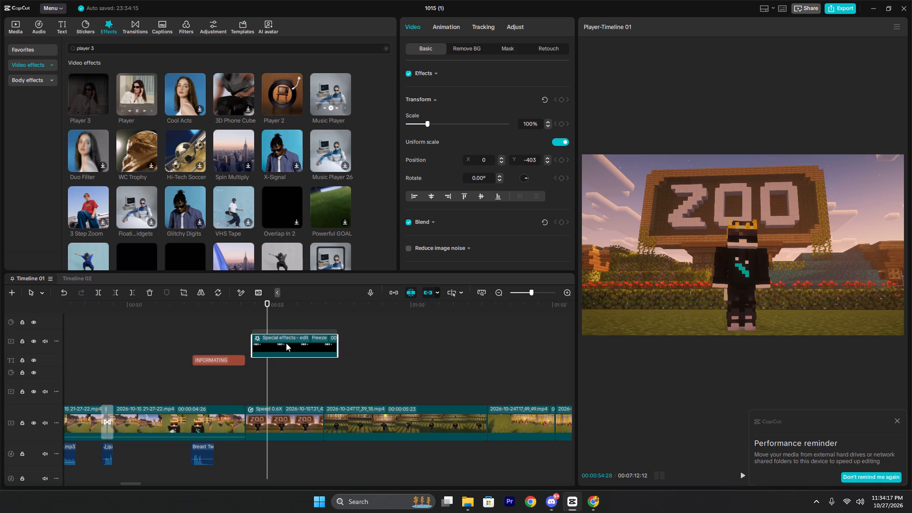
{"action": "left_click_drag", "start_coordinate": [286, 343], "coordinate": [281, 343]}
{"action": "left_click", "coordinate": [243, 320]}
{"action": "key", "text": "space"}
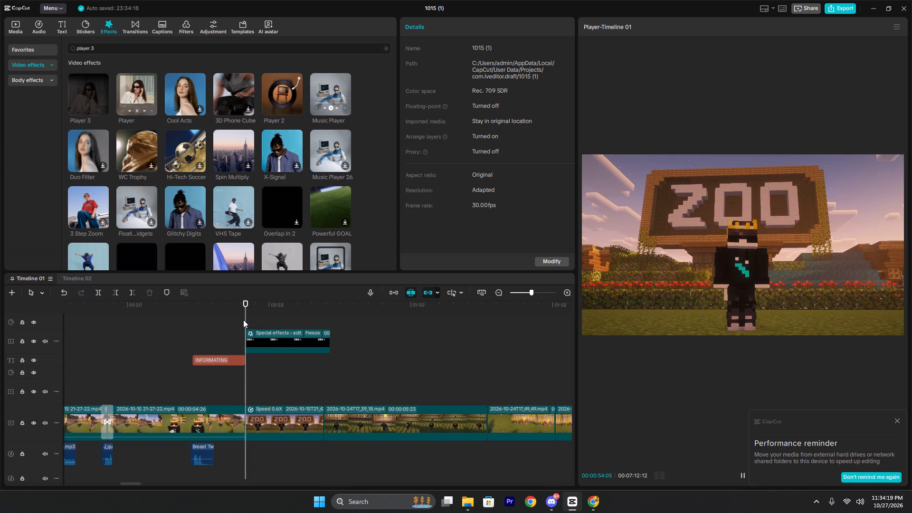
{"action": "key", "text": "space"}
Make the DAY-1 freeze frame a compound clip and preview it over the ZOO sign shot.
{"action": "left_click", "coordinate": [291, 345]}
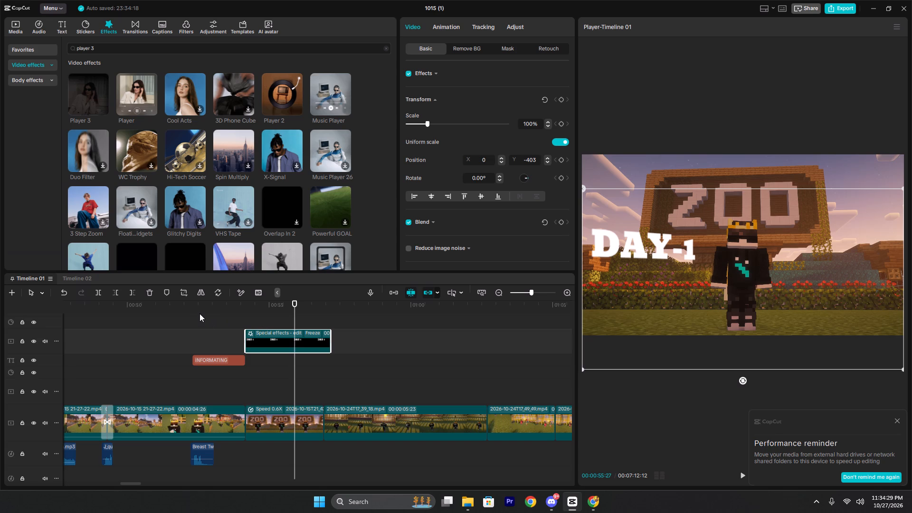
{"action": "key", "text": "alt+g"}
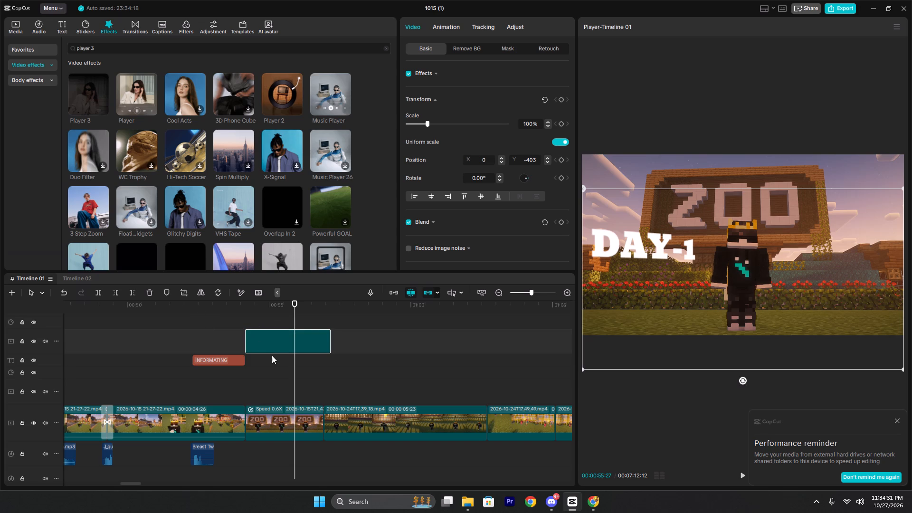
{"action": "left_click", "coordinate": [249, 316]}
{"action": "key", "text": "space"}
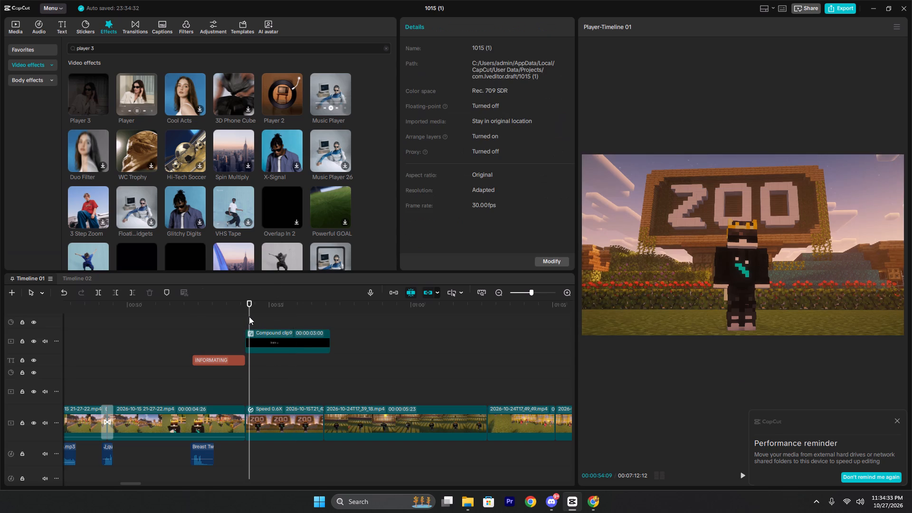
{"action": "key", "text": "space"}
Trim the DAY-1 compound clip's beginning up to 00:00:55:12, move it back to the ZOO sign clip's start, and preview it.
{"action": "left_click", "coordinate": [279, 341]}
{"action": "key", "text": "q"}
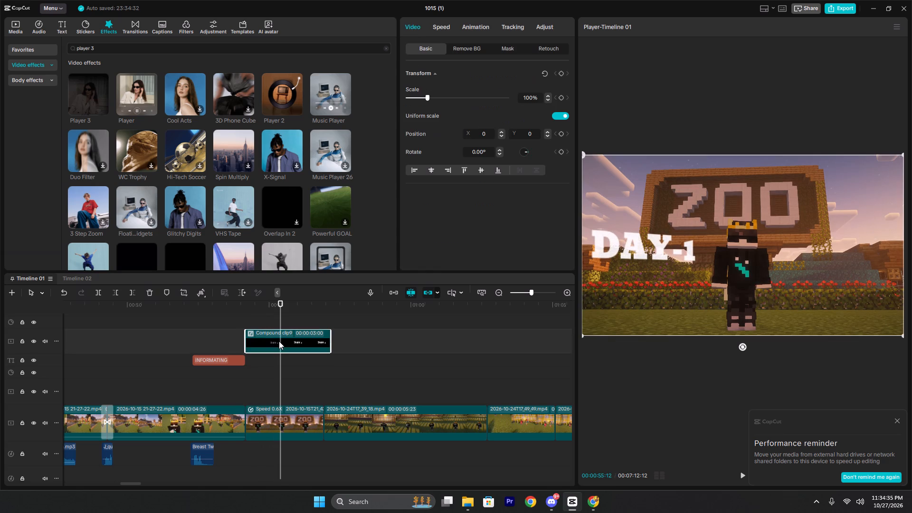
{"action": "left_click_drag", "start_coordinate": [301, 335], "coordinate": [266, 340]}
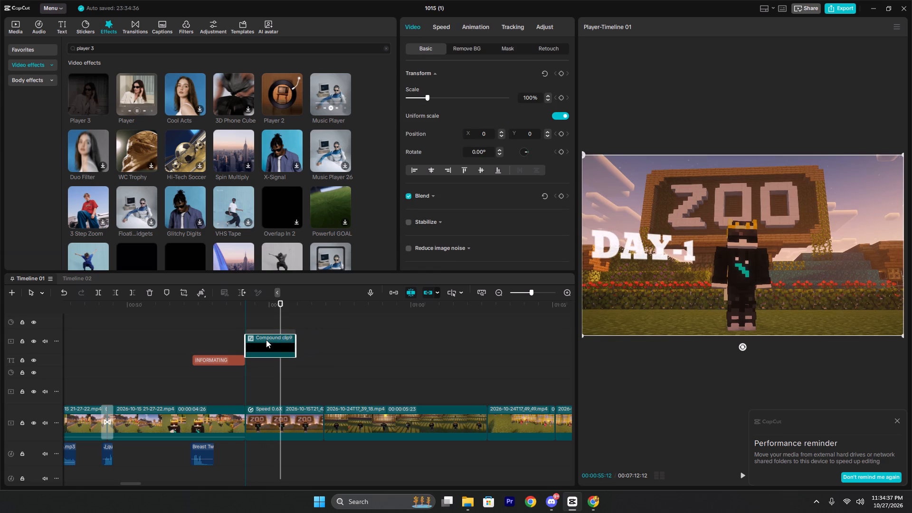
{"action": "triple_click", "coordinate": [245, 318]}
{"action": "double_click", "coordinate": [245, 318]}
{"action": "left_click", "coordinate": [245, 314]}
{"action": "key", "text": "space"}
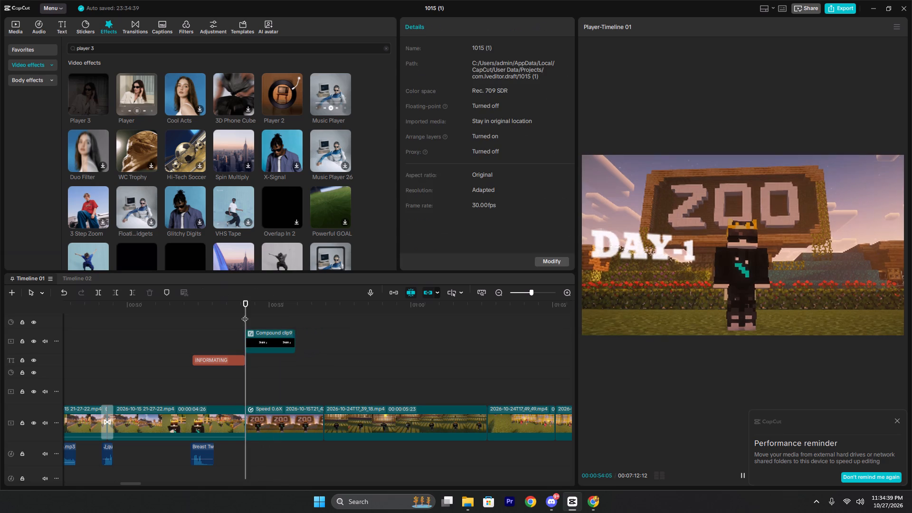
{"action": "key", "text": "space"}
{"action": "left_click", "coordinate": [245, 314]}
{"action": "key", "text": "space"}
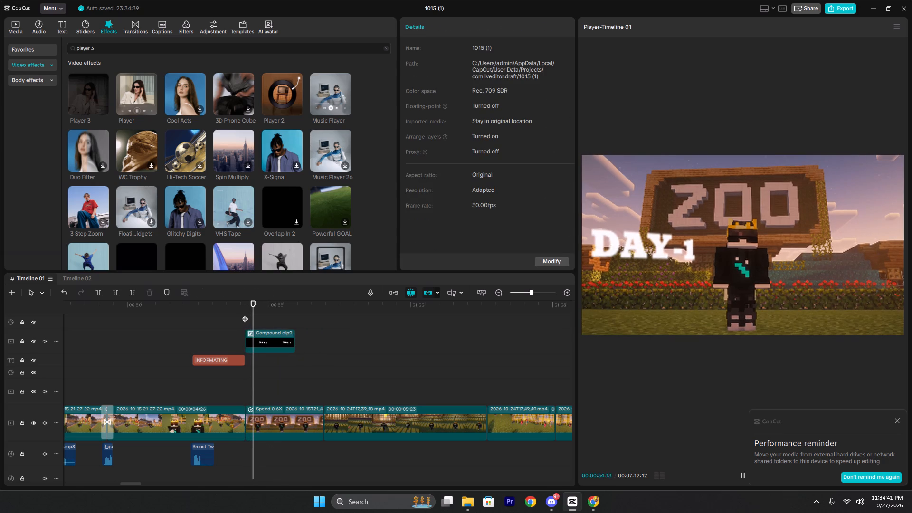
{"action": "key", "text": "space"}
Extend the freeze frame inside the DAY-1 compound clip to 00:00:08:00 and return to the main timeline.
{"action": "left_click", "coordinate": [287, 340]}
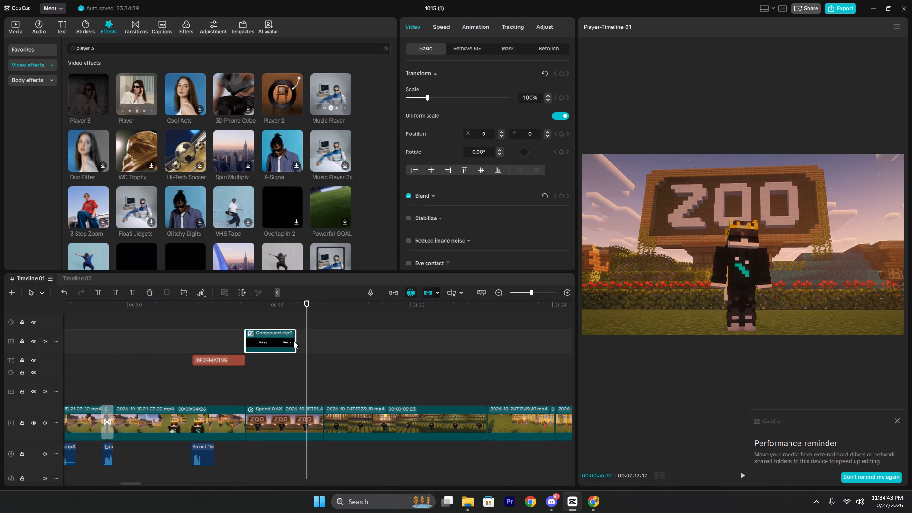
{"action": "left_click_drag", "start_coordinate": [297, 342], "coordinate": [315, 344]}
{"action": "double_click", "coordinate": [275, 345]}
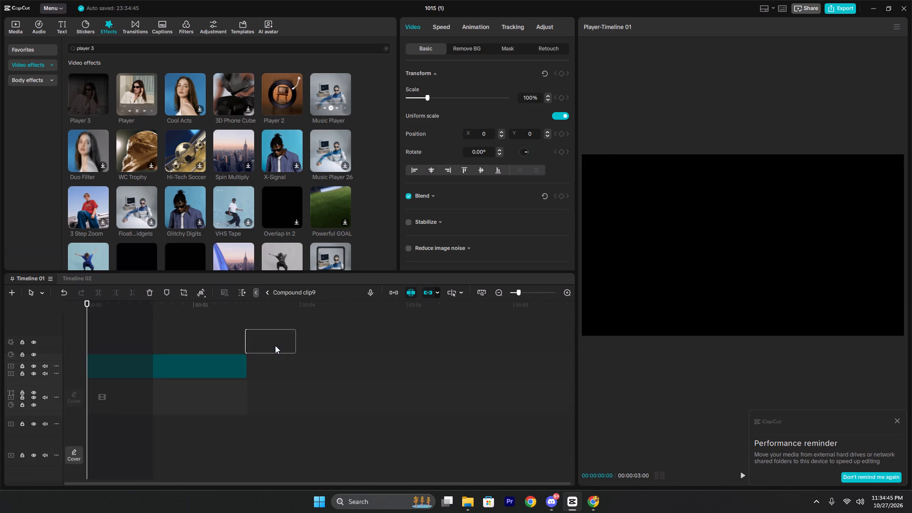
{"action": "left_click", "coordinate": [201, 362]}
{"action": "left_click_drag", "start_coordinate": [248, 362], "coordinate": [512, 387]}
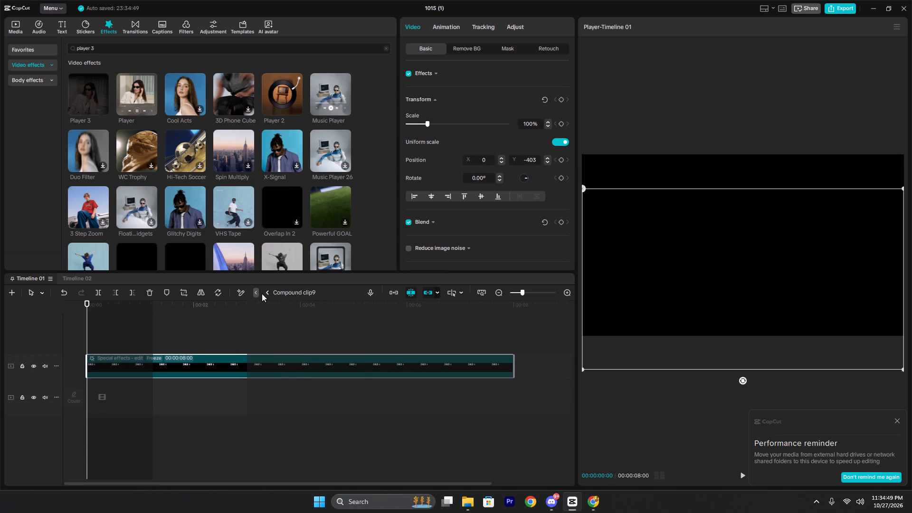
{"action": "left_click", "coordinate": [266, 292]}
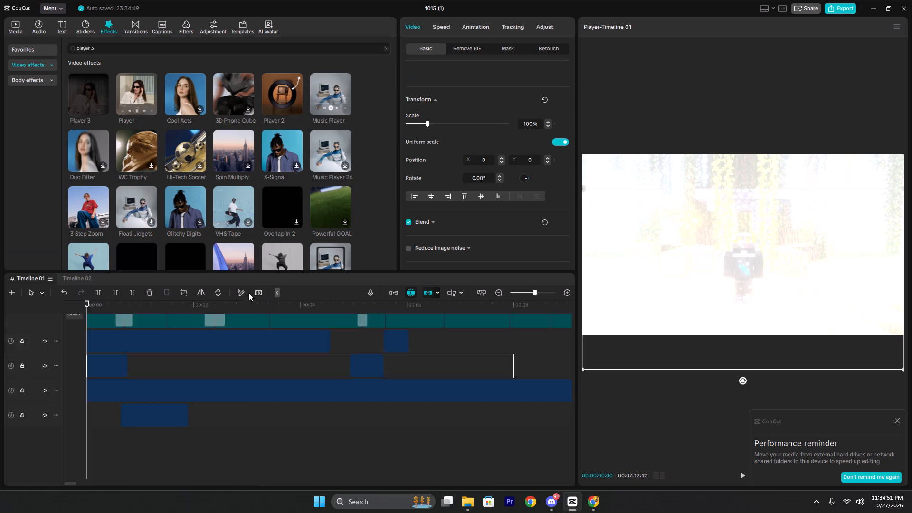
Extend the DAY-1 compound clip's end to the end of the ZOO sign clip, lasting 00:00:02:23, and preview it.
{"action": "left_click_drag", "start_coordinate": [296, 340], "coordinate": [299, 340]}
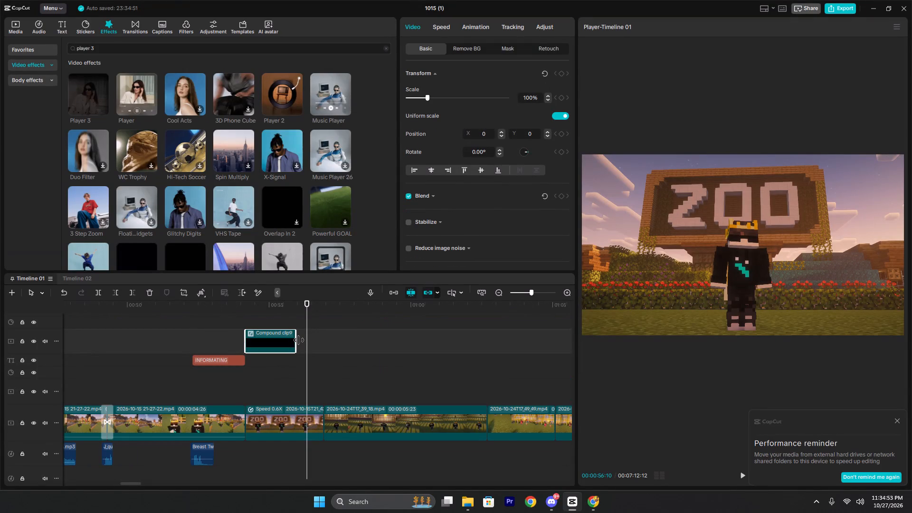
{"action": "left_click_drag", "start_coordinate": [299, 340], "coordinate": [325, 344]}
{"action": "left_click", "coordinate": [292, 320]}
{"action": "key", "text": "space"}
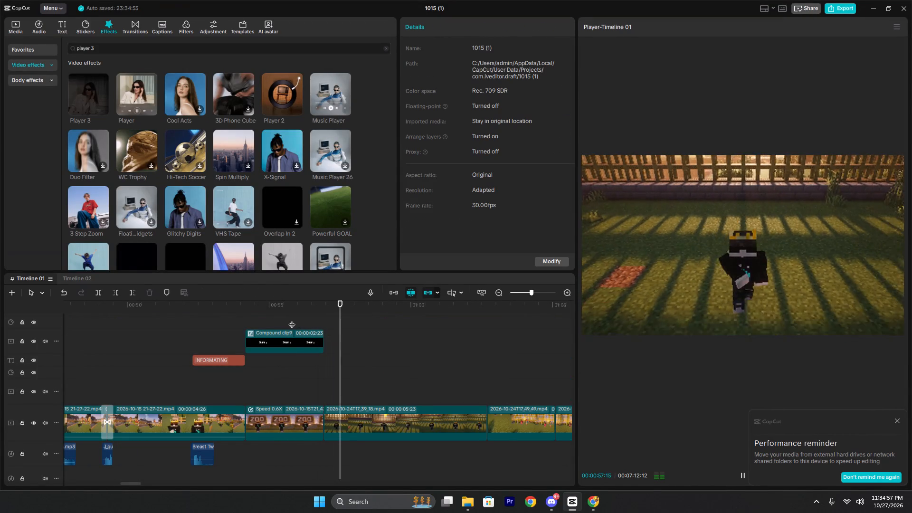
{"action": "key", "text": "space"}
{"action": "left_click", "coordinate": [319, 377]}
{"action": "key", "text": "space"}
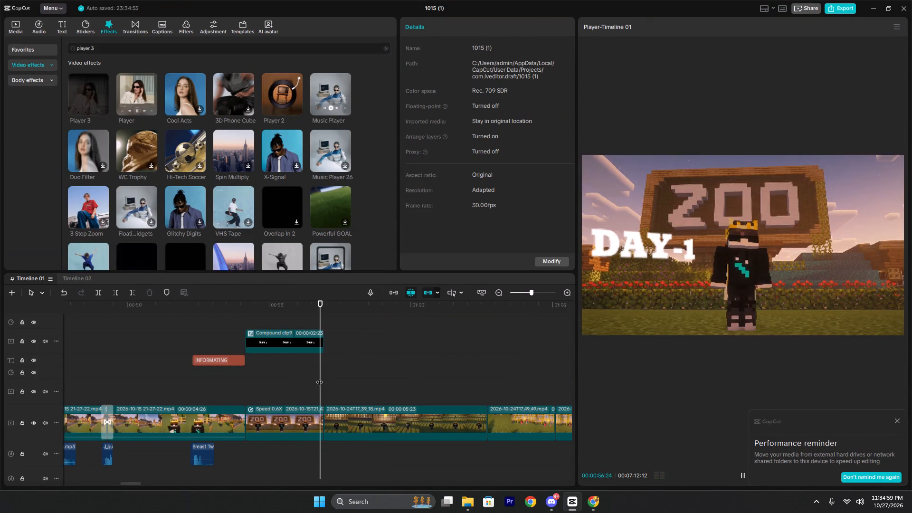
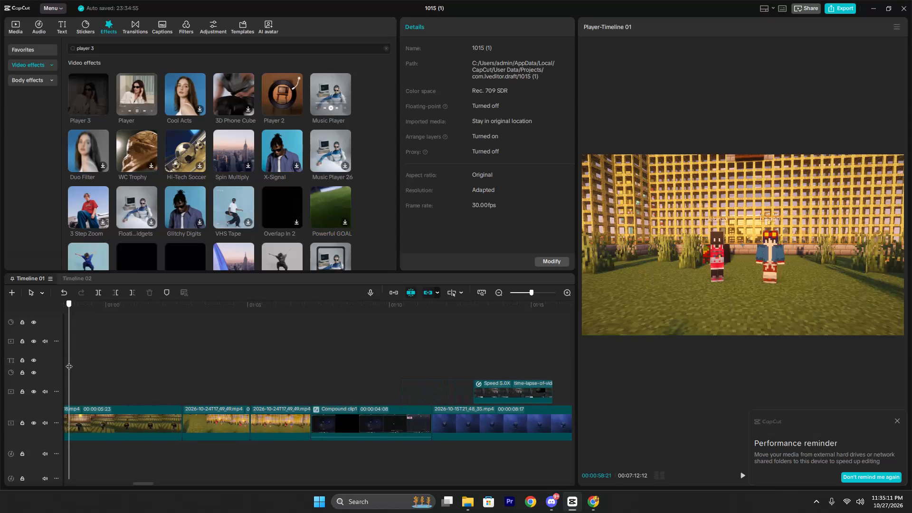
Play back the footage following the ZOO sign clip up to 00:00:58:21.
{"action": "key", "text": "space"}
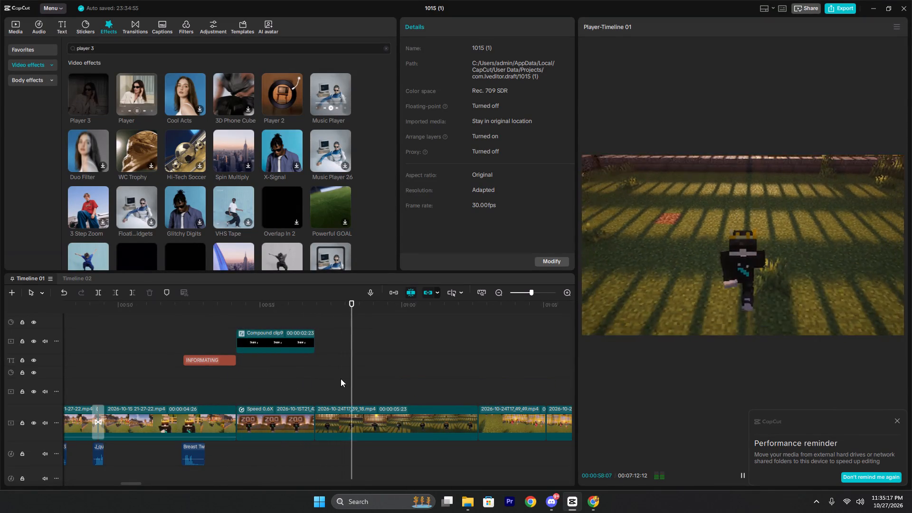
{"action": "key", "text": "space"}
Switch to Chrome and search Google for "steel wing" in a new tab.
{"action": "left_click", "coordinate": [598, 502]}
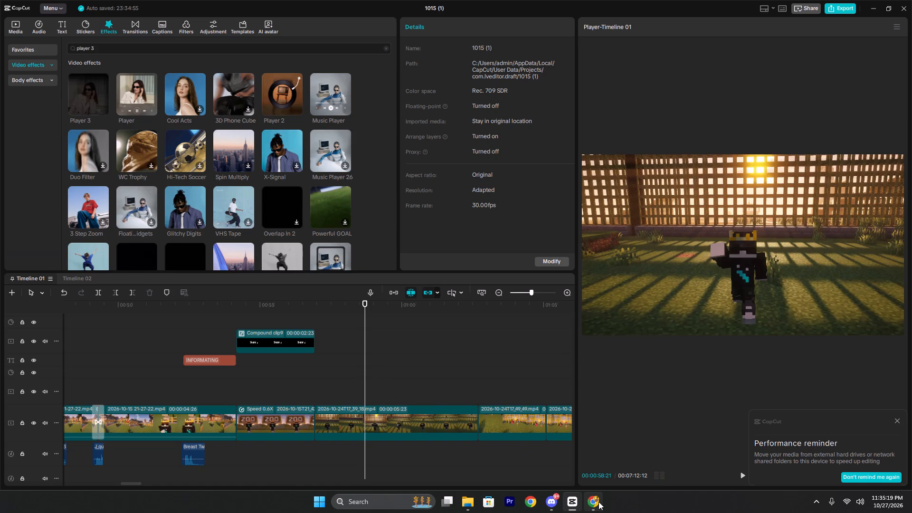
{"action": "scroll", "coordinate": [215, 149], "scroll_direction": "up", "scroll_amount": 4}
{"action": "left_click", "coordinate": [255, 7]}
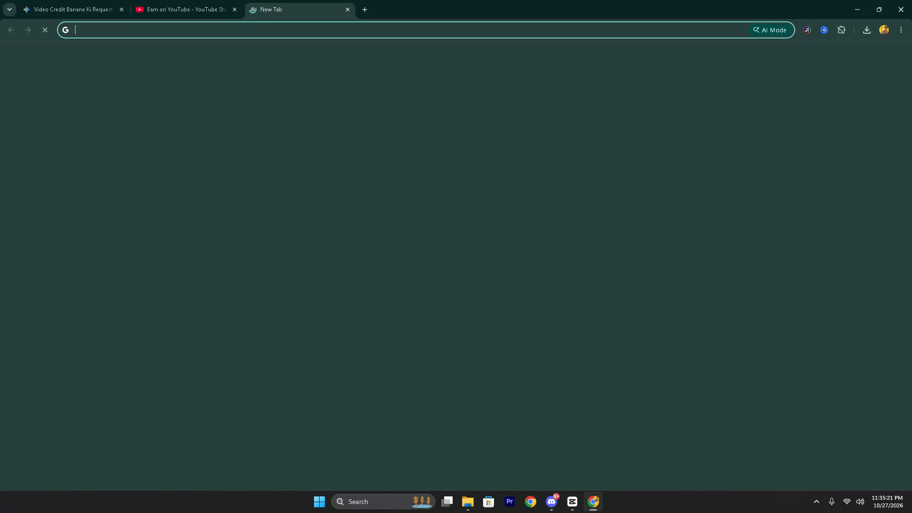
{"action": "left_click", "coordinate": [256, 27]}
{"action": "type", "text": "stee"}
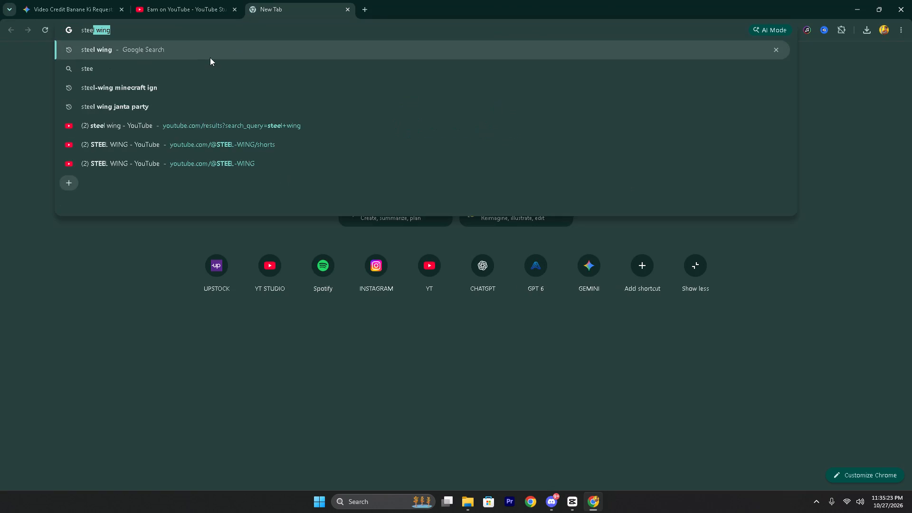
{"action": "left_click", "coordinate": [193, 50]}
{"action": "left_click", "coordinate": [202, 95]}
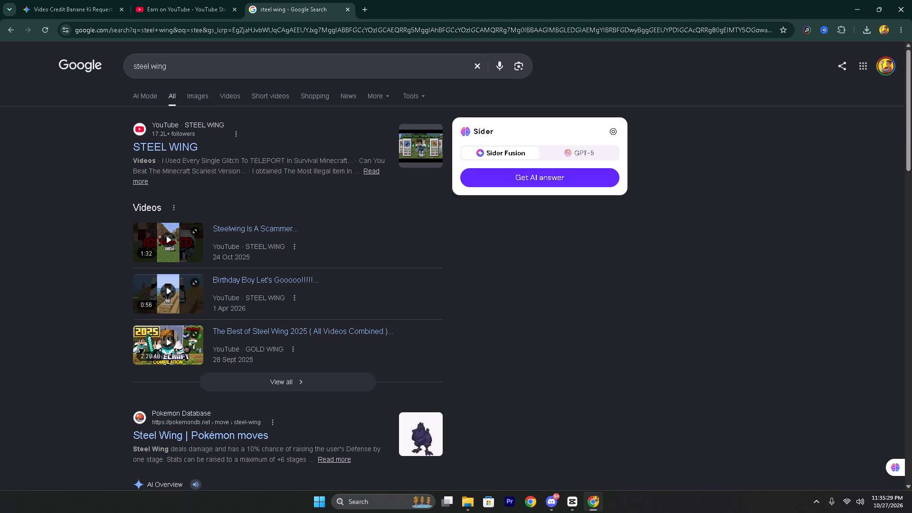
Show the hidden system tray icons.
{"action": "left_click", "coordinate": [820, 497]}
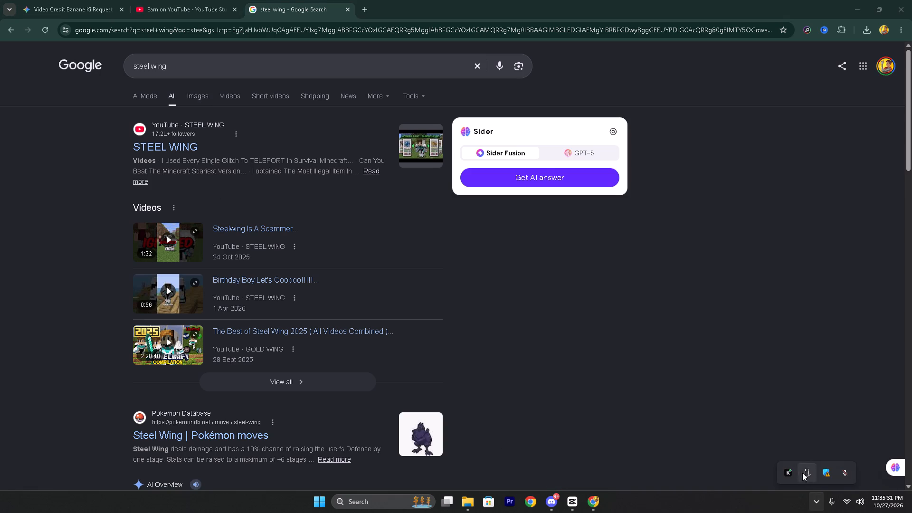
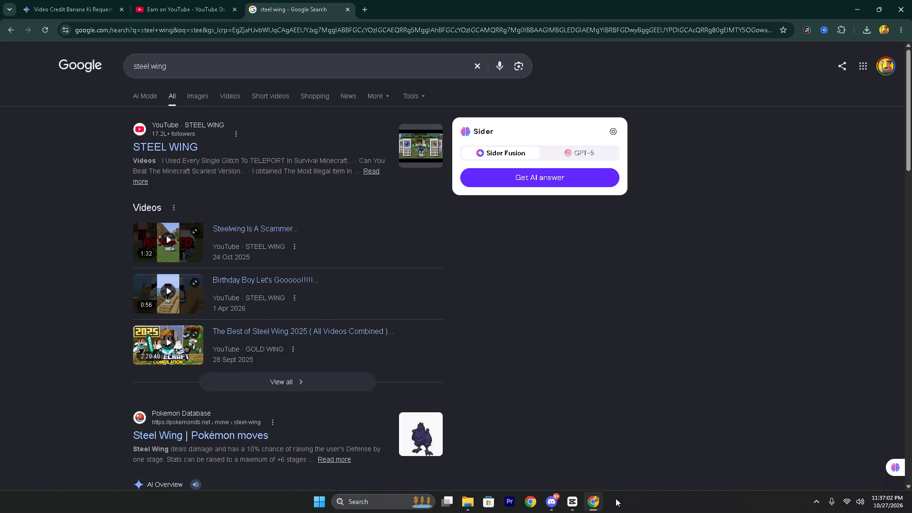
Switch to CapCut and scrub through the edited footage from about 00:00:22 to 00:01:04, ending on the DAY-1 ZOO sign clip.
{"action": "left_click", "coordinate": [578, 499]}
{"action": "left_click", "coordinate": [259, 314]}
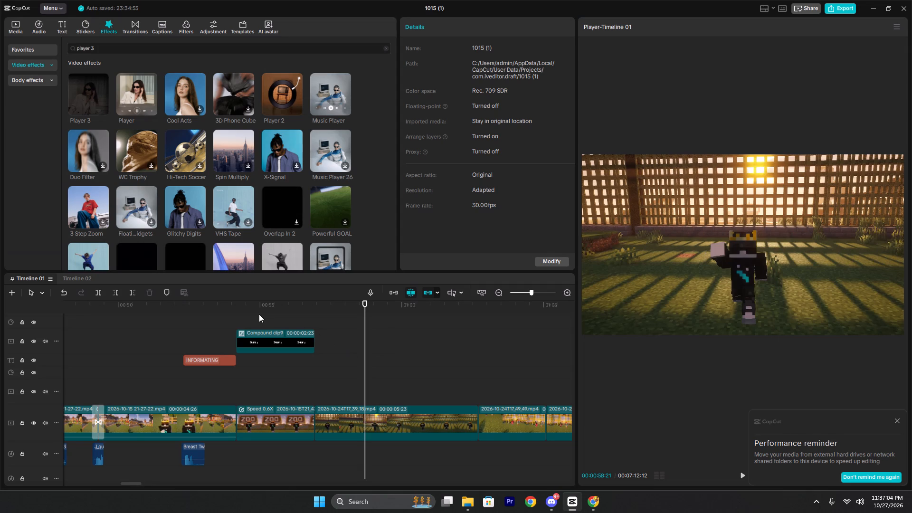
{"action": "left_click_drag", "start_coordinate": [255, 313], "coordinate": [0, 325]}
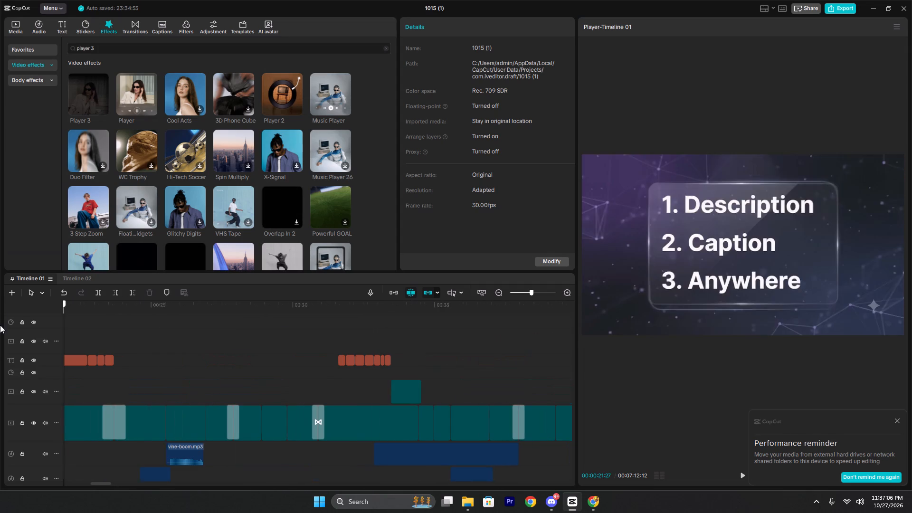
{"action": "left_click_drag", "start_coordinate": [0, 325], "coordinate": [218, 360]}
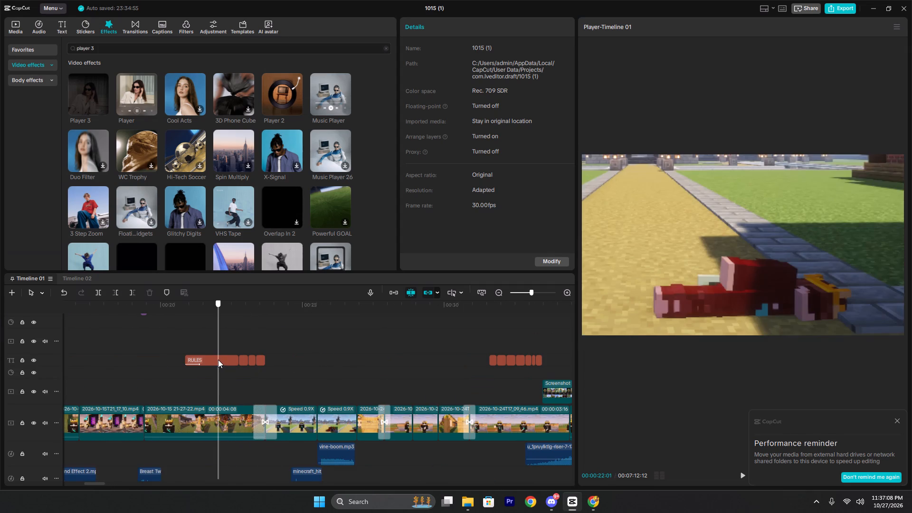
{"action": "left_click_drag", "start_coordinate": [218, 360], "coordinate": [284, 353]}
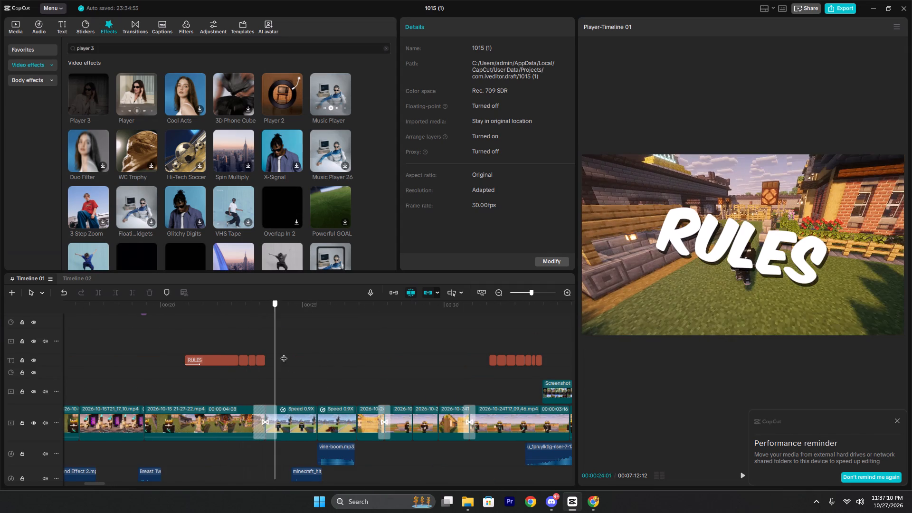
{"action": "left_click_drag", "start_coordinate": [284, 353], "coordinate": [358, 381]}
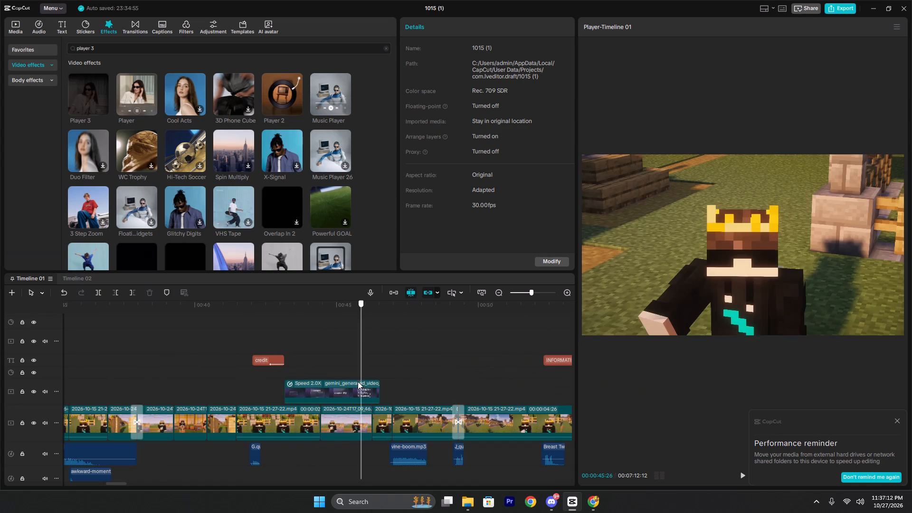
{"action": "left_click_drag", "start_coordinate": [358, 381], "coordinate": [357, 382]}
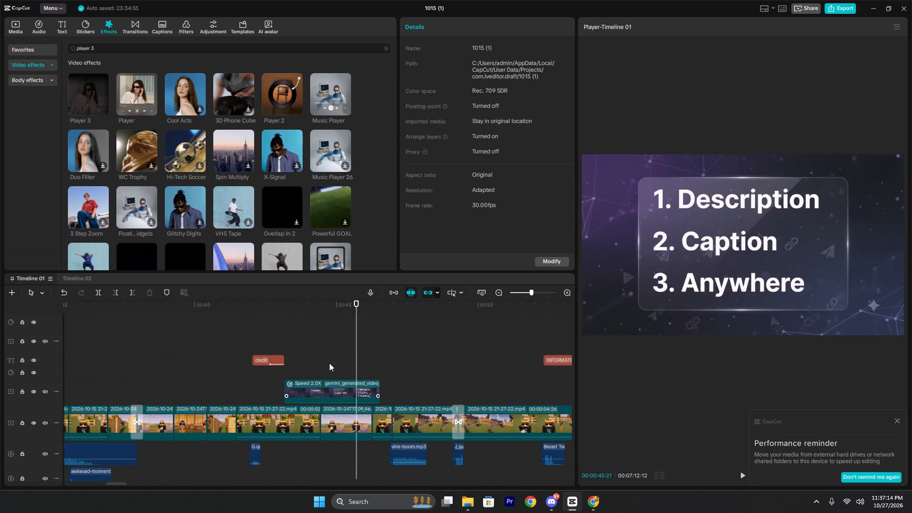
{"action": "left_click", "coordinate": [329, 363]}
{"action": "left_click_drag", "start_coordinate": [329, 363], "coordinate": [383, 363]}
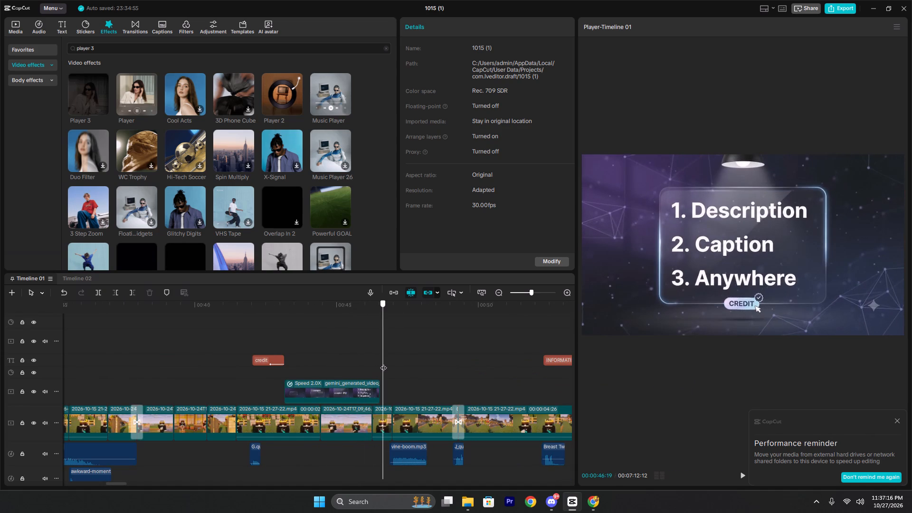
{"action": "left_click_drag", "start_coordinate": [383, 363], "coordinate": [412, 356]}
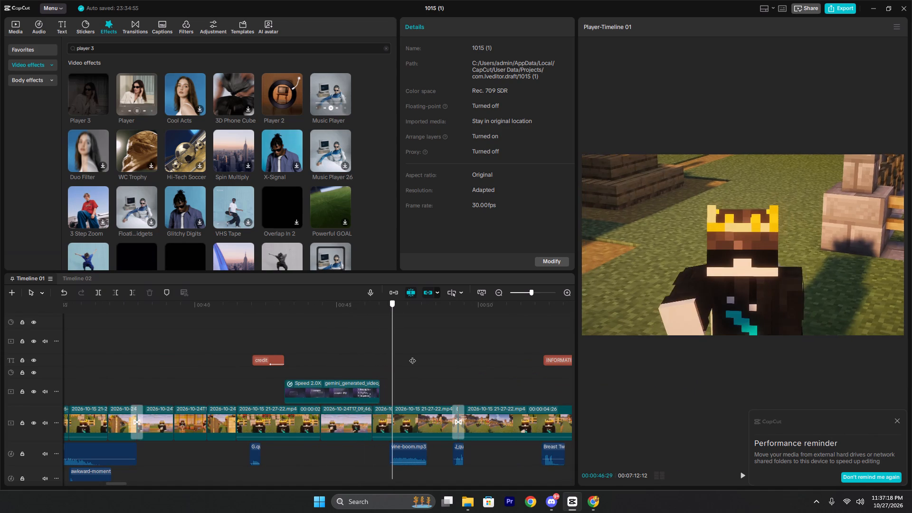
{"action": "left_click_drag", "start_coordinate": [412, 356], "coordinate": [547, 355]}
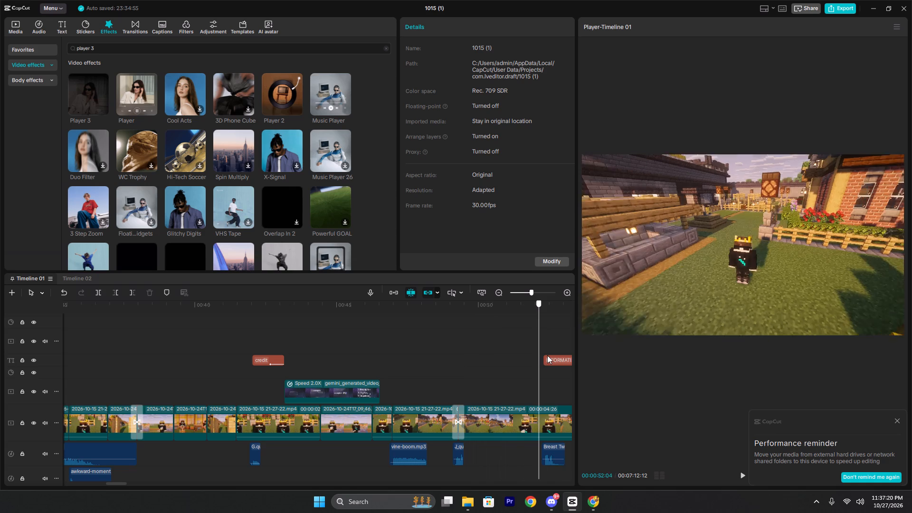
{"action": "left_click_drag", "start_coordinate": [547, 355], "coordinate": [580, 351]}
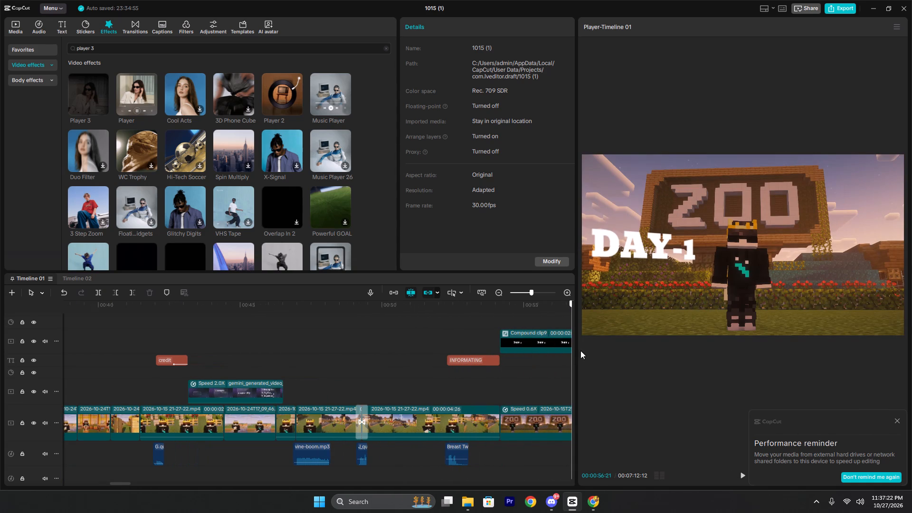
{"action": "left_click_drag", "start_coordinate": [580, 351], "coordinate": [477, 358]}
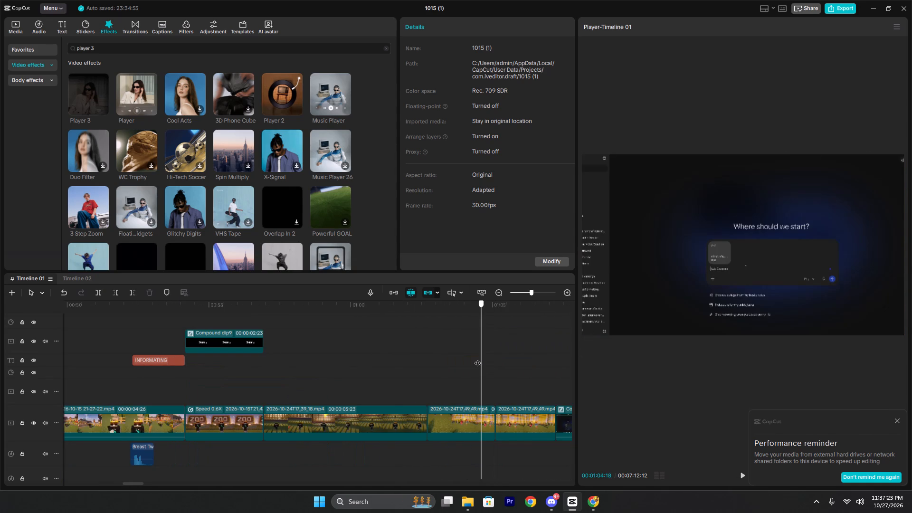
{"action": "left_click_drag", "start_coordinate": [477, 358], "coordinate": [208, 343]}
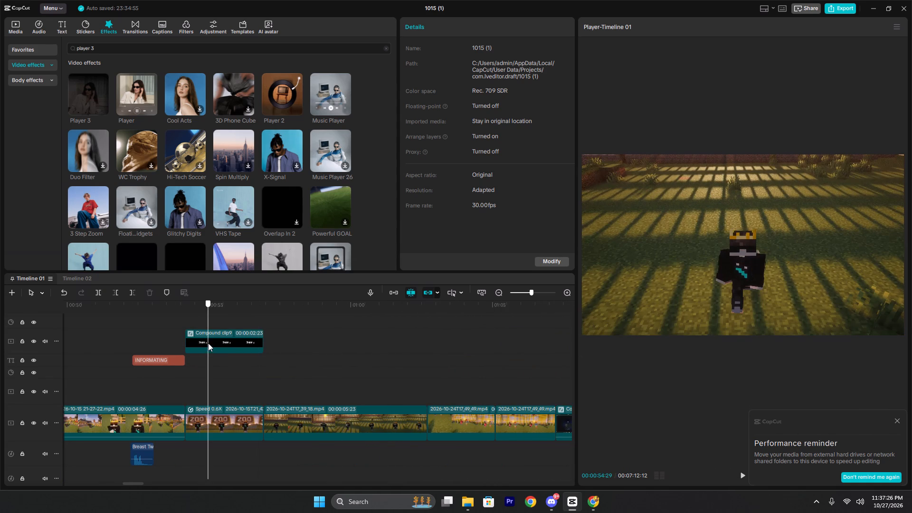
Dismiss the Performance reminder.
{"action": "left_click", "coordinate": [897, 421]}
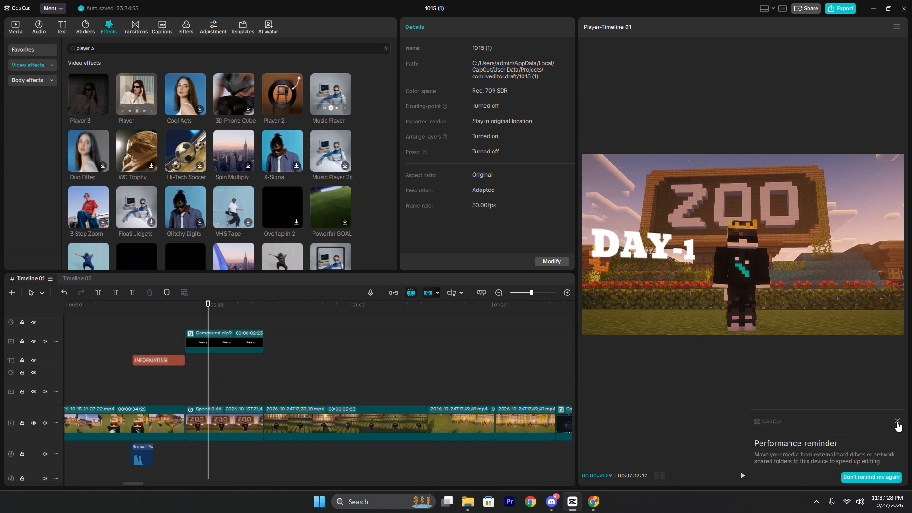
Bring up the project's imported media library.
{"action": "double_click", "coordinate": [497, 291]}
{"action": "left_click", "coordinate": [486, 295]}
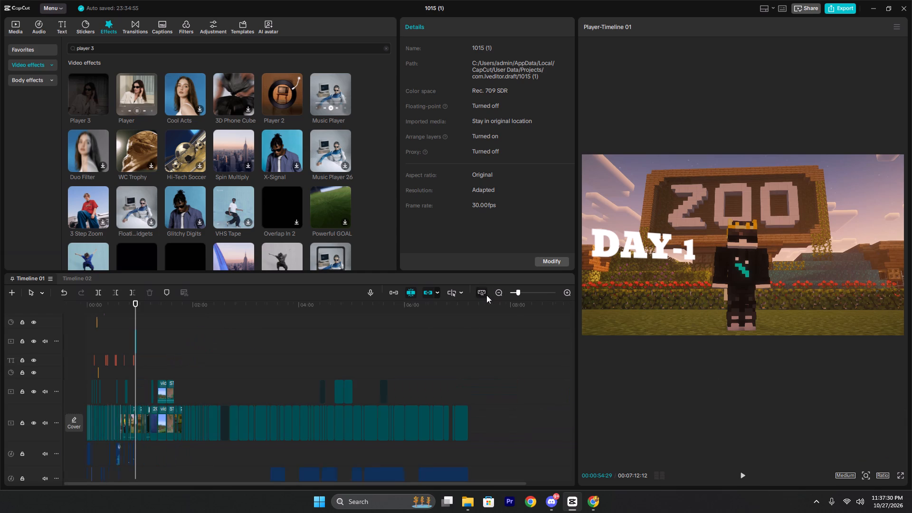
{"action": "scroll", "coordinate": [424, 311], "scroll_direction": "down", "scroll_amount": 2}
{"action": "scroll", "coordinate": [400, 388], "scroll_direction": "down", "scroll_amount": 2}
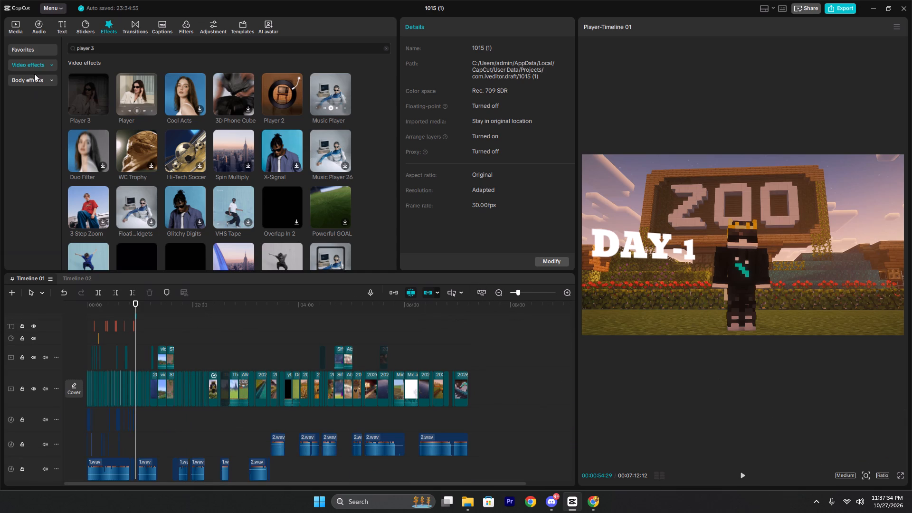
{"action": "left_click", "coordinate": [17, 28]}
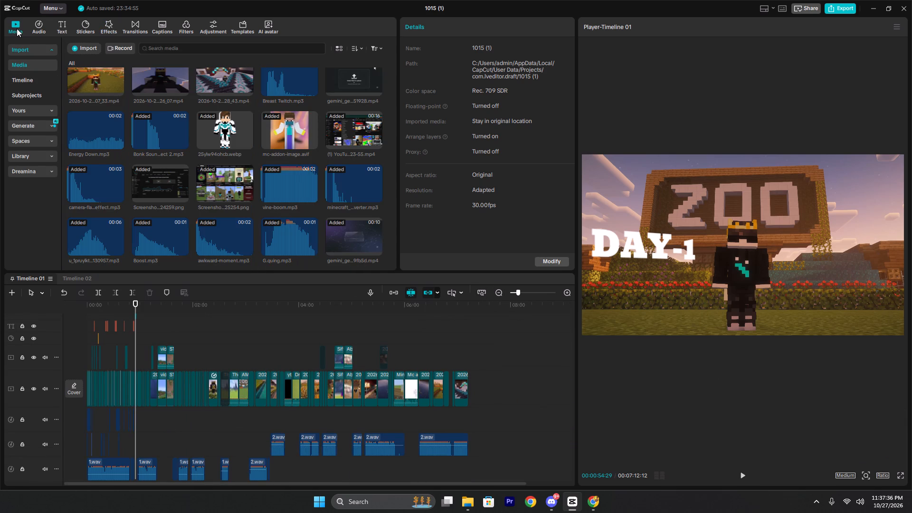
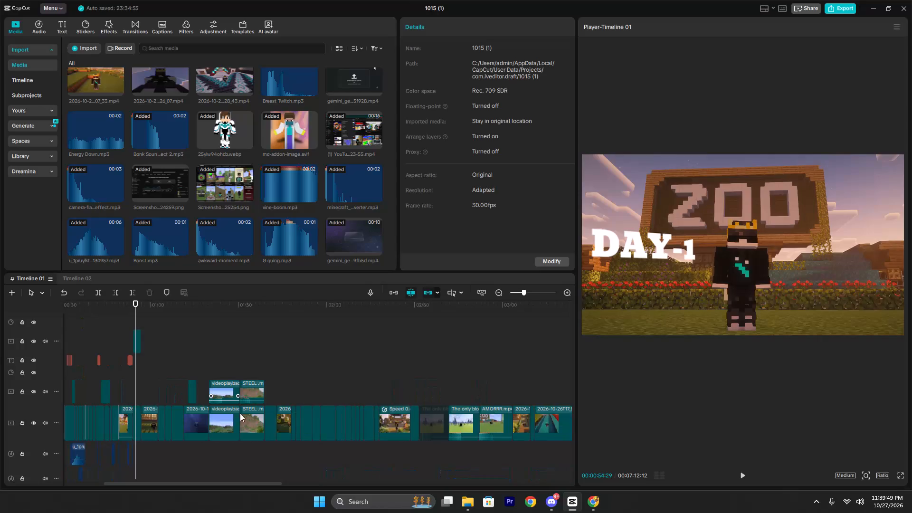
Play the footage from the DAY-1 ZOO sign clip and stop at about 00:00:59, in the fenced enclosure clip.
{"action": "scroll", "coordinate": [264, 382], "scroll_direction": "up", "scroll_amount": 5}
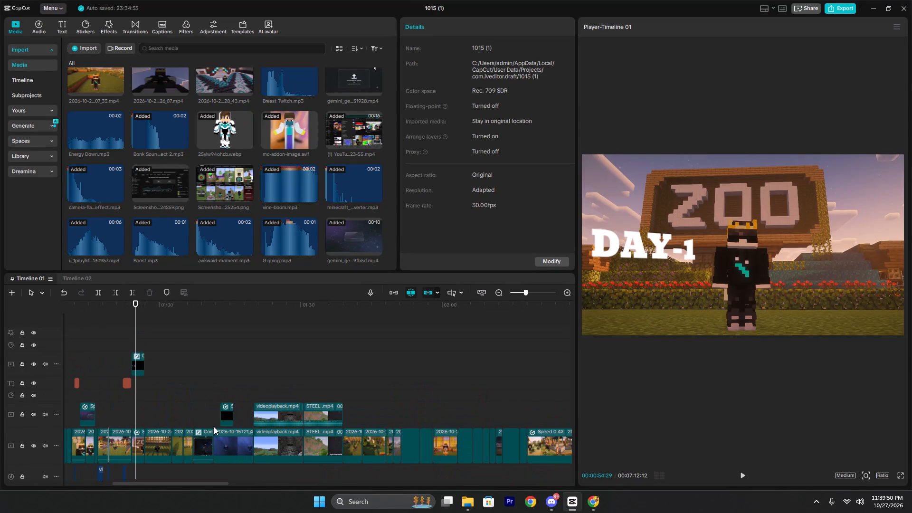
{"action": "scroll", "coordinate": [213, 427], "scroll_direction": "up", "scroll_amount": 12, "text": "ctrl"}
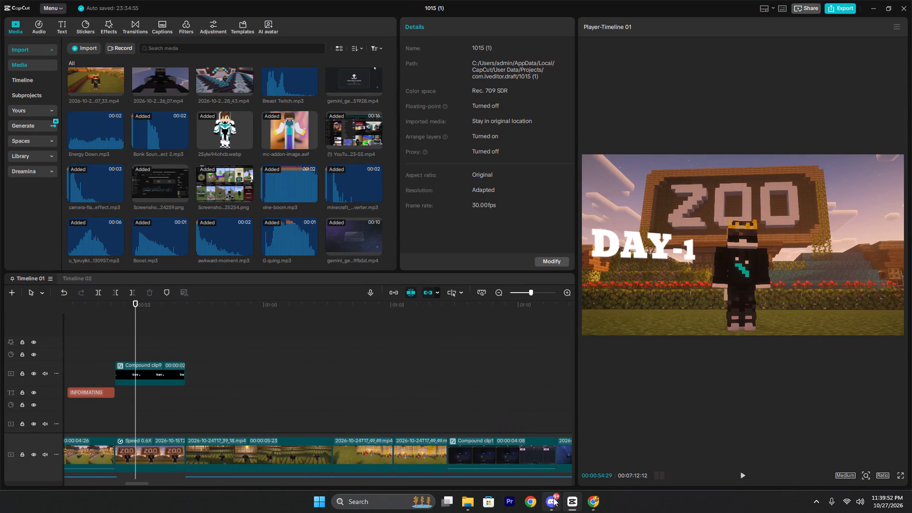
{"action": "key", "text": "space"}
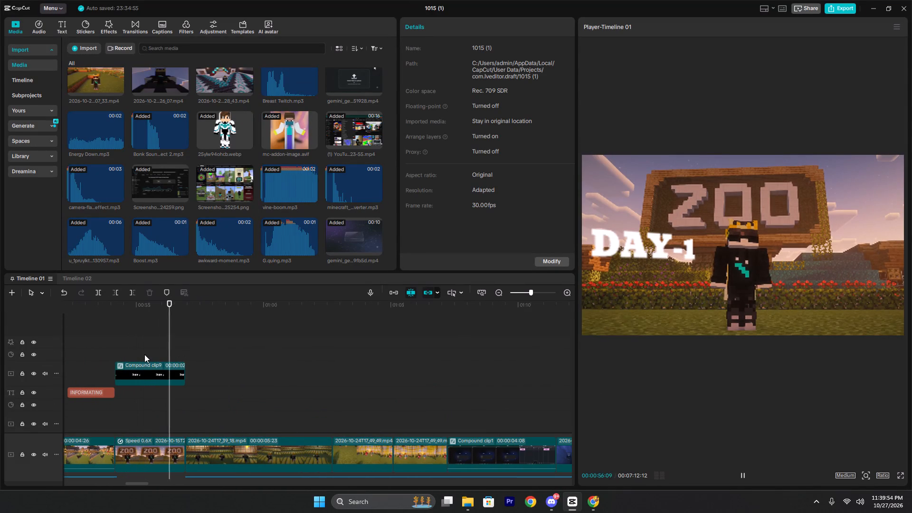
{"action": "scroll", "coordinate": [280, 422], "scroll_direction": "down", "scroll_amount": 3, "text": "ctrl"}
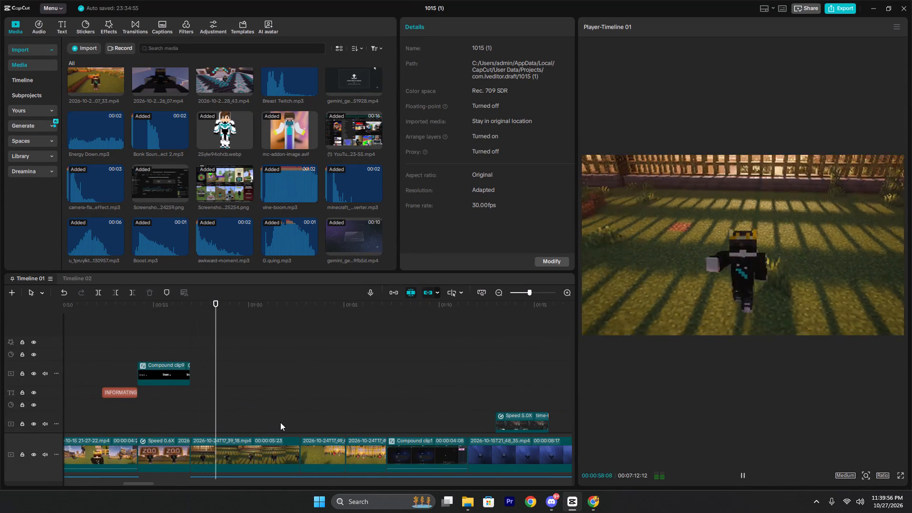
{"action": "key", "text": "space"}
Switch to Chrome, show the image results for steel wing and save the STEEL WING YouTube channel logo.
{"action": "left_click", "coordinate": [596, 499]}
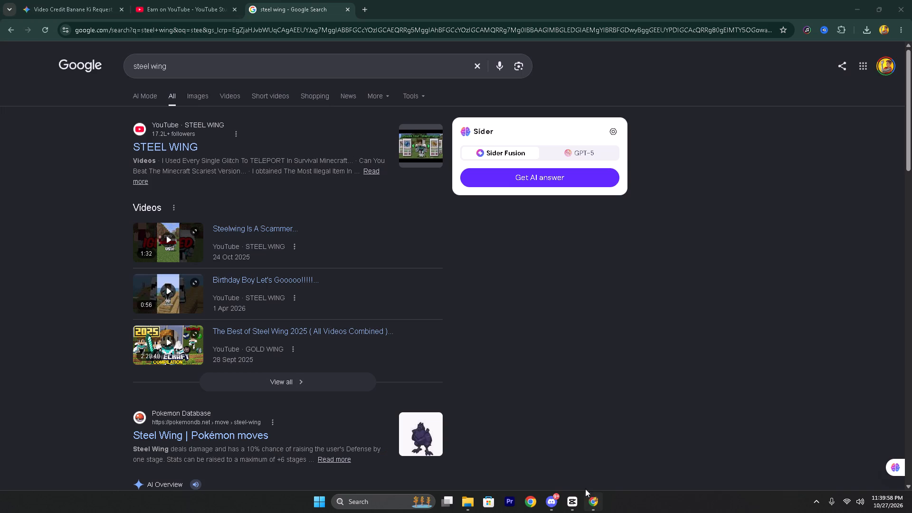
{"action": "left_click", "coordinate": [204, 93]}
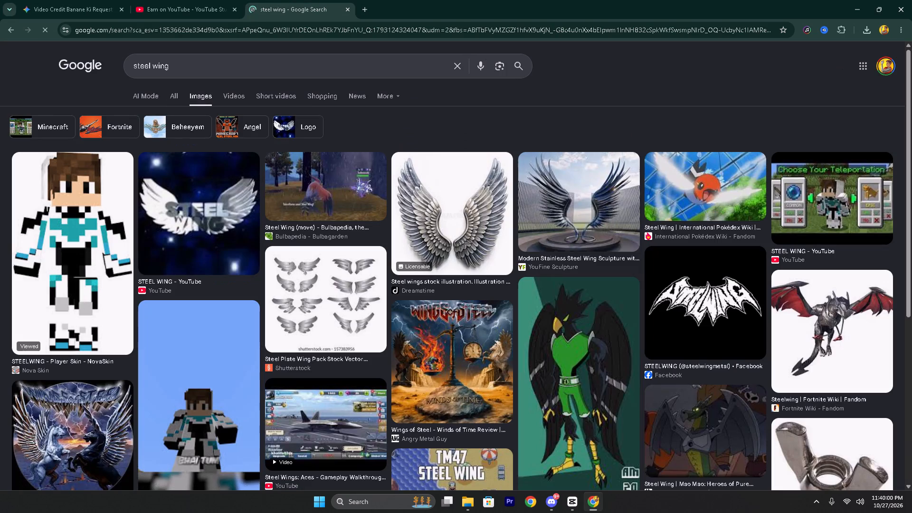
{"action": "left_click", "coordinate": [191, 244]}
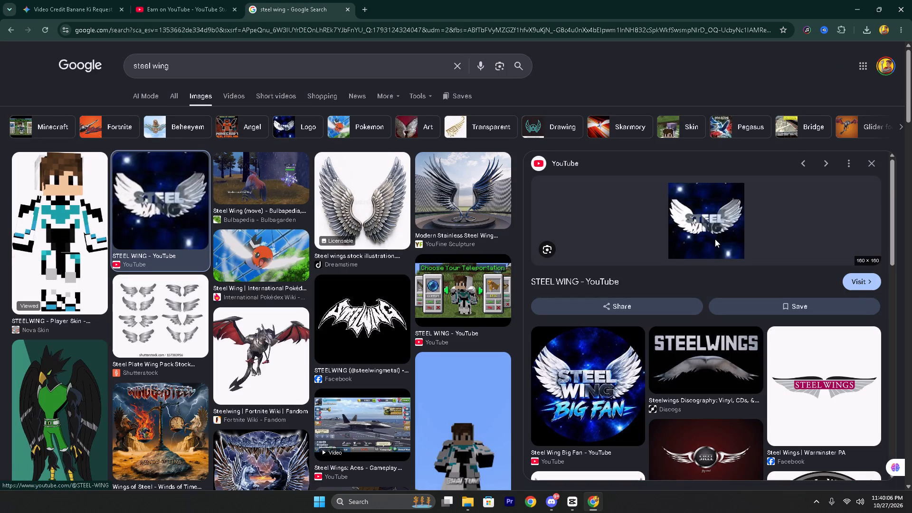
{"action": "right_click", "coordinate": [714, 230]}
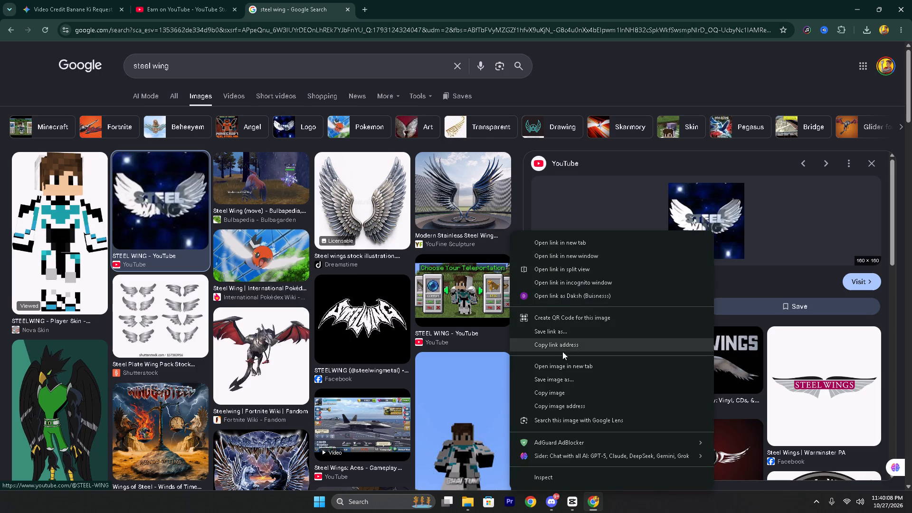
{"action": "left_click", "coordinate": [545, 380]}
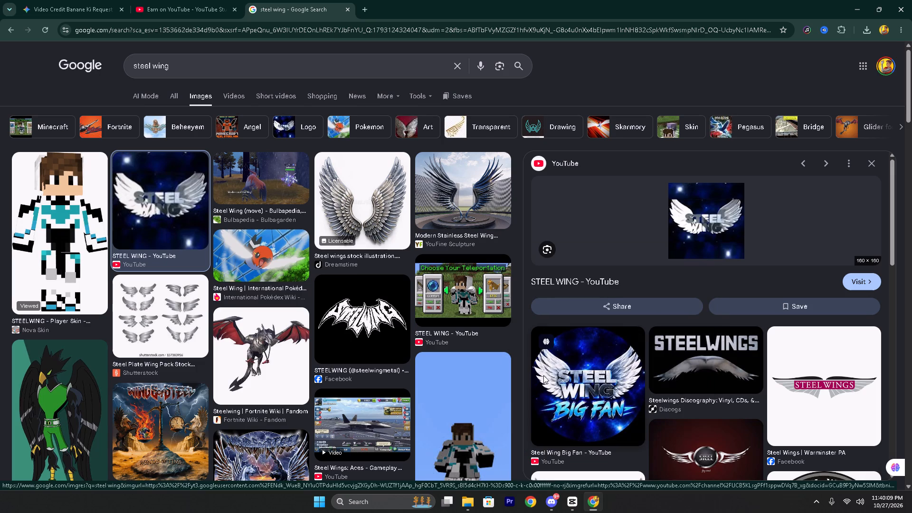
{"action": "left_click", "coordinate": [376, 239]}
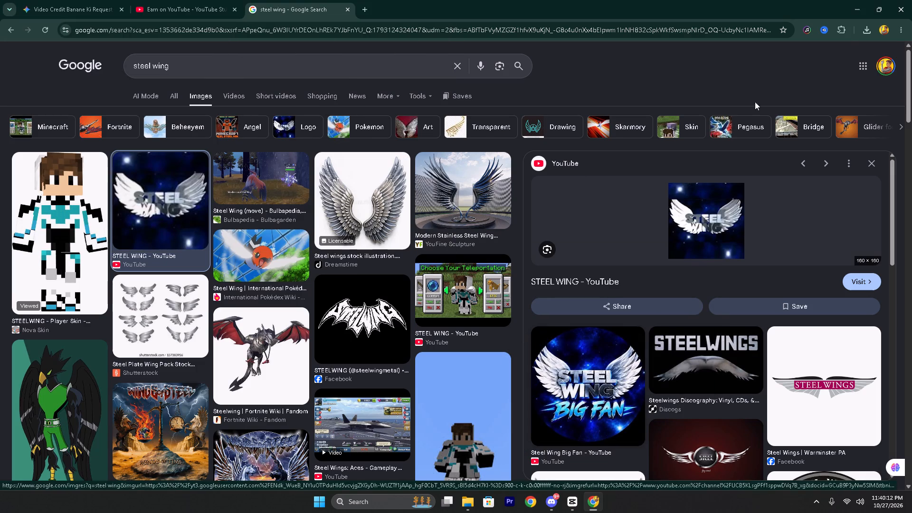
Bring the downloaded channels4_profile.jpg into the CapCut timeline as an overlay at 00:00:59:02, above the main clip.
{"action": "left_click_drag", "start_coordinate": [793, 54], "coordinate": [570, 449]}
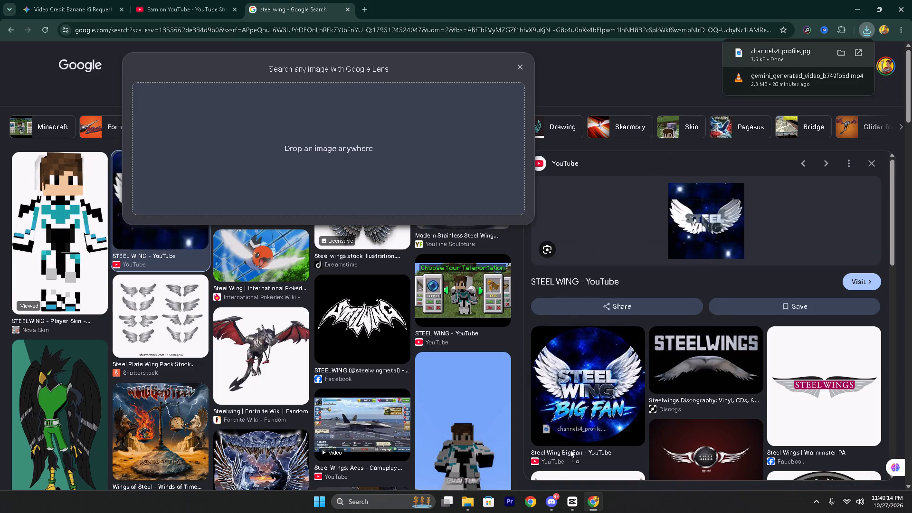
{"action": "left_click_drag", "start_coordinate": [570, 449], "coordinate": [463, 424]}
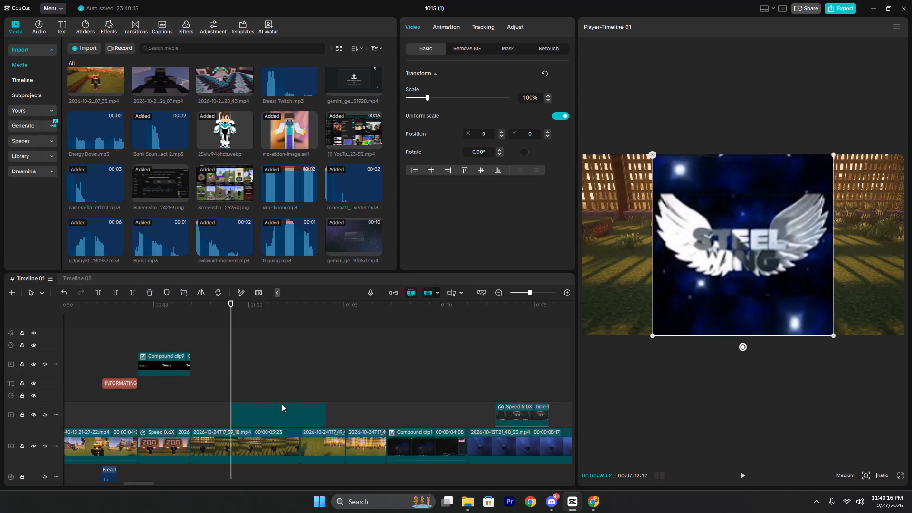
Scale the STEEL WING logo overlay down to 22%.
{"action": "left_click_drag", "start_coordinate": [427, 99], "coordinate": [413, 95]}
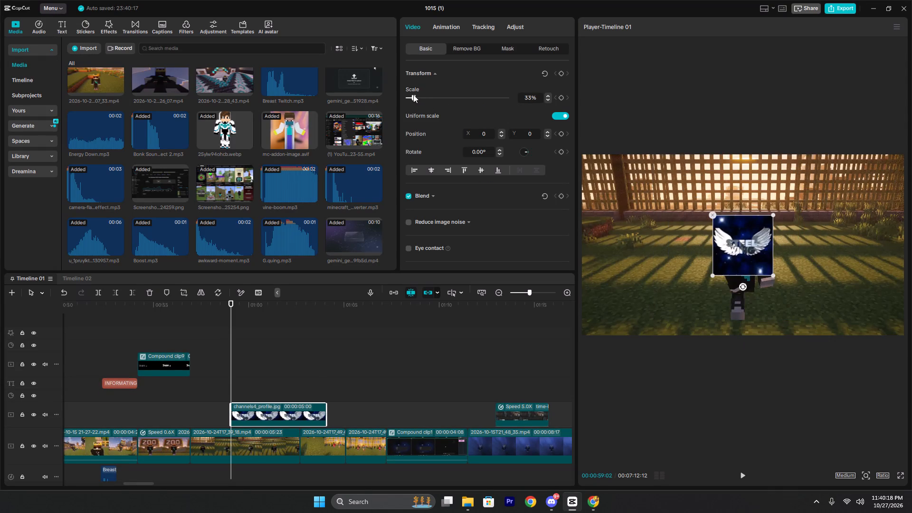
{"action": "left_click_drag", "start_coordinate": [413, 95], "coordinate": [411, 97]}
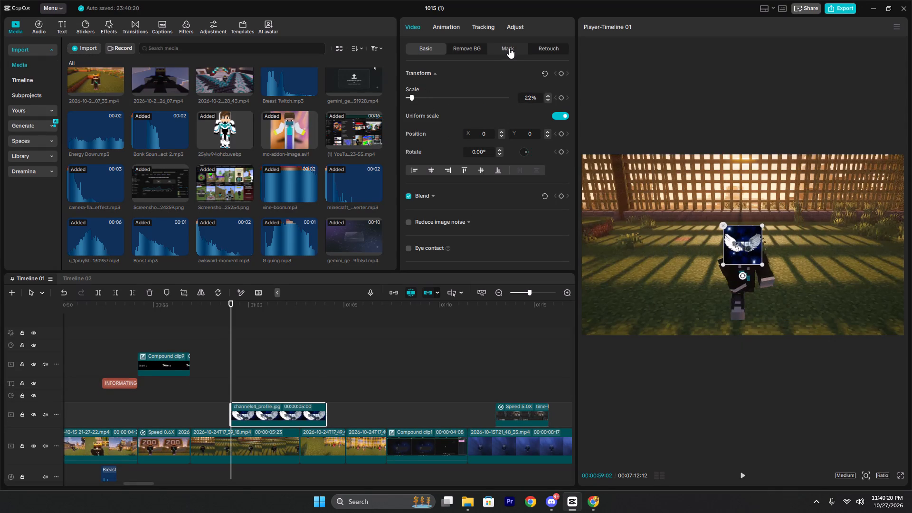
Apply a Circle mask to the STEEL WING logo overlay.
{"action": "left_click", "coordinate": [509, 48]}
{"action": "left_click", "coordinate": [429, 87]}
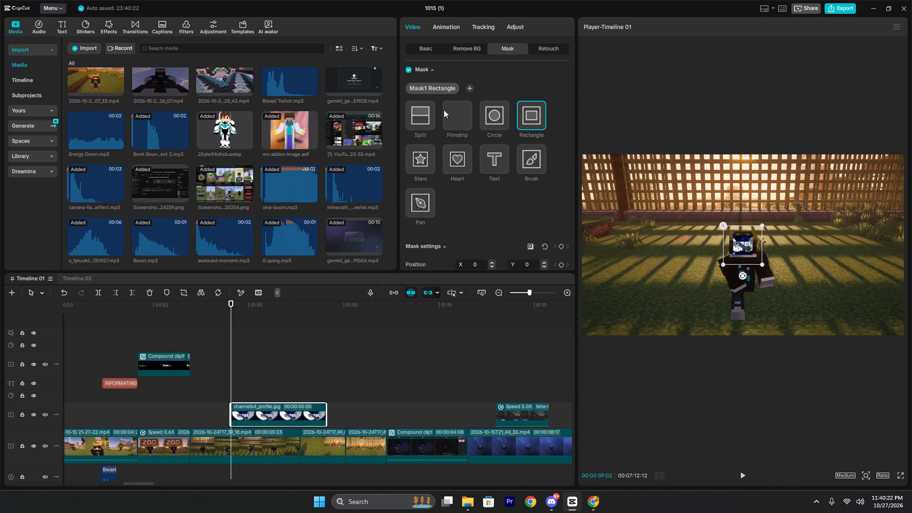
{"action": "left_click", "coordinate": [494, 119]}
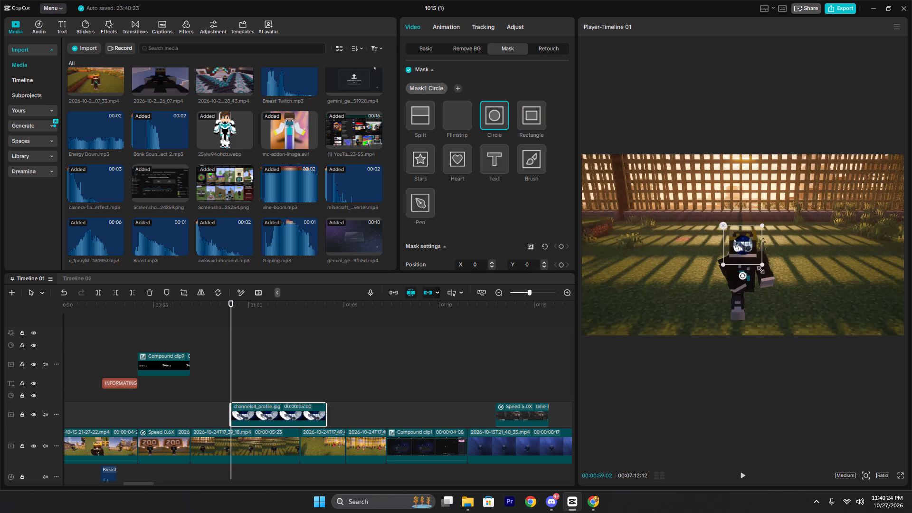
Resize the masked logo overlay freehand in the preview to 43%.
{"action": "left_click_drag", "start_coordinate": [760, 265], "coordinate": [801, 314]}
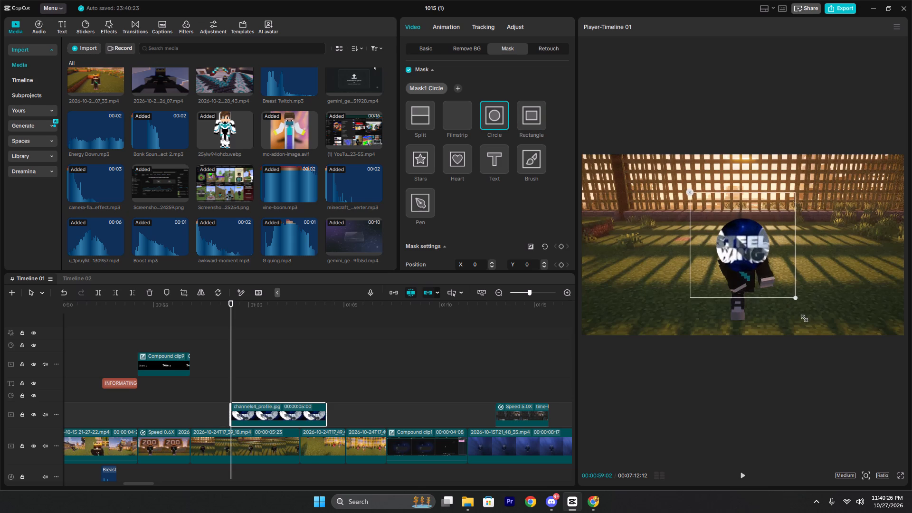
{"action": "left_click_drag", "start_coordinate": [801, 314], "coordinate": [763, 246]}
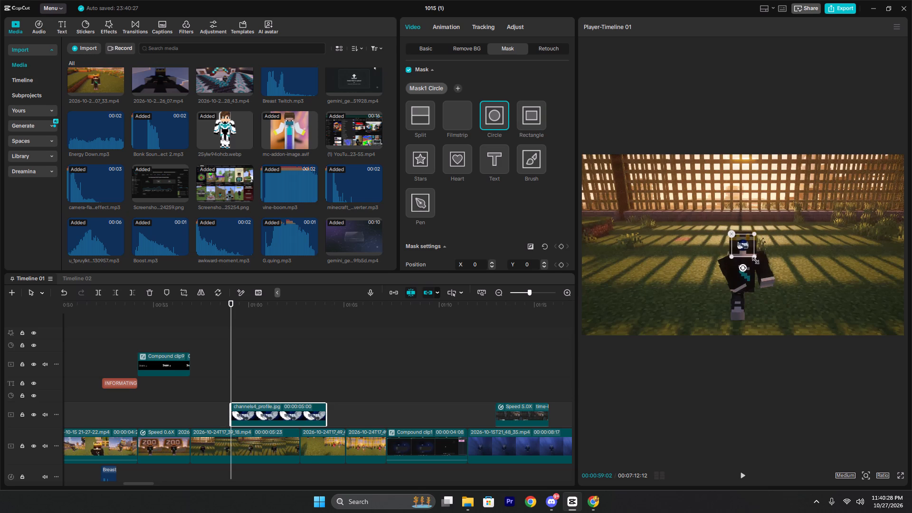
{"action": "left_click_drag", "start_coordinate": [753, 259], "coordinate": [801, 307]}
Enlarge the circle mask until it spans the full width of the STEEL WING logo.
{"action": "left_click", "coordinate": [494, 117]}
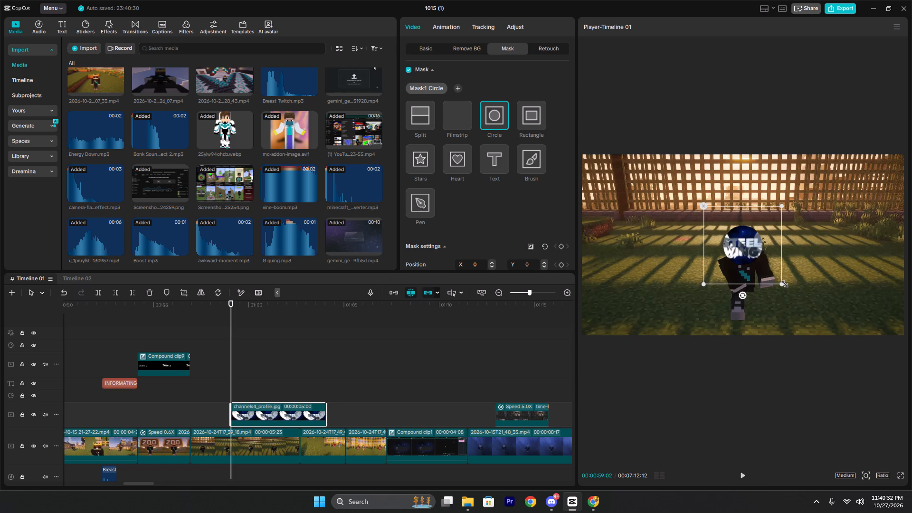
{"action": "left_click", "coordinate": [743, 230]}
{"action": "left_click", "coordinate": [740, 238]}
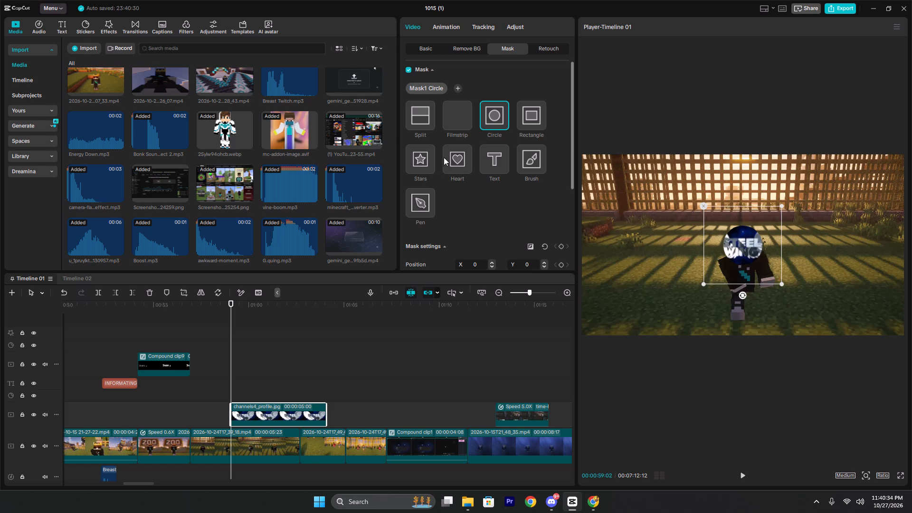
{"action": "key", "text": "space"}
{"action": "key", "text": "space"}
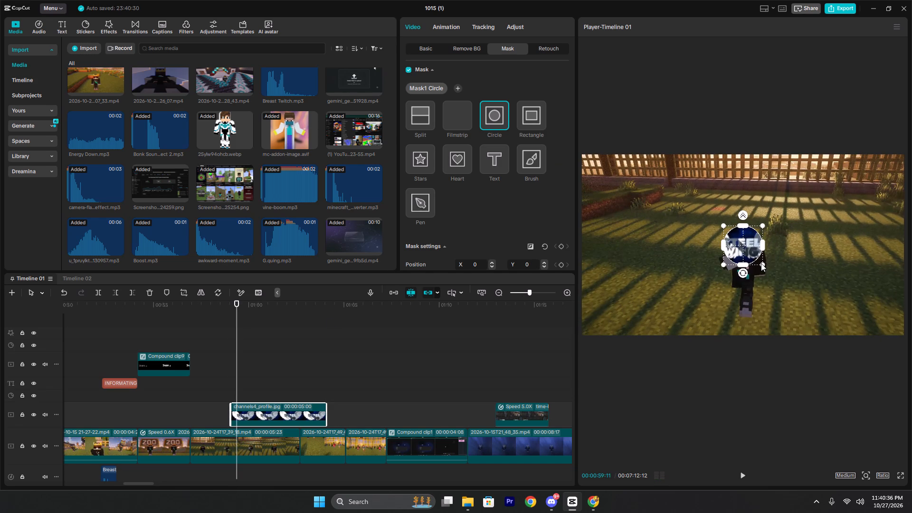
{"action": "left_click_drag", "start_coordinate": [763, 264], "coordinate": [835, 362]}
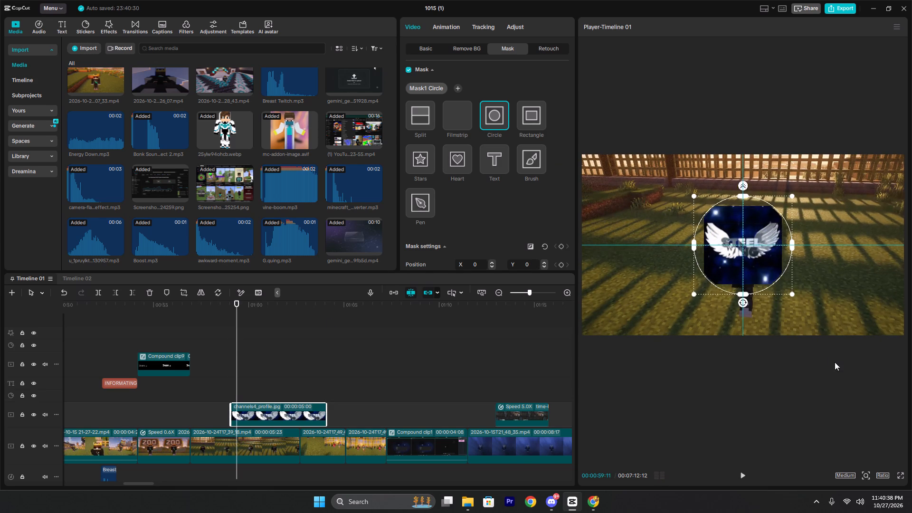
{"action": "left_click_drag", "start_coordinate": [835, 362], "coordinate": [811, 312]}
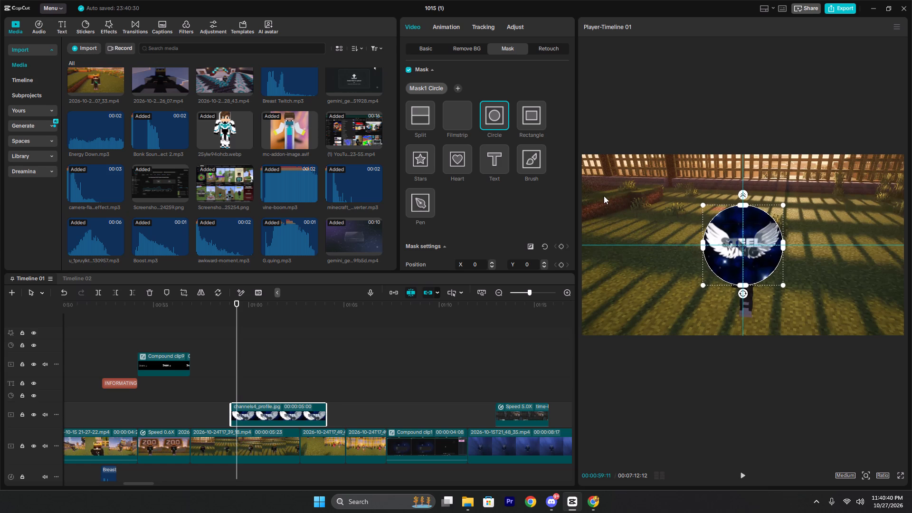
Set the masked logo overlay's scale to 25%.
{"action": "left_click", "coordinate": [429, 48]}
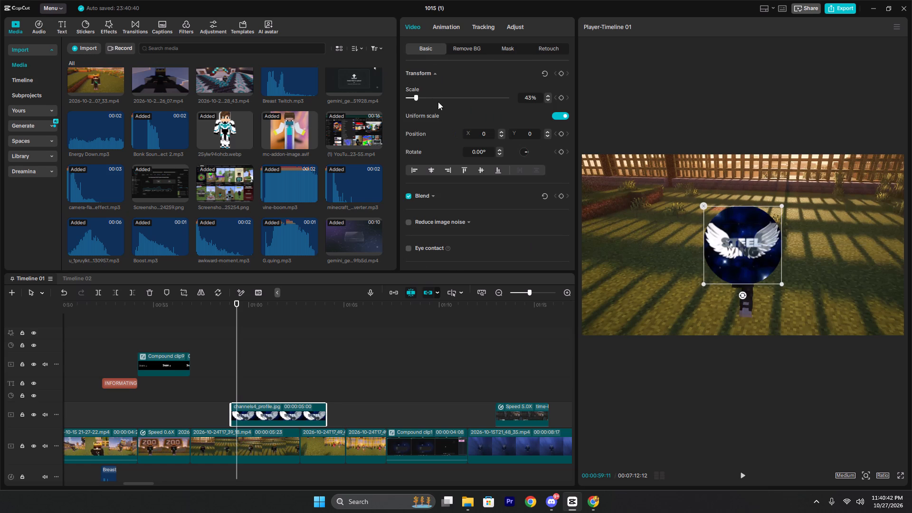
{"action": "left_click_drag", "start_coordinate": [411, 96], "coordinate": [414, 98]}
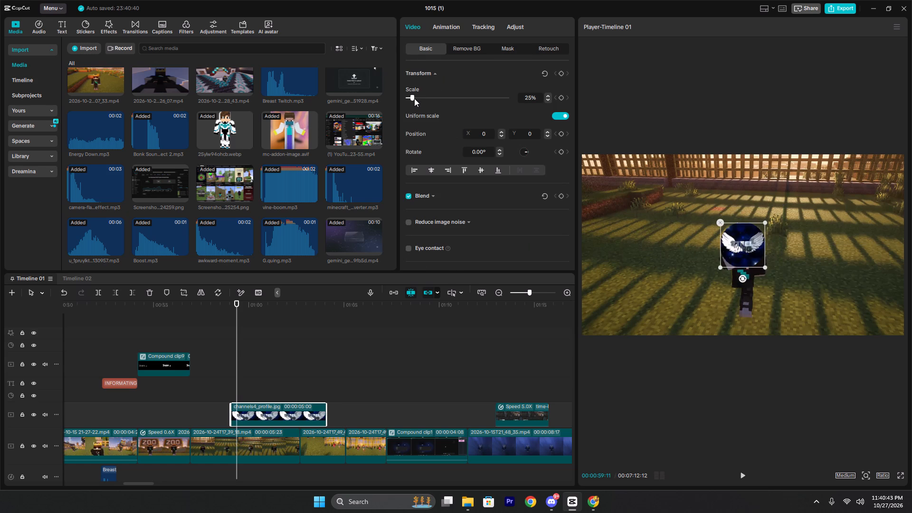
{"action": "left_click_drag", "start_coordinate": [414, 98], "coordinate": [410, 106]}
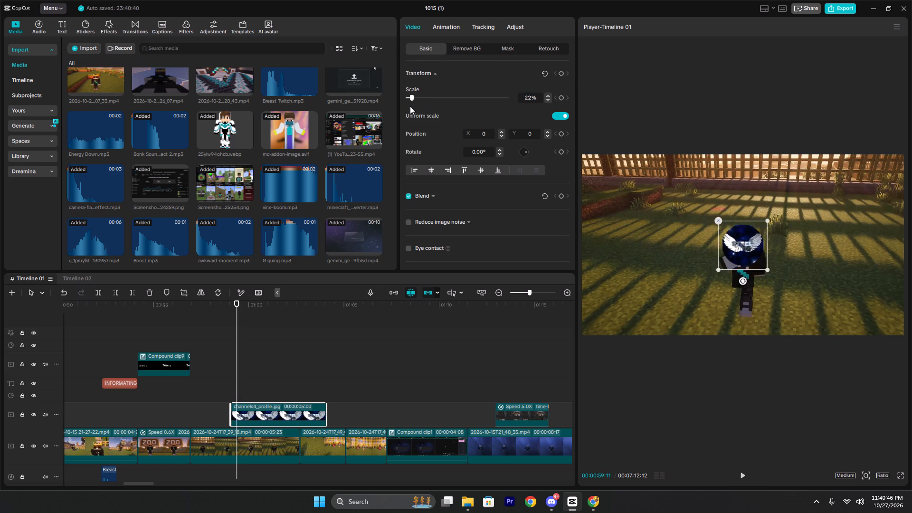
{"action": "left_click_drag", "start_coordinate": [410, 106], "coordinate": [412, 106]}
Move the logo overlay straight down just below the frame, to position X 0, Y -1347.
{"action": "left_click_drag", "start_coordinate": [740, 252], "coordinate": [742, 272]}
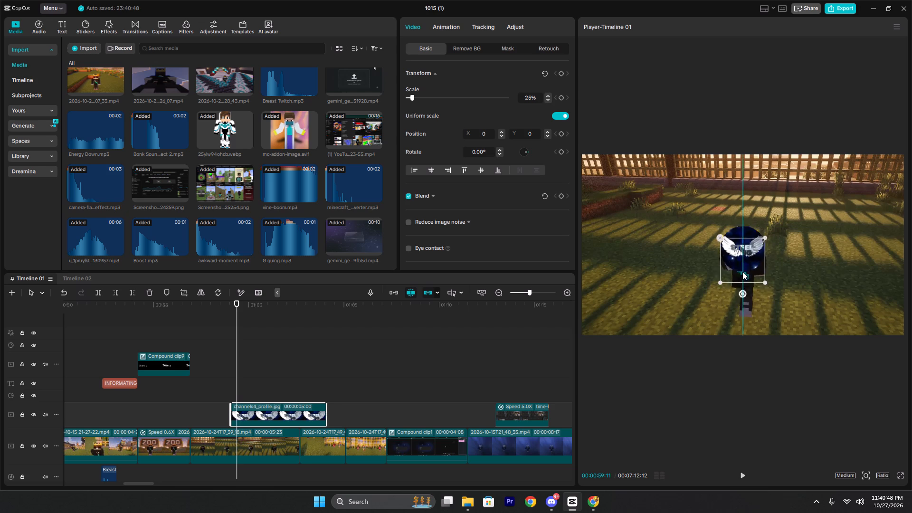
{"action": "left_click_drag", "start_coordinate": [742, 272], "coordinate": [737, 323]}
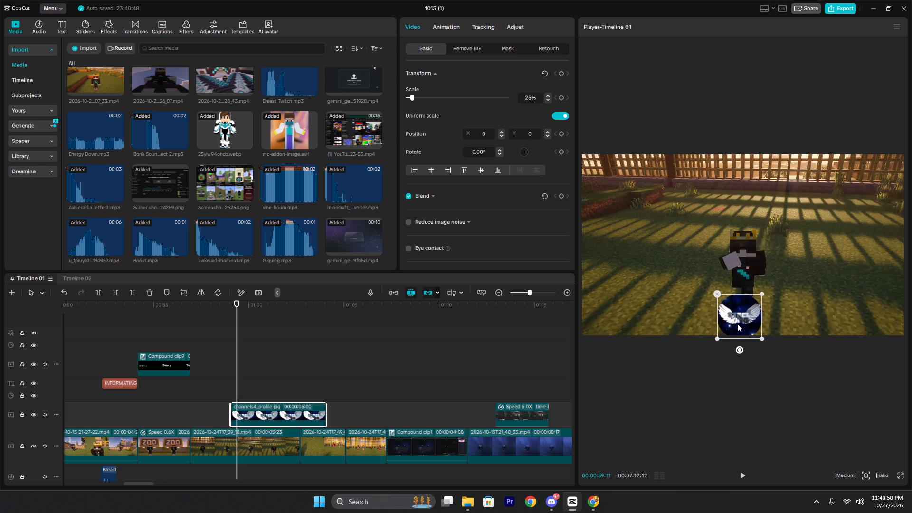
{"action": "left_click_drag", "start_coordinate": [737, 323], "coordinate": [739, 358]}
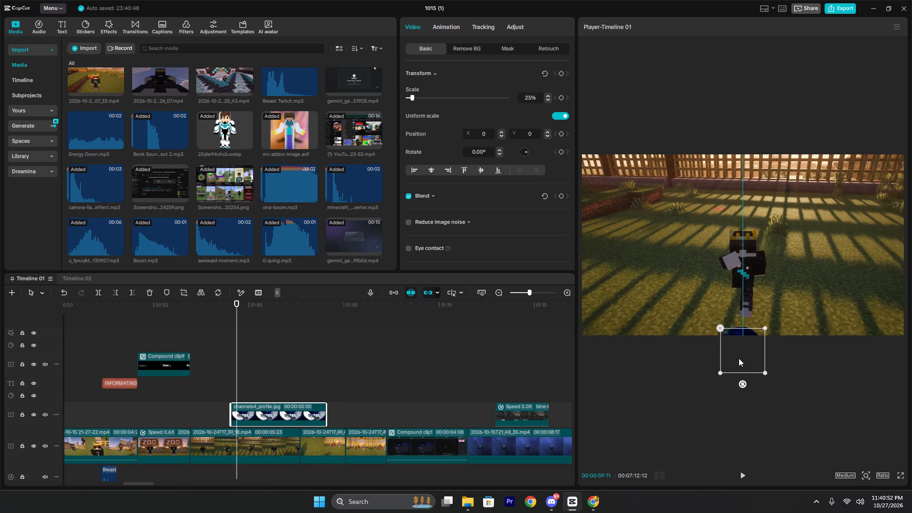
{"action": "left_click_drag", "start_coordinate": [739, 358], "coordinate": [739, 366]}
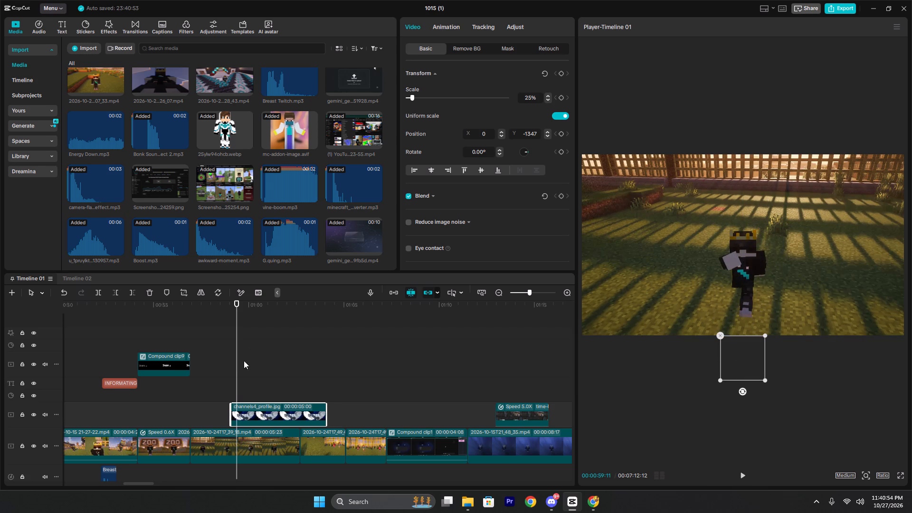
Add a Transform keyframe to the logo overlay at 00:00:59:07, near the clip's start.
{"action": "left_click", "coordinate": [233, 366]}
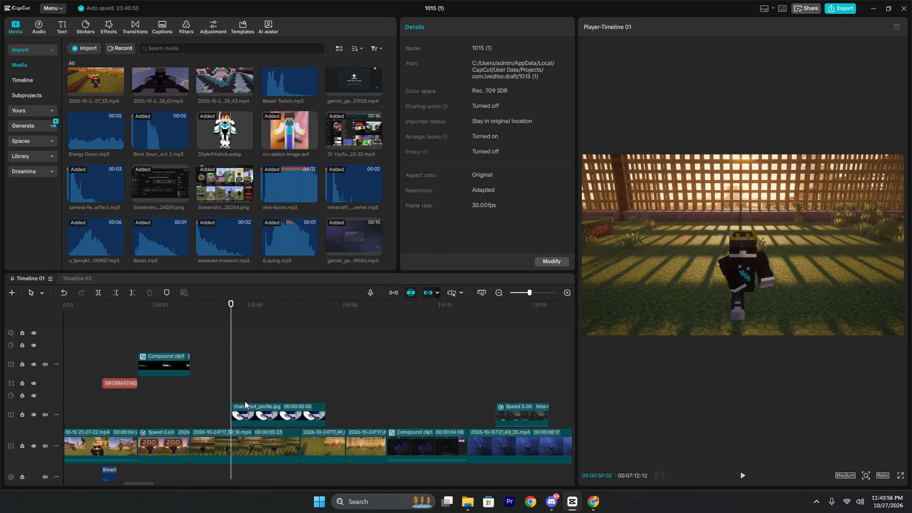
{"action": "key", "text": "space"}
{"action": "key", "text": "space"}
{"action": "left_click", "coordinate": [251, 408]}
{"action": "left_click", "coordinate": [562, 75]}
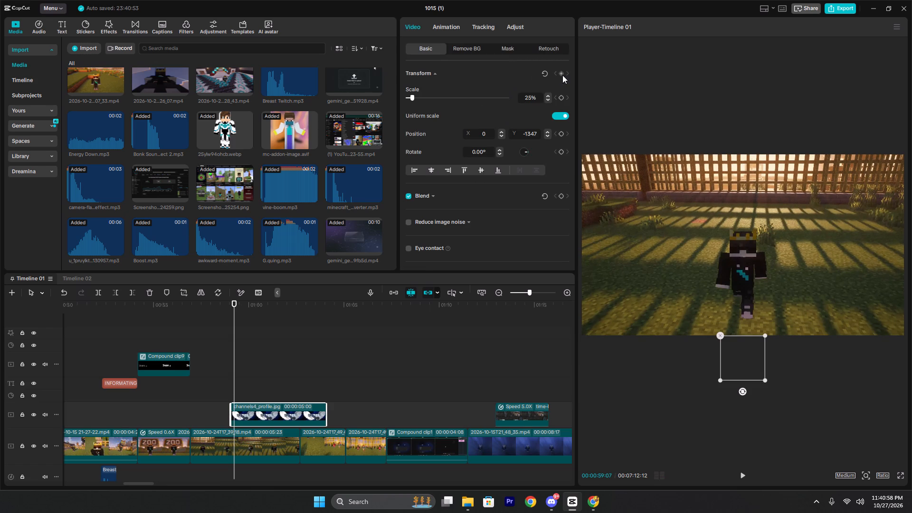
At 00:00:59:18, scale the logo overlay to 49% and centre it in the frame at X 0, Y 0.
{"action": "key", "text": "space"}
{"action": "key", "text": "space"}
{"action": "left_click_drag", "start_coordinate": [415, 97], "coordinate": [426, 101]}
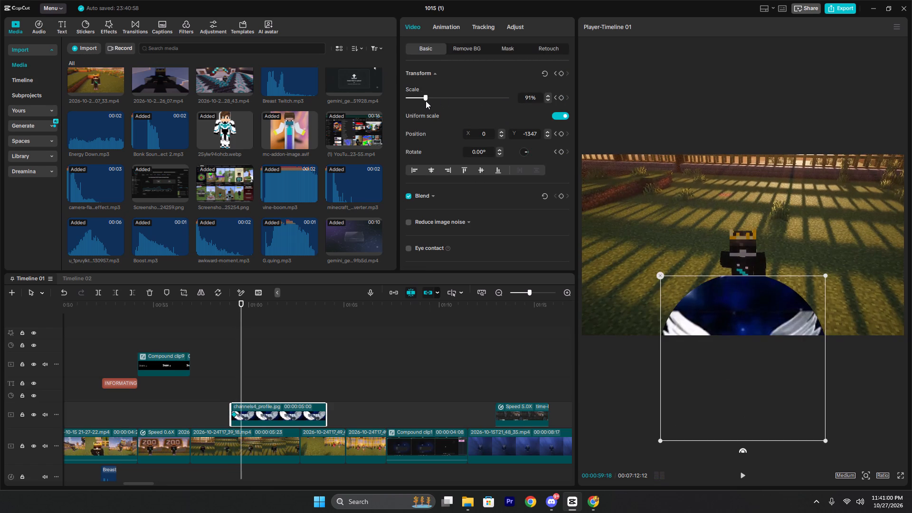
{"action": "left_click_drag", "start_coordinate": [426, 101], "coordinate": [417, 103]}
{"action": "left_click_drag", "start_coordinate": [747, 367], "coordinate": [744, 240]}
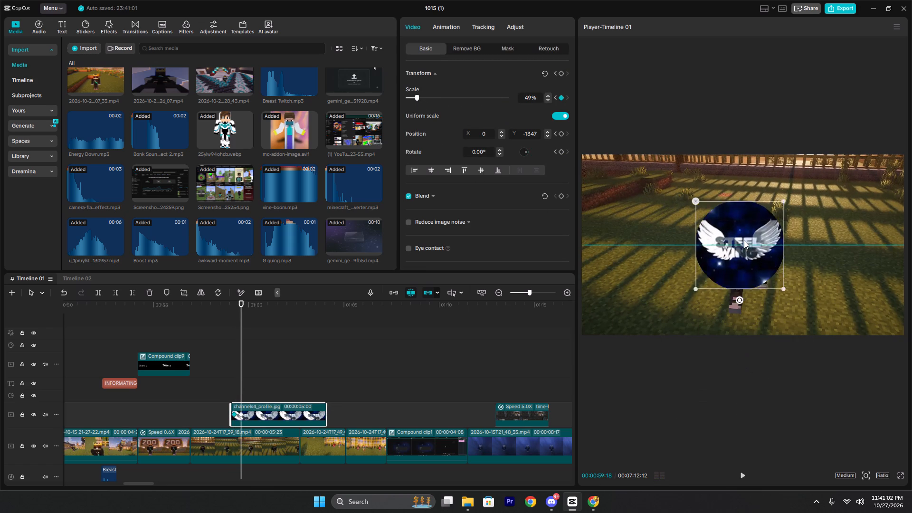
{"action": "left_click_drag", "start_coordinate": [744, 240], "coordinate": [746, 260]}
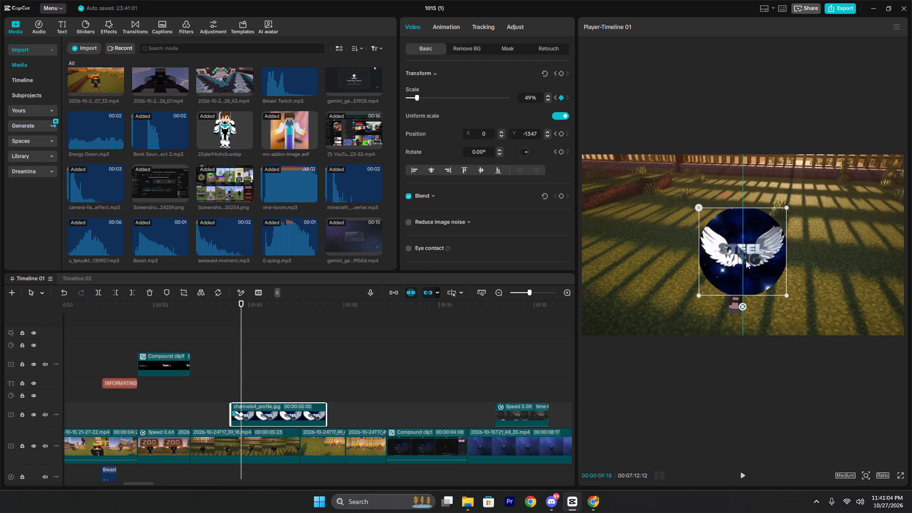
{"action": "left_click_drag", "start_coordinate": [746, 260], "coordinate": [748, 265]}
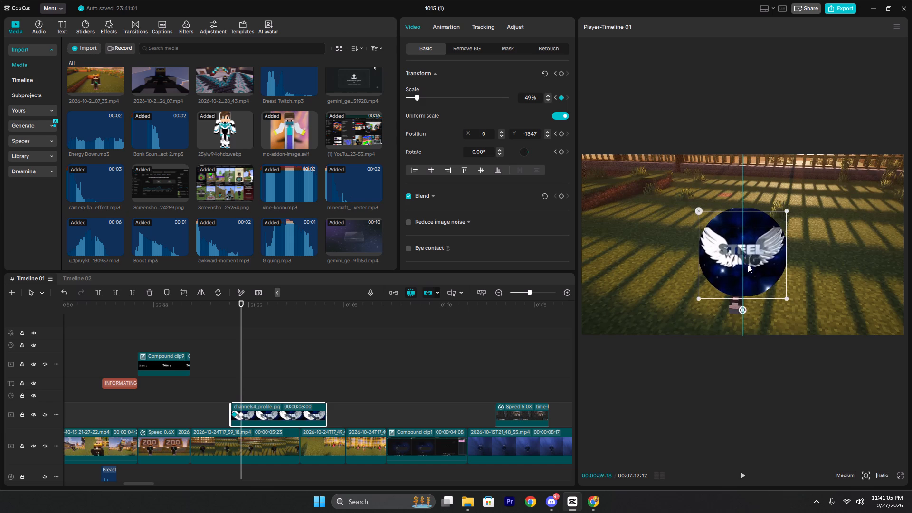
{"action": "left_click_drag", "start_coordinate": [748, 265], "coordinate": [746, 253]}
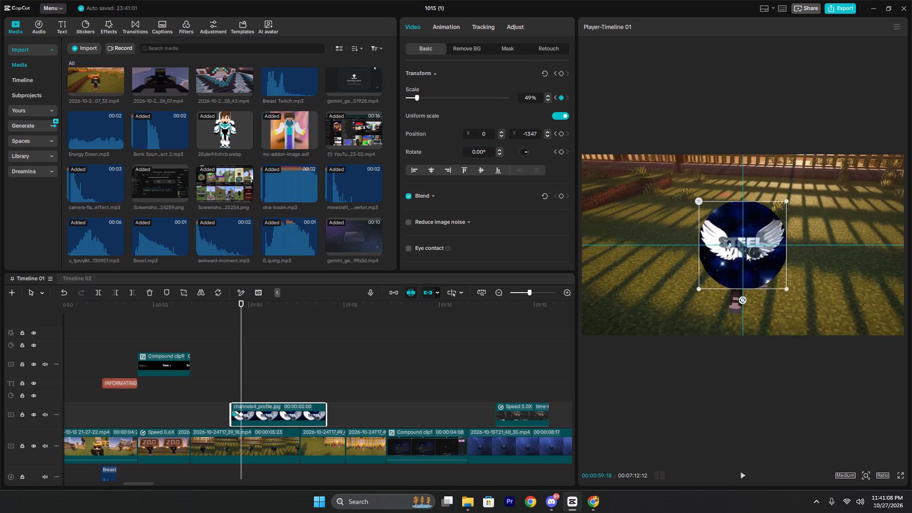
Move the logo clip's first keyframe earlier, to the very start of the clip.
{"action": "left_click_drag", "start_coordinate": [236, 414], "coordinate": [236, 415]}
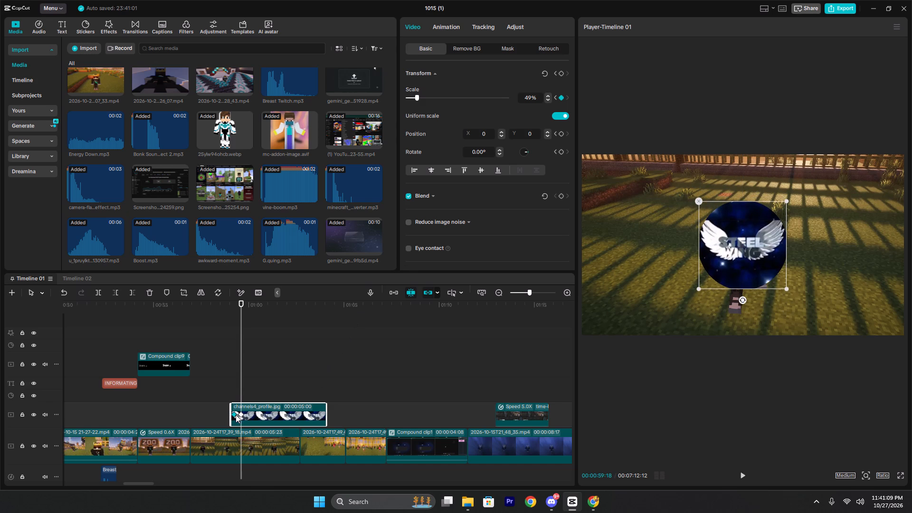
{"action": "left_click_drag", "start_coordinate": [236, 415], "coordinate": [208, 414]}
Preview the footage before the logo, then shift the logo clip earlier to start at about 00:00:58:16.
{"action": "left_click", "coordinate": [210, 399]}
{"action": "left_click", "coordinate": [200, 399]}
{"action": "left_click", "coordinate": [186, 401]}
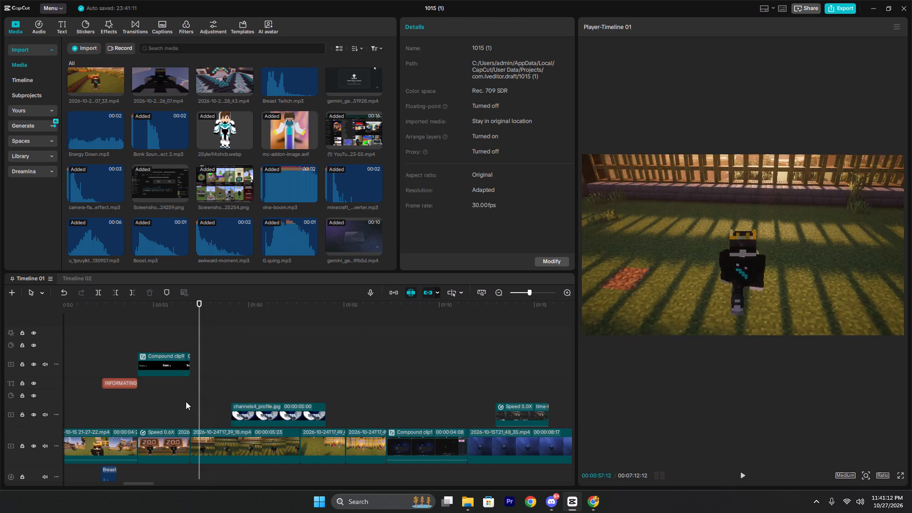
{"action": "key", "text": "space"}
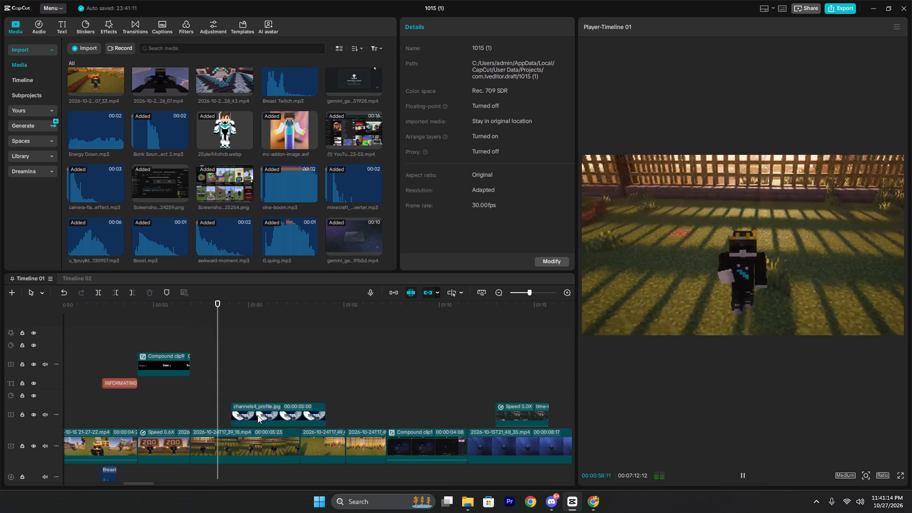
{"action": "key", "text": "space"}
{"action": "left_click", "coordinate": [257, 415]}
{"action": "left_click_drag", "start_coordinate": [259, 413], "coordinate": [252, 413]}
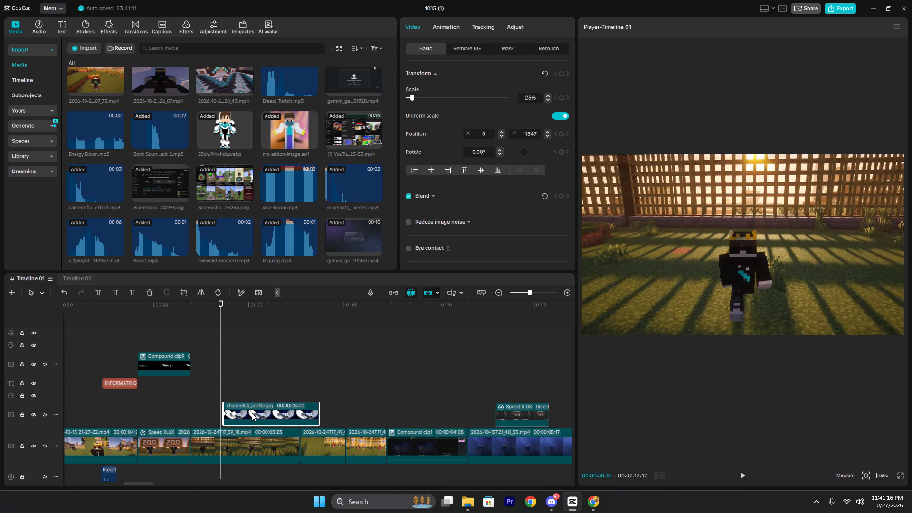
{"action": "left_click_drag", "start_coordinate": [252, 413], "coordinate": [250, 413]}
Preview the logo's entrance and apply the Cubic Out preset curve to its keyframe animation.
{"action": "left_click", "coordinate": [222, 392]}
{"action": "key", "text": "space"}
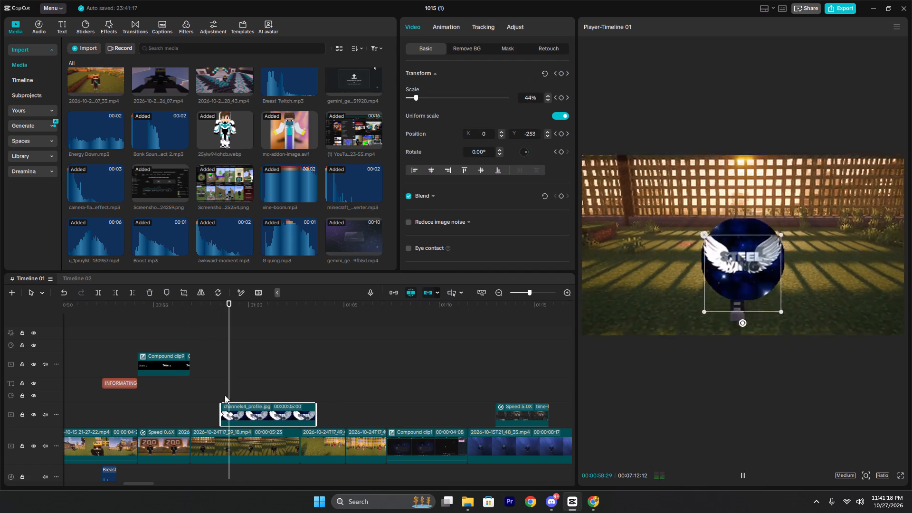
{"action": "key", "text": "space"}
{"action": "left_click", "coordinate": [231, 414]}
{"action": "right_click", "coordinate": [231, 414]}
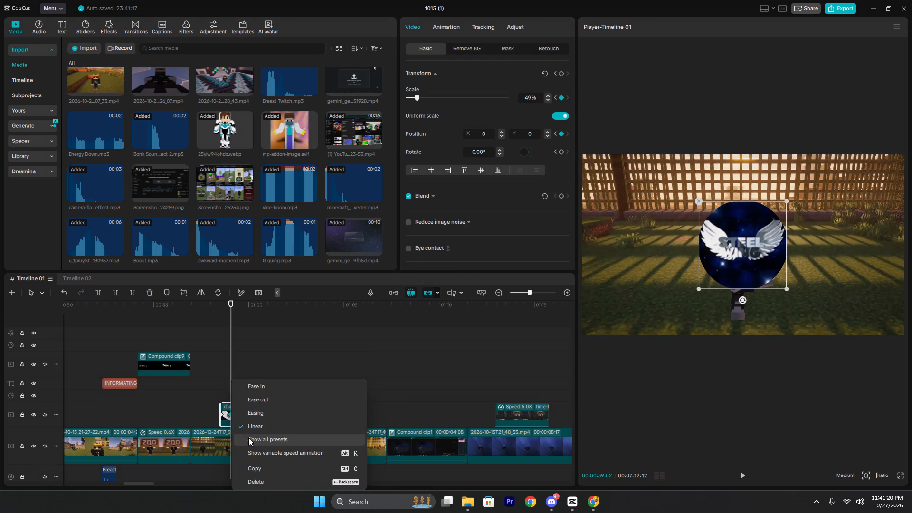
{"action": "left_click", "coordinate": [249, 438]}
{"action": "left_click", "coordinate": [340, 418]}
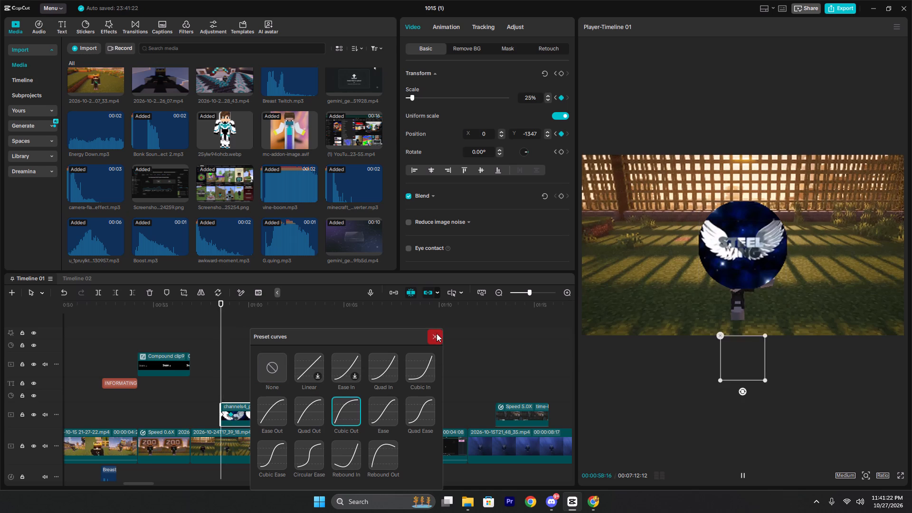
{"action": "left_click", "coordinate": [437, 334]}
Play back the eased entrance and trim off the logo clip's end after 00:00:59:18.
{"action": "left_click", "coordinate": [221, 386]}
{"action": "key", "text": "space"}
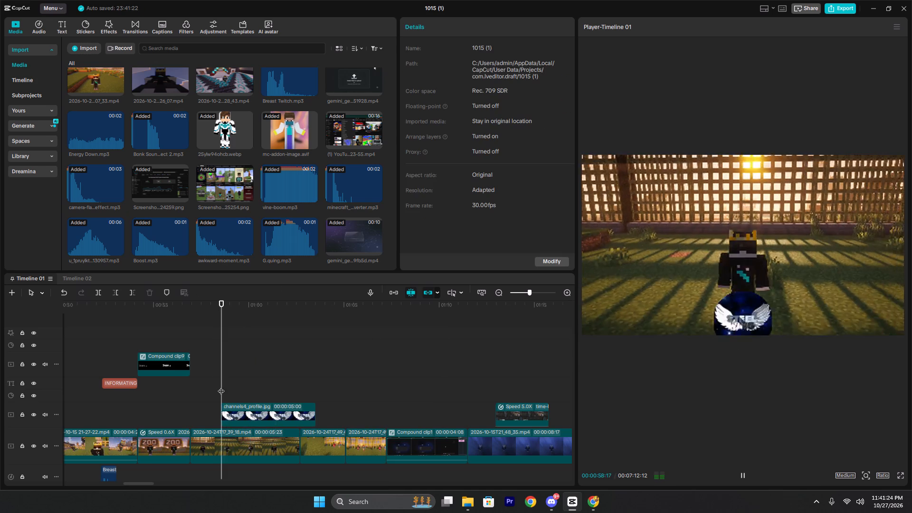
{"action": "key", "text": "space"}
{"action": "left_click", "coordinate": [268, 413]}
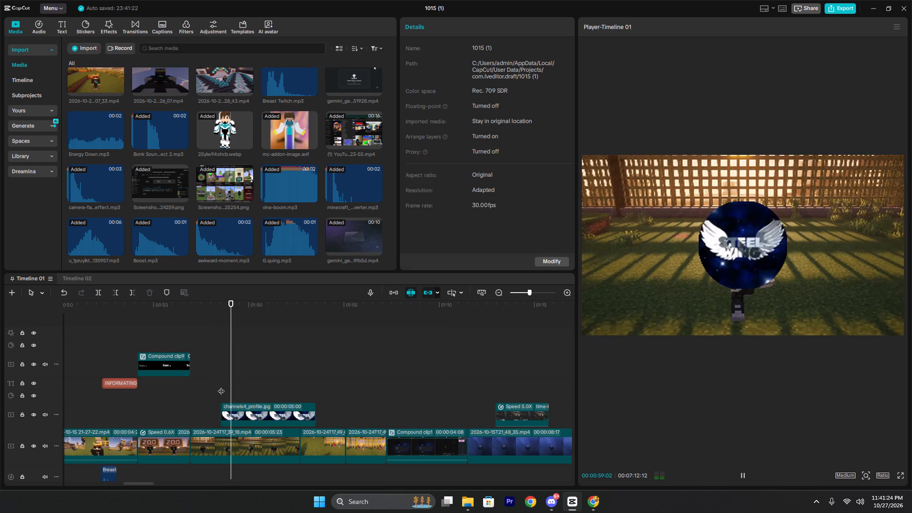
{"action": "key", "text": "w"}
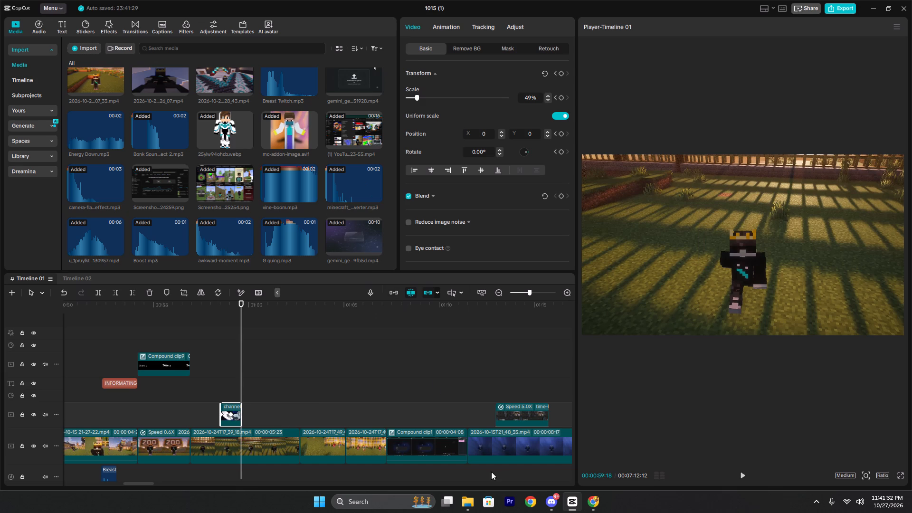
Switch to Chrome, open the STEEL WING YouTube channel, close the image search tab and show the channel's Shorts.
{"action": "left_click", "coordinate": [590, 508]}
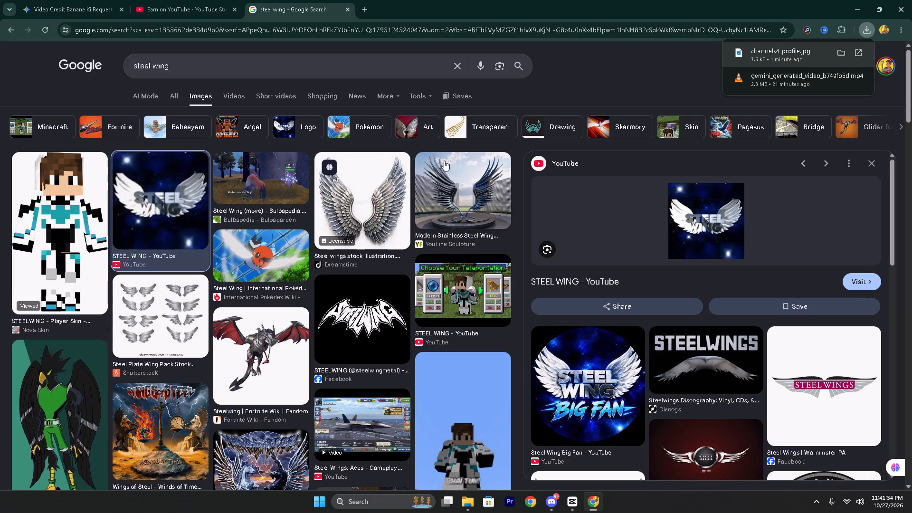
{"action": "left_click", "coordinate": [195, 0]}
{"action": "left_click", "coordinate": [266, 9]}
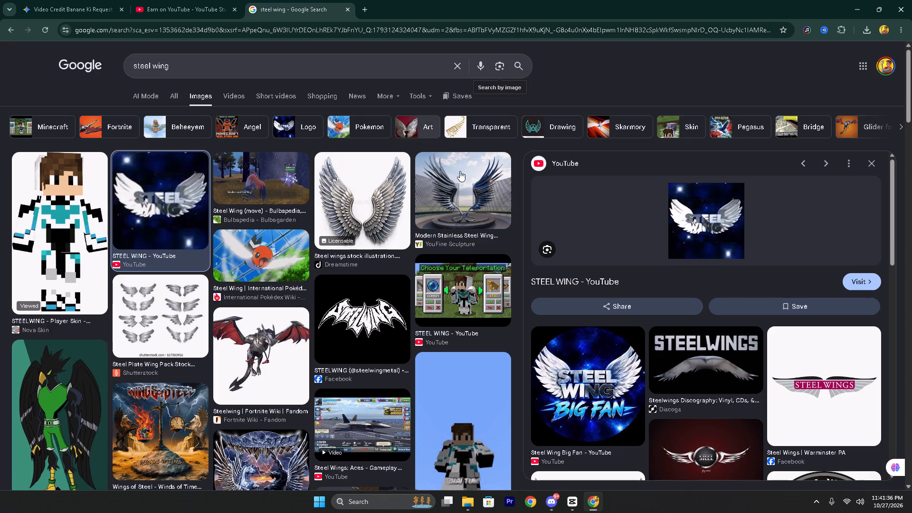
{"action": "left_click", "coordinate": [641, 225]}
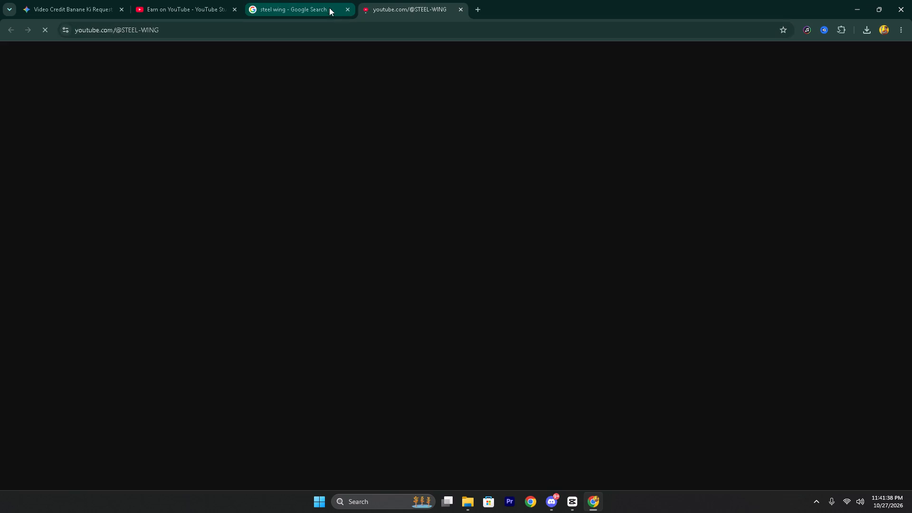
{"action": "left_click", "coordinate": [350, 7]}
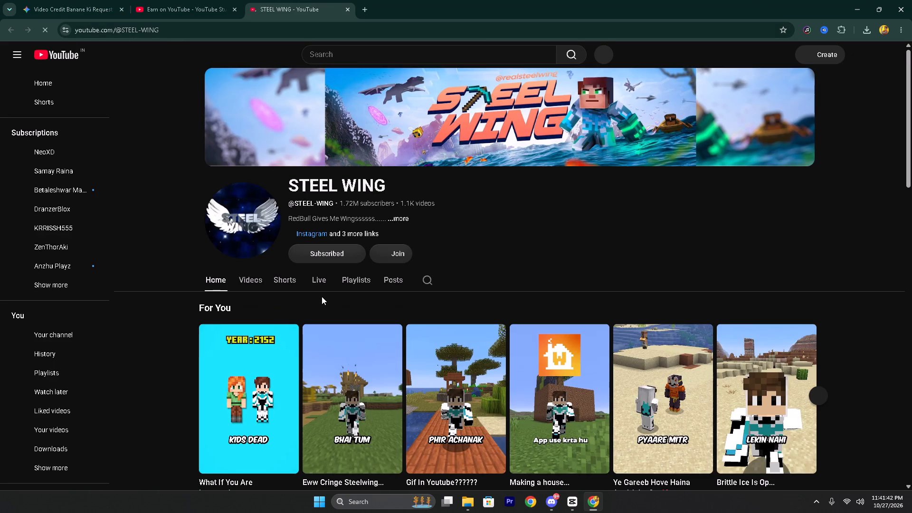
{"action": "left_click", "coordinate": [277, 285]}
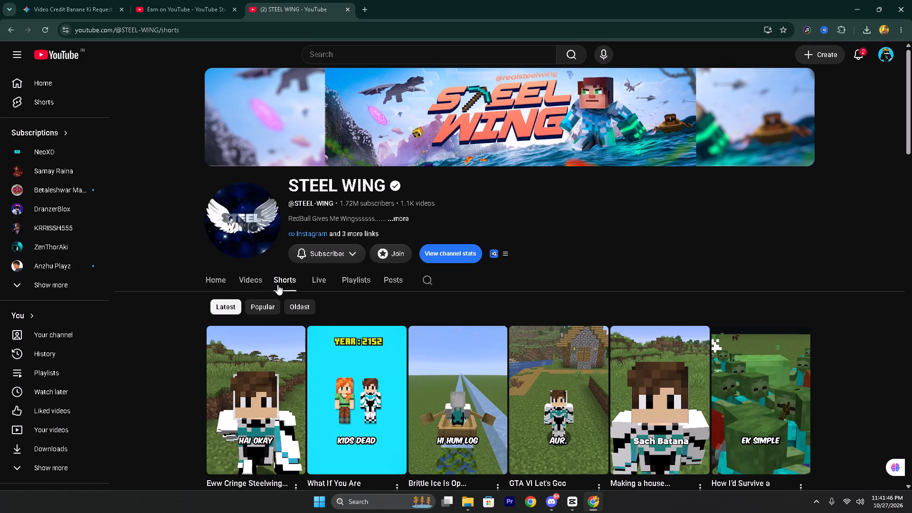
Back in CapCut, copy the first screen-recording clip inside Compound clip1 and paste it onto the main timeline at 00:00:59:18.
{"action": "left_click", "coordinate": [565, 495]}
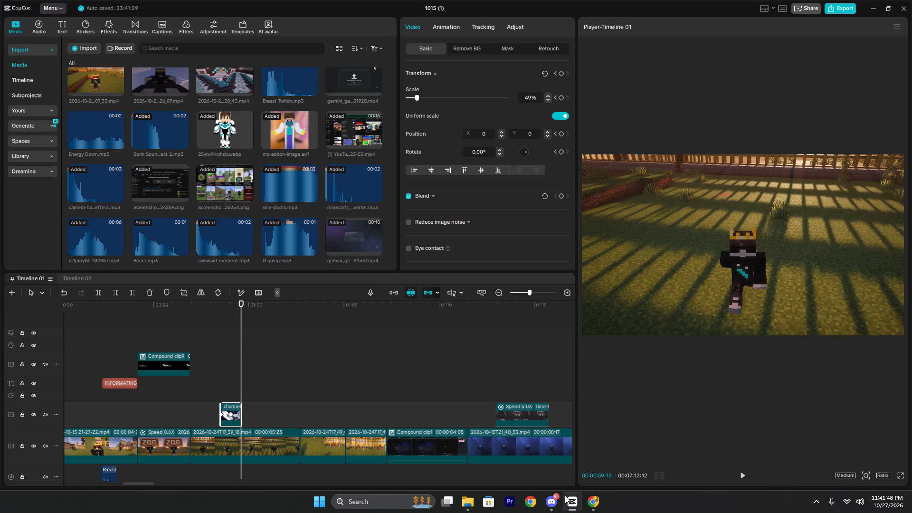
{"action": "left_click", "coordinate": [415, 430]}
{"action": "double_click", "coordinate": [414, 436]}
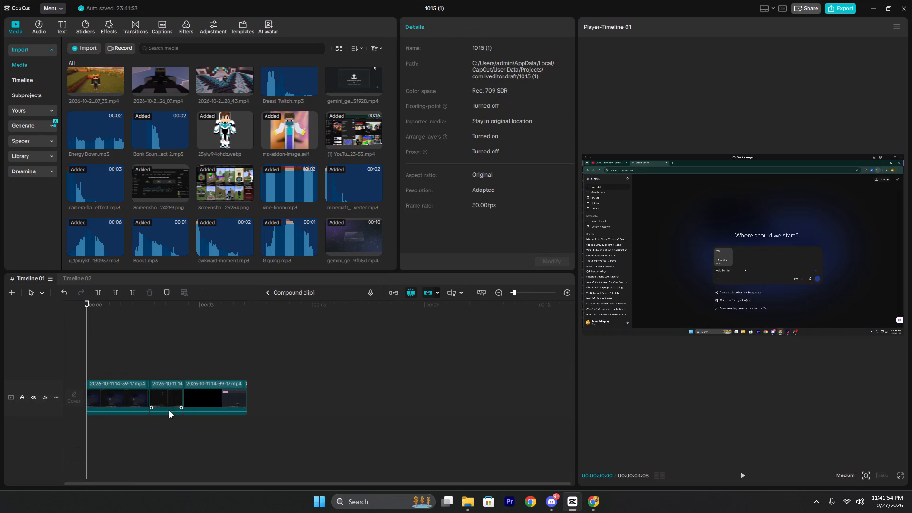
{"action": "left_click", "coordinate": [114, 400]}
{"action": "key", "text": "ctrl+c"}
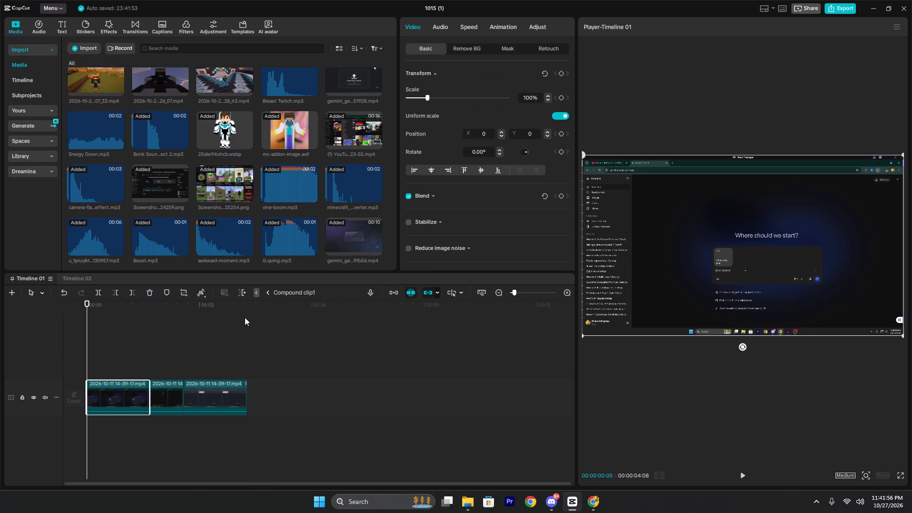
{"action": "left_click", "coordinate": [268, 293]}
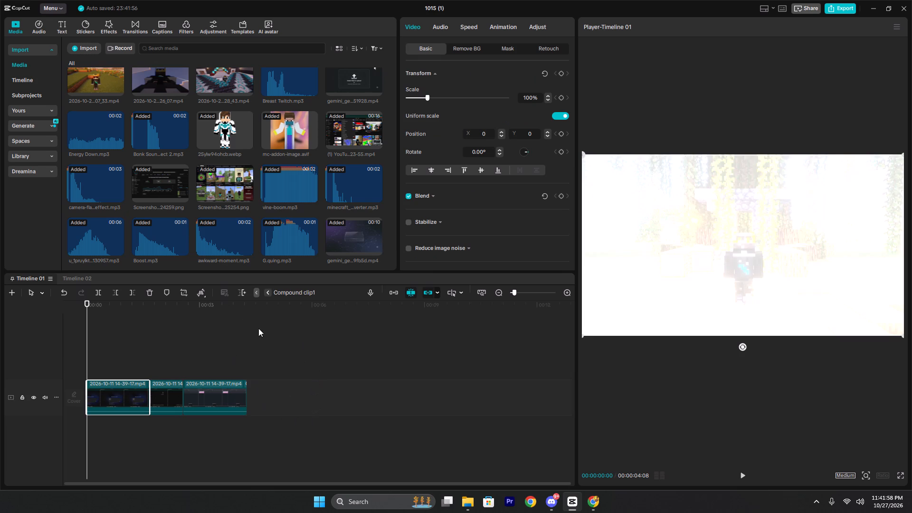
{"action": "left_click", "coordinate": [239, 352]}
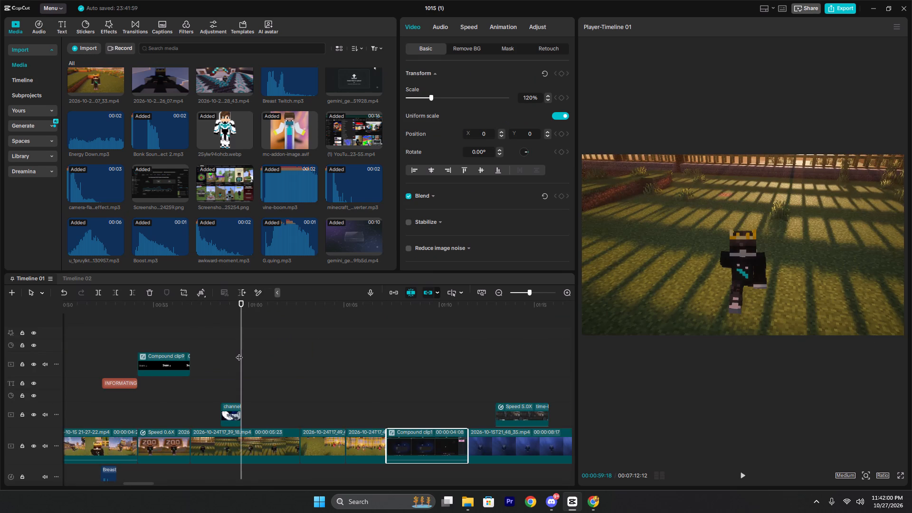
{"action": "key", "text": "ctrl+v"}
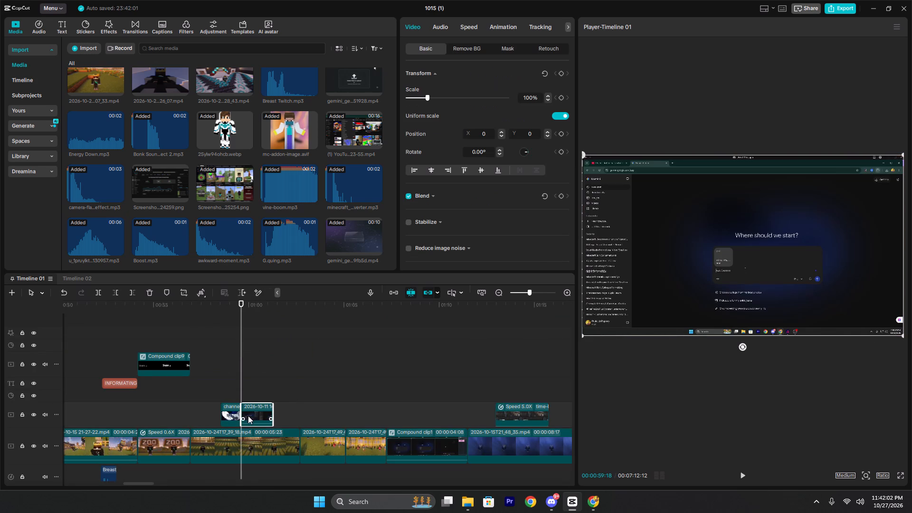
Place the pasted screen recording shortly after the logo clip and extend both its ends to a duration of 00:00:11:03.
{"action": "left_click_drag", "start_coordinate": [255, 413], "coordinate": [337, 404]}
{"action": "left_click_drag", "start_coordinate": [321, 406], "coordinate": [273, 408]}
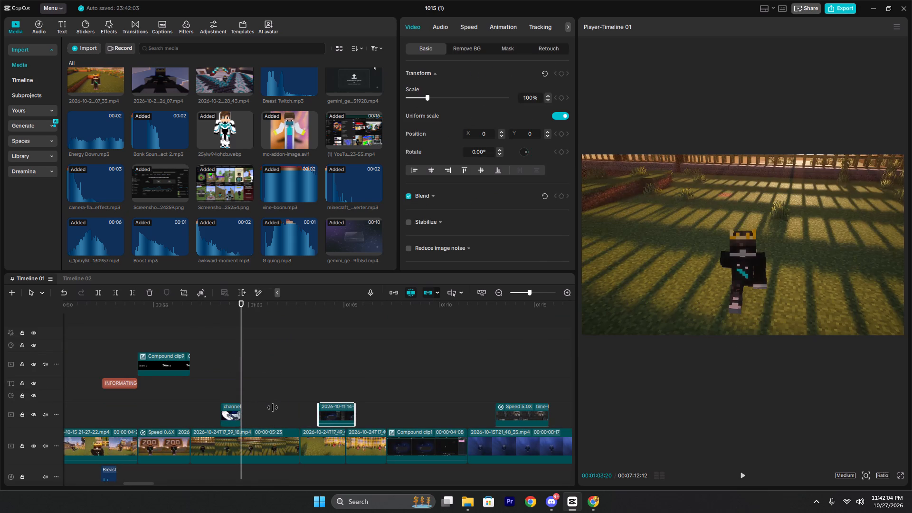
{"action": "left_click_drag", "start_coordinate": [273, 408], "coordinate": [238, 405]}
{"action": "left_click_drag", "start_coordinate": [294, 407], "coordinate": [277, 403]}
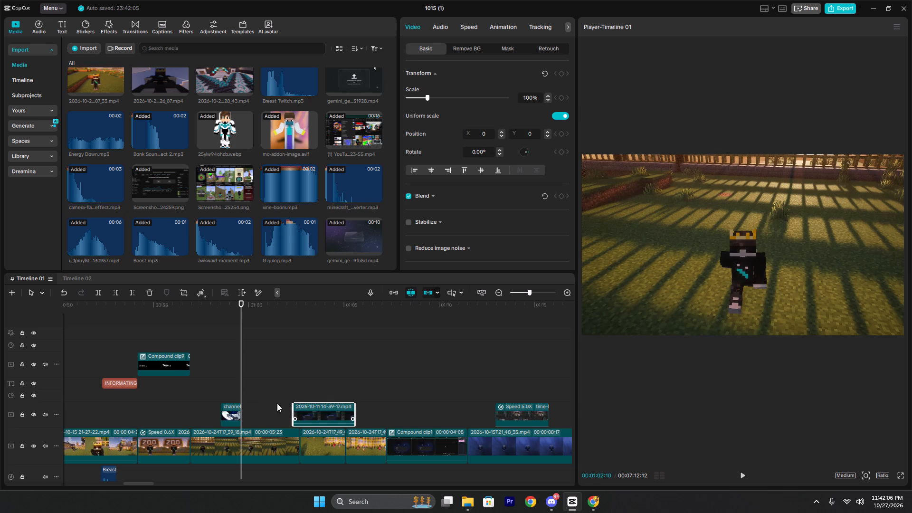
{"action": "left_click_drag", "start_coordinate": [315, 409], "coordinate": [272, 409]}
{"action": "left_click_drag", "start_coordinate": [311, 408], "coordinate": [323, 409]}
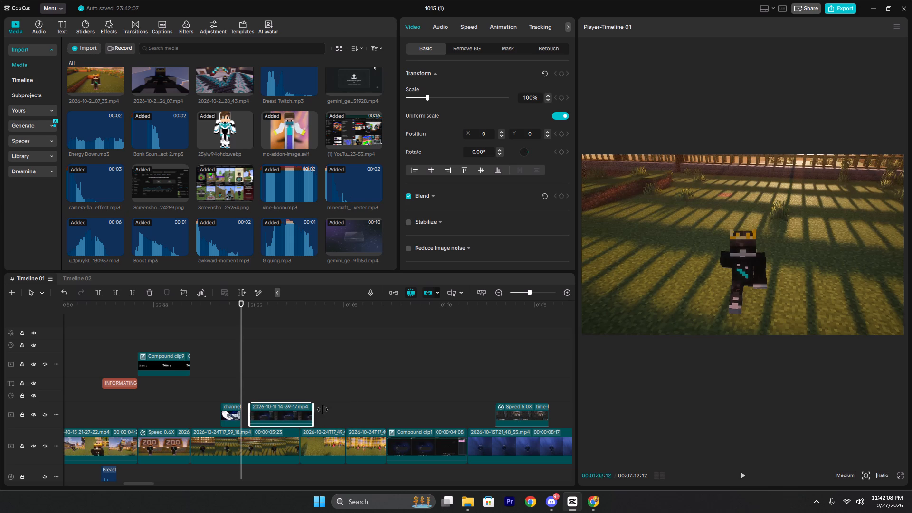
{"action": "left_click_drag", "start_coordinate": [323, 409], "coordinate": [461, 412]}
Trim off the part of the screen-recording overlay before 00:01:07:19.
{"action": "left_click", "coordinate": [394, 375]}
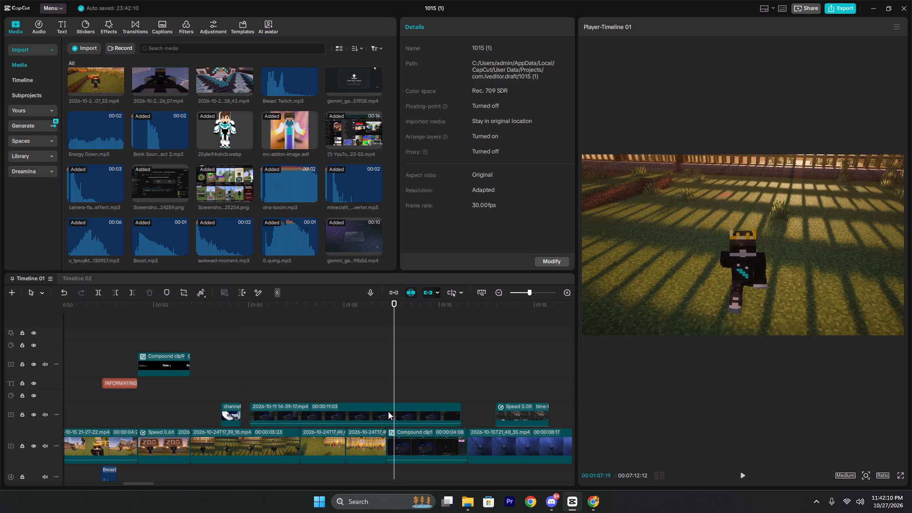
{"action": "left_click", "coordinate": [374, 412]}
{"action": "key", "text": "q"}
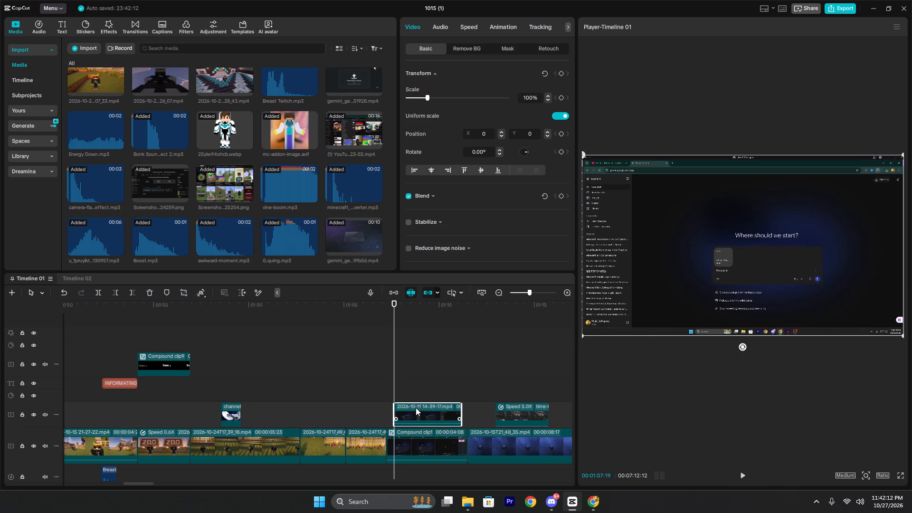
Move the recording back near the logo clip, extend its end to a duration of 00:00:11:17, and check its footage at 00:01:08:18.
{"action": "left_click_drag", "start_coordinate": [416, 408], "coordinate": [269, 405]}
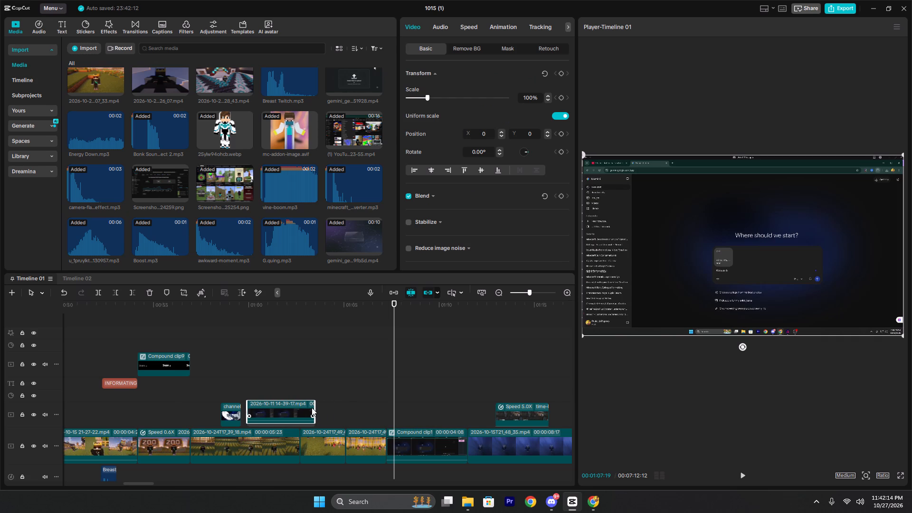
{"action": "left_click_drag", "start_coordinate": [315, 408], "coordinate": [465, 425]}
{"action": "left_click_drag", "start_coordinate": [396, 384], "coordinate": [412, 382]}
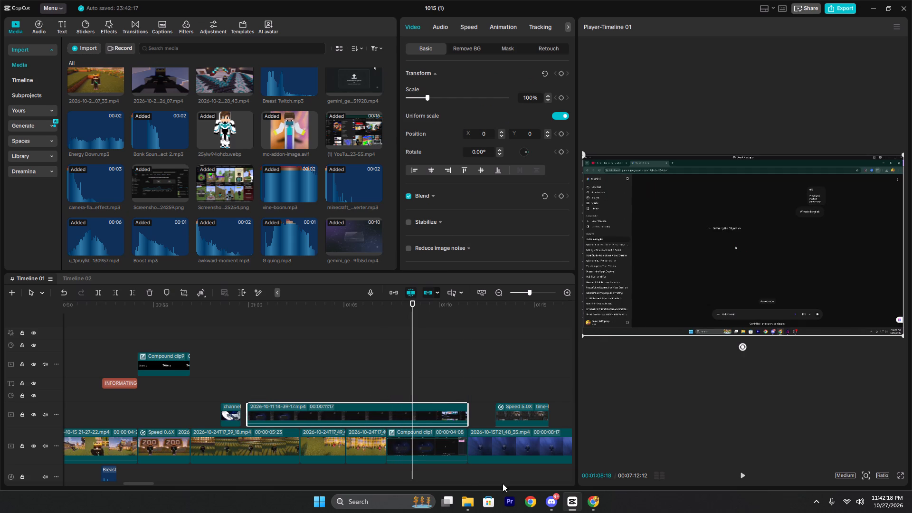
Toggle the microphone in the Discord voice call.
{"action": "left_click", "coordinate": [543, 478]}
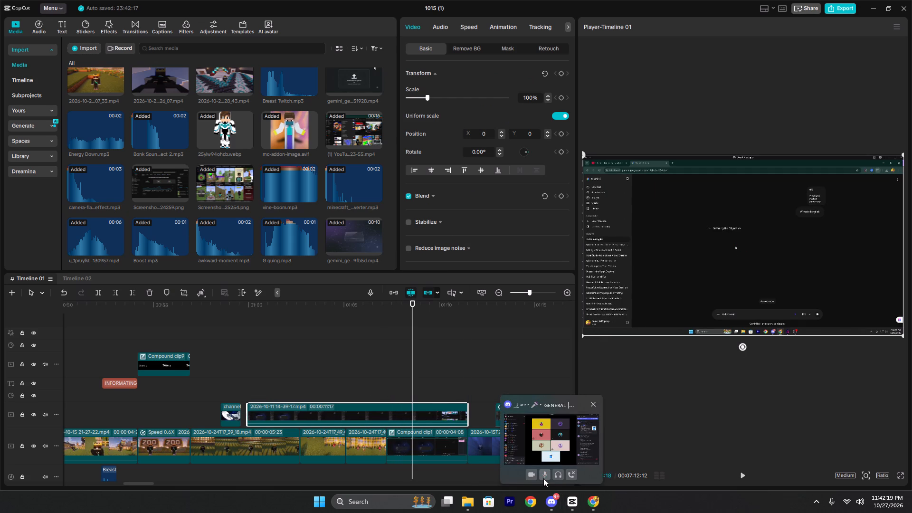
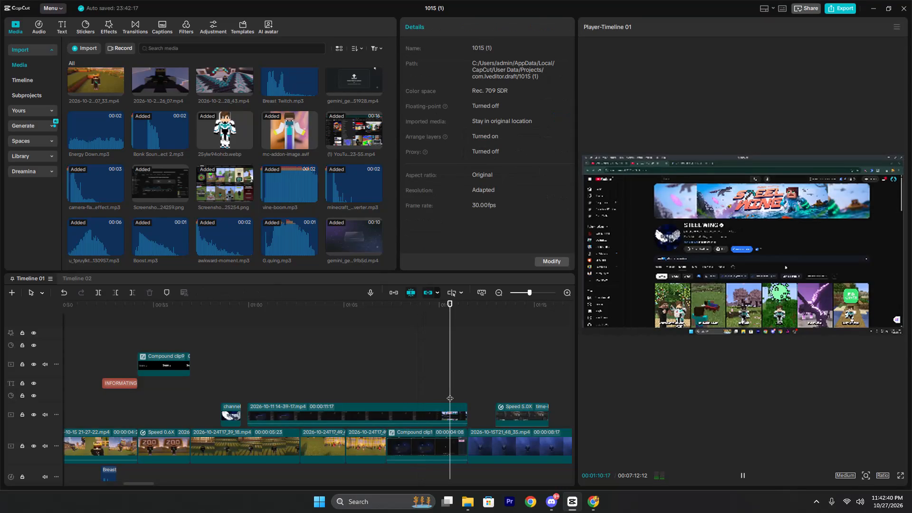
Trim off the part of the screen-recording overlay before 00:01:10:17 and move the remainder directly against the logo clip's end.
{"action": "left_click", "coordinate": [452, 405]}
{"action": "key", "text": "q"}
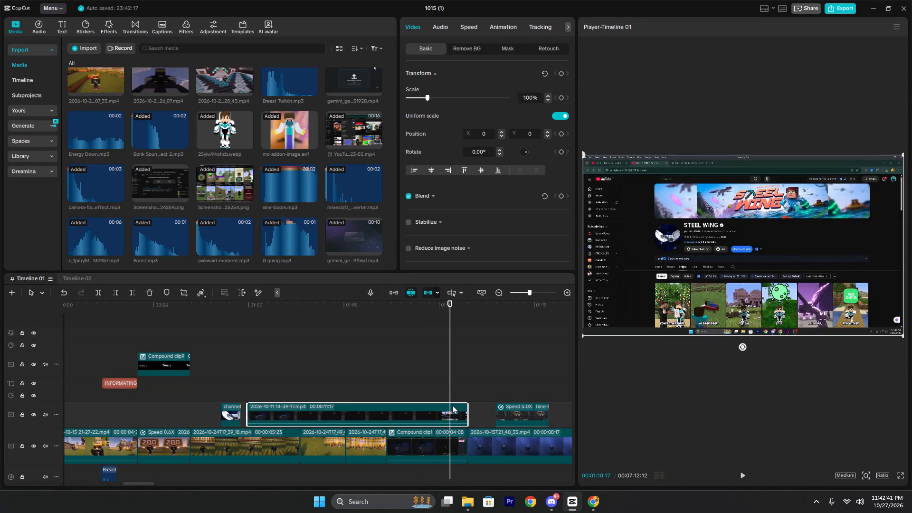
{"action": "left_click_drag", "start_coordinate": [461, 413], "coordinate": [258, 411]}
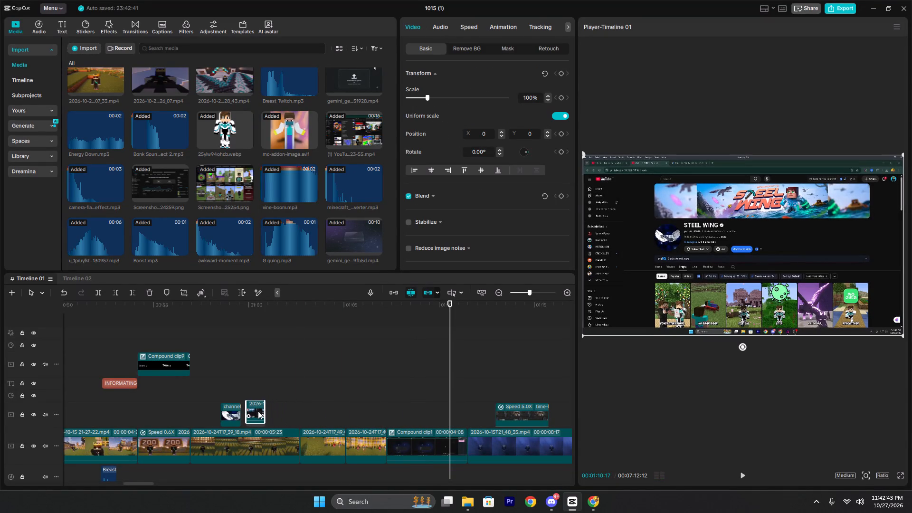
{"action": "left_click_drag", "start_coordinate": [258, 411], "coordinate": [255, 412]}
Play back the change from logo to screen recording and extend the recording's end to a duration of 00:00:03:11.
{"action": "left_click", "coordinate": [237, 382]}
{"action": "key", "text": "space"}
{"action": "scroll", "coordinate": [253, 398], "scroll_direction": "up", "scroll_amount": 2}
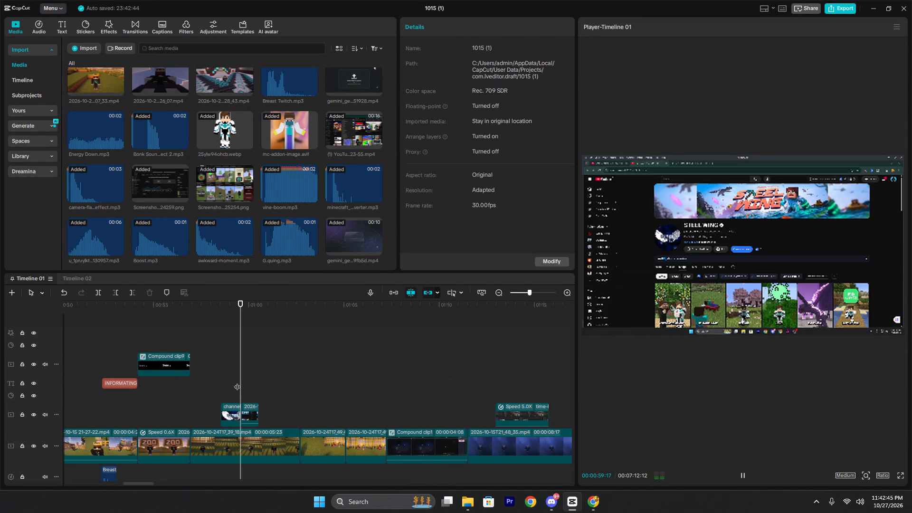
{"action": "scroll", "coordinate": [237, 382], "scroll_direction": "up", "scroll_amount": 8}
{"action": "key", "text": "space"}
{"action": "left_click", "coordinate": [247, 419]}
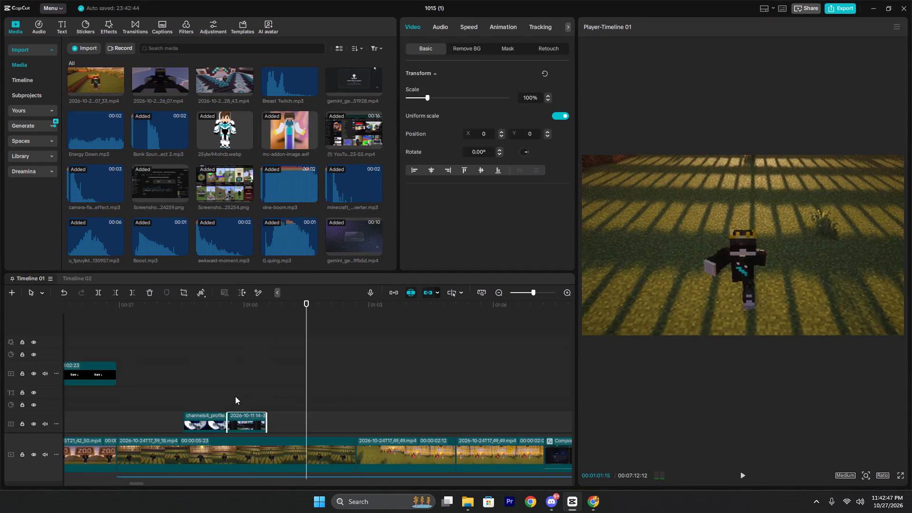
{"action": "left_click", "coordinate": [235, 396]}
{"action": "left_click", "coordinate": [247, 421]}
{"action": "left_click_drag", "start_coordinate": [268, 417], "coordinate": [368, 412]}
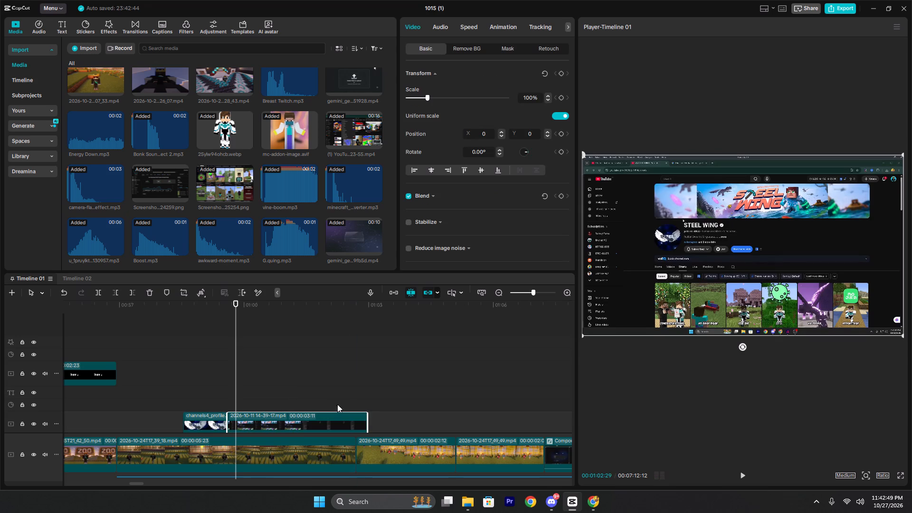
Play through the extended recording and trim off its part before 00:01:01:28, where the channel's Shorts list is scrolled down.
{"action": "left_click", "coordinate": [235, 392]}
{"action": "key", "text": "space"}
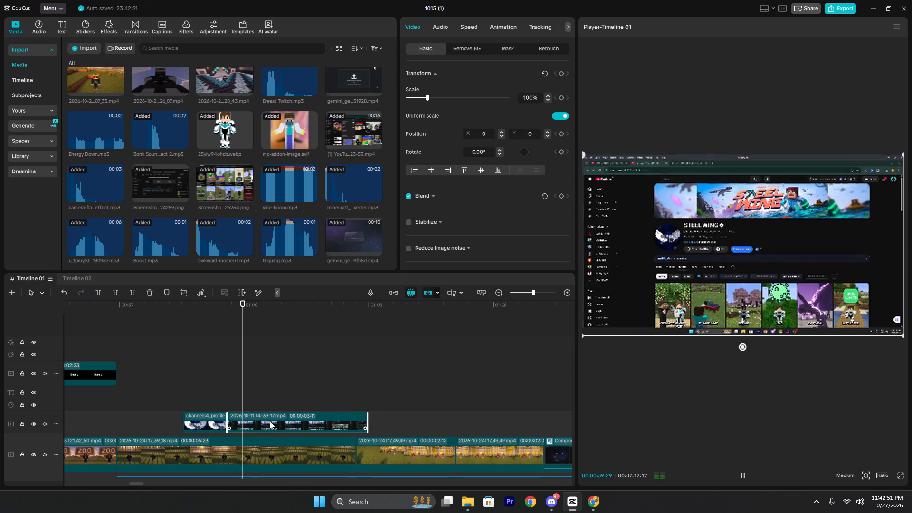
{"action": "key", "text": "space"}
{"action": "key", "text": "space"}
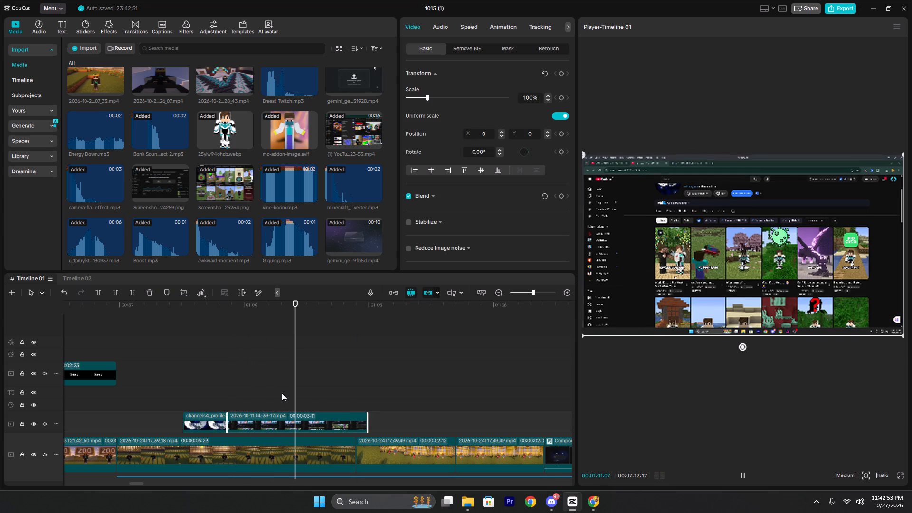
{"action": "key", "text": "space"}
{"action": "key", "text": "q"}
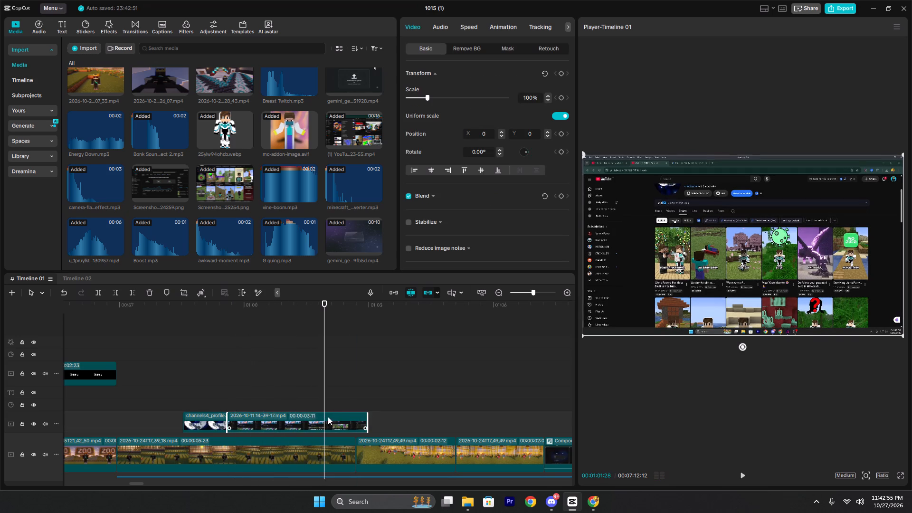
Move the trimmed recording earlier to start shortly after 00:01:00, leaving a gap behind the logo clip, and preview from the logo.
{"action": "left_click_drag", "start_coordinate": [338, 419], "coordinate": [275, 422]}
{"action": "left_click", "coordinate": [209, 389]}
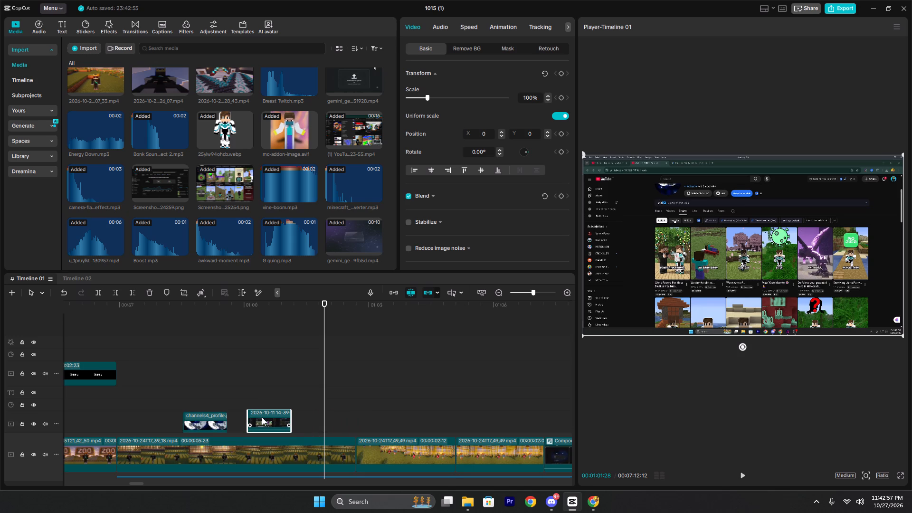
{"action": "left_click", "coordinate": [188, 392]}
{"action": "left_click", "coordinate": [187, 391]}
{"action": "key", "text": "space"}
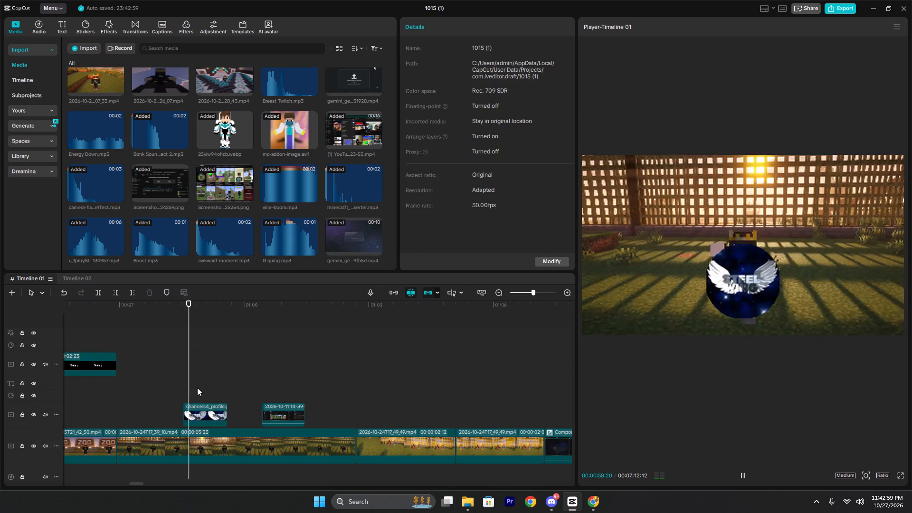
{"action": "key", "text": "space"}
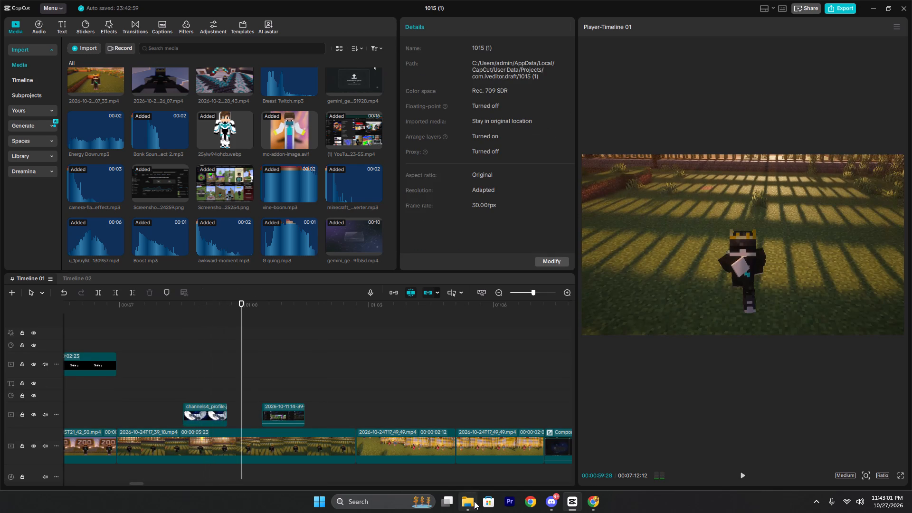
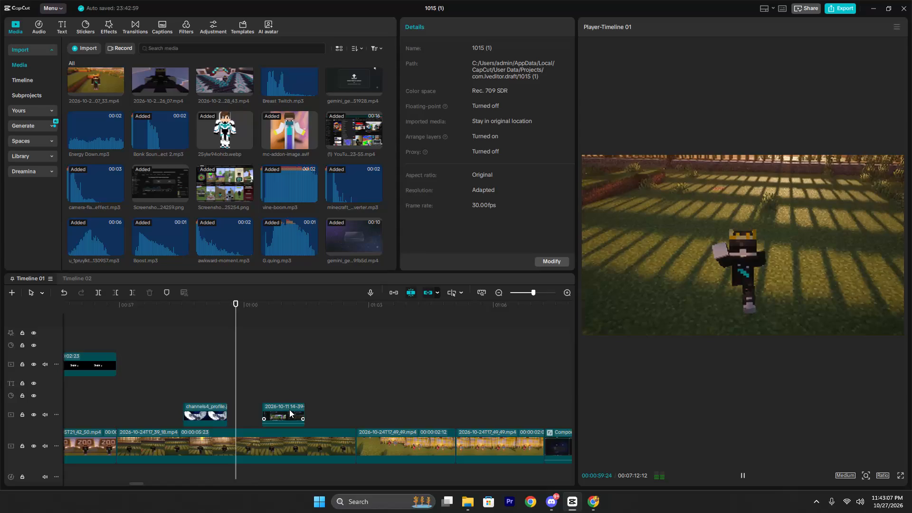
Move the screen-recording overlay directly against the logo clip's end and preview the change from logo to recording.
{"action": "key", "text": "space"}
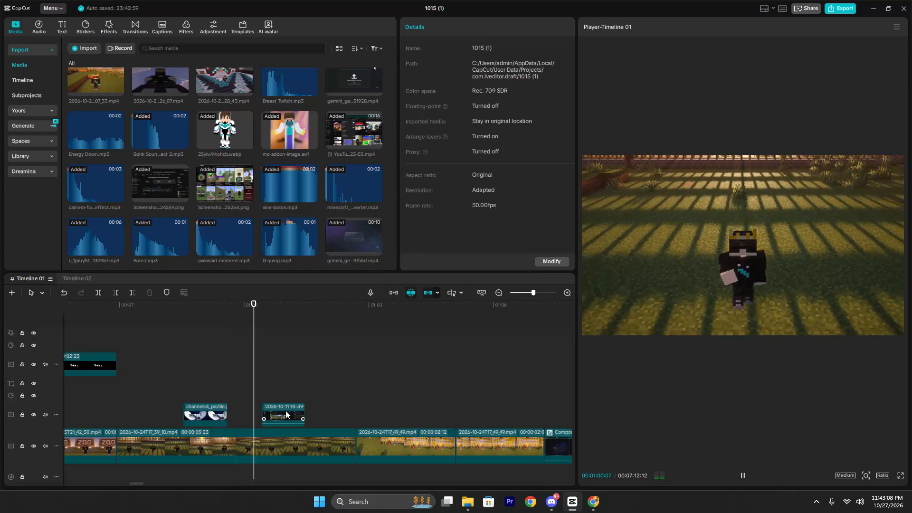
{"action": "key", "text": "space"}
{"action": "left_click", "coordinate": [276, 411]}
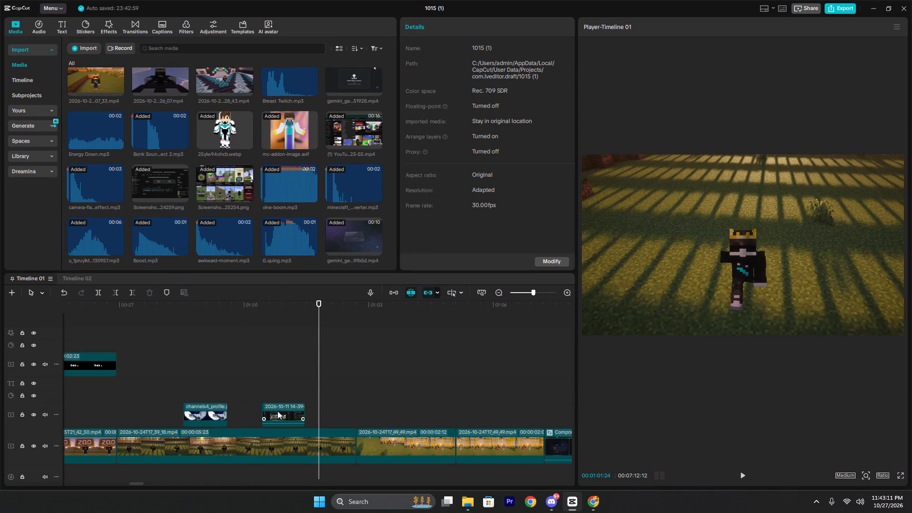
{"action": "left_click_drag", "start_coordinate": [284, 410], "coordinate": [250, 410]}
{"action": "left_click", "coordinate": [216, 382]}
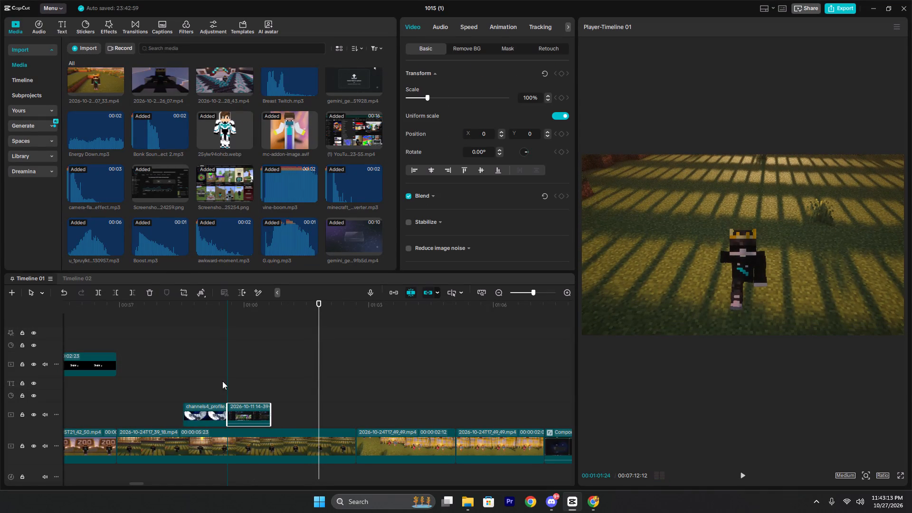
{"action": "left_click", "coordinate": [212, 384]}
{"action": "key", "text": "space"}
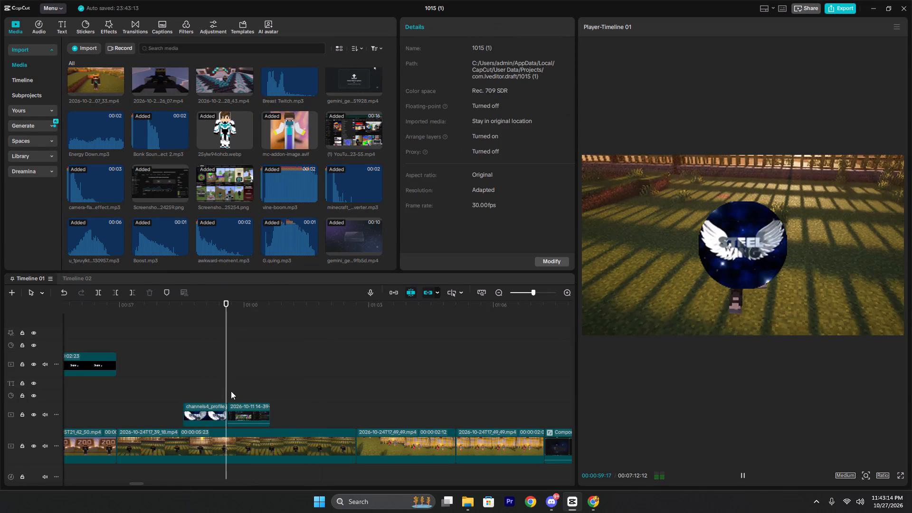
{"action": "key", "text": "space"}
{"action": "scroll", "coordinate": [249, 402], "scroll_direction": "up", "scroll_amount": 17, "text": "ctrl"}
{"action": "left_click", "coordinate": [265, 379]}
{"action": "left_click", "coordinate": [267, 408]}
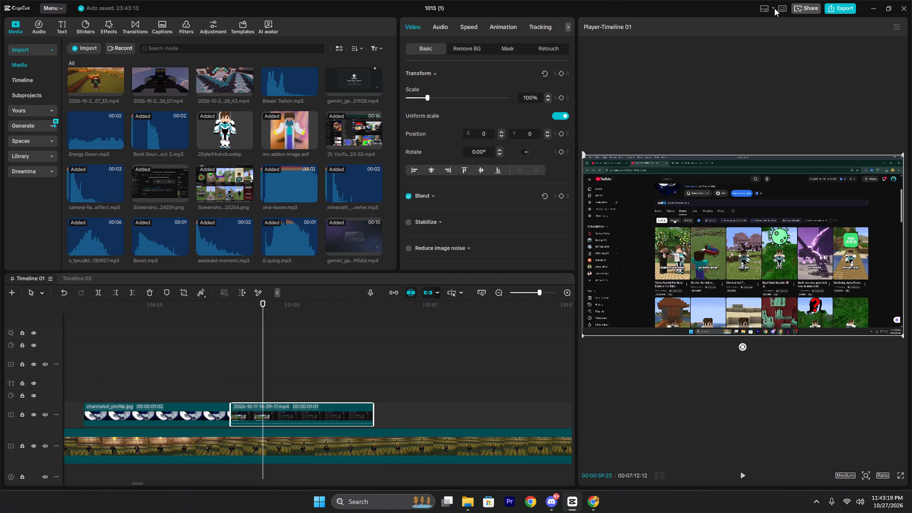
Switch the workspace to the Media layout and narrow the media library to give the player and timeline more width.
{"action": "left_click", "coordinate": [774, 8]}
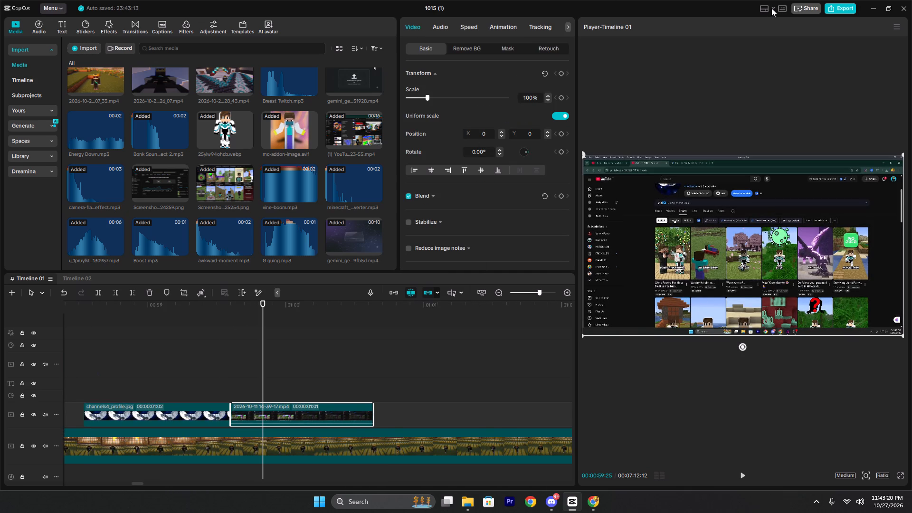
{"action": "left_click", "coordinate": [772, 6]}
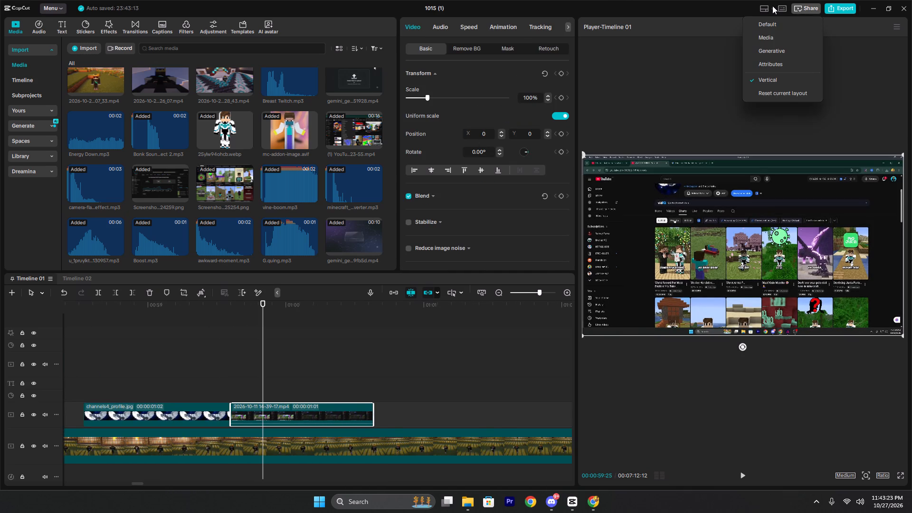
{"action": "left_click", "coordinate": [771, 33]}
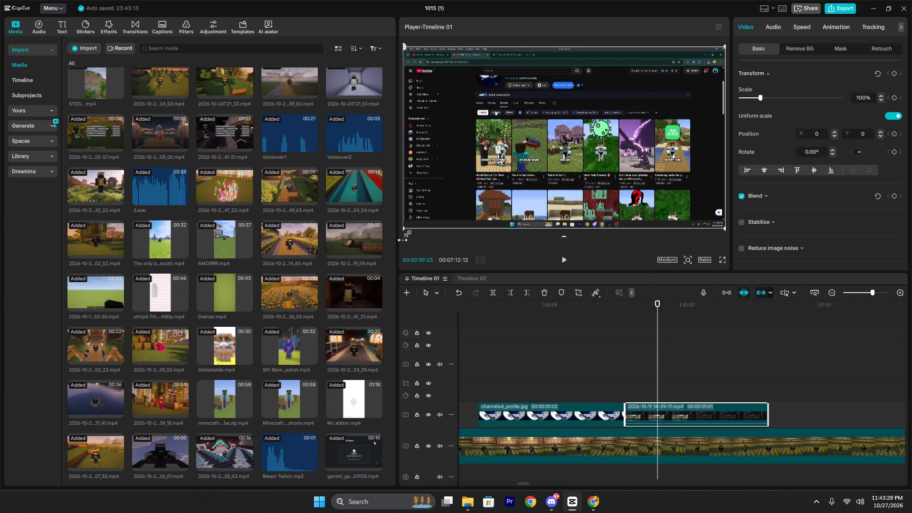
{"action": "left_click_drag", "start_coordinate": [399, 255], "coordinate": [373, 258]}
{"action": "left_click_drag", "start_coordinate": [373, 258], "coordinate": [392, 242]}
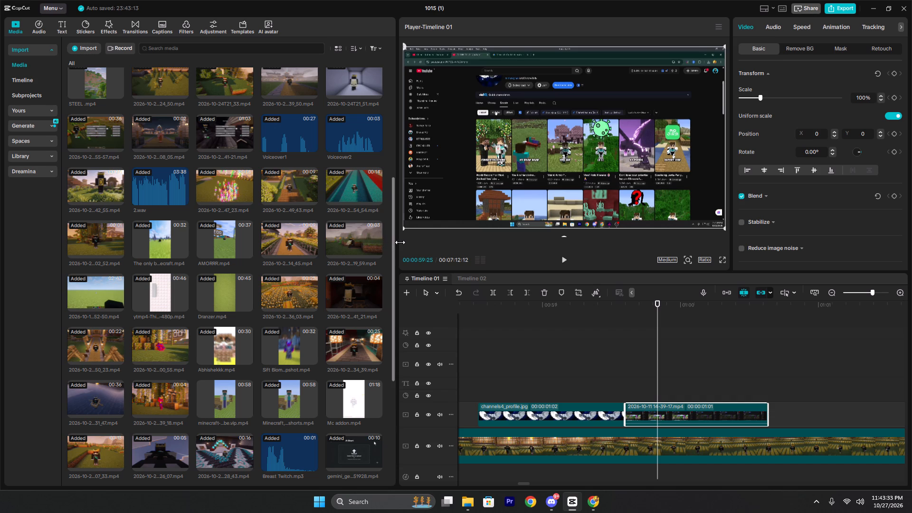
{"action": "left_click_drag", "start_coordinate": [400, 242], "coordinate": [383, 243]}
{"action": "left_click_drag", "start_coordinate": [397, 190], "coordinate": [370, 192]}
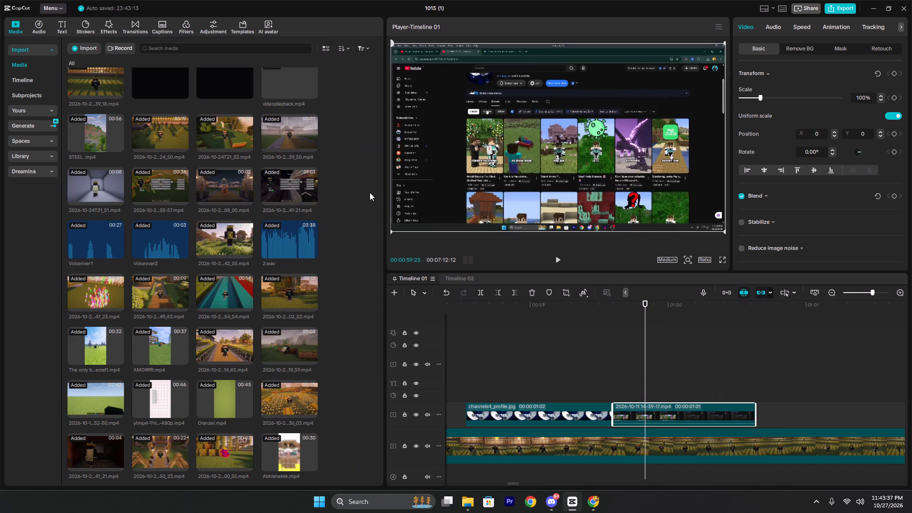
{"action": "left_click_drag", "start_coordinate": [370, 192], "coordinate": [323, 202]}
Play back the screen recording around 00:01:00 repeatedly to examine the moment the Shorts list filter changes.
{"action": "scroll", "coordinate": [546, 445], "scroll_direction": "down", "scroll_amount": 7}
{"action": "scroll", "coordinate": [546, 416], "scroll_direction": "up", "scroll_amount": 3}
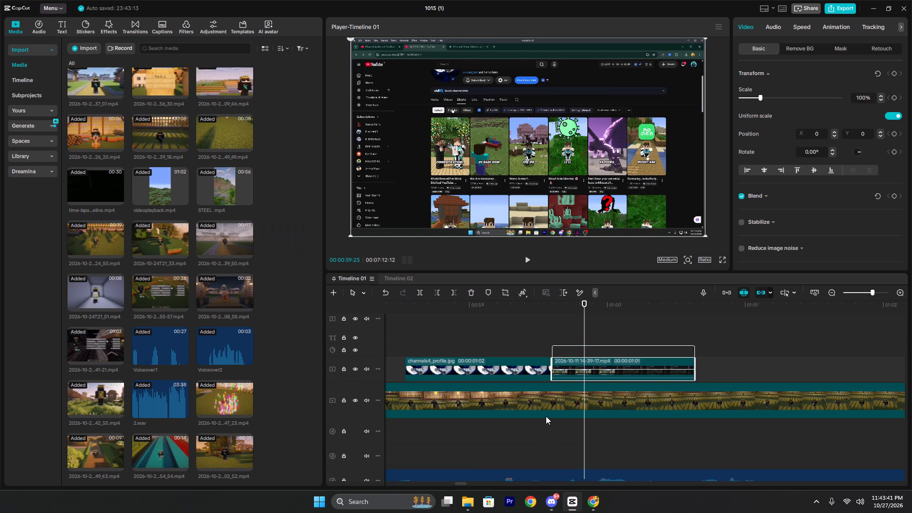
{"action": "scroll", "coordinate": [546, 416], "scroll_direction": "up", "scroll_amount": 4}
{"action": "left_click", "coordinate": [530, 365]}
{"action": "key", "text": "space"}
{"action": "key", "text": "space"}
{"action": "left_click", "coordinate": [529, 364]}
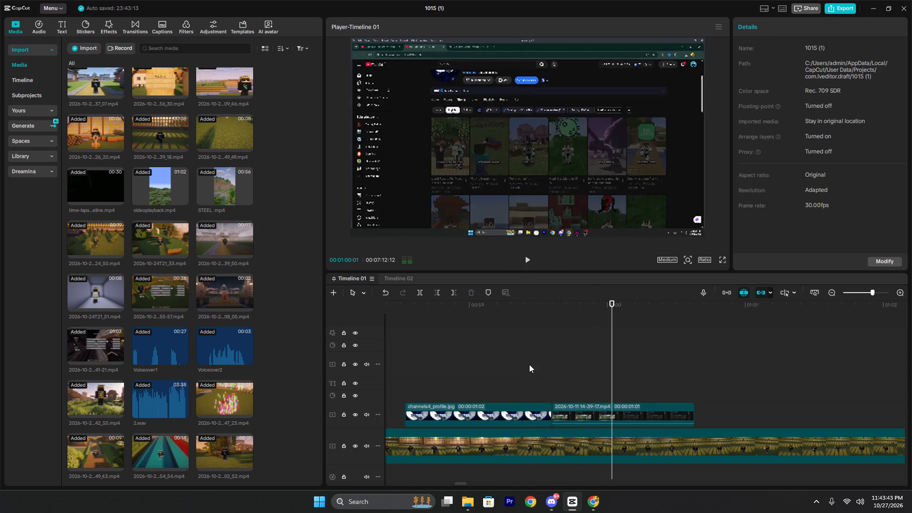
{"action": "key", "text": "space"}
{"action": "key", "text": "space"}
{"action": "key", "text": "space"}
{"action": "key", "text": "space"}
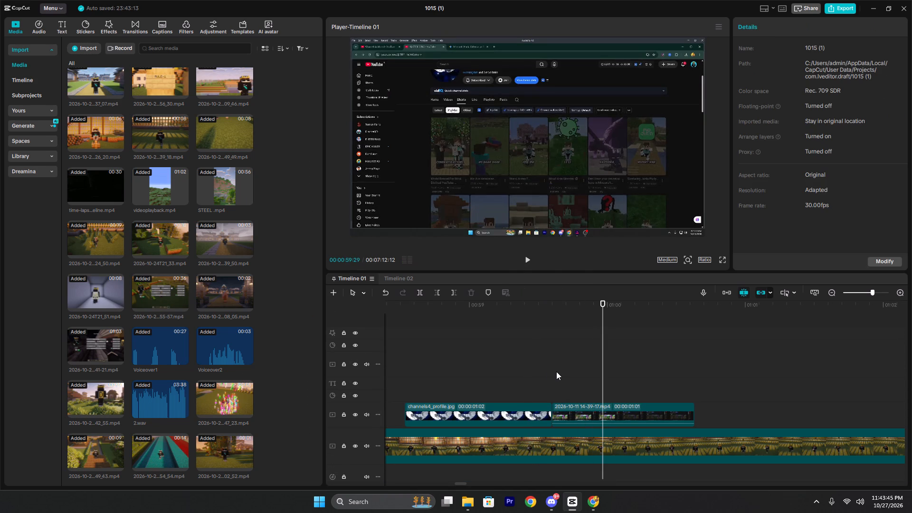
{"action": "key", "text": "space"}
{"action": "key", "text": "space"}
{"action": "key", "text": "space"}
{"action": "key", "text": "space"}
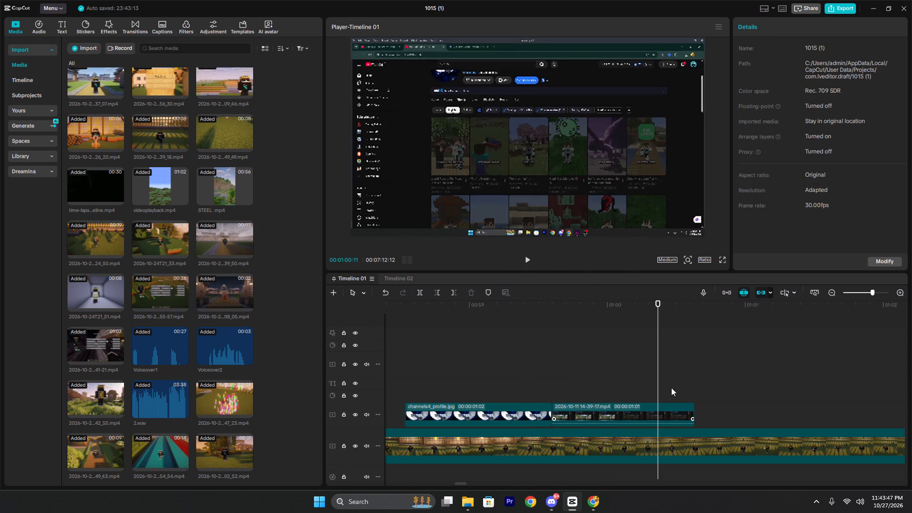
{"action": "left_click", "coordinate": [652, 384]}
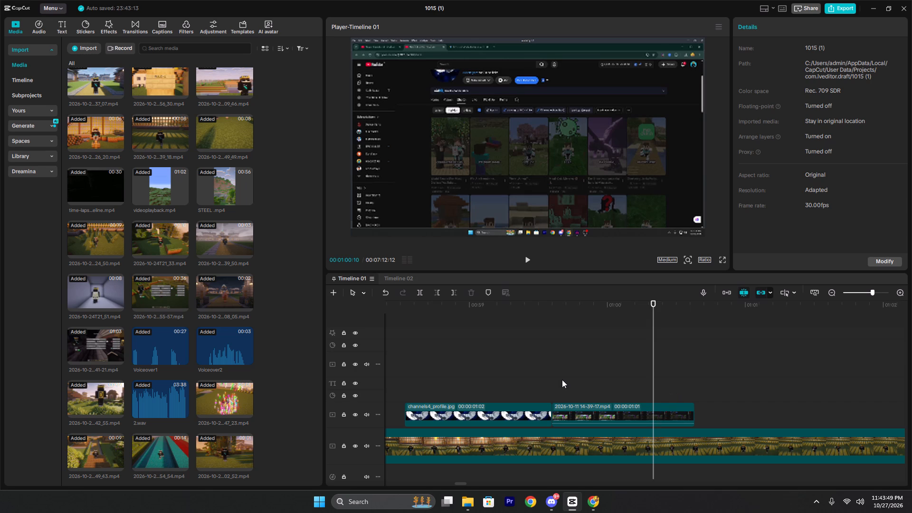
{"action": "left_click", "coordinate": [555, 378]}
{"action": "key", "text": "space"}
{"action": "key", "text": "space"}
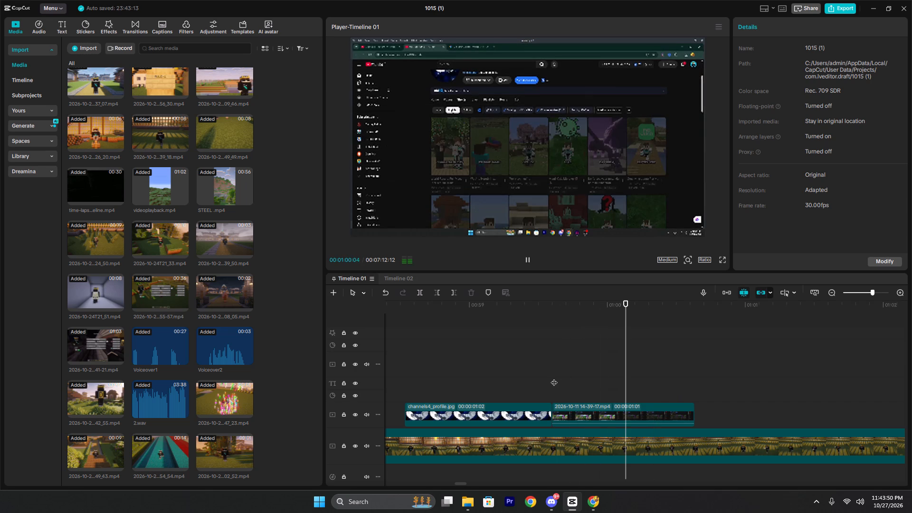
Extend the screen recording's end to a duration of 00:00:01:20 and play on through the shot of the two characters.
{"action": "left_click", "coordinate": [648, 411]}
{"action": "left_click_drag", "start_coordinate": [695, 411], "coordinate": [763, 411]}
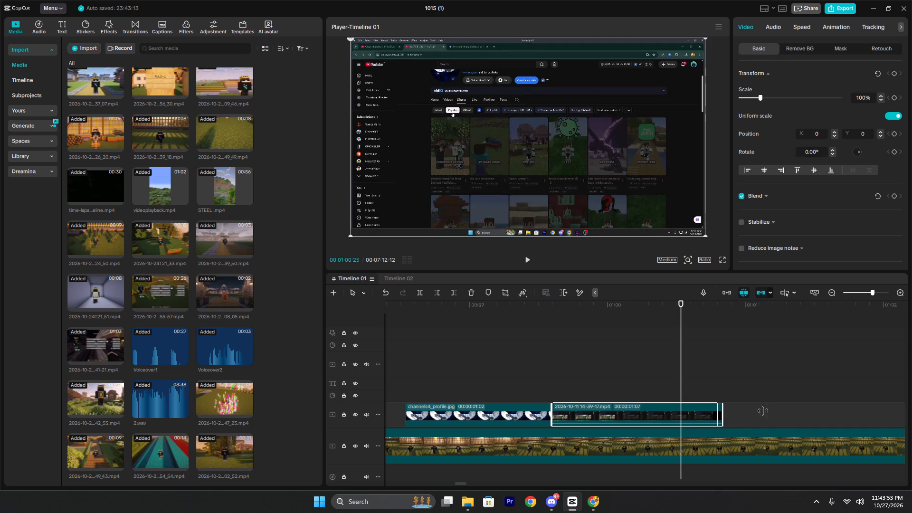
{"action": "left_click_drag", "start_coordinate": [763, 411], "coordinate": [779, 411]}
{"action": "key", "text": "space"}
{"action": "key", "text": "space"}
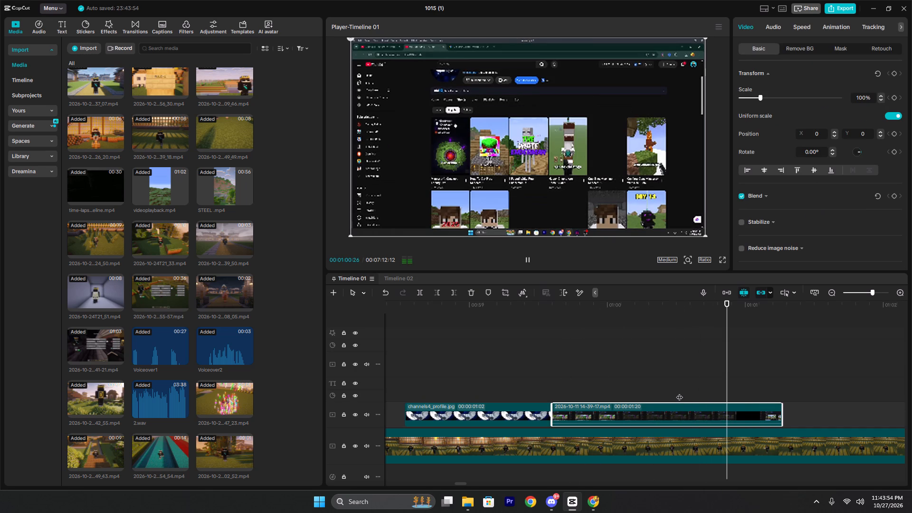
{"action": "key", "text": "space"}
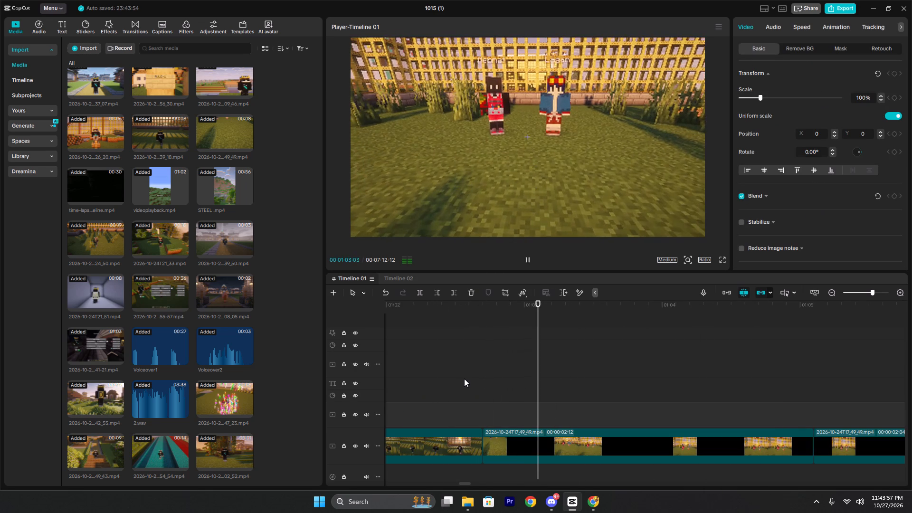
{"action": "key", "text": "space"}
{"action": "left_click", "coordinate": [484, 361]}
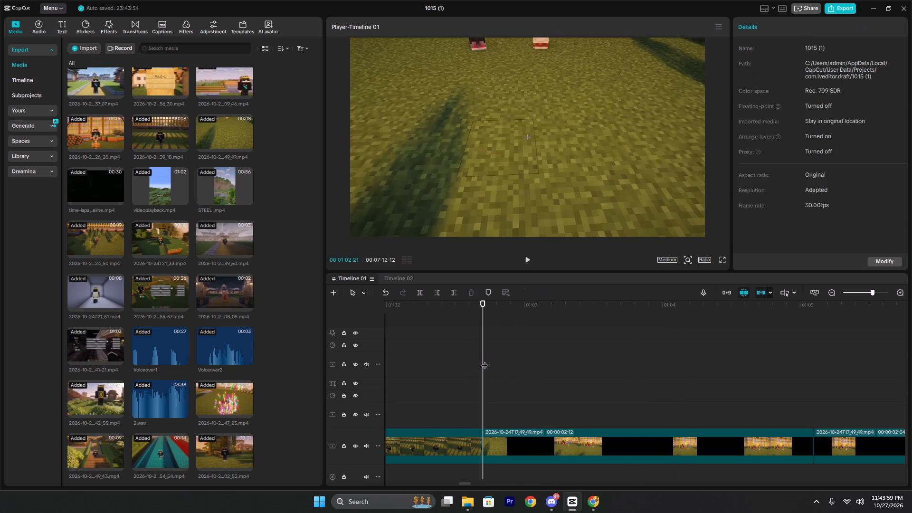
{"action": "key", "text": "space"}
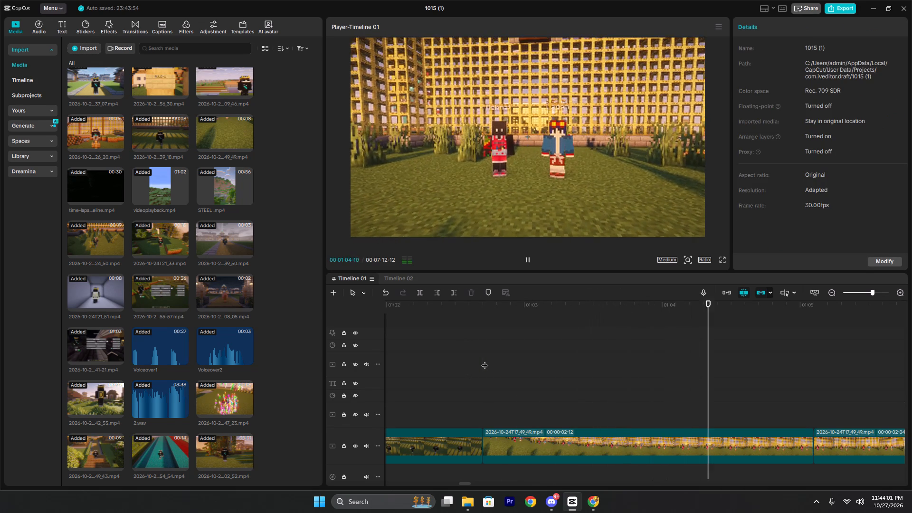
{"action": "key", "text": "space"}
Audition the imported sound effects and add vine-boom.mp3 at the cut to the two characters' close-up at 00:01:05:03.
{"action": "left_click", "coordinate": [804, 381]}
{"action": "left_click_drag", "start_coordinate": [804, 381], "coordinate": [806, 381]}
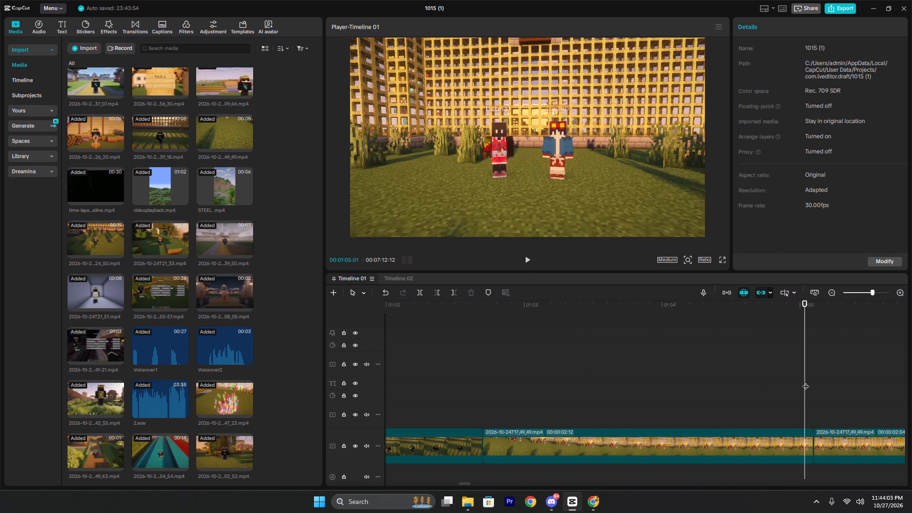
{"action": "left_click_drag", "start_coordinate": [806, 381], "coordinate": [813, 381]}
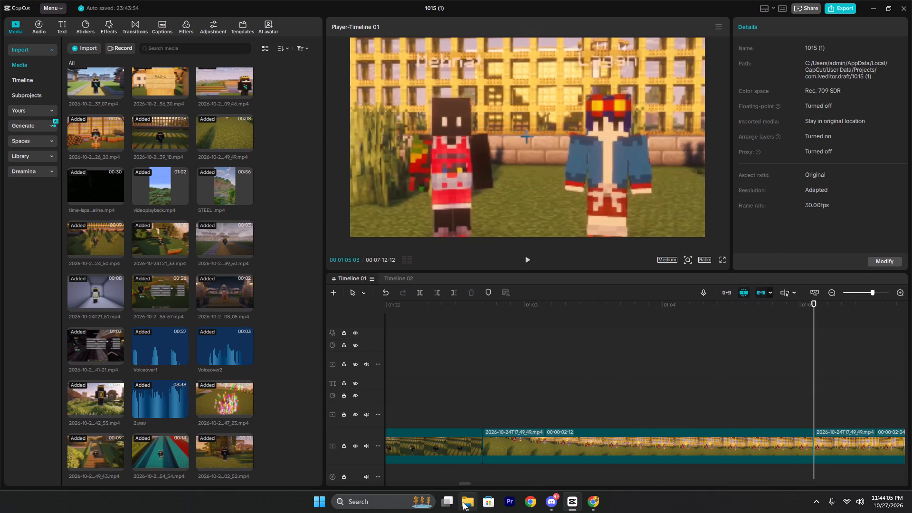
{"action": "left_click", "coordinate": [163, 400]}
{"action": "scroll", "coordinate": [172, 398], "scroll_direction": "down", "scroll_amount": 6}
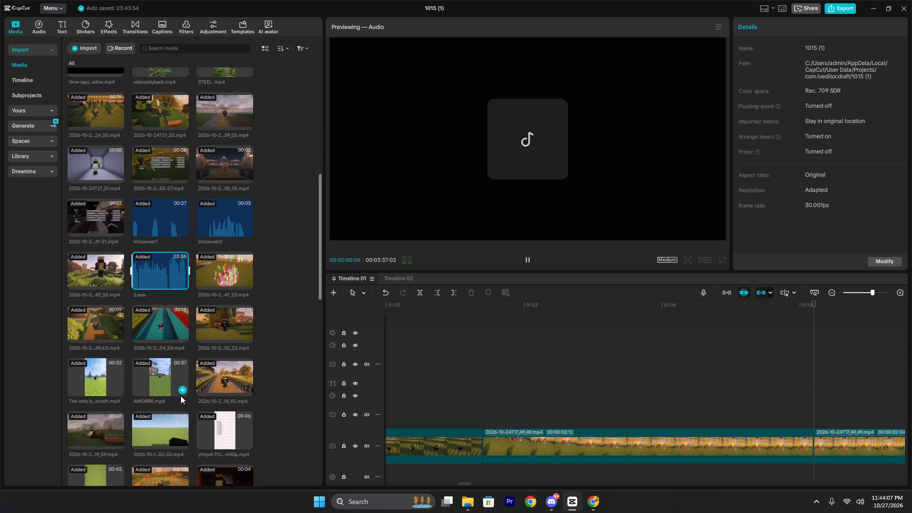
{"action": "scroll", "coordinate": [188, 396], "scroll_direction": "down", "scroll_amount": 6}
{"action": "left_click", "coordinate": [163, 370]}
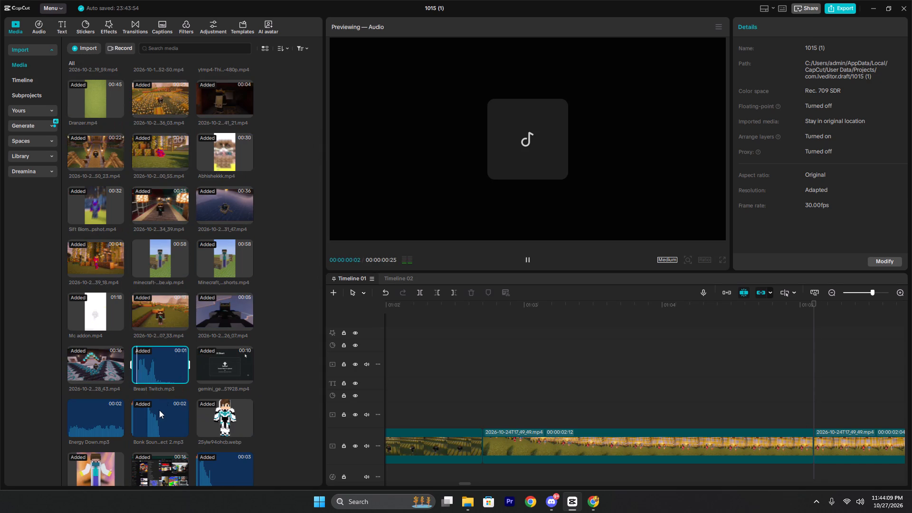
{"action": "left_click", "coordinate": [159, 413]}
{"action": "scroll", "coordinate": [104, 414], "scroll_direction": "down", "scroll_amount": 2}
{"action": "left_click", "coordinate": [218, 394]}
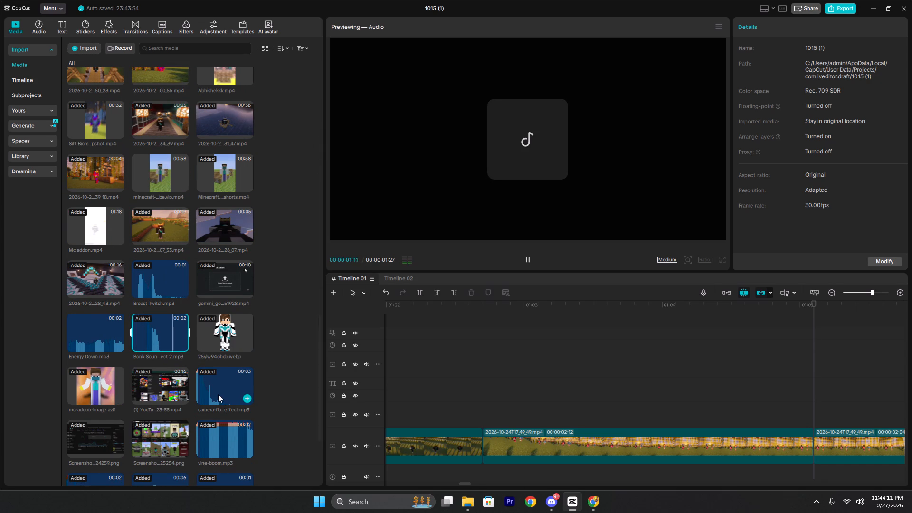
{"action": "left_click", "coordinate": [227, 429]}
{"action": "left_click", "coordinate": [244, 453]}
{"action": "scroll", "coordinate": [836, 430], "scroll_direction": "down", "scroll_amount": 4}
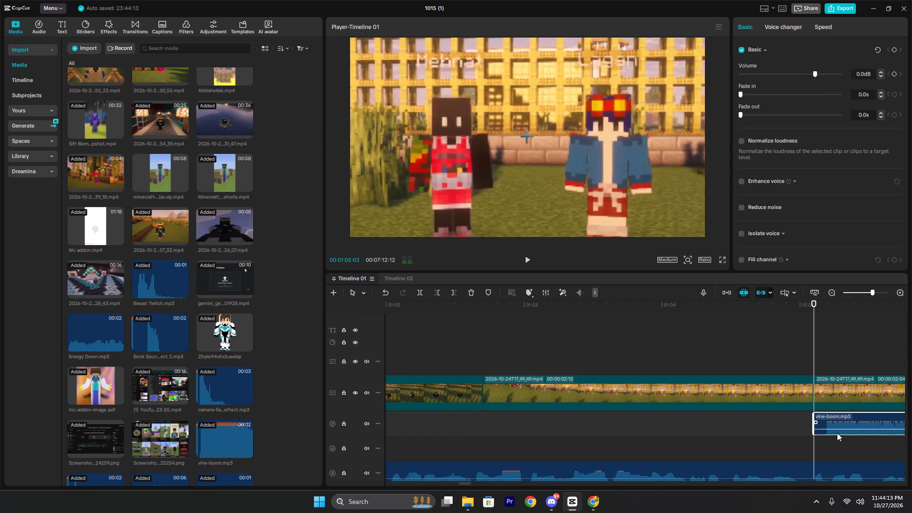
Move the vine-boom sound slightly before the close-up cut, set its volume to -17.0 dB and play it back.
{"action": "left_click_drag", "start_coordinate": [850, 422], "coordinate": [840, 424]}
{"action": "left_click", "coordinate": [792, 76]}
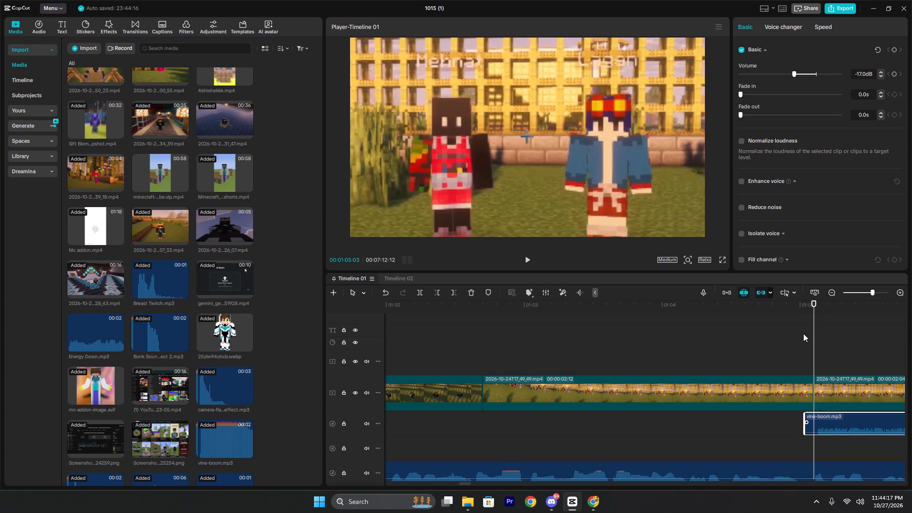
{"action": "left_click", "coordinate": [803, 333]}
{"action": "key", "text": "space"}
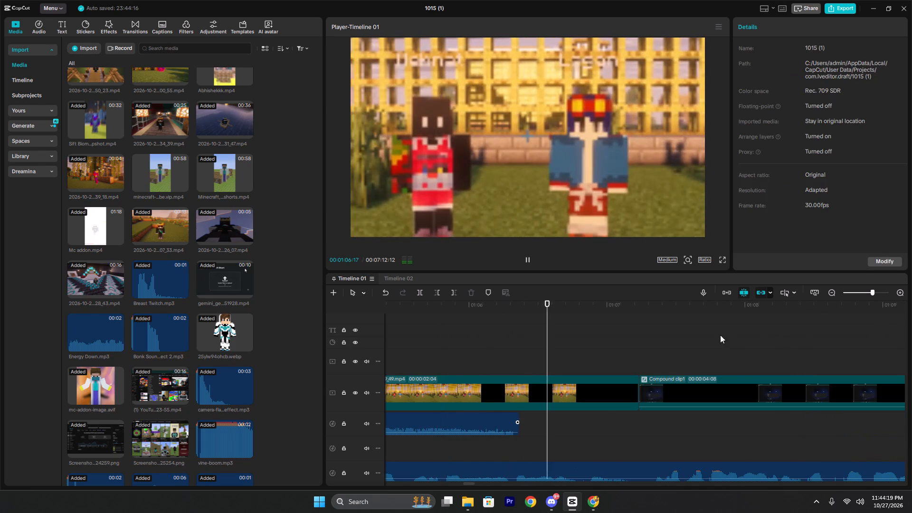
{"action": "key", "text": "space"}
Search the video effects for "vibration flash" with the playhead at the cut into the compound clip, and check the effect categories.
{"action": "left_click", "coordinate": [638, 340]}
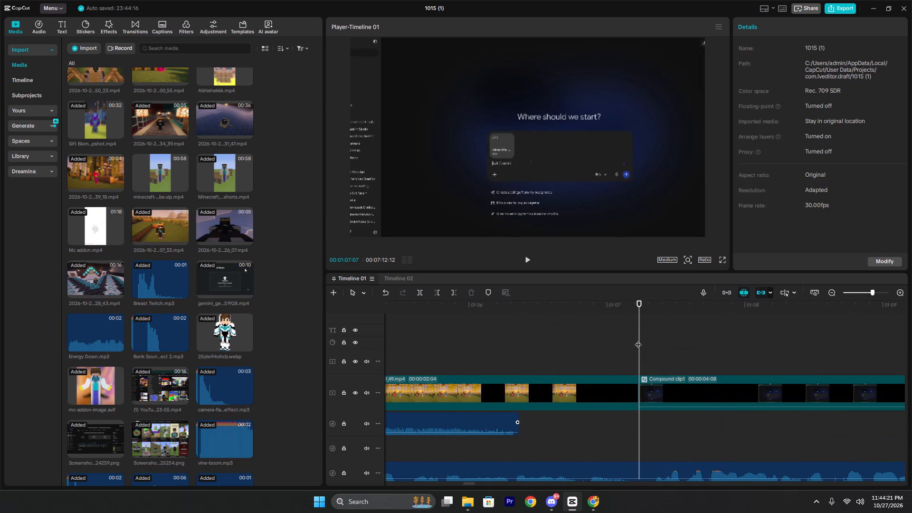
{"action": "key", "text": "space"}
{"action": "key", "text": "space"}
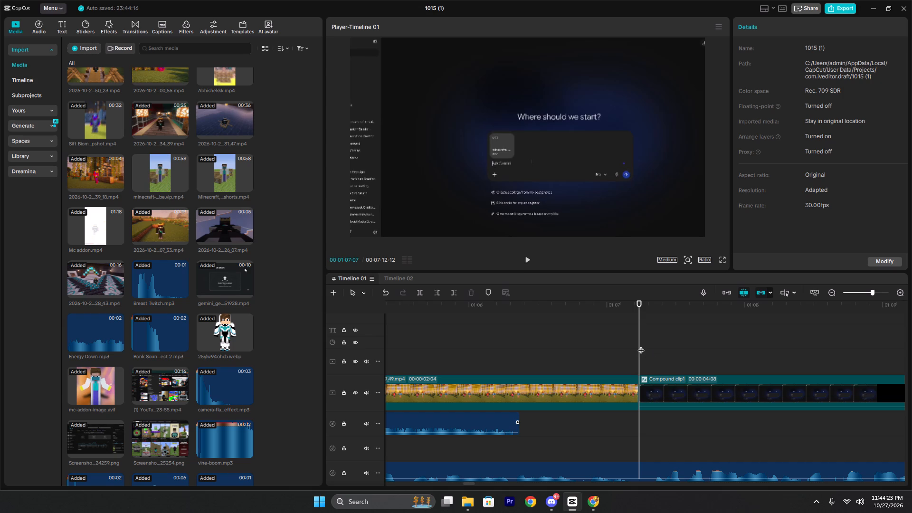
{"action": "left_click", "coordinate": [111, 33]}
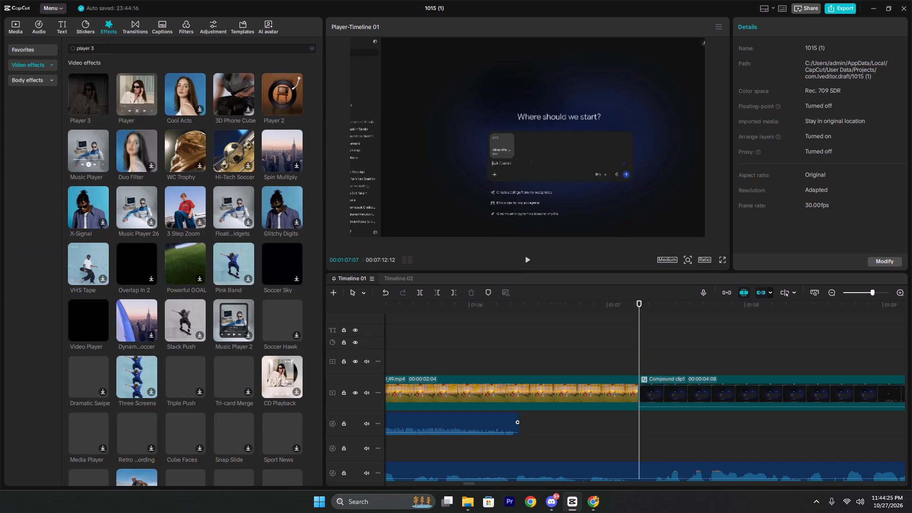
{"action": "left_click_drag", "start_coordinate": [112, 52], "coordinate": [0, 43]}
{"action": "key", "text": "v"}
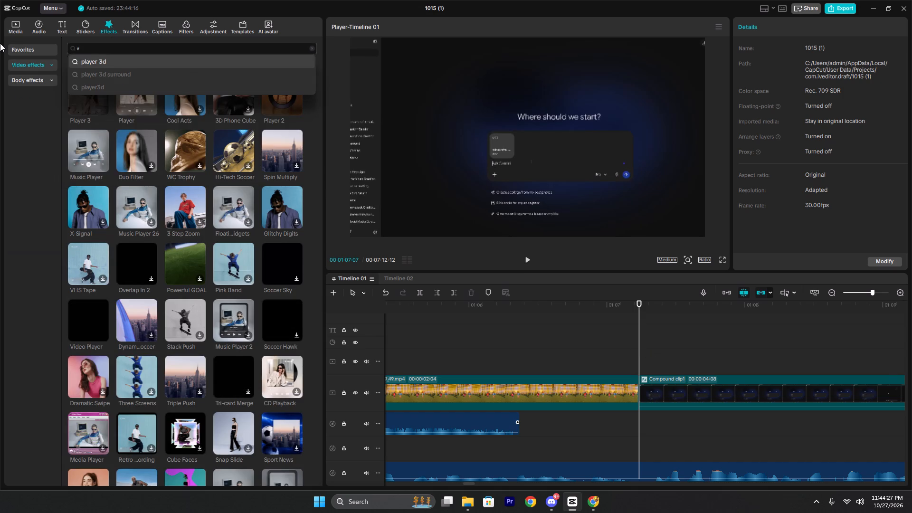
{"action": "type", "text": "ib"}
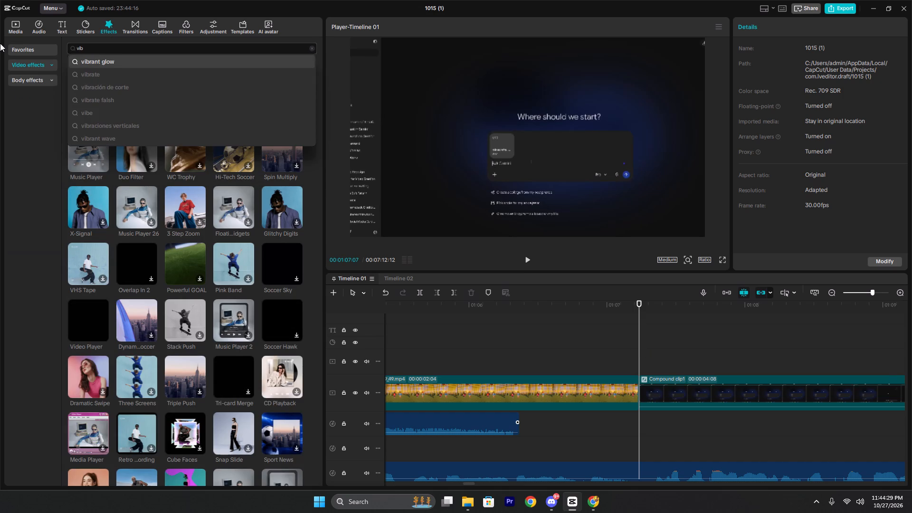
{"action": "key", "text": "r"}
{"action": "type", "text": "ation flash"}
{"action": "key", "text": "Return"}
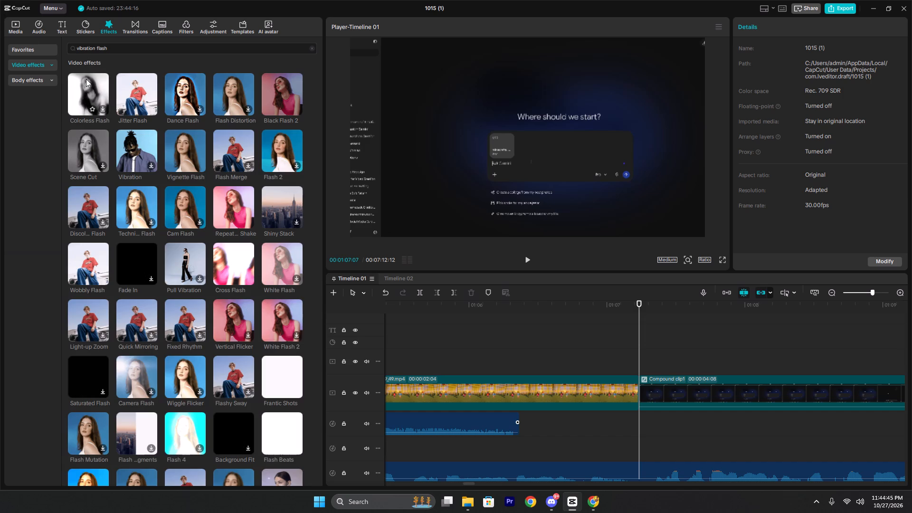
{"action": "left_click", "coordinate": [31, 77]}
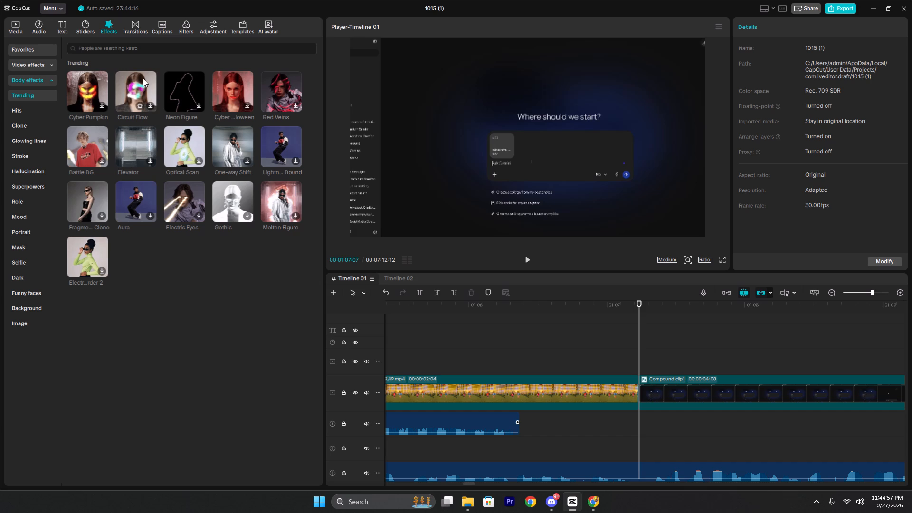
{"action": "left_click", "coordinate": [17, 69]}
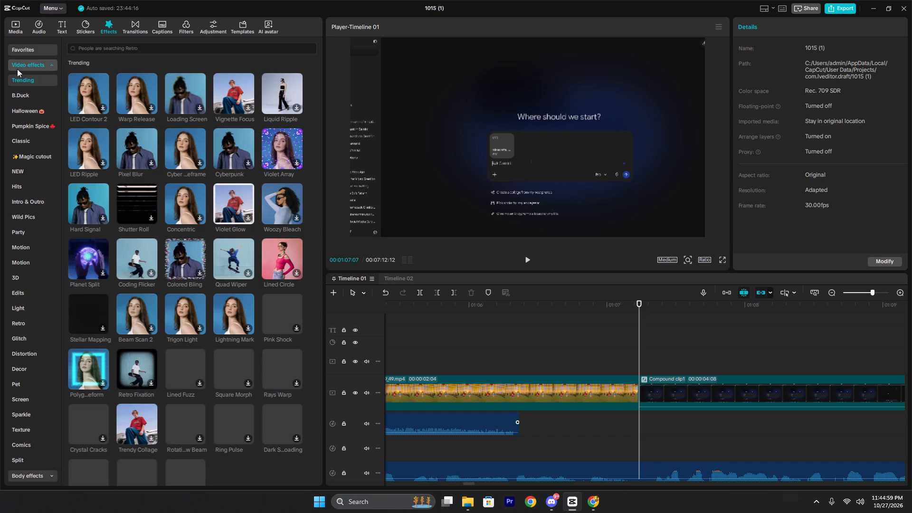
Add the Halloween transition B.Duck Pumpkin between the two-character shot and the compound clip at 00:01:07:07 and play it back.
{"action": "left_click", "coordinate": [137, 25]}
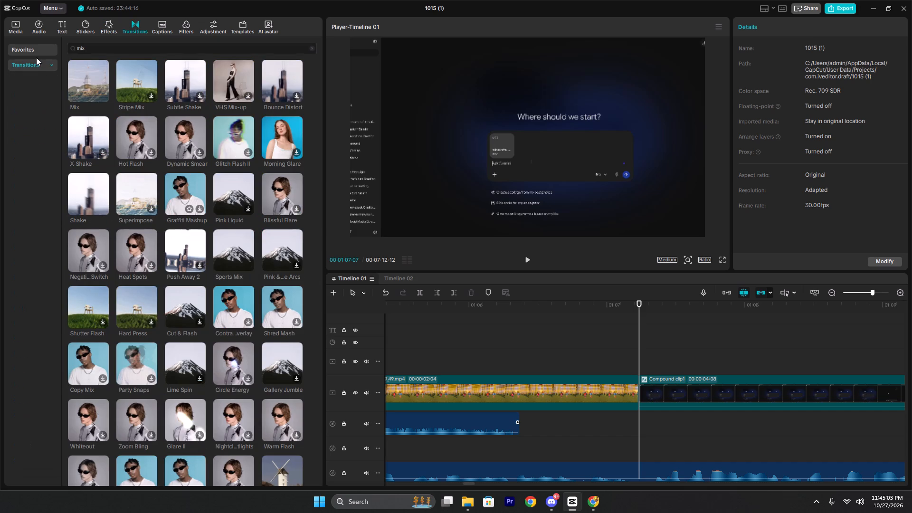
{"action": "left_click", "coordinate": [33, 64]}
{"action": "left_click", "coordinate": [31, 106]}
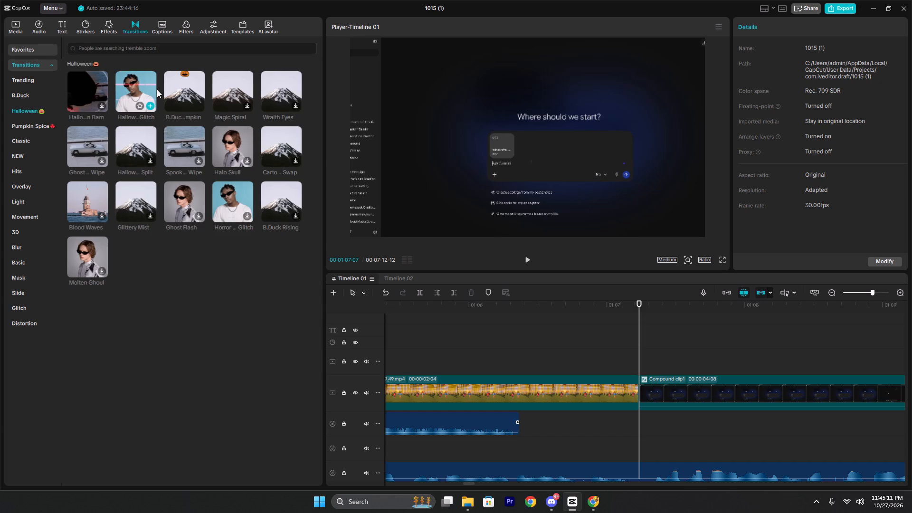
{"action": "left_click", "coordinate": [191, 92]}
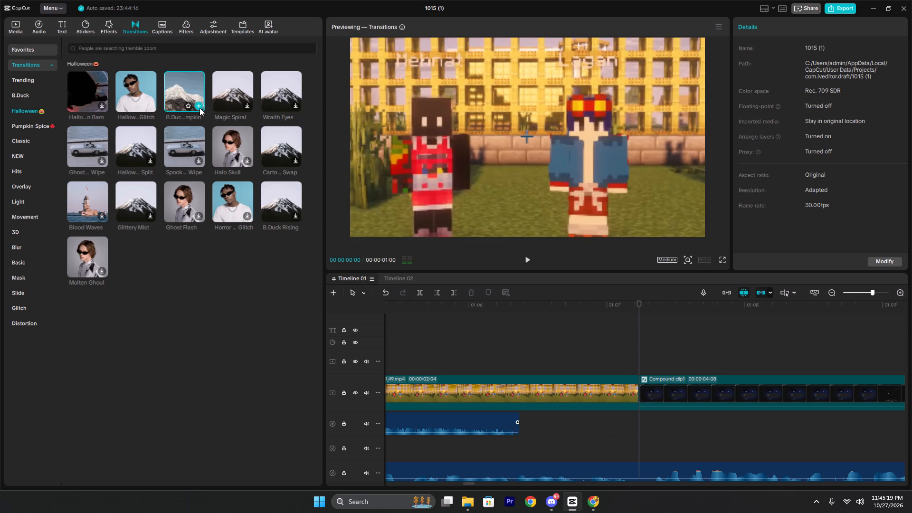
{"action": "left_click", "coordinate": [199, 105]}
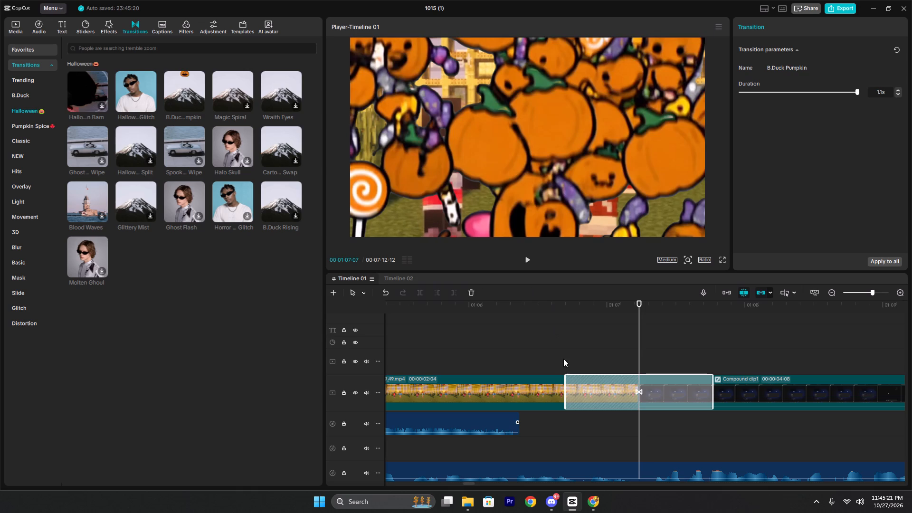
{"action": "left_click", "coordinate": [563, 359]}
{"action": "key", "text": "space"}
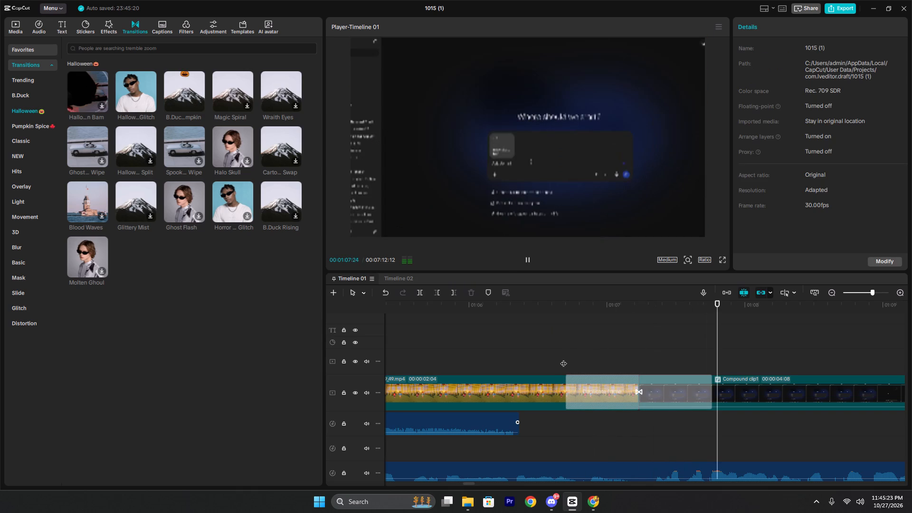
{"action": "key", "text": "space"}
{"action": "left_click", "coordinate": [568, 343]}
{"action": "key", "text": "space"}
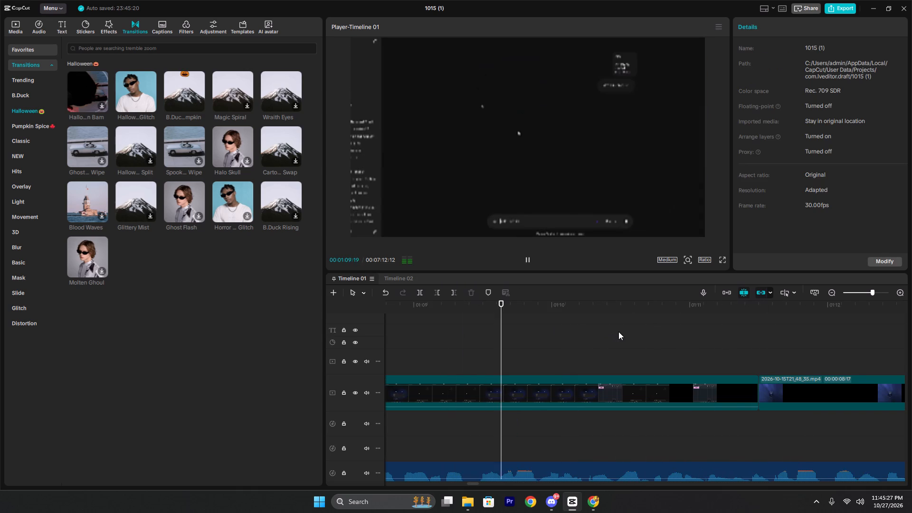
Find the "player 3" video effect and apply Player 3 to the time-lapse video-editing overlay around 00:01:13:15.
{"action": "scroll", "coordinate": [615, 332], "scroll_direction": "down", "scroll_amount": 12, "text": "ctrl"}
{"action": "scroll", "coordinate": [662, 331], "scroll_direction": "down", "scroll_amount": 5, "text": "ctrl"}
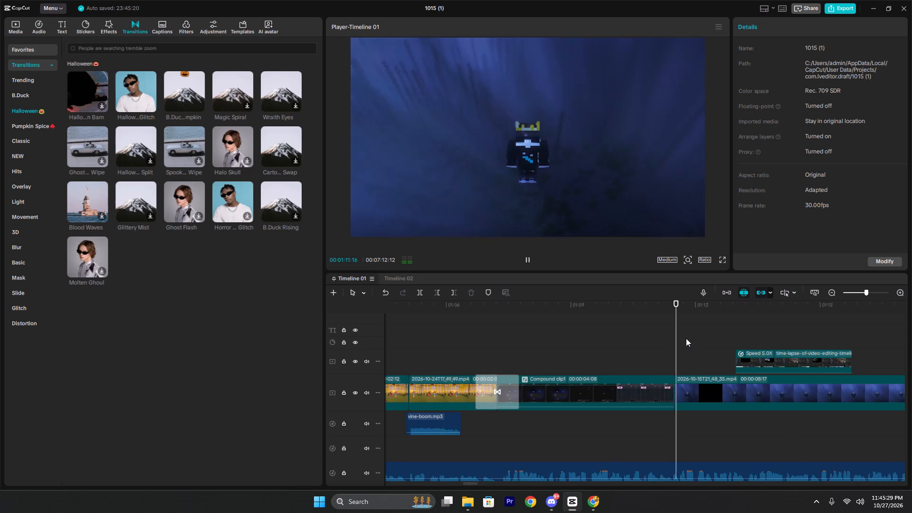
{"action": "scroll", "coordinate": [686, 338], "scroll_direction": "down", "scroll_amount": 3, "text": "ctrl"}
{"action": "scroll", "coordinate": [735, 341], "scroll_direction": "up", "scroll_amount": 2, "text": "ctrl"}
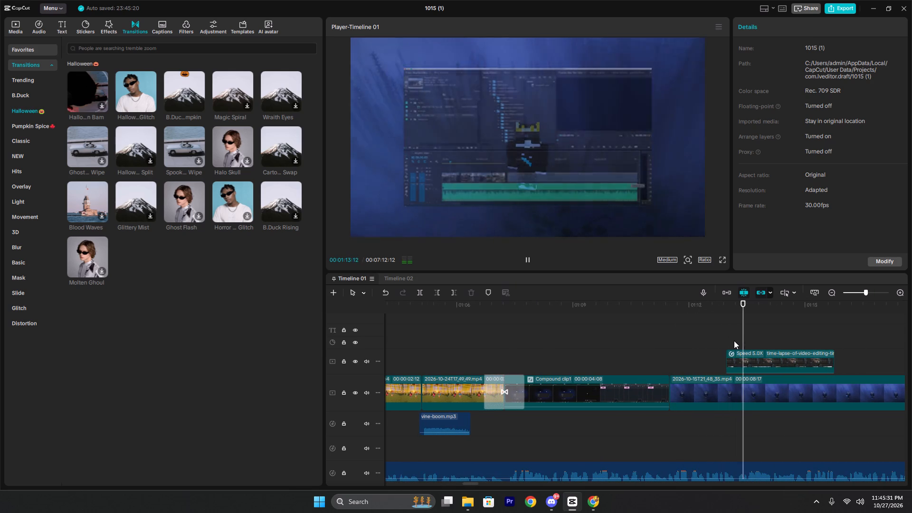
{"action": "key", "text": "space"}
{"action": "left_click", "coordinate": [755, 357]}
{"action": "left_click", "coordinate": [111, 35]}
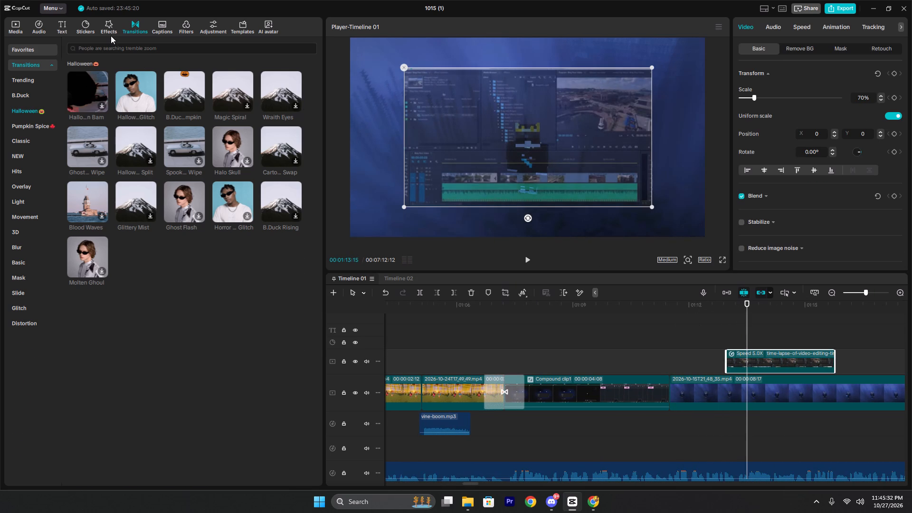
{"action": "left_click", "coordinate": [299, 47]}
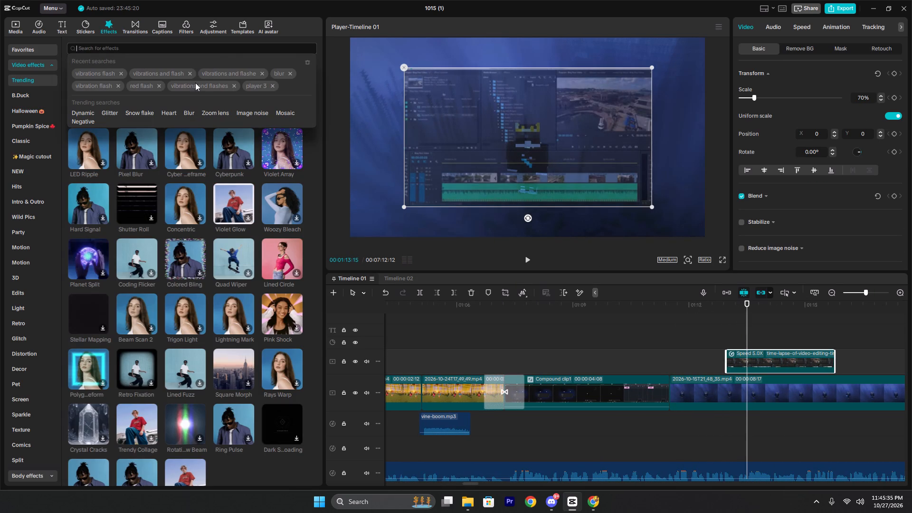
{"action": "left_click", "coordinate": [254, 87]}
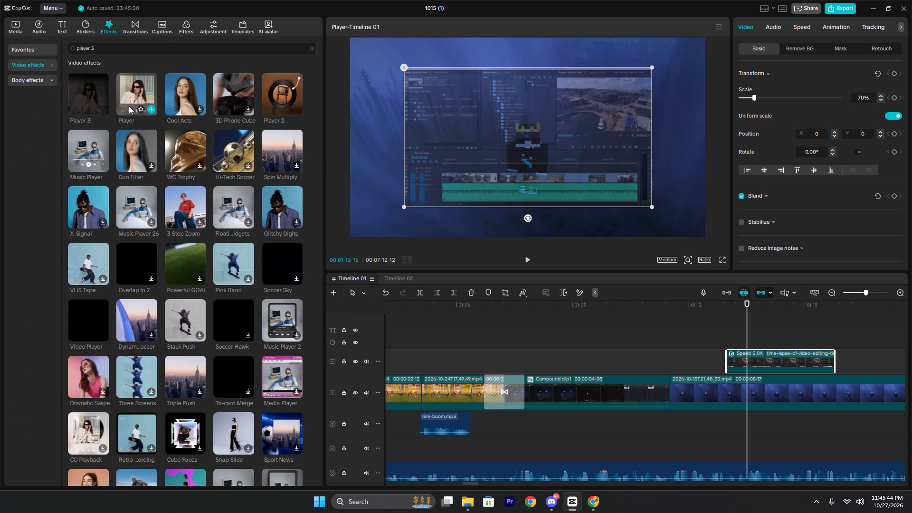
{"action": "left_click_drag", "start_coordinate": [87, 93], "coordinate": [770, 365]}
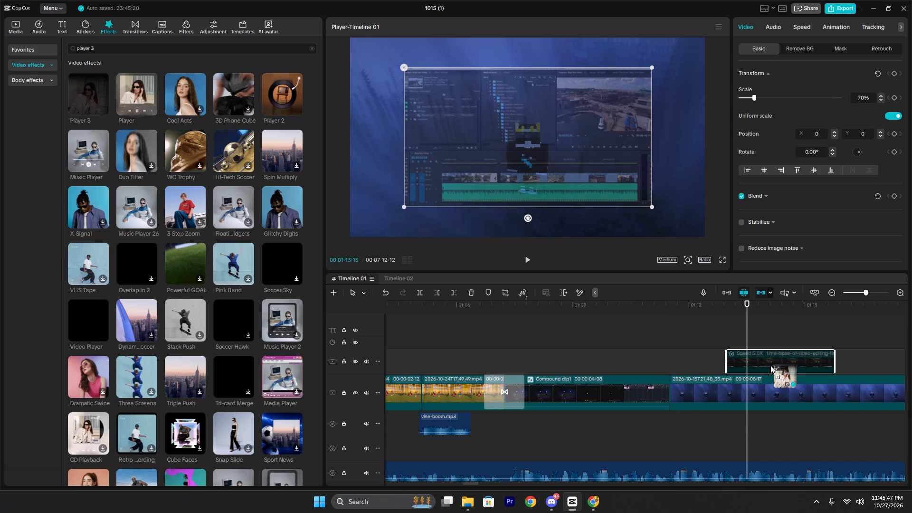
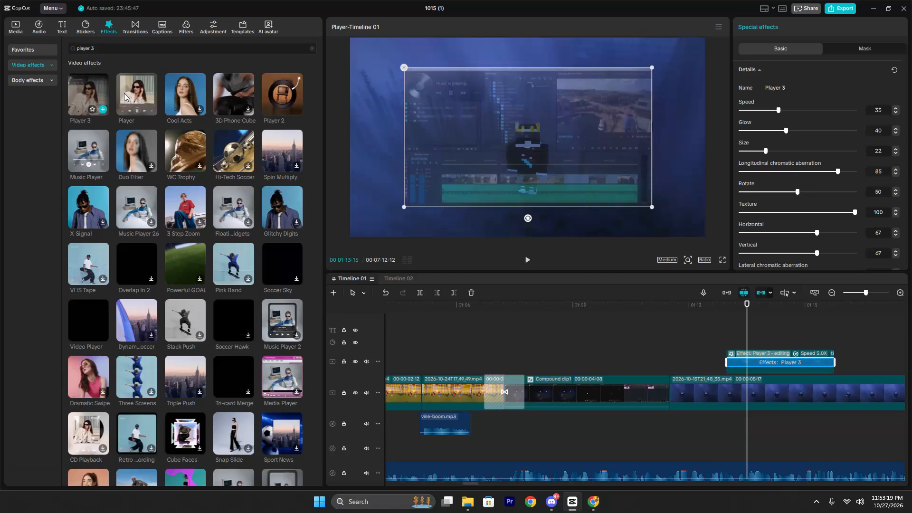
Set the Player 3 effect's Texture to 0 and its Rotate to 19 on the video-editing overlay.
{"action": "left_click", "coordinate": [730, 303]}
{"action": "left_click_drag", "start_coordinate": [728, 302], "coordinate": [737, 302]}
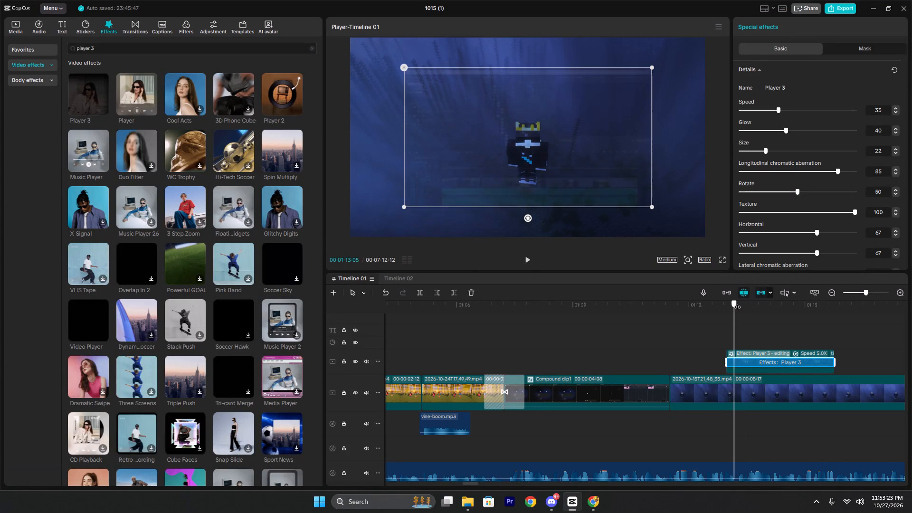
{"action": "left_click_drag", "start_coordinate": [737, 302], "coordinate": [759, 301]}
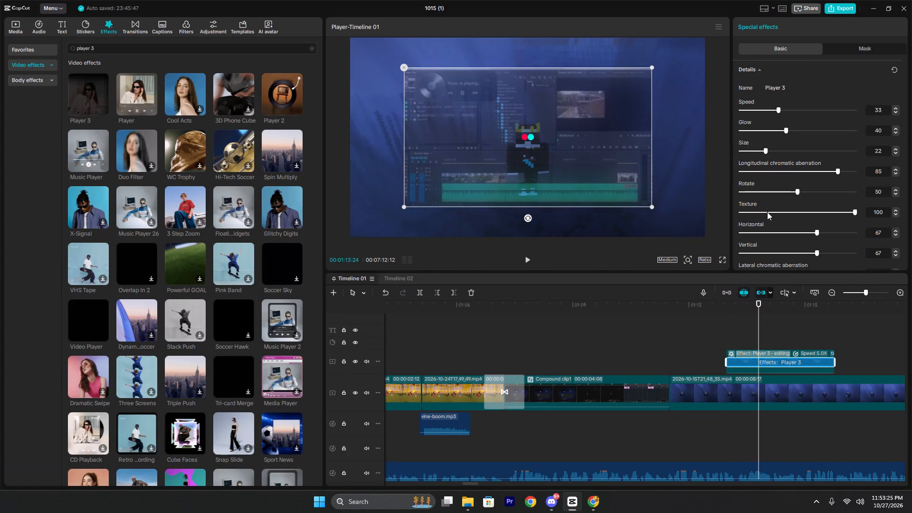
{"action": "left_click_drag", "start_coordinate": [766, 209], "coordinate": [712, 214]}
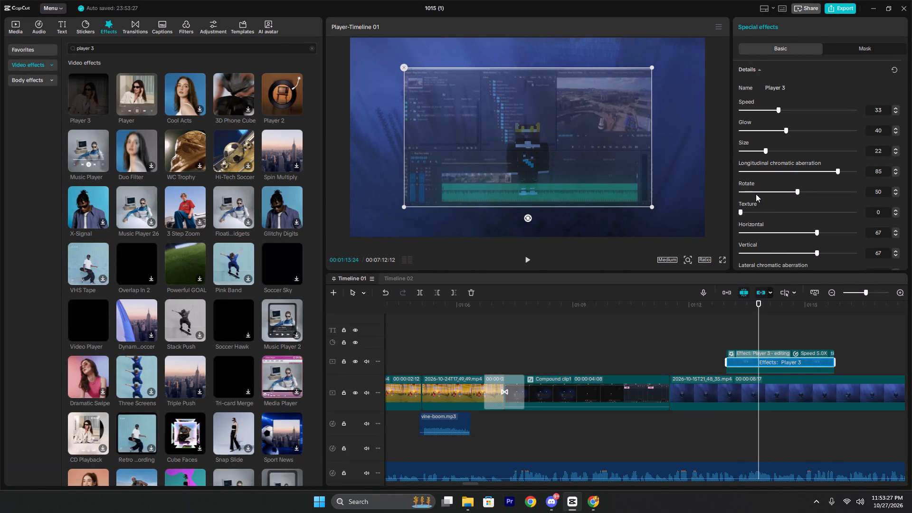
{"action": "left_click_drag", "start_coordinate": [785, 190], "coordinate": [756, 201]}
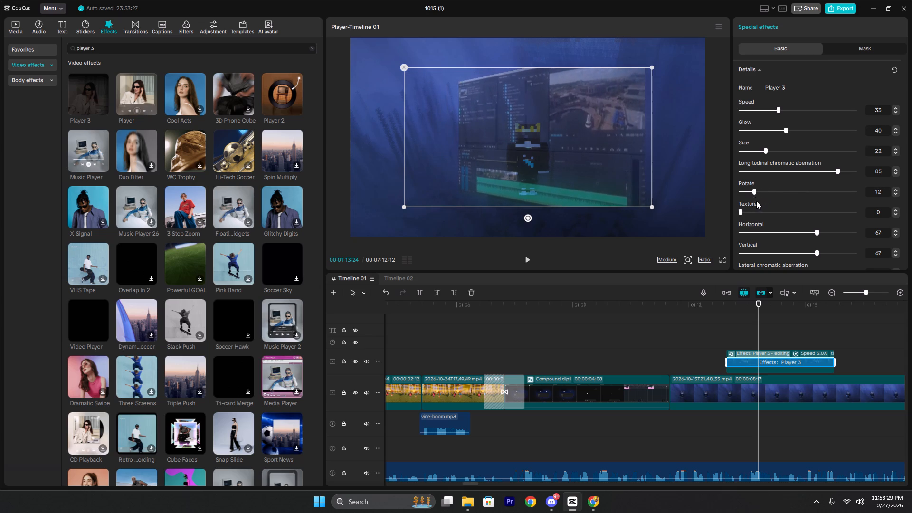
{"action": "left_click_drag", "start_coordinate": [756, 201], "coordinate": [827, 194]}
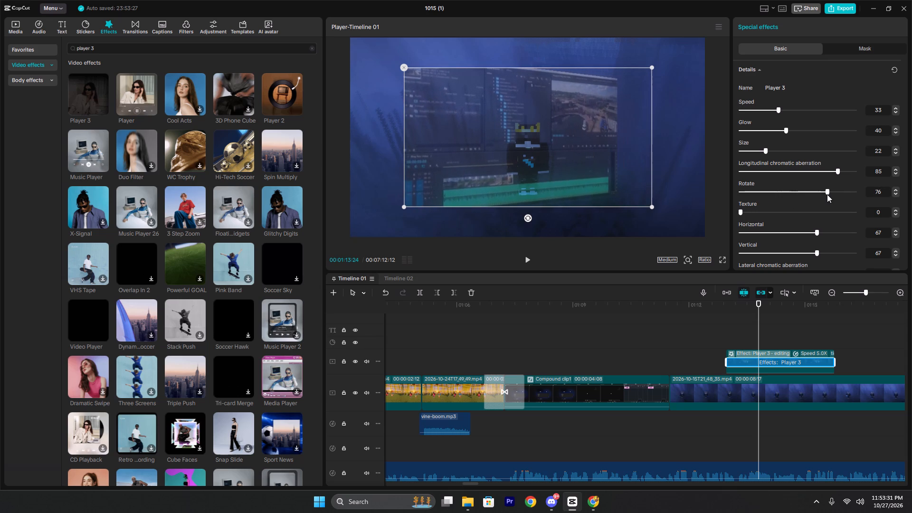
{"action": "left_click_drag", "start_coordinate": [827, 194], "coordinate": [722, 202]}
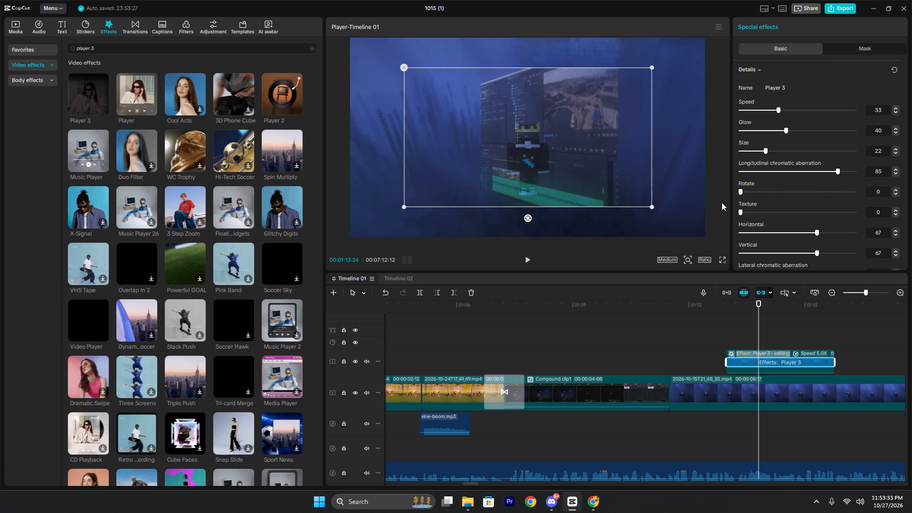
{"action": "left_click_drag", "start_coordinate": [722, 202], "coordinate": [762, 192]}
Shift the video-editing overlay slightly to the left within the frame, keeping its height nearly level.
{"action": "left_click_drag", "start_coordinate": [589, 179], "coordinate": [532, 161]}
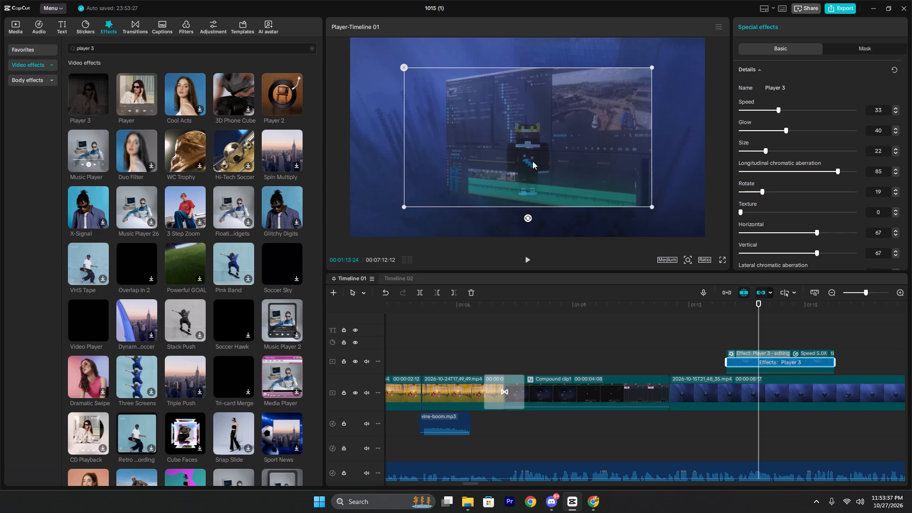
{"action": "left_click_drag", "start_coordinate": [532, 161], "coordinate": [564, 191]}
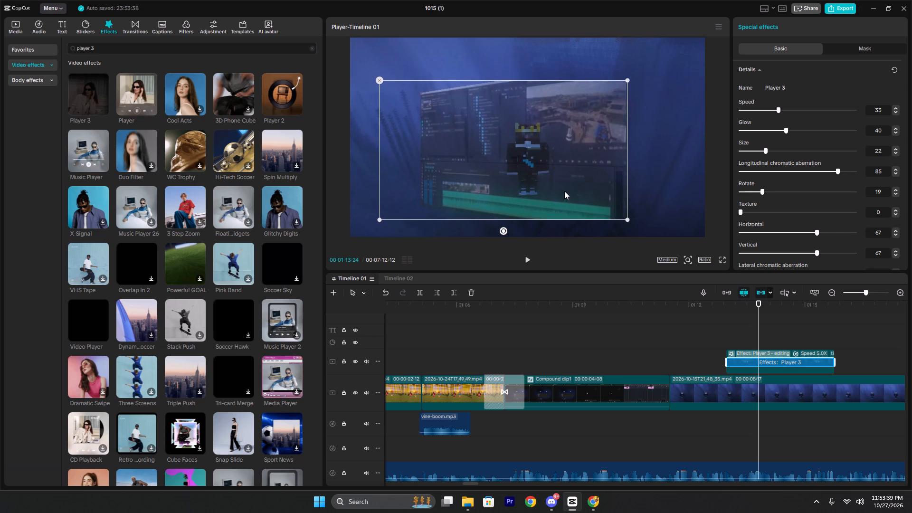
{"action": "left_click_drag", "start_coordinate": [564, 191], "coordinate": [572, 178]}
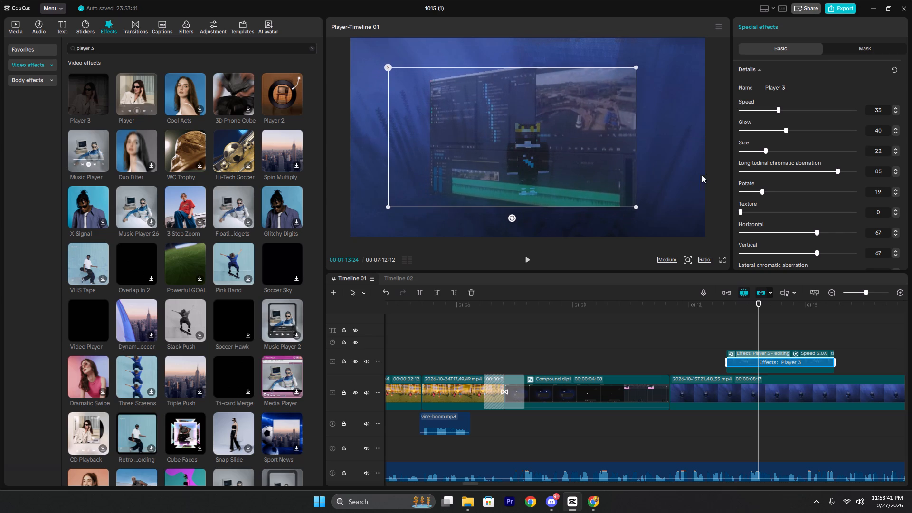
Set the Player 3 effect's Longitudinal chromatic aberration to 58 and preview the overlay's opening around 00:01:13:06.
{"action": "left_click_drag", "start_coordinate": [764, 171], "coordinate": [777, 167]}
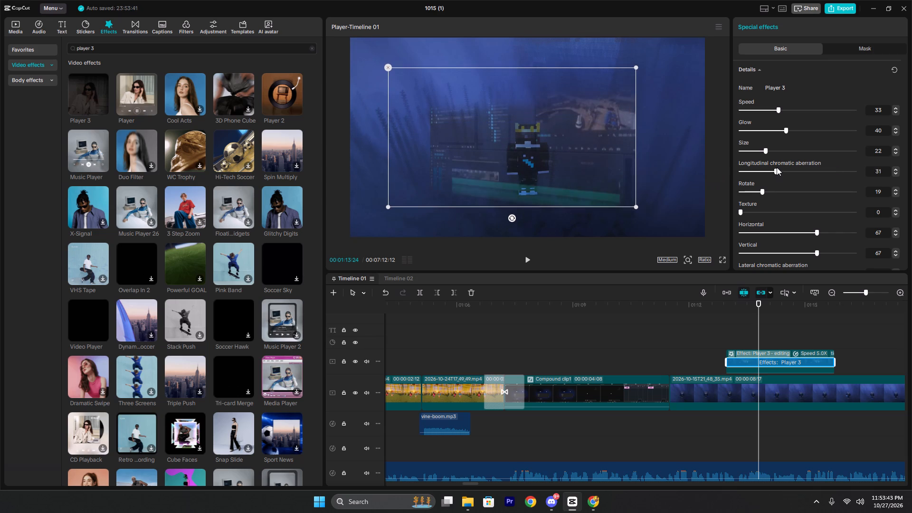
{"action": "left_click_drag", "start_coordinate": [777, 167], "coordinate": [807, 164]}
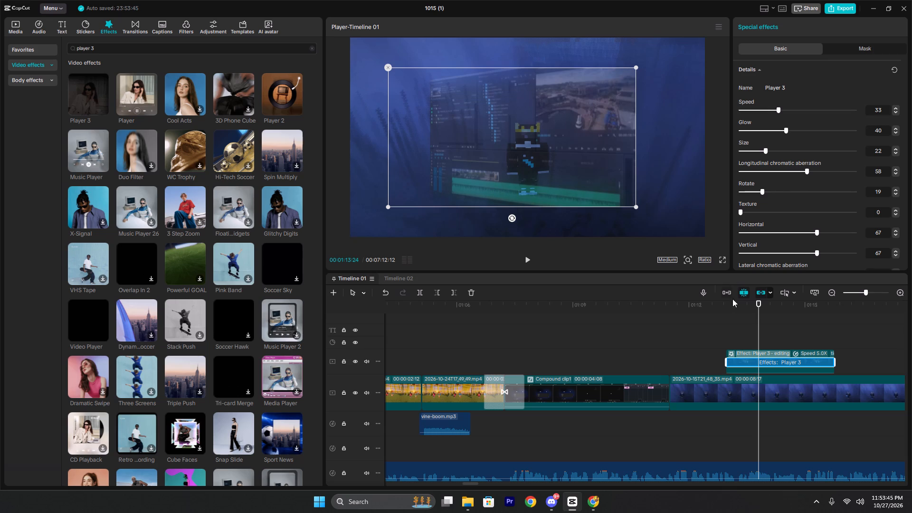
{"action": "left_click_drag", "start_coordinate": [760, 315], "coordinate": [722, 324]}
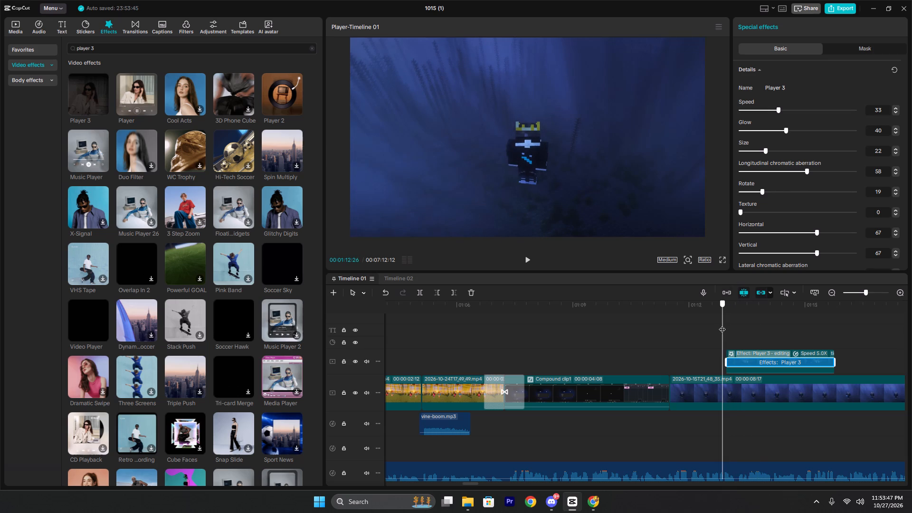
{"action": "left_click_drag", "start_coordinate": [722, 324], "coordinate": [736, 320]}
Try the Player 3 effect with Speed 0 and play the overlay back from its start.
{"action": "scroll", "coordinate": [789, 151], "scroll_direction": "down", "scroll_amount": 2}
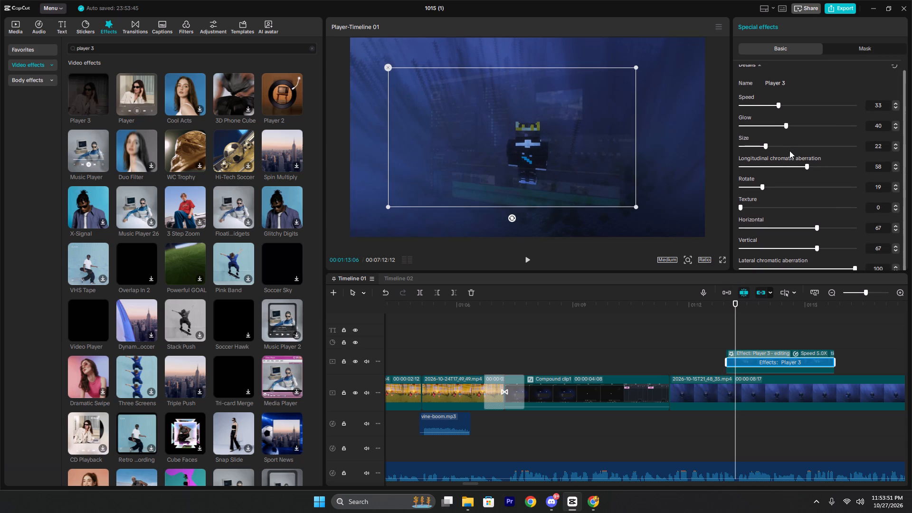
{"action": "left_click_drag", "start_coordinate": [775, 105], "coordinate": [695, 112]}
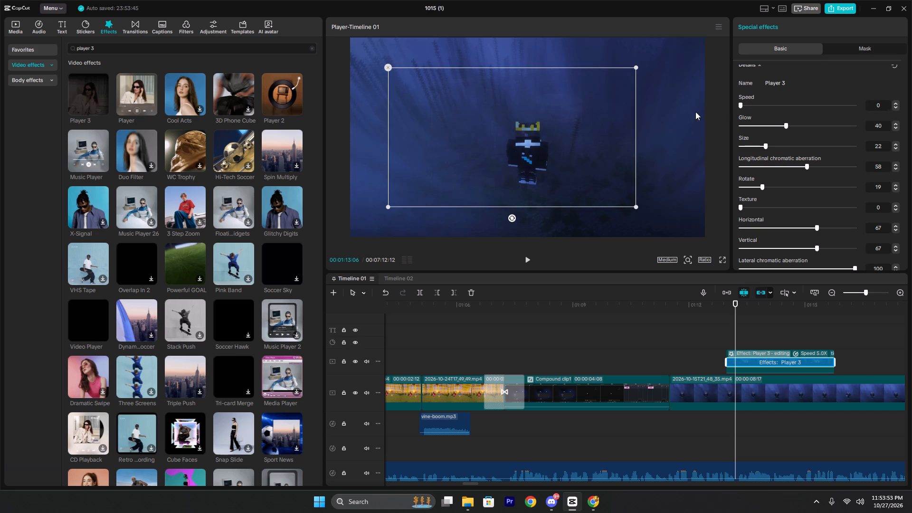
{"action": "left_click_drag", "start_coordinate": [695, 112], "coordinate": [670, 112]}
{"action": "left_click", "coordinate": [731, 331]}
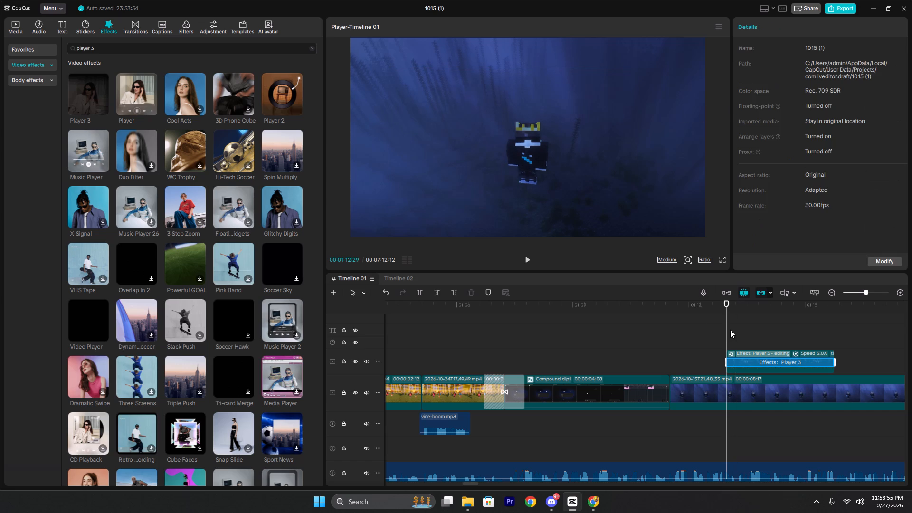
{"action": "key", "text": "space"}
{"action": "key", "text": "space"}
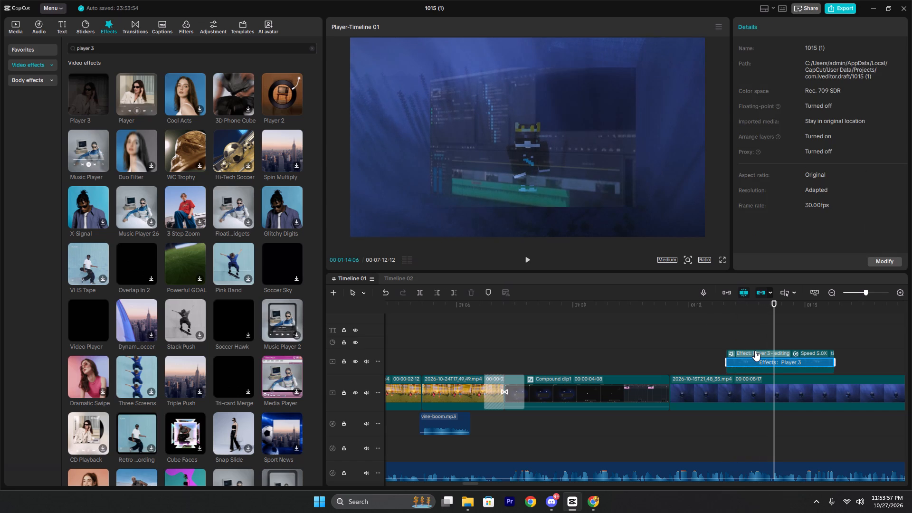
Set the Player 3 effect's Speed to 100 and play the overlay back from its start.
{"action": "left_click", "coordinate": [764, 350]}
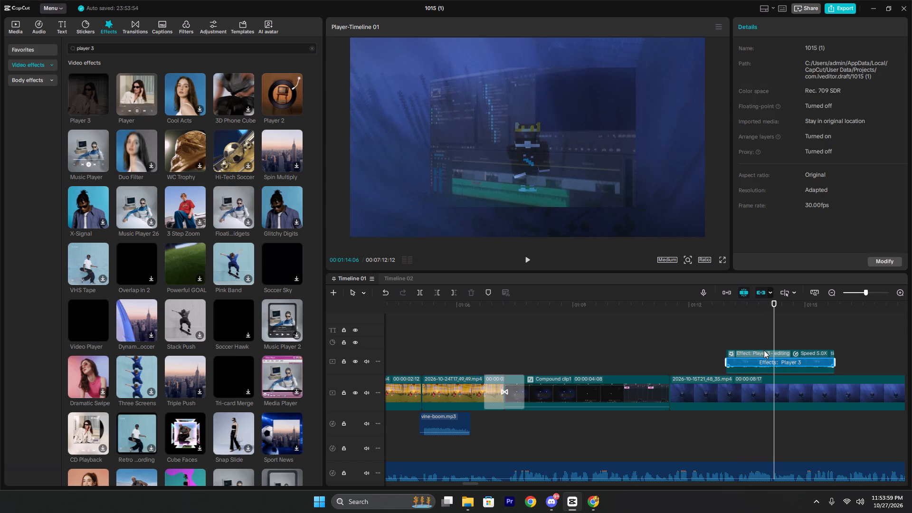
{"action": "left_click", "coordinate": [766, 353]}
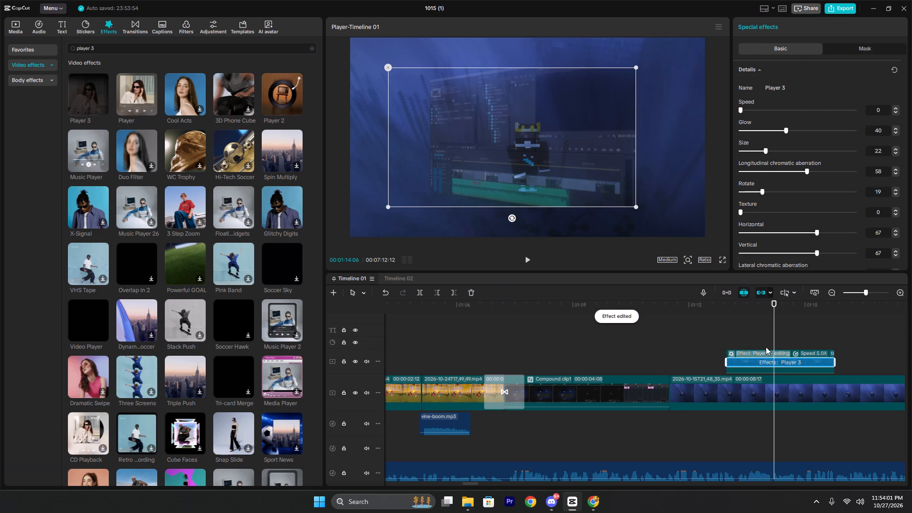
{"action": "left_click_drag", "start_coordinate": [743, 109], "coordinate": [911, 125]}
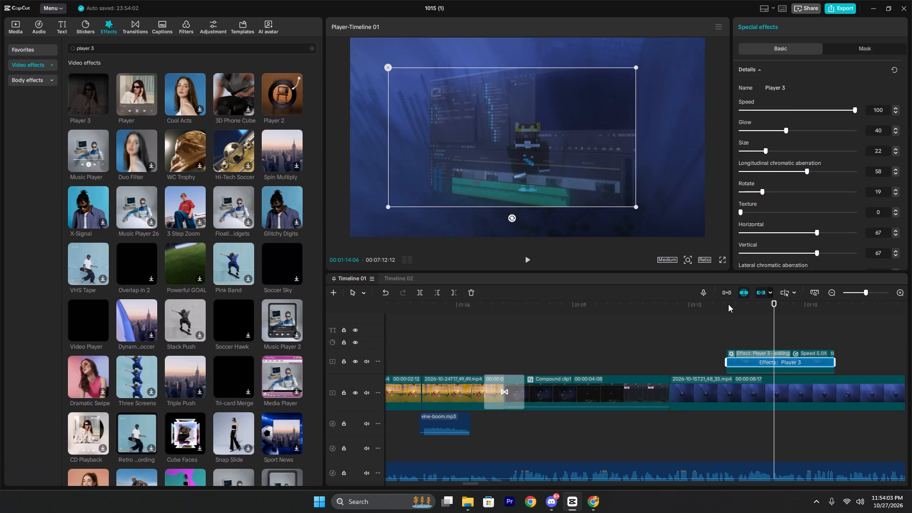
{"action": "left_click", "coordinate": [728, 304]}
{"action": "key", "text": "space"}
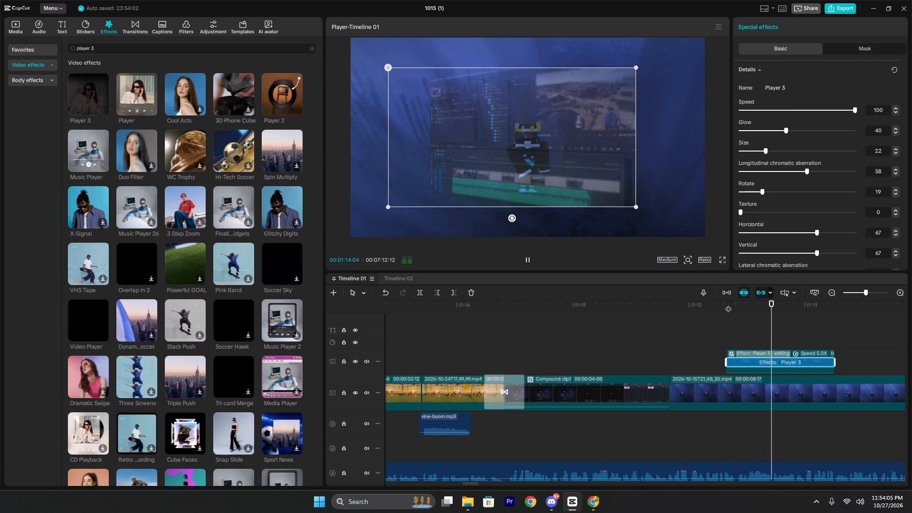
{"action": "key", "text": "space"}
Try different Glow strengths on the Player 3 effect and settle on 41.
{"action": "scroll", "coordinate": [808, 228], "scroll_direction": "down", "scroll_amount": 4}
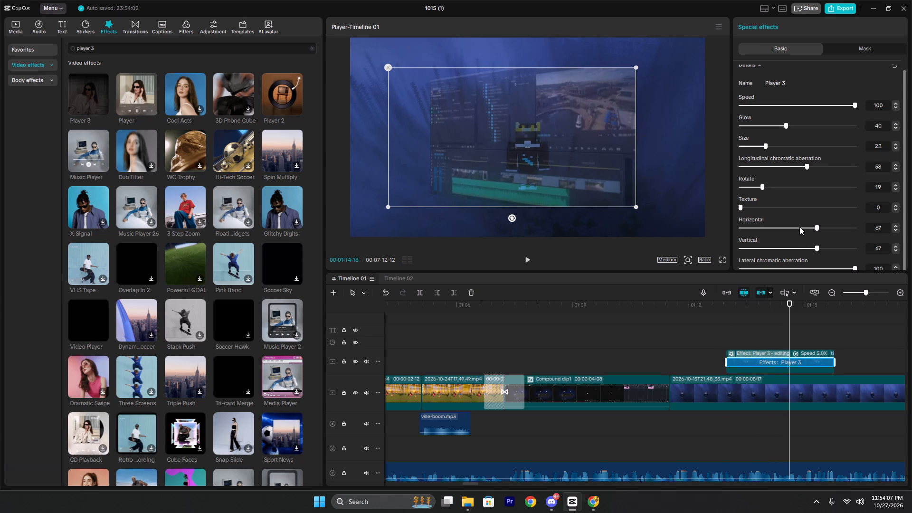
{"action": "scroll", "coordinate": [799, 227], "scroll_direction": "down", "scroll_amount": 2}
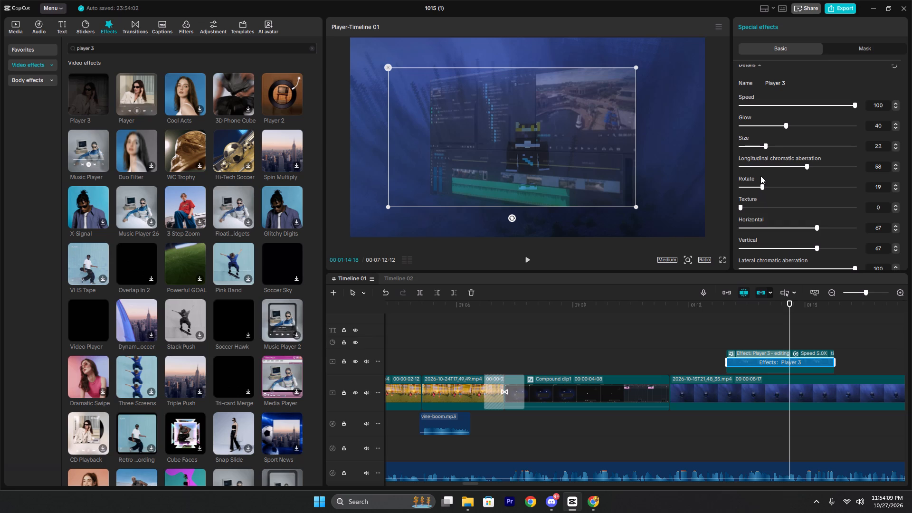
{"action": "left_click_drag", "start_coordinate": [787, 124], "coordinate": [788, 124]}
{"action": "left_click_drag", "start_coordinate": [788, 124], "coordinate": [803, 131]}
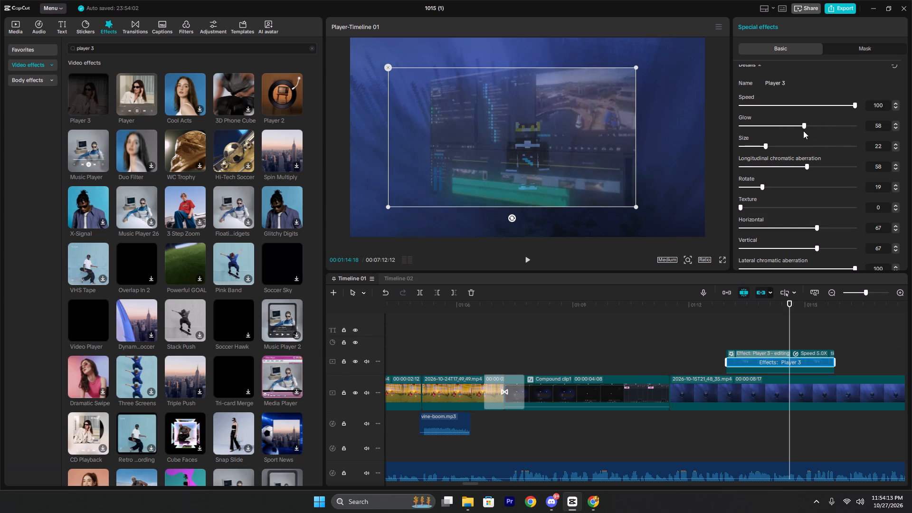
{"action": "left_click_drag", "start_coordinate": [803, 131], "coordinate": [735, 128]}
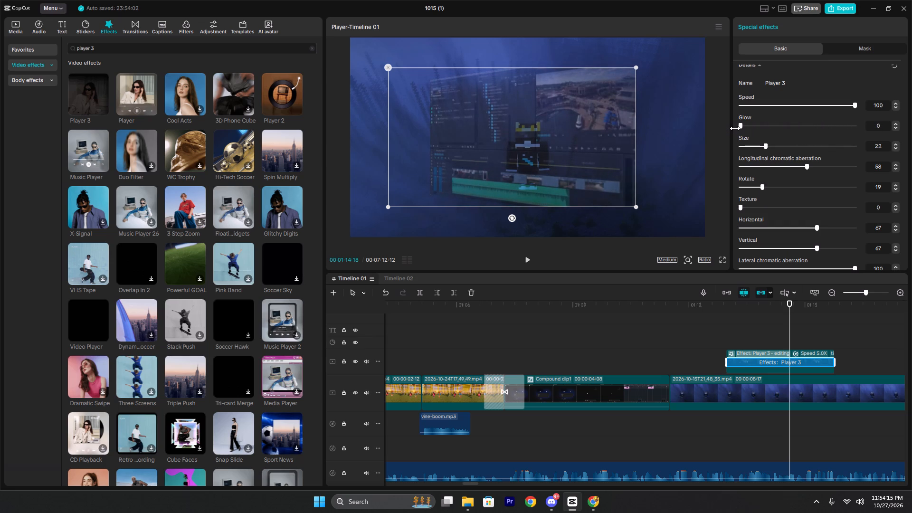
{"action": "left_click_drag", "start_coordinate": [735, 128], "coordinate": [788, 132]}
Play the sequence from the overlay's start at 00:01:12:29 through the underwater character shot to review the effect.
{"action": "left_click", "coordinate": [727, 301]}
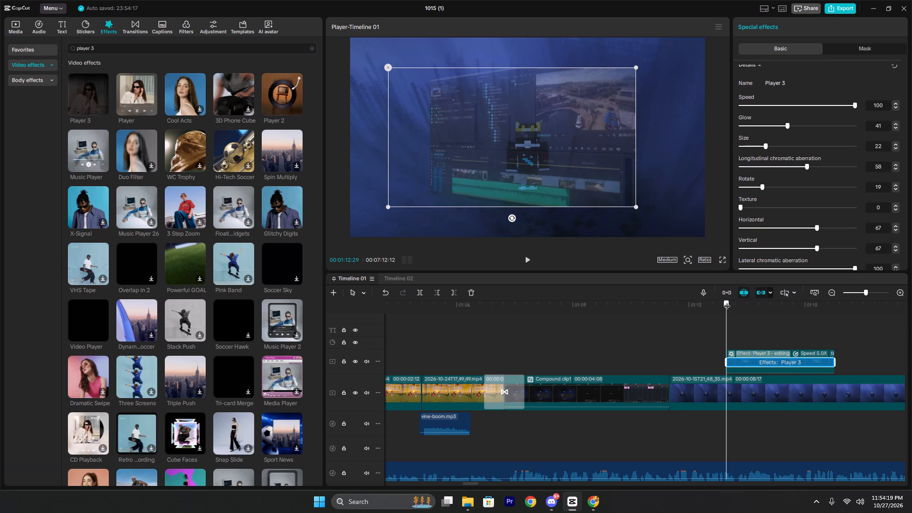
{"action": "key", "text": "space"}
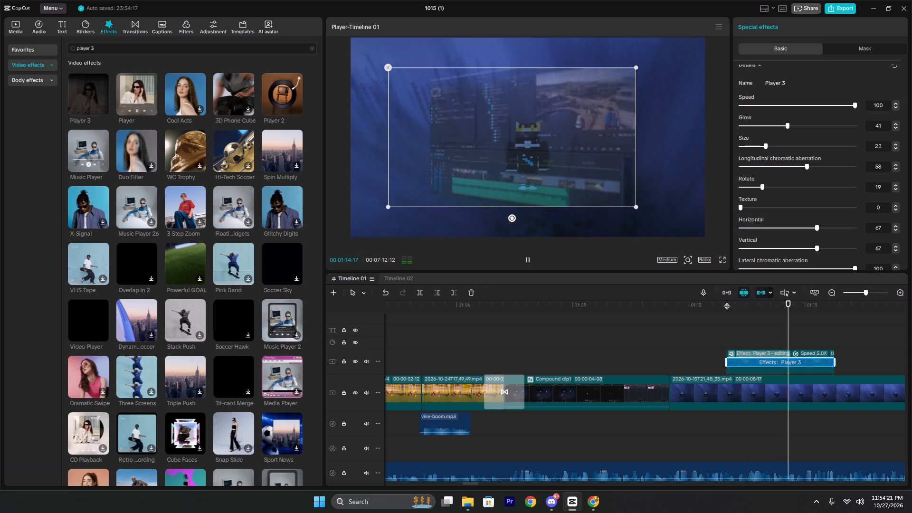
{"action": "key", "text": "space"}
{"action": "key", "text": "space"}
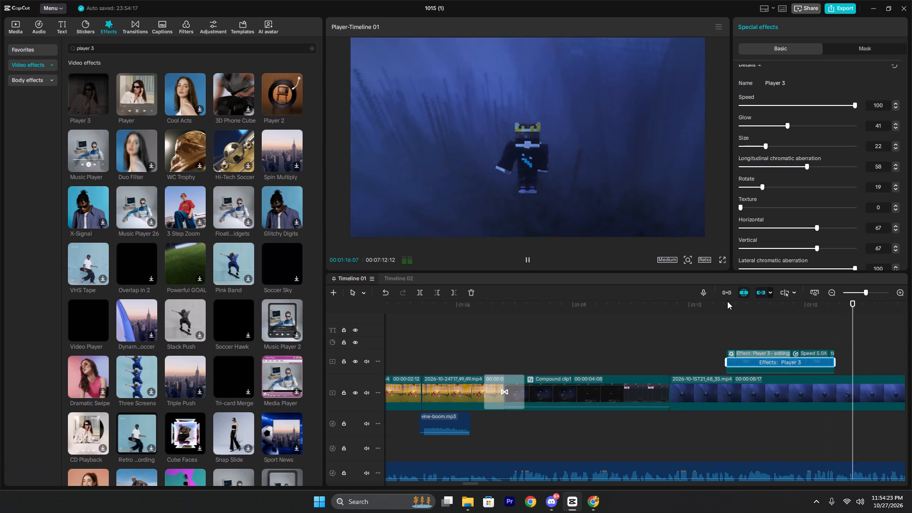
{"action": "key", "text": "space"}
{"action": "key", "text": "space"}
{"action": "key", "text": "space"}
{"action": "key", "text": "space"}
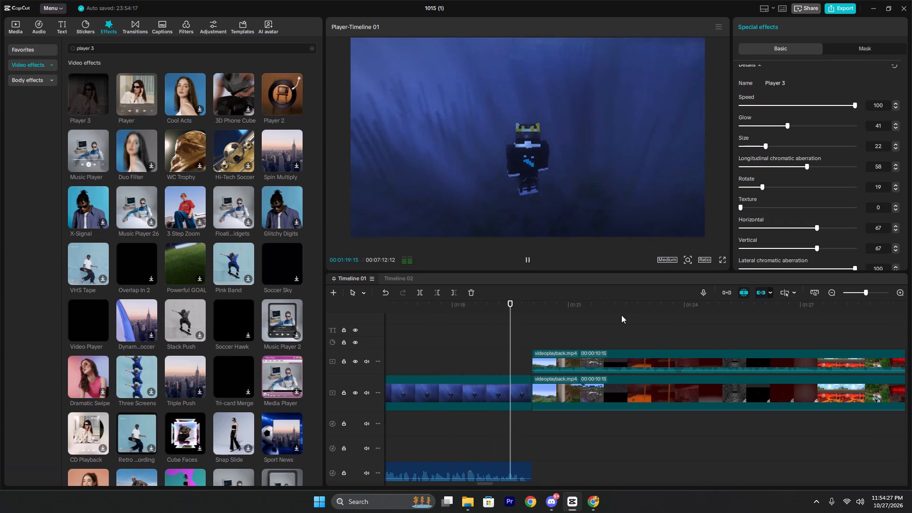
{"action": "key", "text": "space"}
Add a default text at 00:01:20:02, where the videoplayback clips start, and change its wording to "Steelwing".
{"action": "left_click", "coordinate": [544, 302]}
{"action": "left_click_drag", "start_coordinate": [540, 301], "coordinate": [563, 307]}
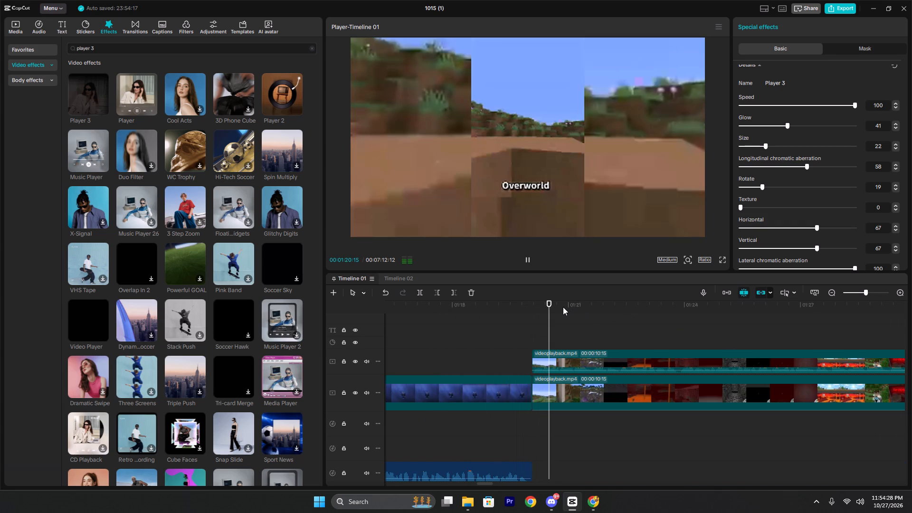
{"action": "left_click_drag", "start_coordinate": [563, 307], "coordinate": [532, 302]}
{"action": "left_click", "coordinate": [61, 26]}
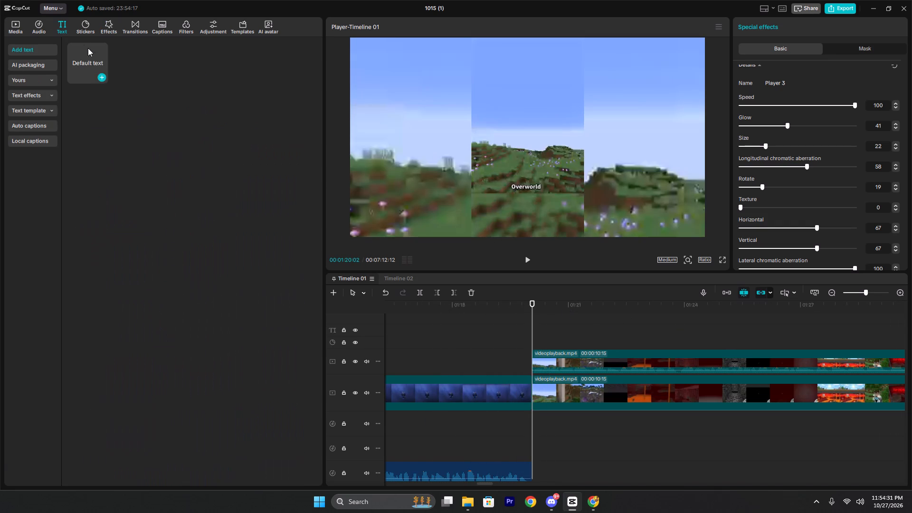
{"action": "left_click", "coordinate": [99, 76]}
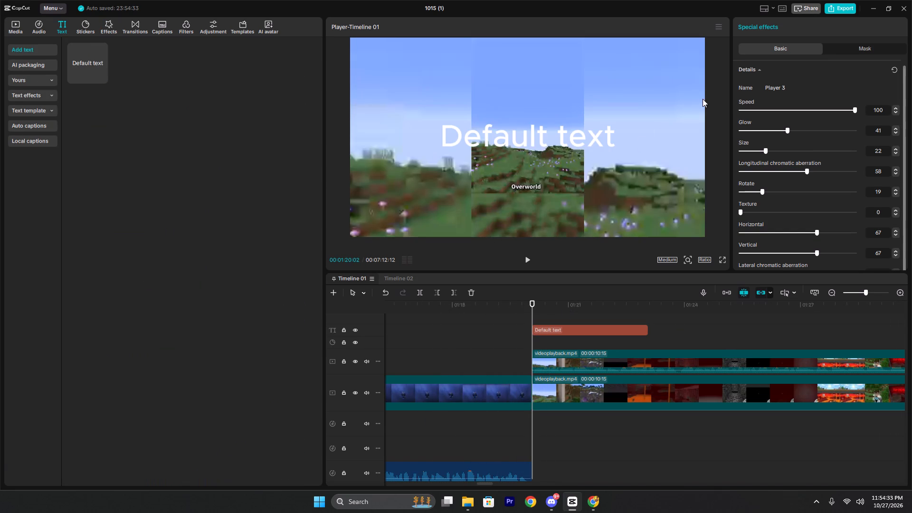
{"action": "left_click", "coordinate": [556, 327]}
{"action": "left_click_drag", "start_coordinate": [794, 79], "coordinate": [731, 73]}
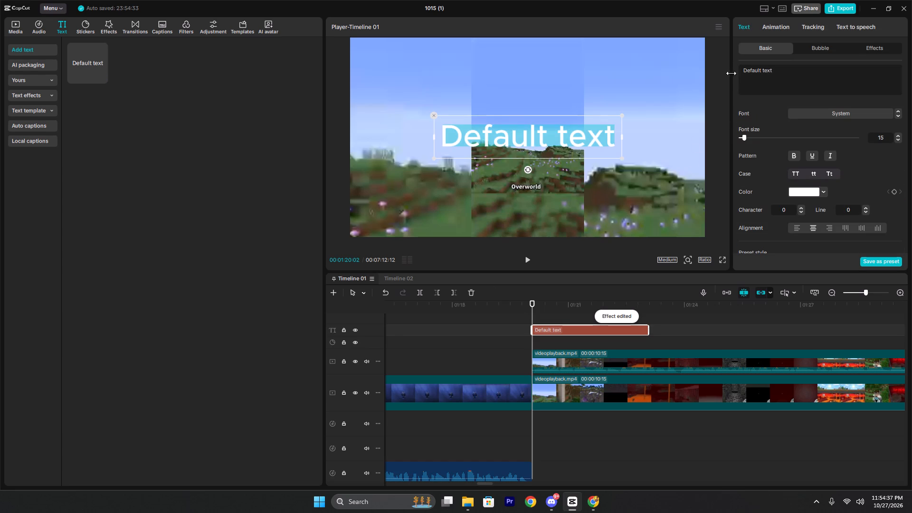
{"action": "left_click_drag", "start_coordinate": [731, 73], "coordinate": [728, 73]}
{"action": "type", "text": "Steelwi"}
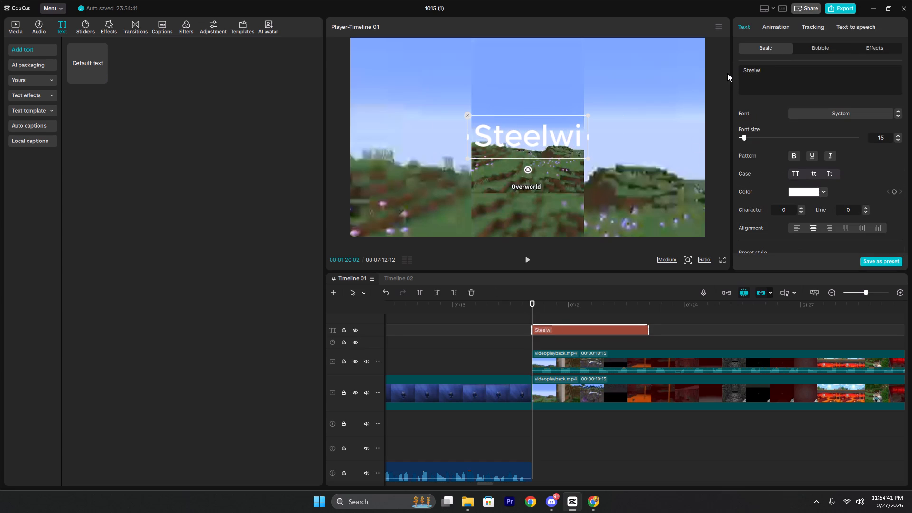
{"action": "type", "text": "ng"}
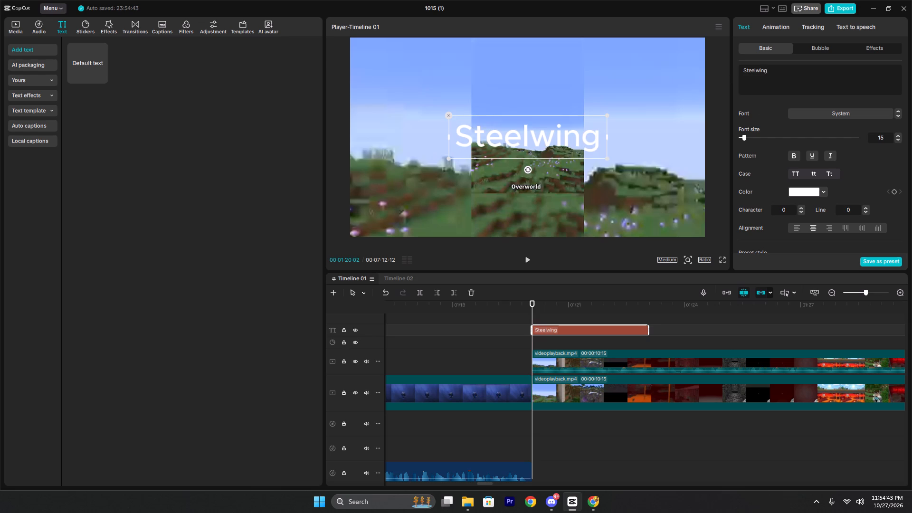
Search the fonts for "ko" and set the Steelwing text's font to Komika Axis.
{"action": "left_click", "coordinate": [815, 114]}
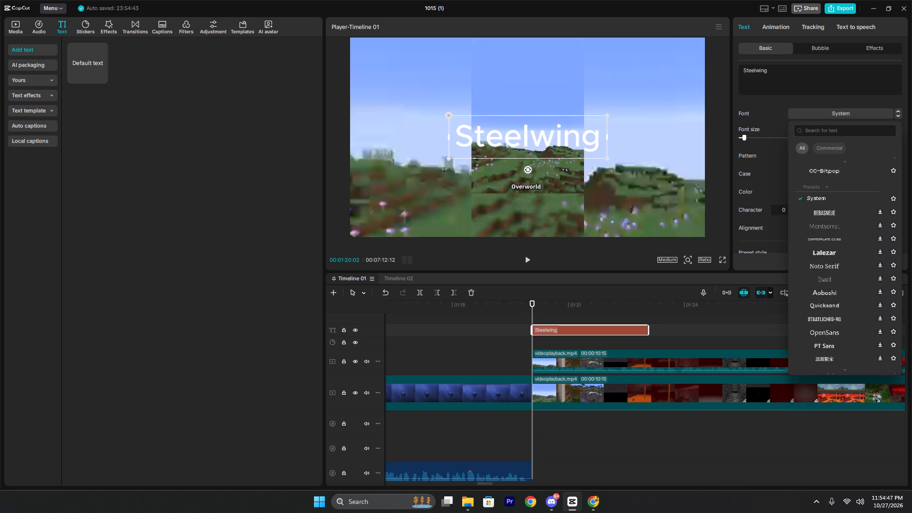
{"action": "left_click", "coordinate": [831, 145]}
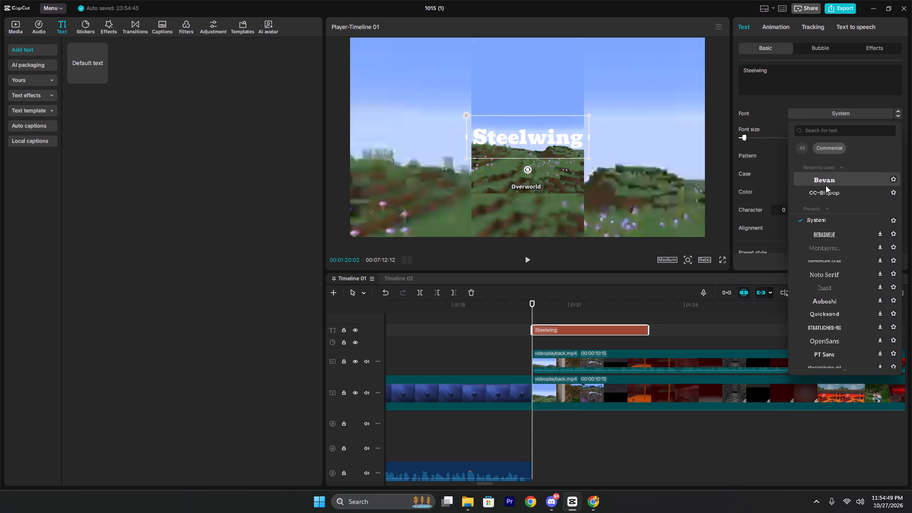
{"action": "left_click", "coordinate": [821, 128]}
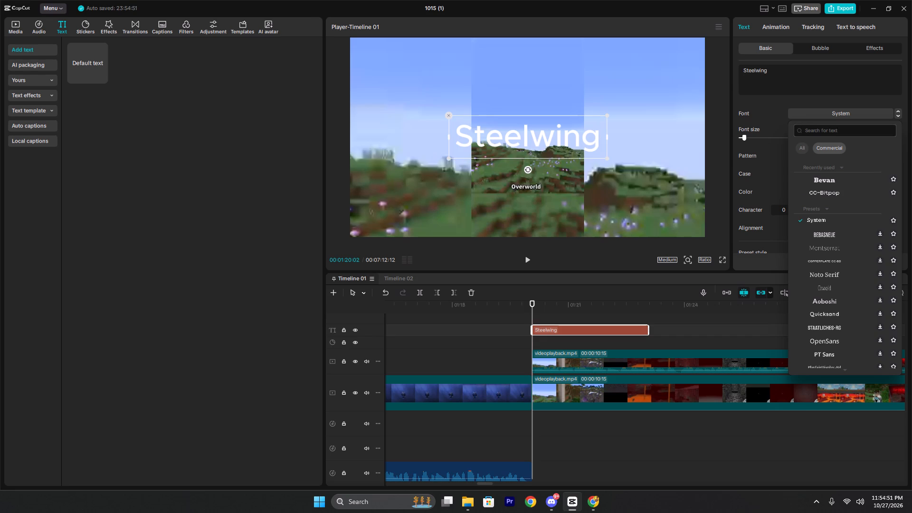
{"action": "type", "text": "ko"}
{"action": "key", "text": "Return"}
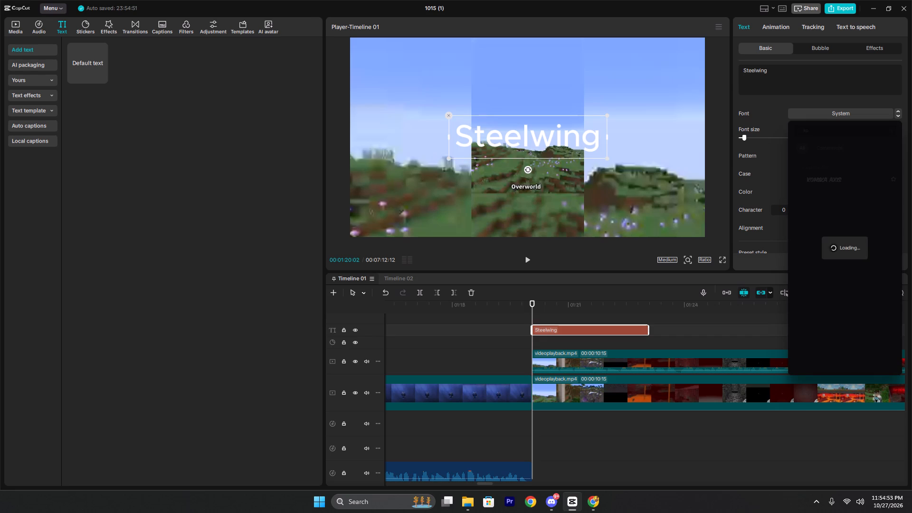
{"action": "left_click", "coordinate": [831, 183]}
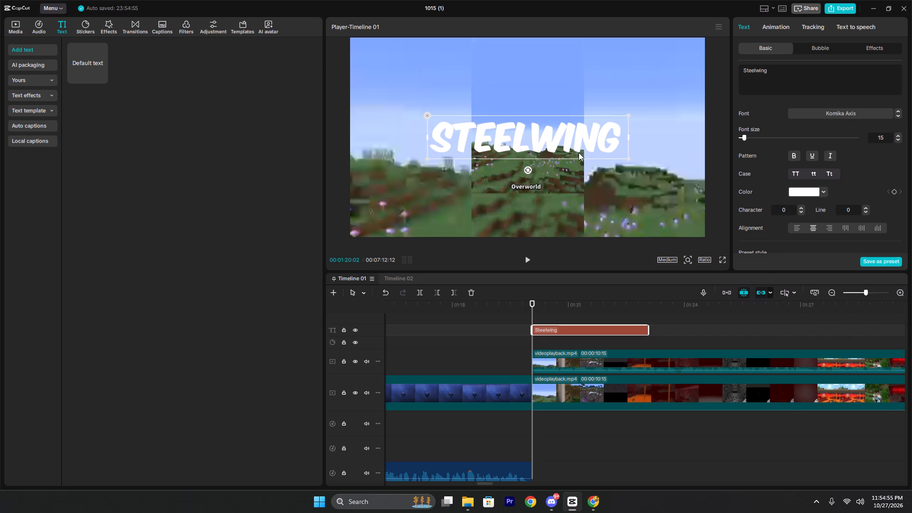
Scale the Steelwing text down to about 57% and place it in the upper-left corner of the video frame.
{"action": "left_click_drag", "start_coordinate": [625, 161], "coordinate": [596, 127]}
{"action": "left_click_drag", "start_coordinate": [570, 137], "coordinate": [528, 112]}
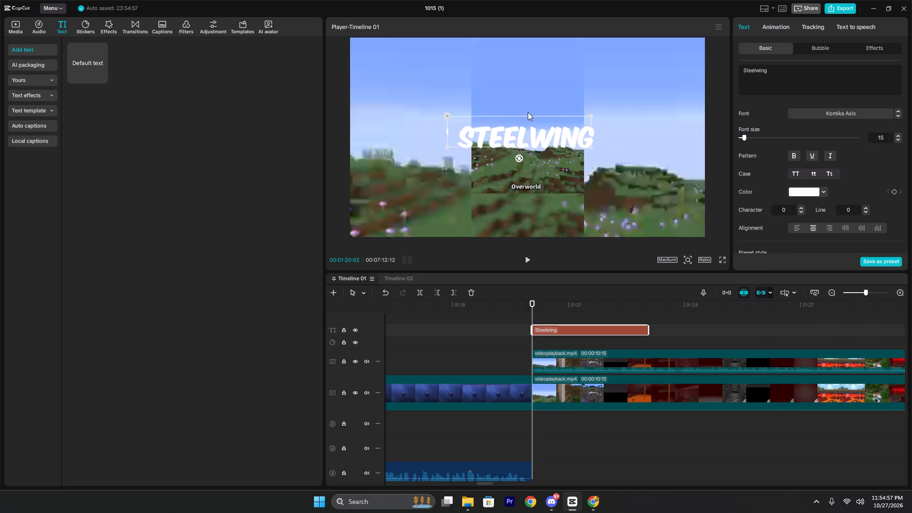
{"action": "left_click_drag", "start_coordinate": [528, 112], "coordinate": [462, 70]}
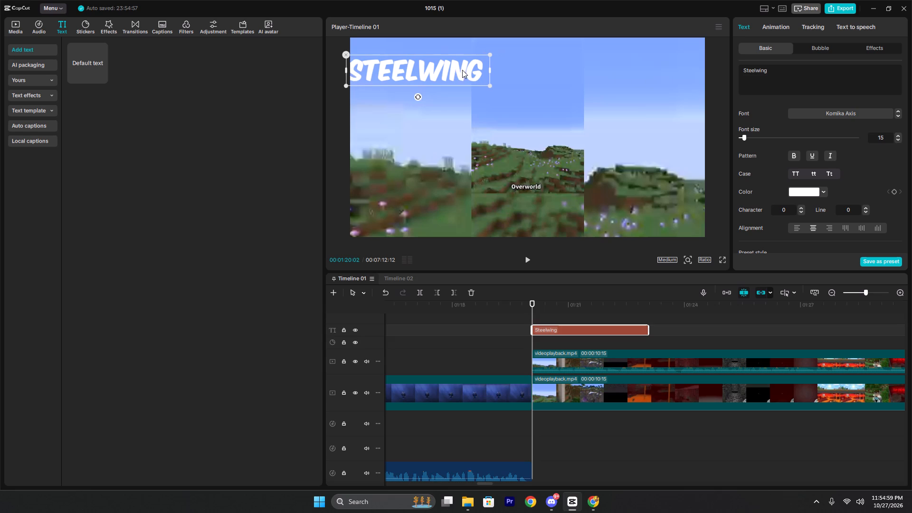
{"action": "left_click_drag", "start_coordinate": [462, 70], "coordinate": [463, 70]}
{"action": "left_click_drag", "start_coordinate": [495, 85], "coordinate": [476, 71]}
{"action": "left_click_drag", "start_coordinate": [443, 67], "coordinate": [427, 59]}
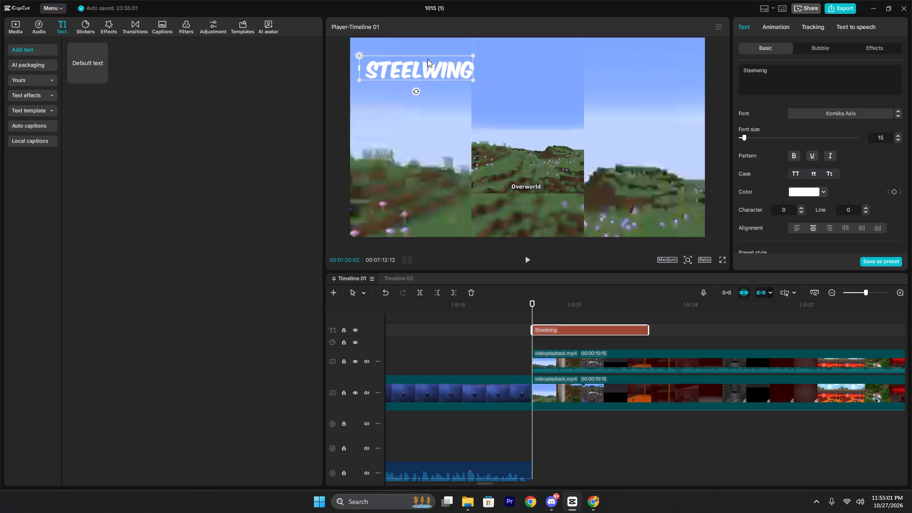
{"action": "left_click_drag", "start_coordinate": [427, 59], "coordinate": [431, 64]}
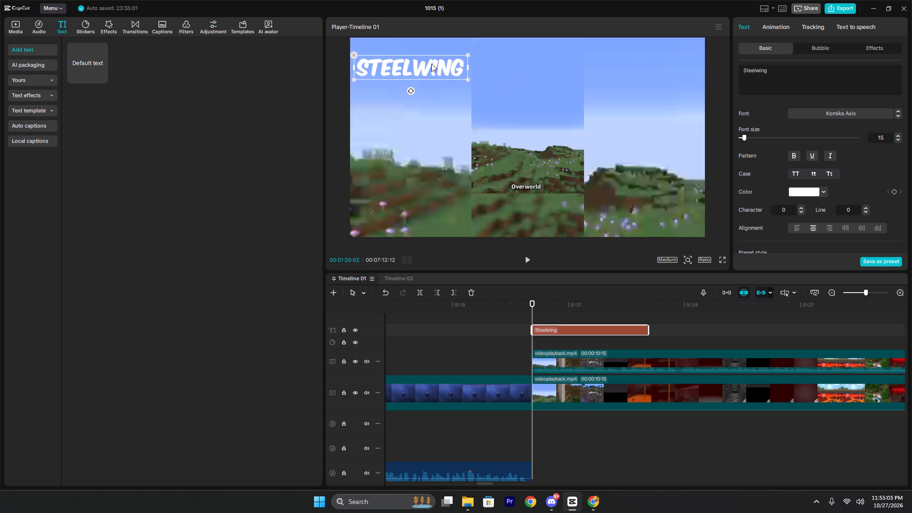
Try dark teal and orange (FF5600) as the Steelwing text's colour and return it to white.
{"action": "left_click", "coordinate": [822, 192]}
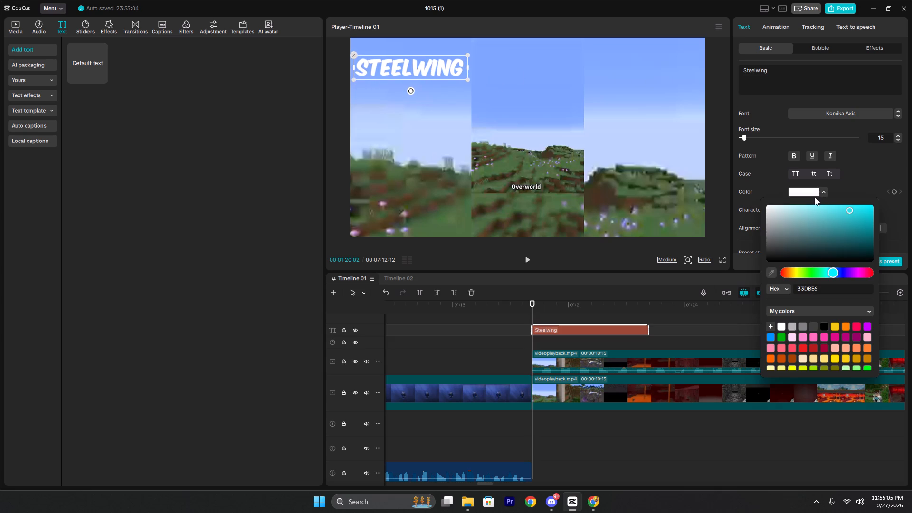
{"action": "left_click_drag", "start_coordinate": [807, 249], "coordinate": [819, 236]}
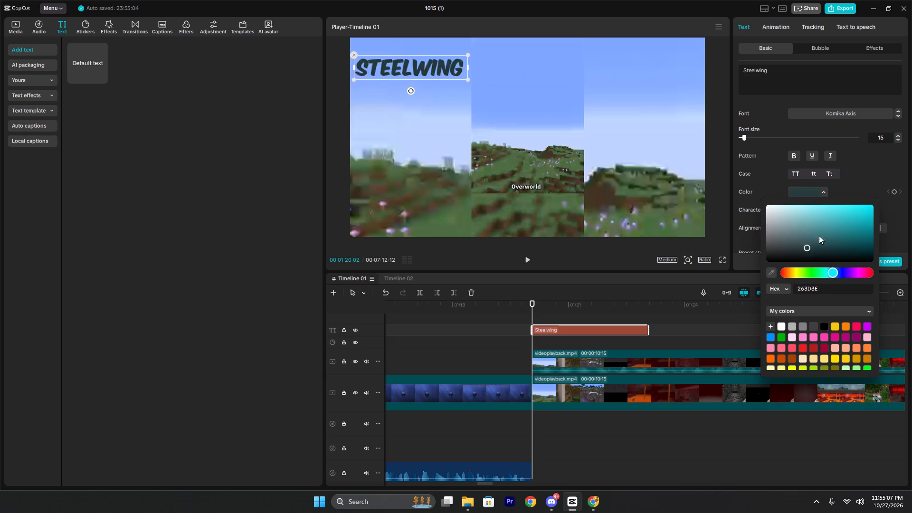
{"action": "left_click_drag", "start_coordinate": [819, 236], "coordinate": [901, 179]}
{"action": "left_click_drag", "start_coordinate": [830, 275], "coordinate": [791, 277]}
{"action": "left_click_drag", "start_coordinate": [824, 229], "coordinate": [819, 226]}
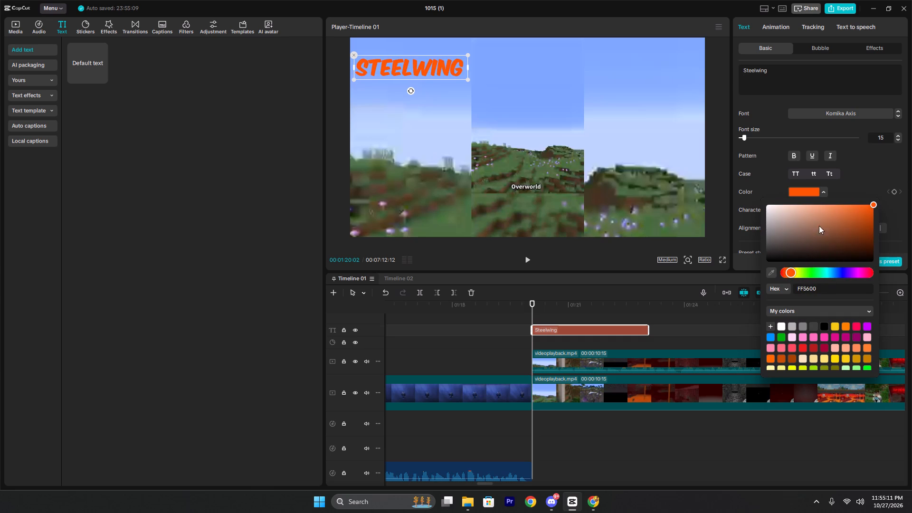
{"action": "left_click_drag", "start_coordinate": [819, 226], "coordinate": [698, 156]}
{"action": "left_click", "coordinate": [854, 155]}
Compare the white preset styles on the Steelwing text and keep the one with the black drop shadow.
{"action": "scroll", "coordinate": [858, 188], "scroll_direction": "down", "scroll_amount": 4}
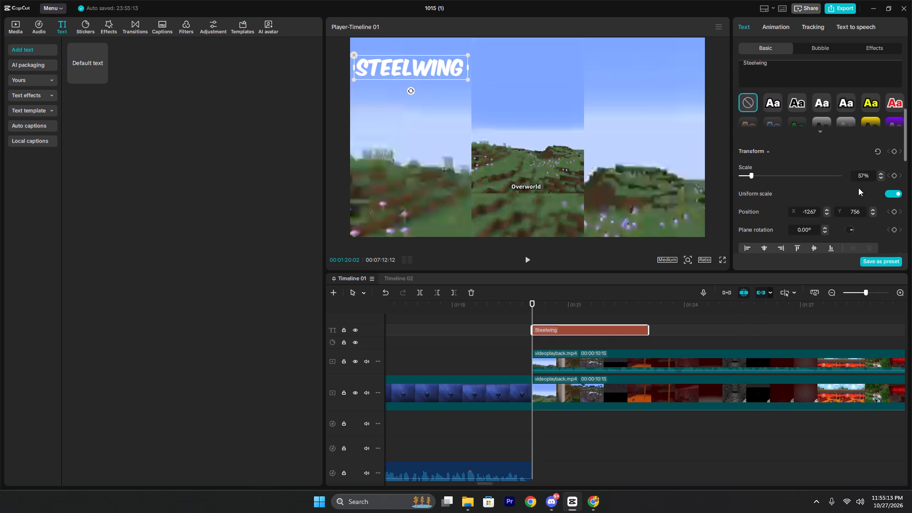
{"action": "left_click", "coordinate": [816, 104]}
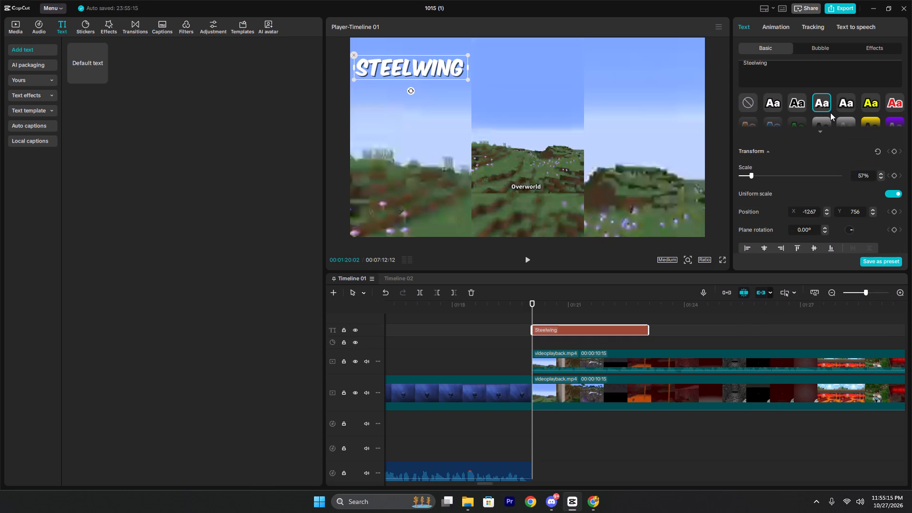
{"action": "left_click", "coordinate": [846, 101]}
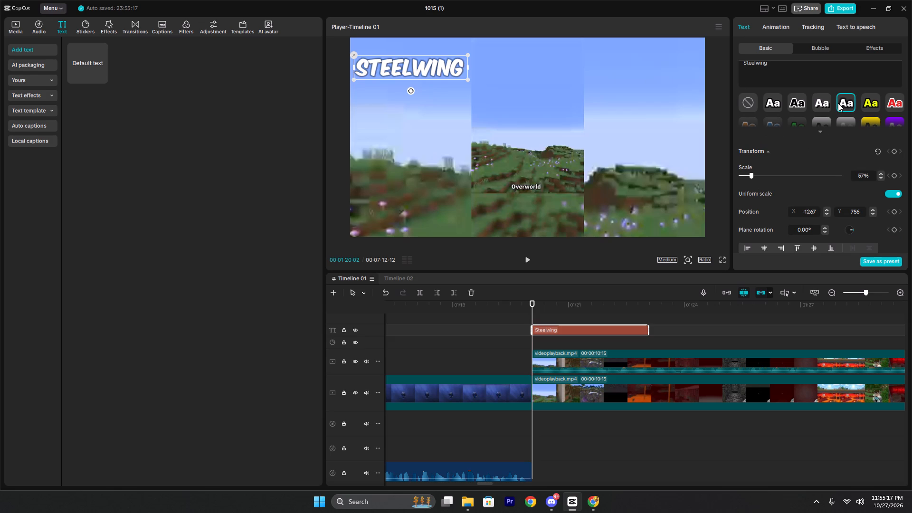
{"action": "left_click", "coordinate": [834, 104]}
{"action": "left_click", "coordinate": [821, 103]}
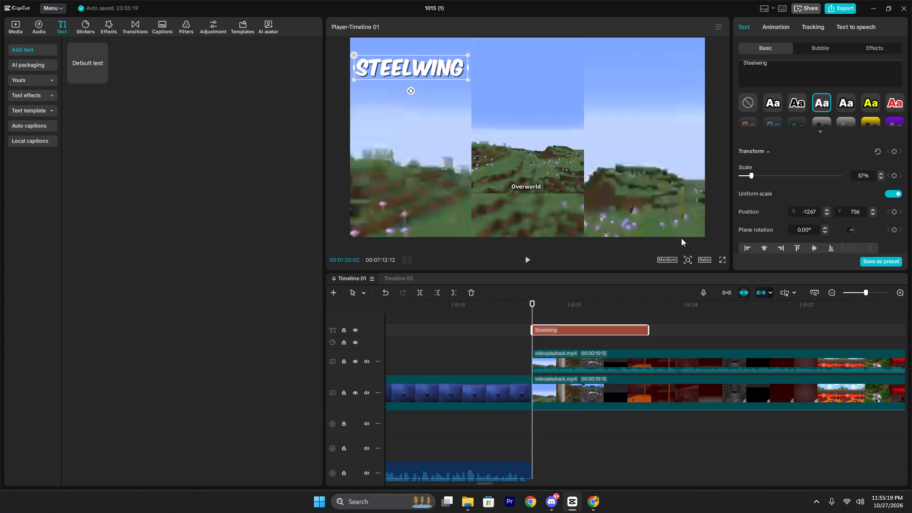
Extend the Steelwing text so it ends with the STEEL .mp4 clips, at about 00:01:39.
{"action": "scroll", "coordinate": [528, 312], "scroll_direction": "down", "scroll_amount": 4, "text": "ctrl"}
{"action": "left_click_drag", "start_coordinate": [650, 332], "coordinate": [715, 332]}
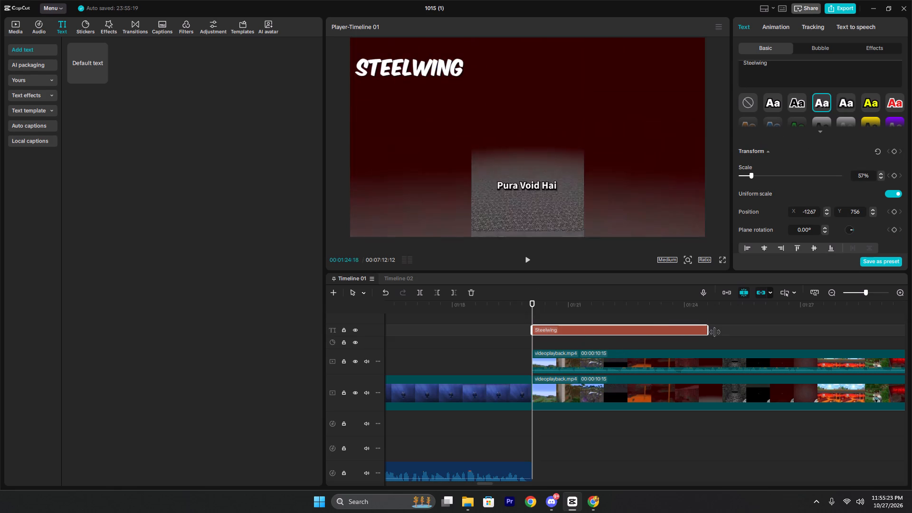
{"action": "left_click_drag", "start_coordinate": [715, 332], "coordinate": [823, 334]}
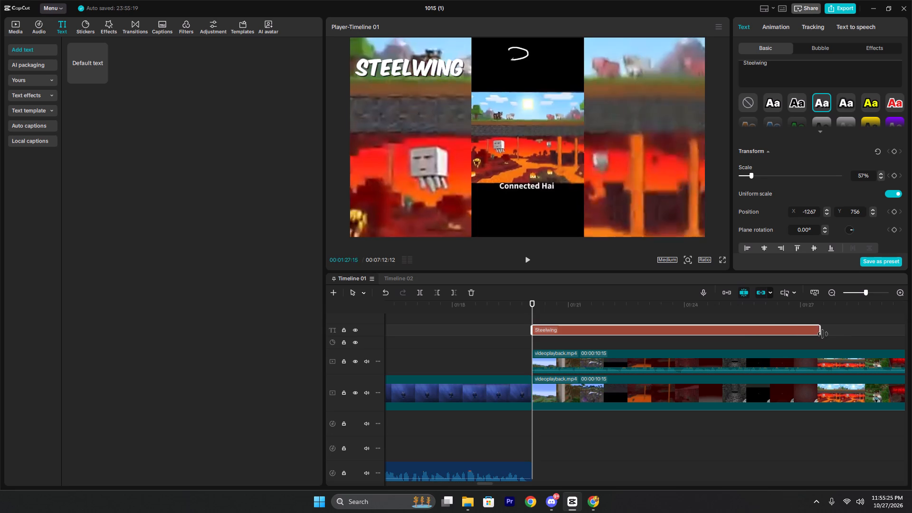
{"action": "left_click_drag", "start_coordinate": [823, 334], "coordinate": [903, 329]}
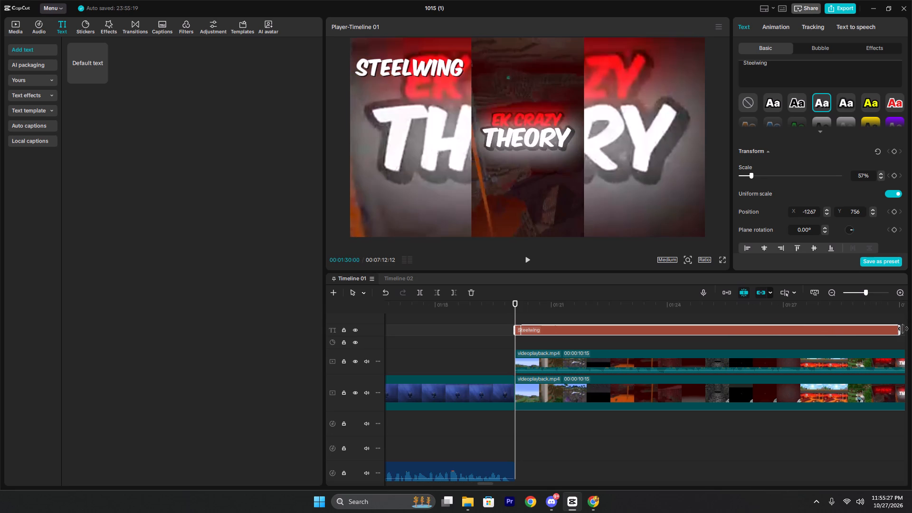
{"action": "left_click_drag", "start_coordinate": [903, 329], "coordinate": [488, 342]}
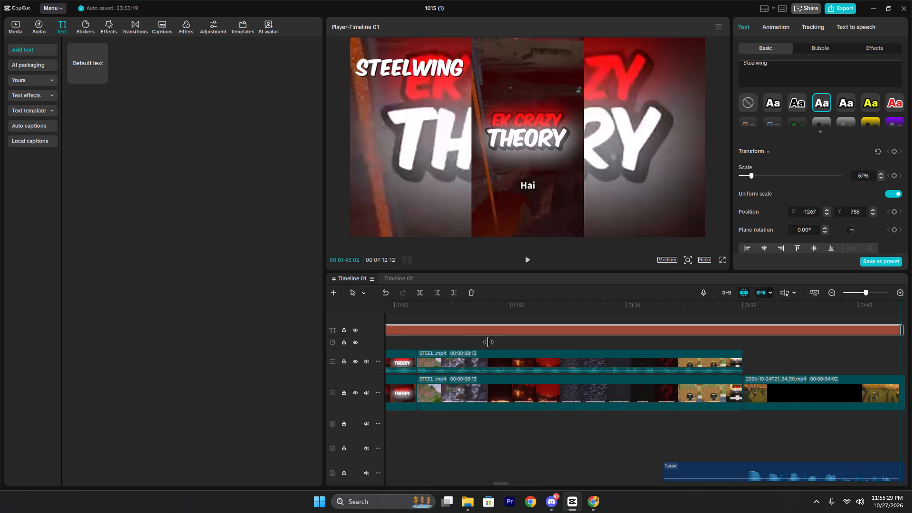
{"action": "left_click_drag", "start_coordinate": [488, 342], "coordinate": [741, 334]}
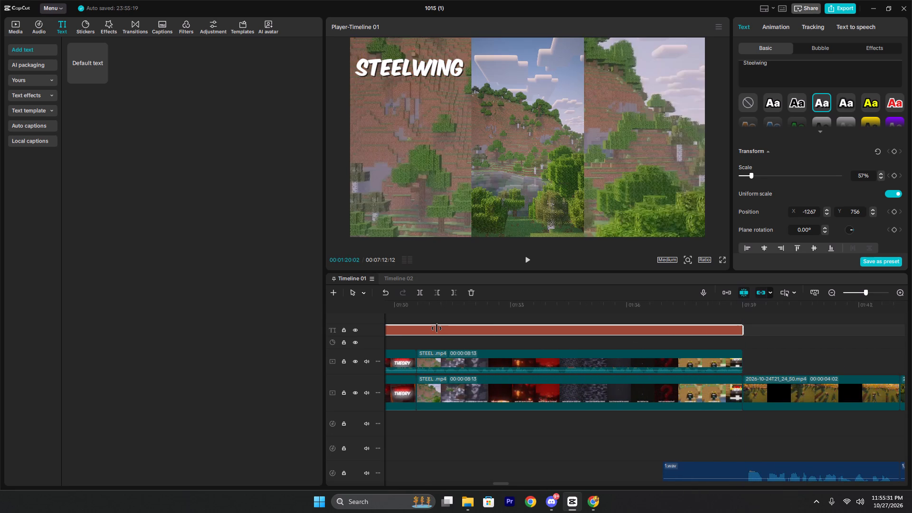
Split the Steelwing text at 00:01:30:17, where the STEEL .mp4 clips begin.
{"action": "left_click", "coordinate": [413, 318]}
{"action": "left_click", "coordinate": [415, 313]}
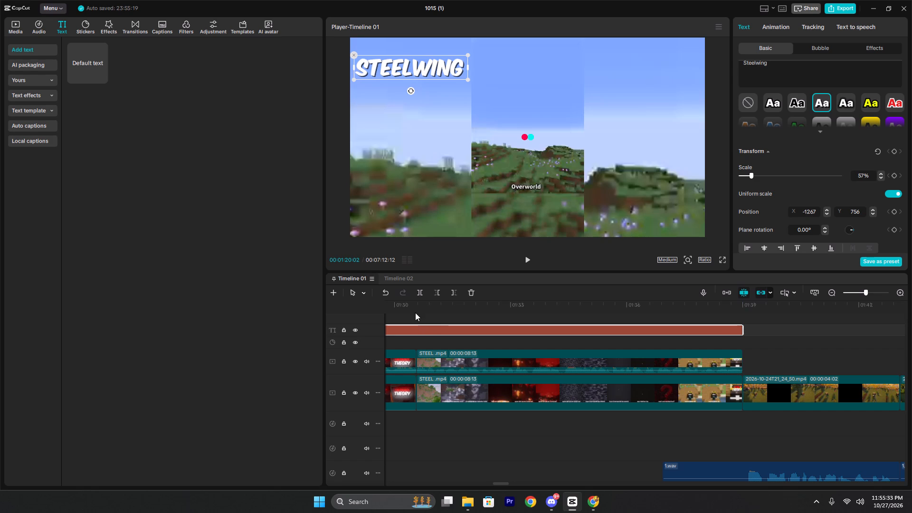
{"action": "left_click", "coordinate": [415, 327]}
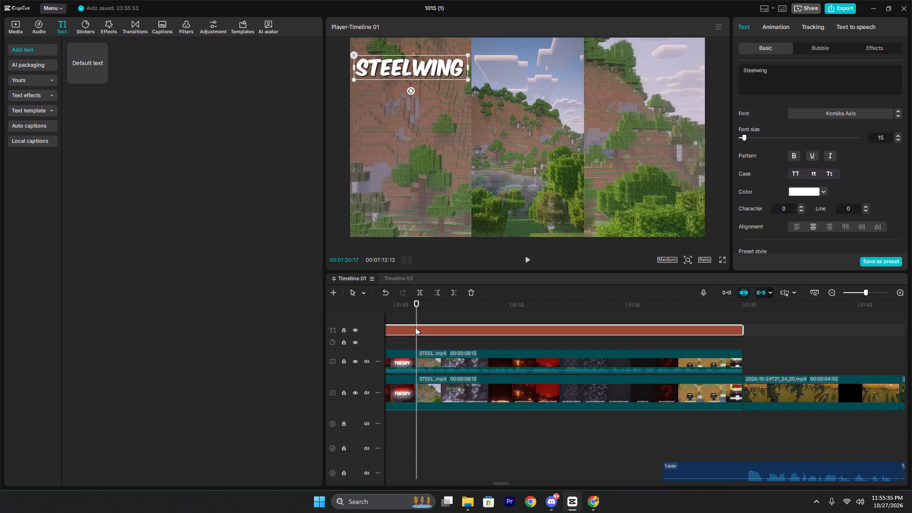
{"action": "key", "text": "ctrl+b"}
Change the wording of the text segment over the STEEL .mp4 clips to "MY".
{"action": "left_click_drag", "start_coordinate": [799, 74], "coordinate": [597, 43]}
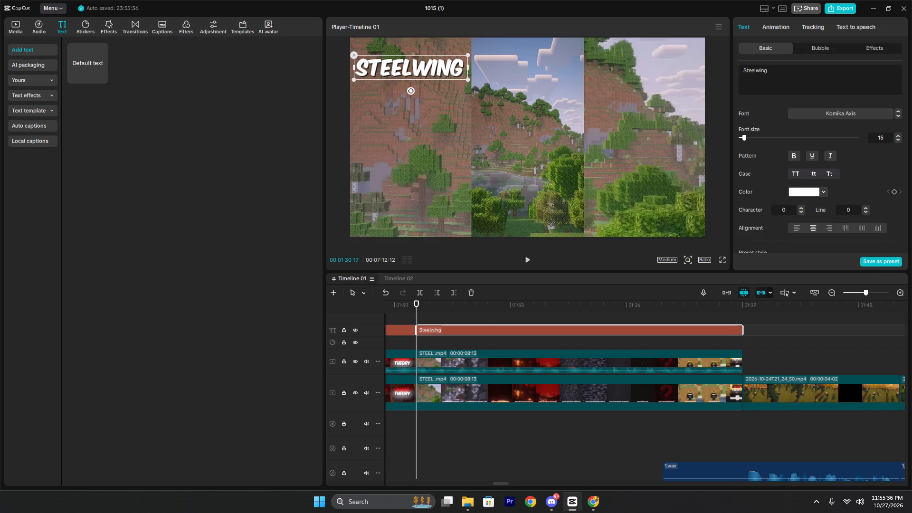
{"action": "key", "text": "shift+m"}
{"action": "type", "text": "YYYYY"}
{"action": "key", "text": "shift+BackSpace"}
{"action": "key", "text": "shift+BackSpace"}
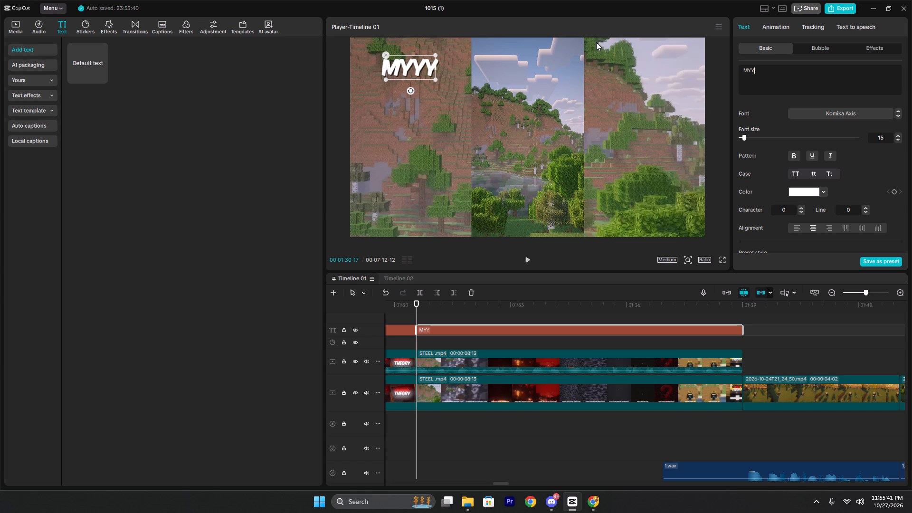
{"action": "key", "text": "BackSpace"}
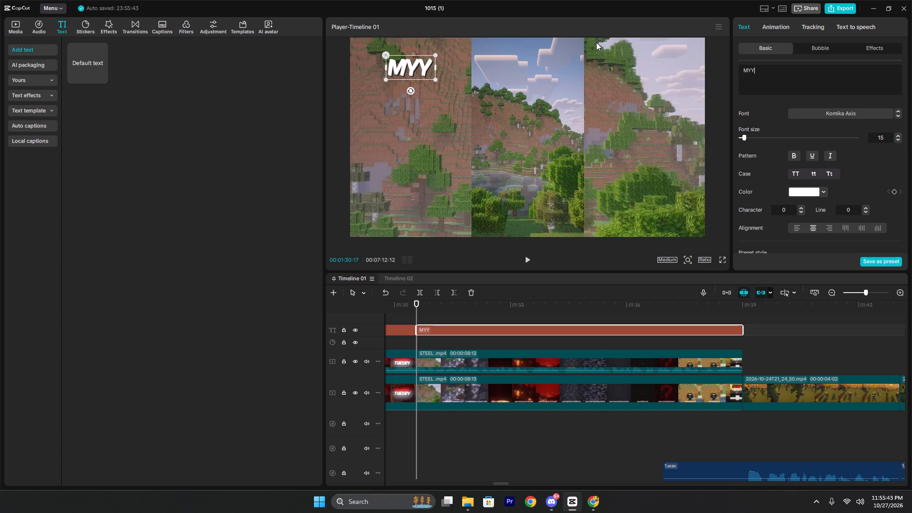
{"action": "key", "text": "BackSpace"}
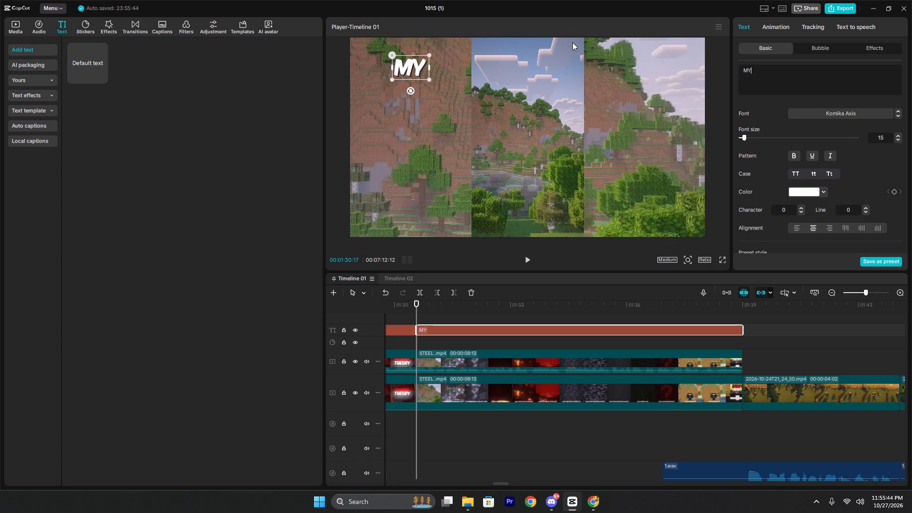
Enlarge the MY text and place it in the upper-left corner of the frame over the STEEL .mp4 clips.
{"action": "left_click_drag", "start_coordinate": [429, 80], "coordinate": [451, 96]}
{"action": "left_click_drag", "start_coordinate": [423, 69], "coordinate": [409, 70]}
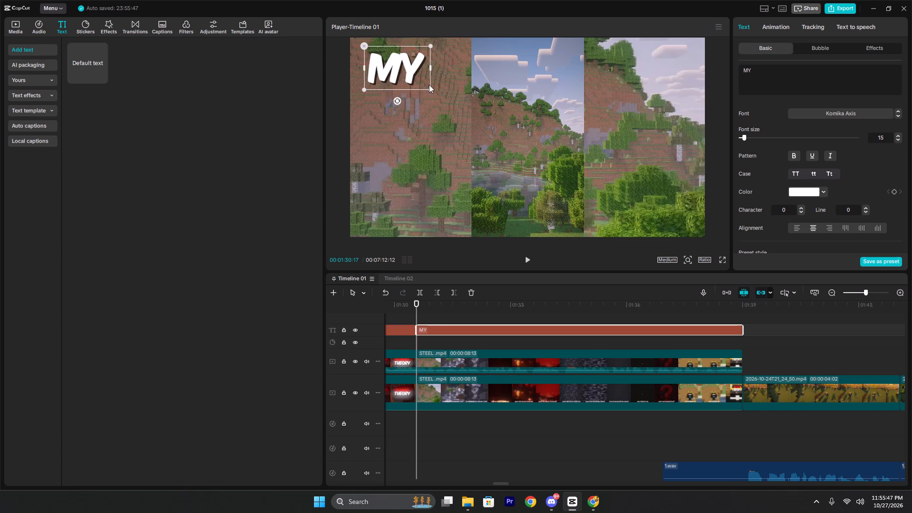
{"action": "left_click_drag", "start_coordinate": [430, 93], "coordinate": [423, 82]}
Play back the stretch from about 00:01:18 to 00:01:39 to review the Steelwing and MY texts.
{"action": "left_click_drag", "start_coordinate": [418, 314], "coordinate": [373, 317]}
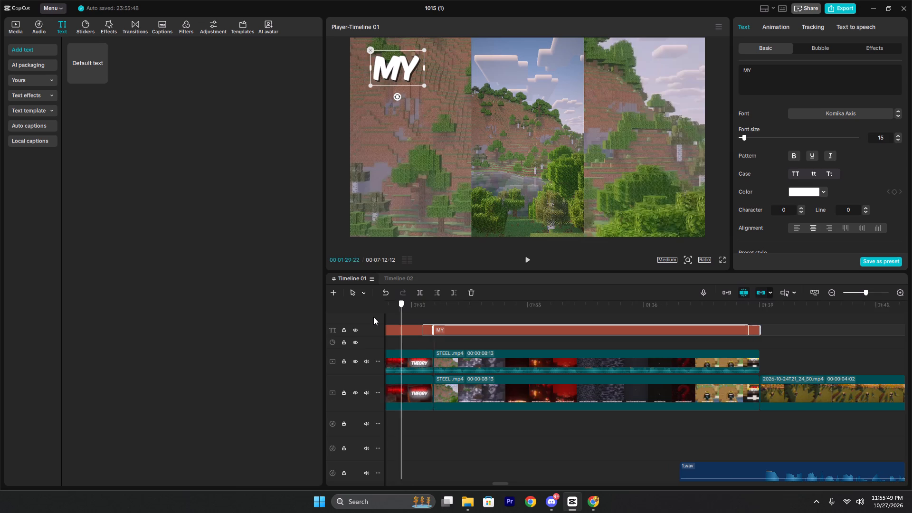
{"action": "left_click_drag", "start_coordinate": [373, 317], "coordinate": [573, 315]}
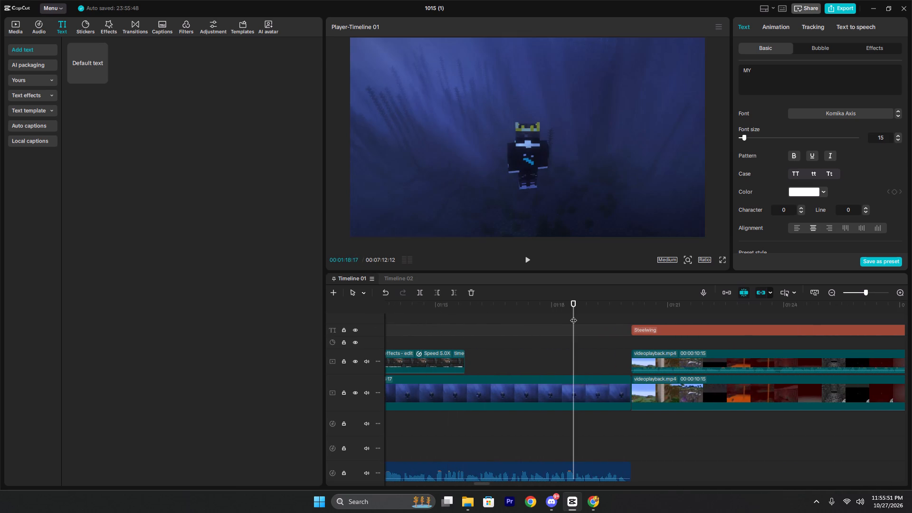
{"action": "key", "text": "space"}
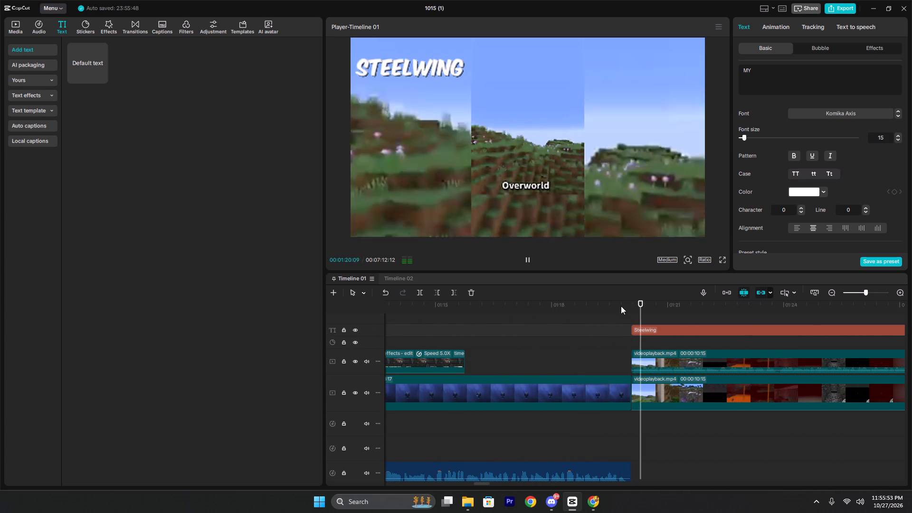
{"action": "scroll", "coordinate": [693, 405], "scroll_direction": "down", "scroll_amount": 5, "text": "ctrl"}
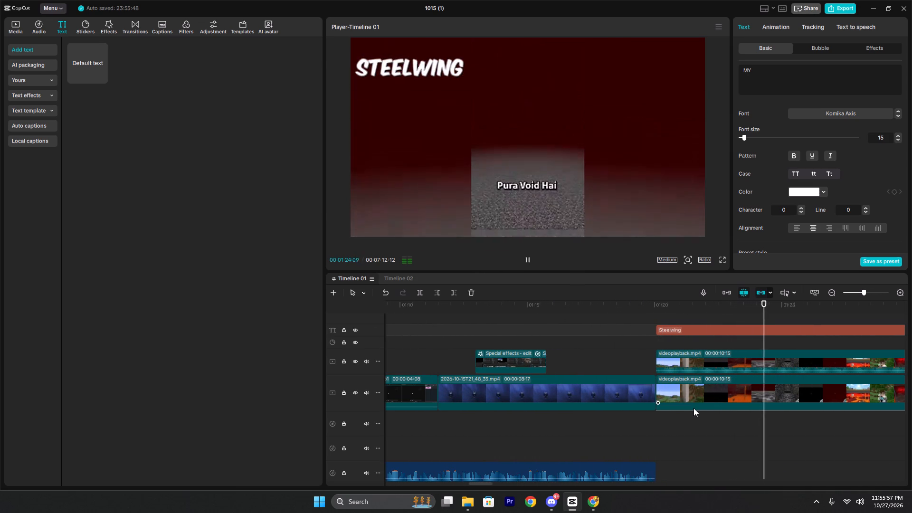
{"action": "key", "text": "space"}
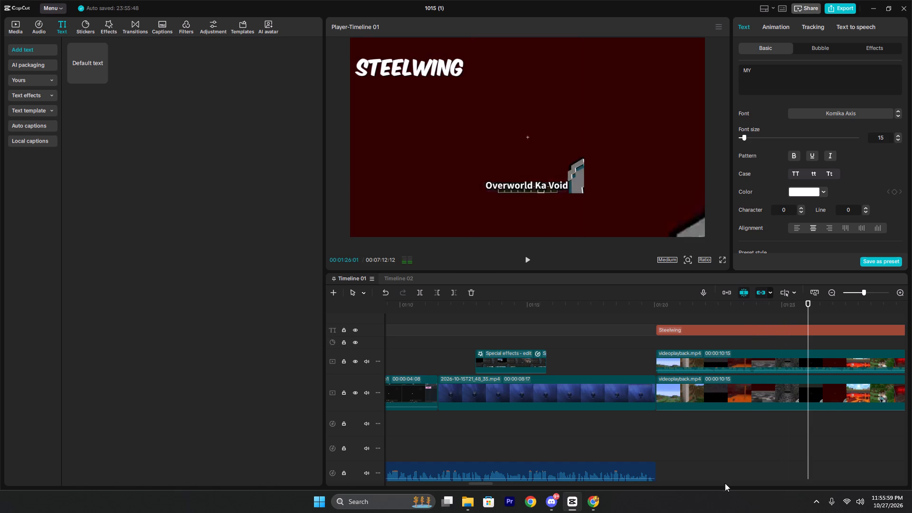
{"action": "key", "text": "space"}
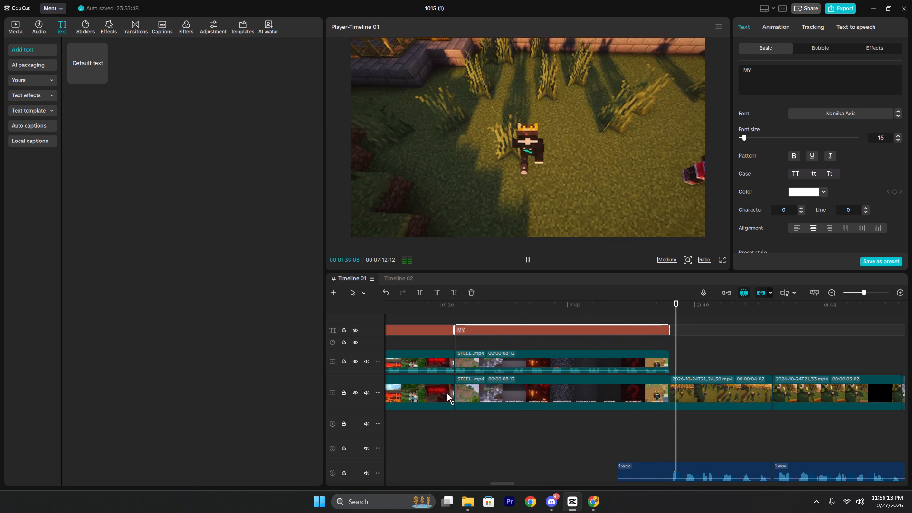
{"action": "key", "text": "space"}
Enlarge the 2026-10-24T21_24_50.mp4 clip to 165% scale at its start, 00:01:39:00, and add a Transform keyframe there.
{"action": "left_click", "coordinate": [674, 360]}
{"action": "left_click_drag", "start_coordinate": [674, 360], "coordinate": [668, 362]}
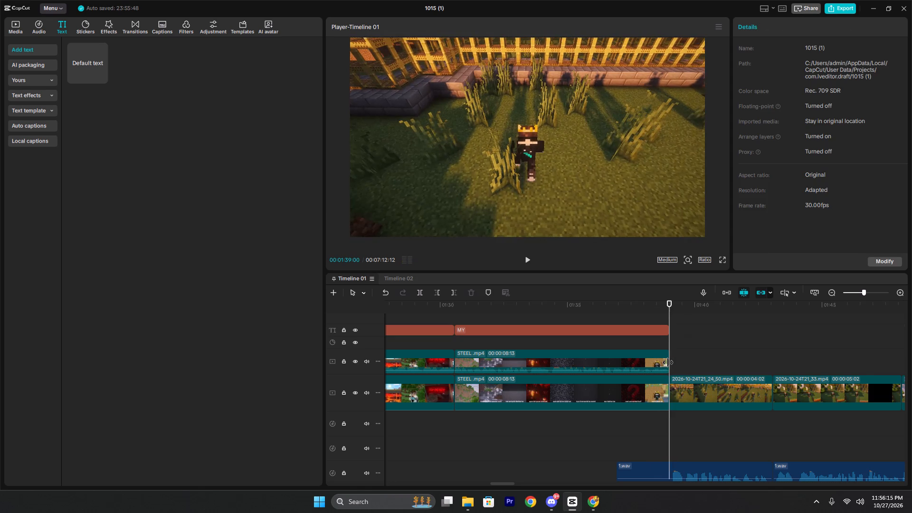
{"action": "key", "text": "space"}
{"action": "key", "text": "space"}
{"action": "left_click", "coordinate": [676, 360]}
{"action": "left_click_drag", "start_coordinate": [676, 360], "coordinate": [675, 360]}
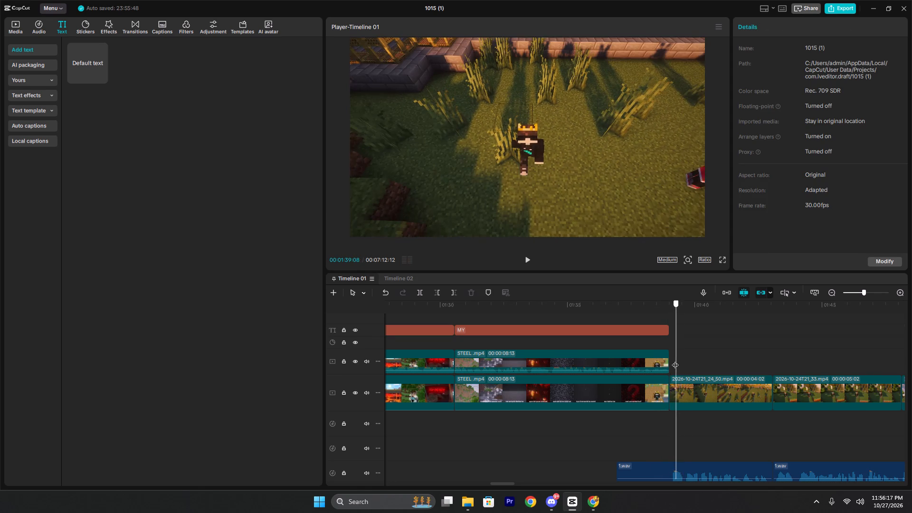
{"action": "left_click_drag", "start_coordinate": [675, 360], "coordinate": [672, 360]}
{"action": "left_click", "coordinate": [680, 393]}
{"action": "key", "text": "ctrl+b"}
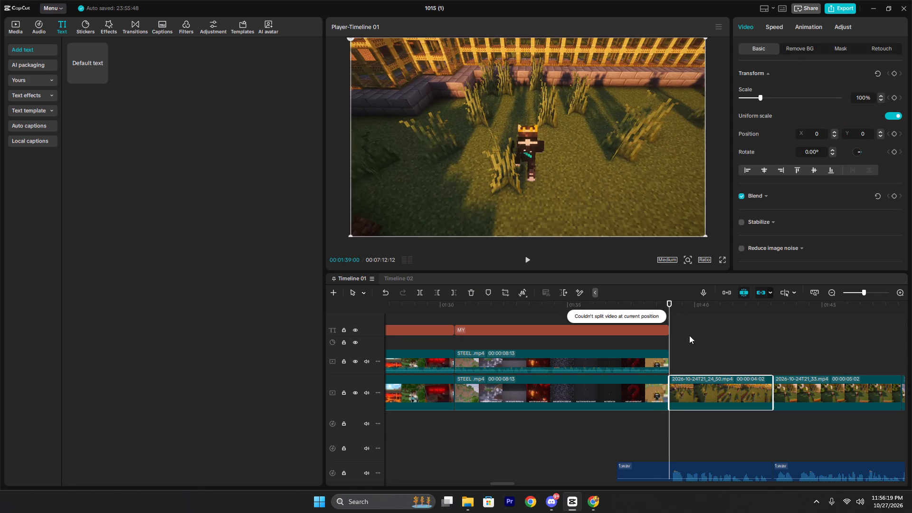
{"action": "left_click_drag", "start_coordinate": [766, 98], "coordinate": [771, 95]}
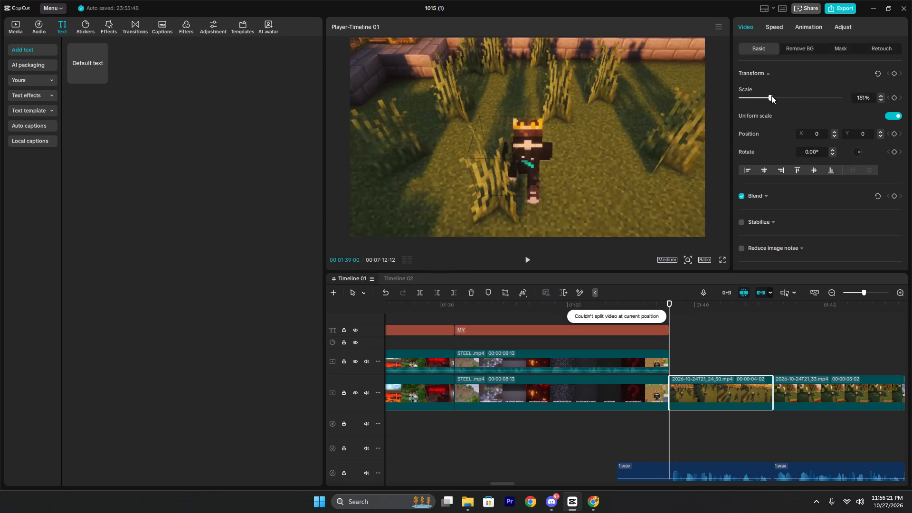
{"action": "left_click_drag", "start_coordinate": [771, 95], "coordinate": [773, 95]}
{"action": "left_click", "coordinate": [895, 74]}
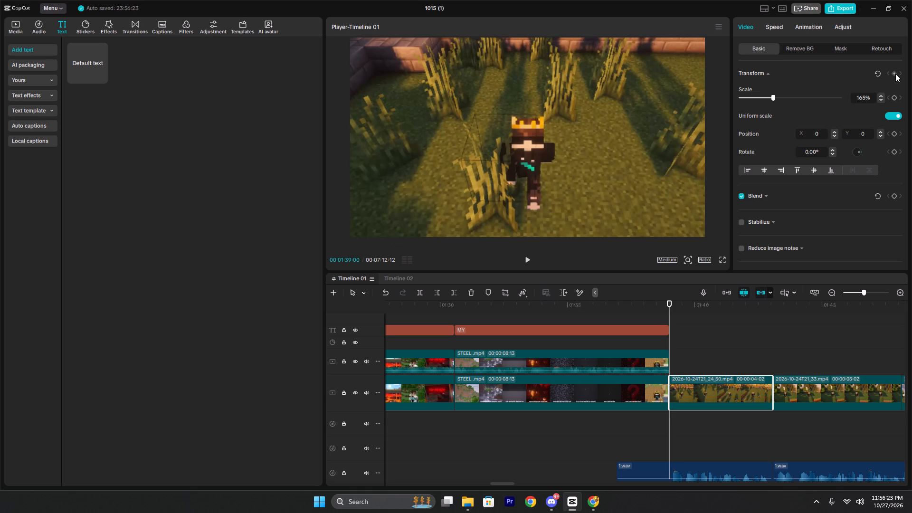
Keyframe the same clip's scale at 100% at 00:01:39:14 for a zoom-out.
{"action": "key", "text": "space"}
{"action": "key", "text": "space"}
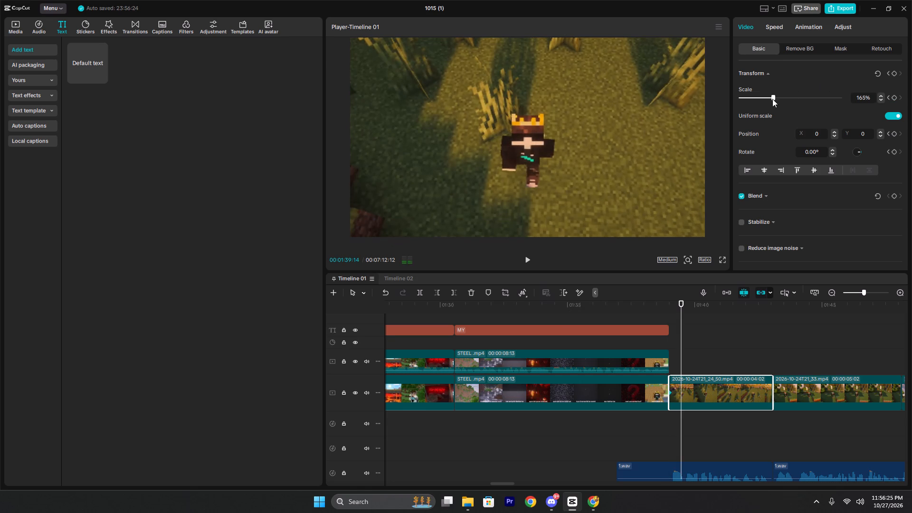
{"action": "left_click_drag", "start_coordinate": [865, 97], "coordinate": [782, 81]}
{"action": "type", "text": "100"}
{"action": "key", "text": "Return"}
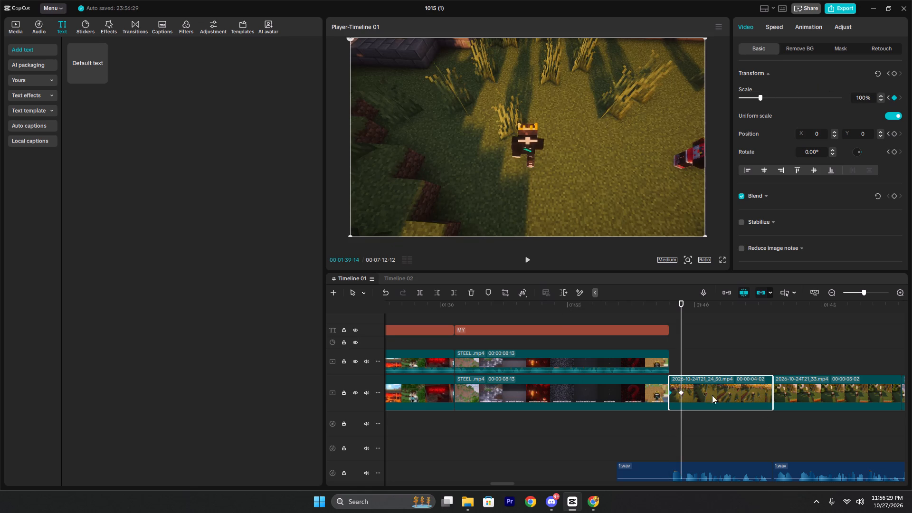
Apply the Cubic Out preset curve to the clip's zoom-out keyframes.
{"action": "left_click", "coordinate": [680, 392]}
{"action": "right_click", "coordinate": [681, 392]}
{"action": "left_click", "coordinate": [711, 435]}
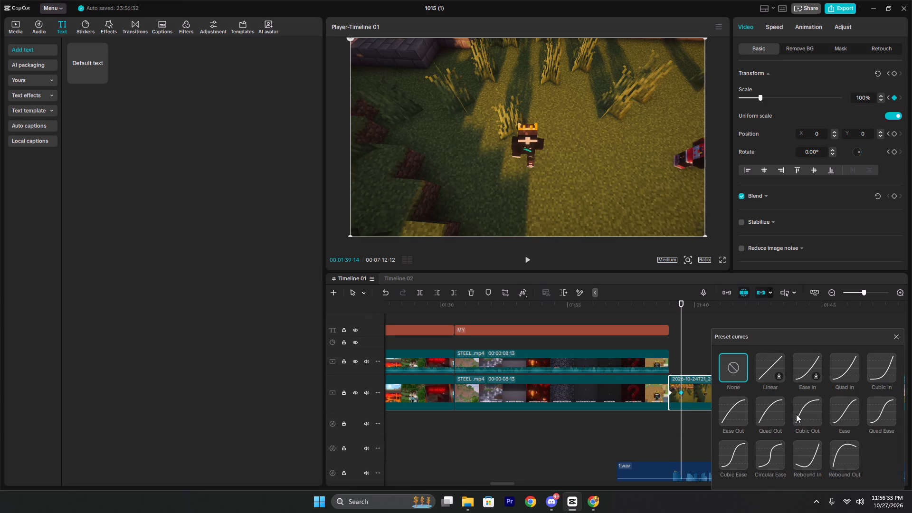
{"action": "left_click", "coordinate": [796, 414]}
{"action": "left_click", "coordinate": [901, 335]}
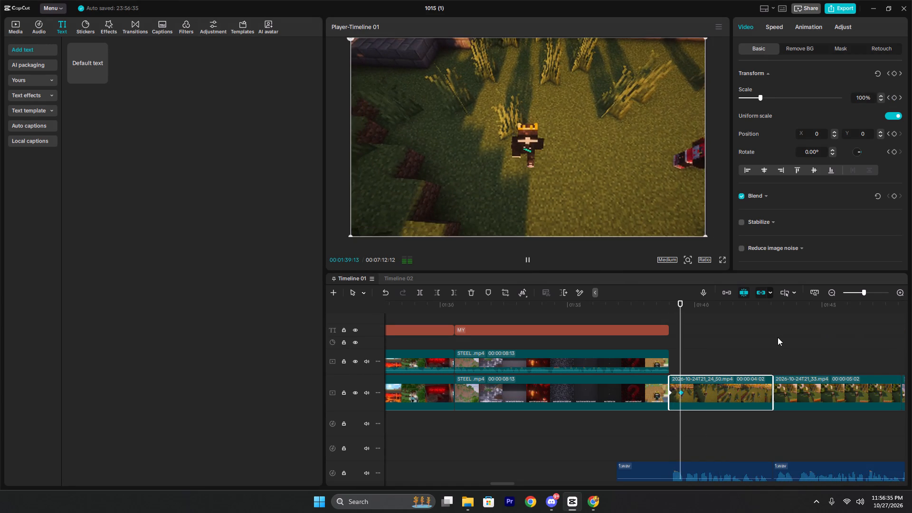
Review the zoom-out and split the 2026-10-24T21_24_50.mp4 clip at 00:01:39:18, just after the zoom ends.
{"action": "left_click", "coordinate": [672, 357]}
{"action": "left_click", "coordinate": [672, 357]}
{"action": "key", "text": "space"}
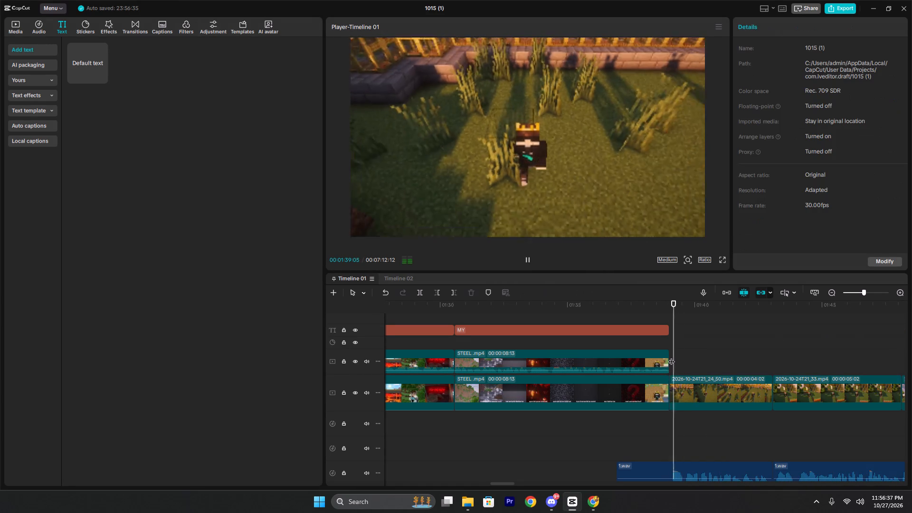
{"action": "key", "text": "space"}
{"action": "double_click", "coordinate": [675, 357]}
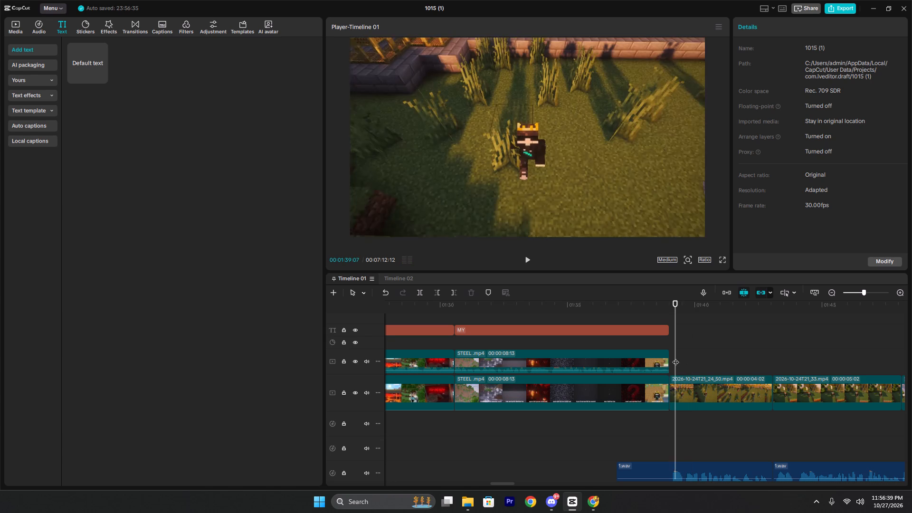
{"action": "key", "text": "space"}
{"action": "key", "text": "space"}
{"action": "left_click", "coordinate": [710, 388]}
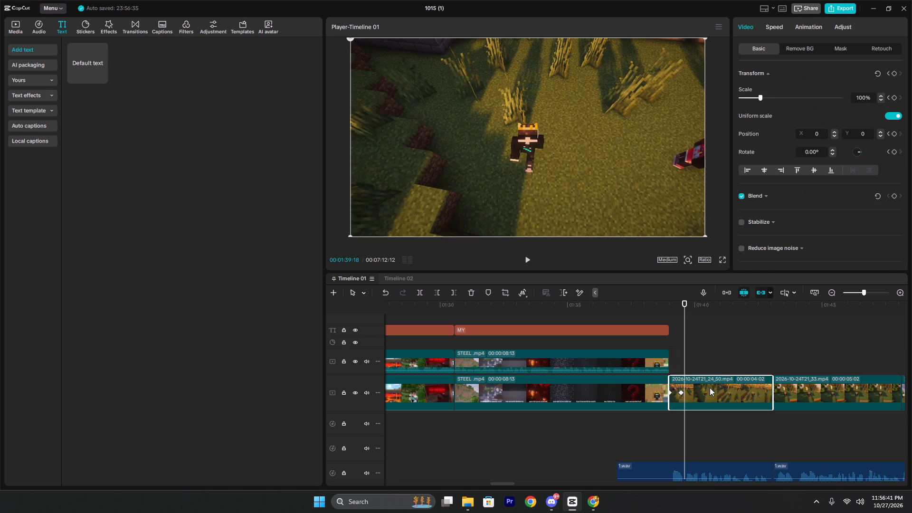
{"action": "key", "text": "ctrl+b"}
Play onward and split the remaining part of the 2026-10-24T21_24_50.mp4 clip at 00:01:40:28.
{"action": "key", "text": "space"}
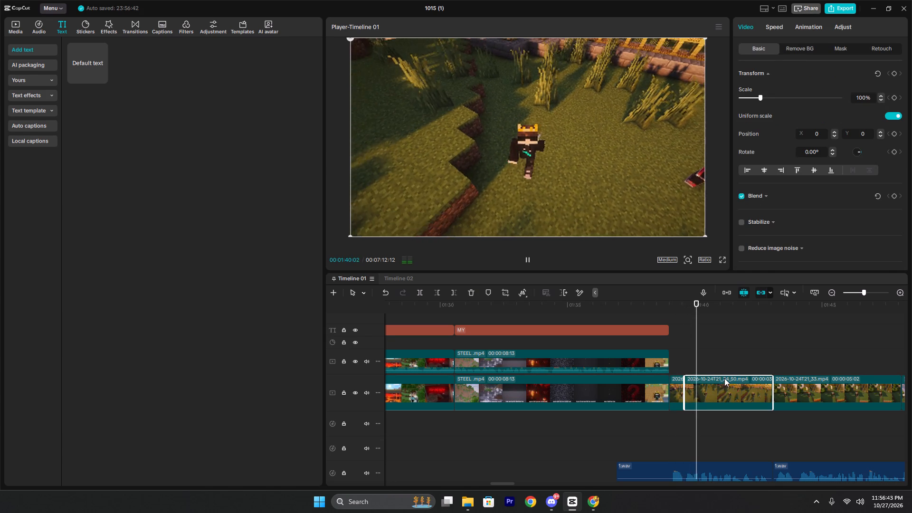
{"action": "key", "text": "space"}
{"action": "key", "text": "space"}
{"action": "key", "text": "space"}
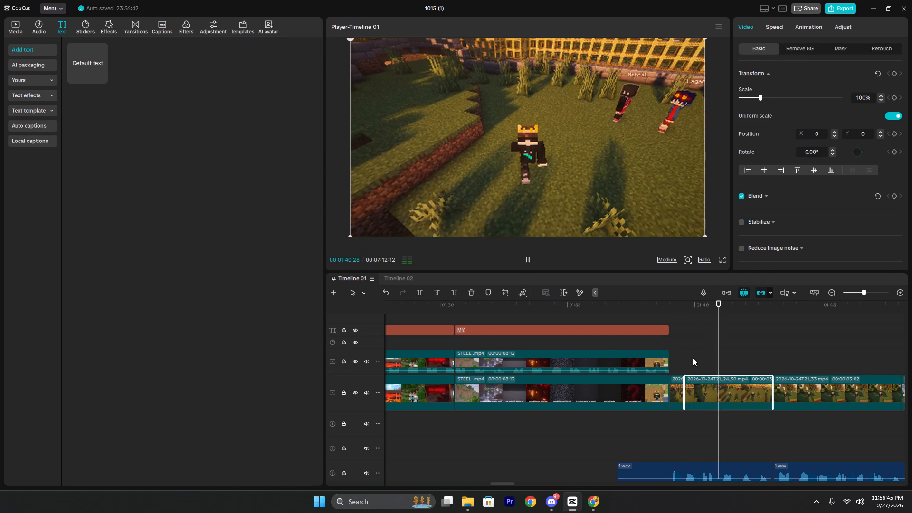
{"action": "key", "text": "ctrl+b"}
Make the short middle segment between the two splits black and white with saturation -50 and shrink it to 56% scale.
{"action": "left_click", "coordinate": [691, 352]}
{"action": "left_click", "coordinate": [703, 384]}
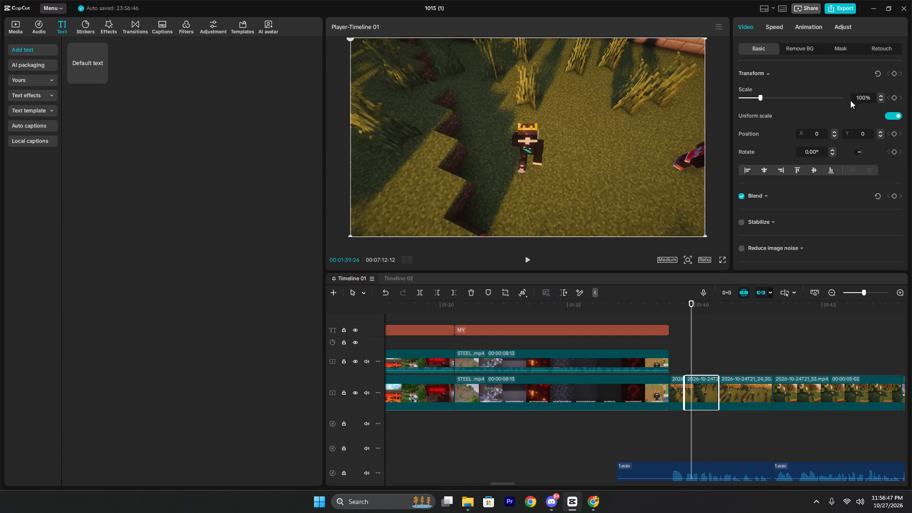
{"action": "left_click", "coordinate": [750, 99]}
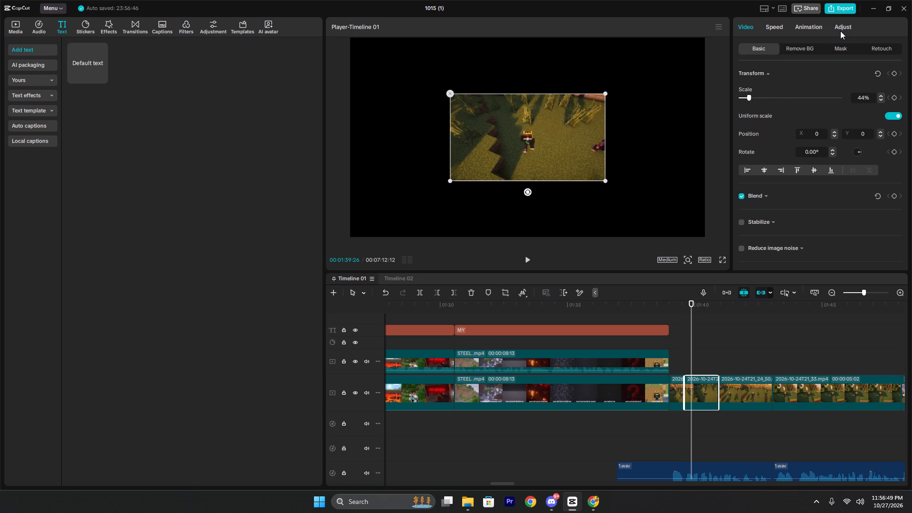
{"action": "left_click", "coordinate": [840, 31]}
{"action": "scroll", "coordinate": [745, 227], "scroll_direction": "down", "scroll_amount": 2}
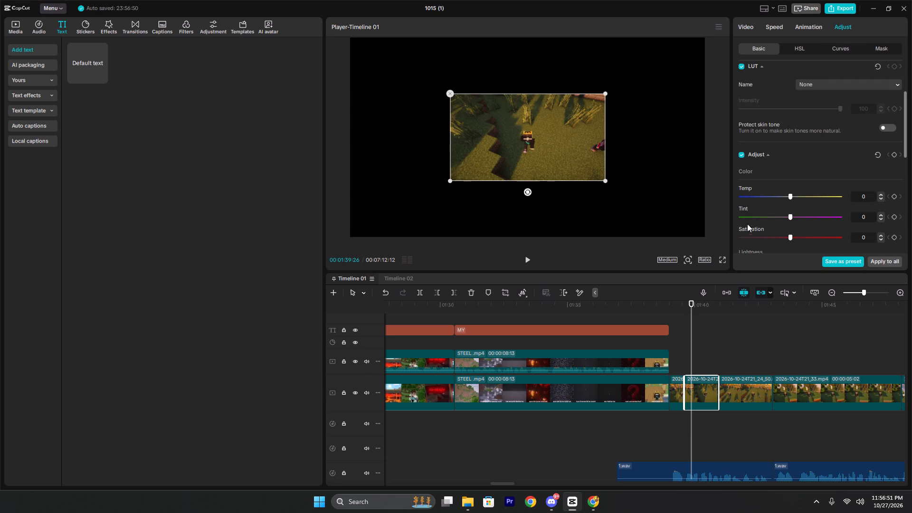
{"action": "left_click_drag", "start_coordinate": [766, 234], "coordinate": [660, 233]}
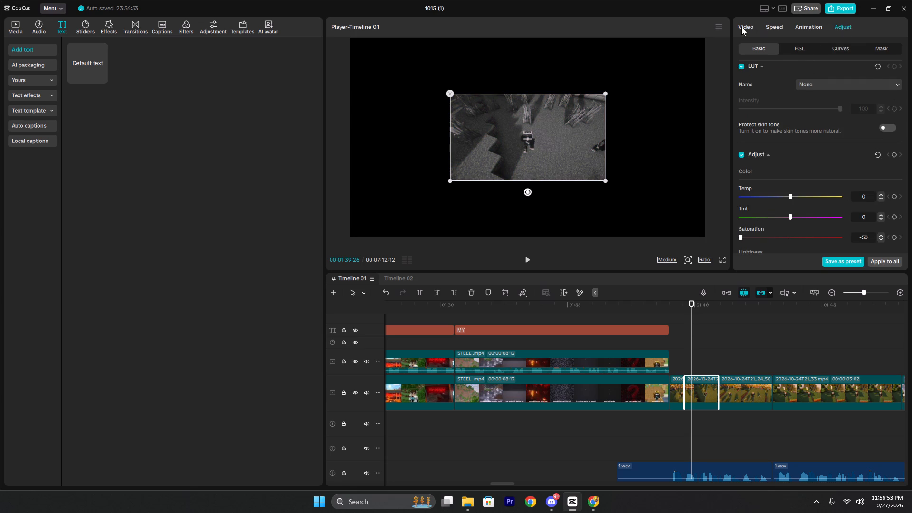
{"action": "left_click", "coordinate": [741, 27]}
{"action": "left_click", "coordinate": [750, 96]}
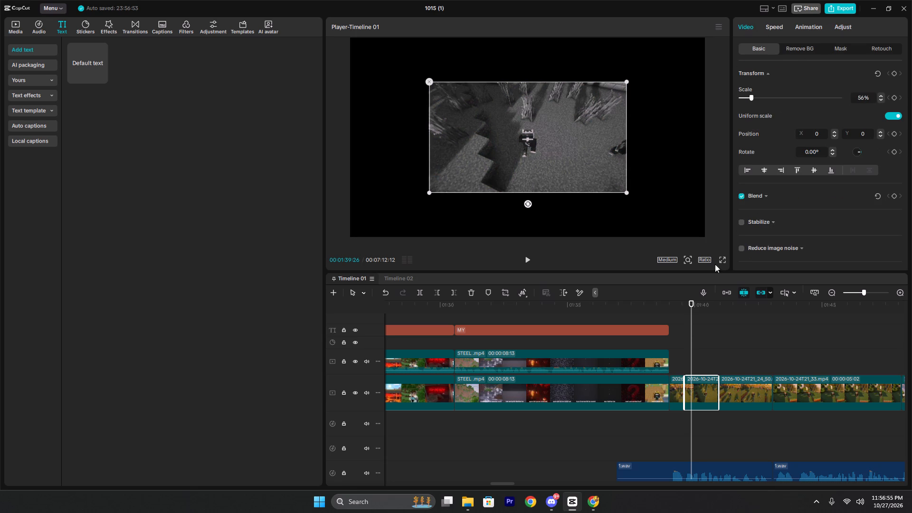
Bring the awkward-moment sound from the FunnySfx folder in File Explorer into the CapCut timeline near 00:01:39:18.
{"action": "left_click", "coordinate": [684, 349]}
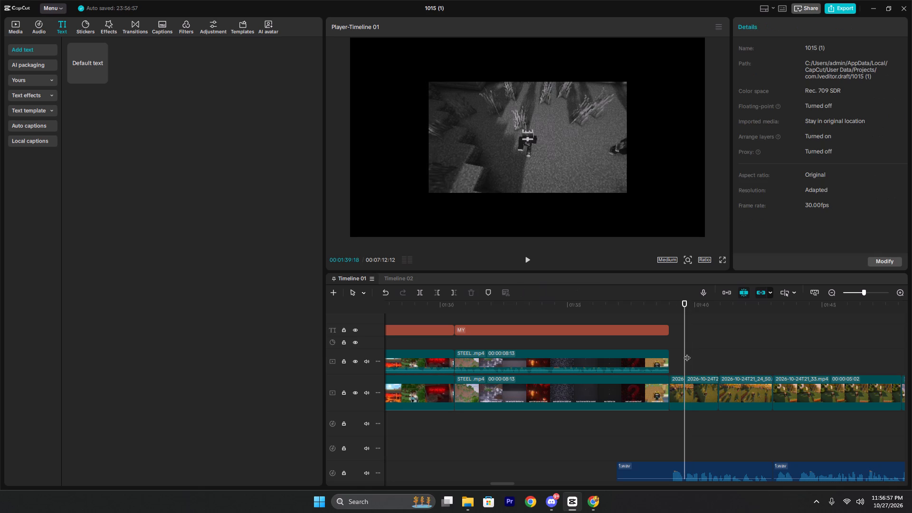
{"action": "left_click", "coordinate": [468, 501]}
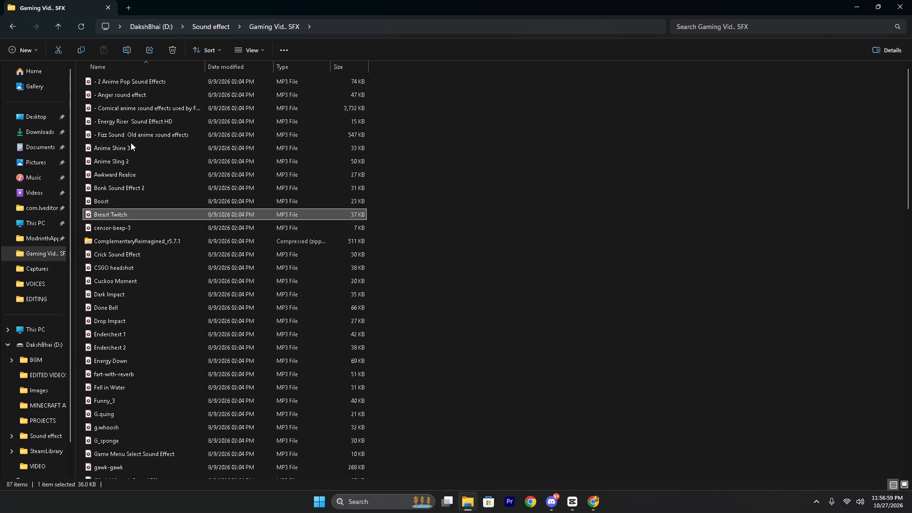
{"action": "scroll", "coordinate": [142, 215], "scroll_direction": "down", "scroll_amount": 1}
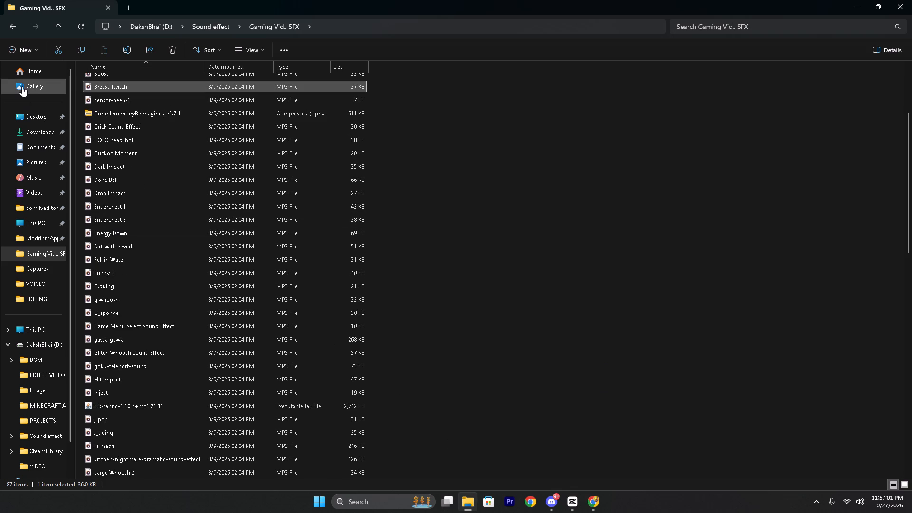
{"action": "left_click", "coordinate": [14, 28]}
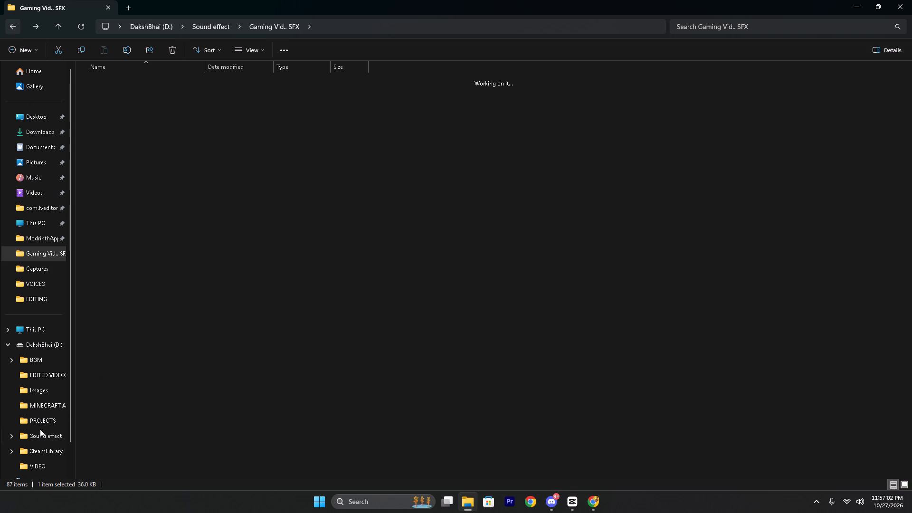
{"action": "left_click_drag", "start_coordinate": [117, 92], "coordinate": [465, 345]}
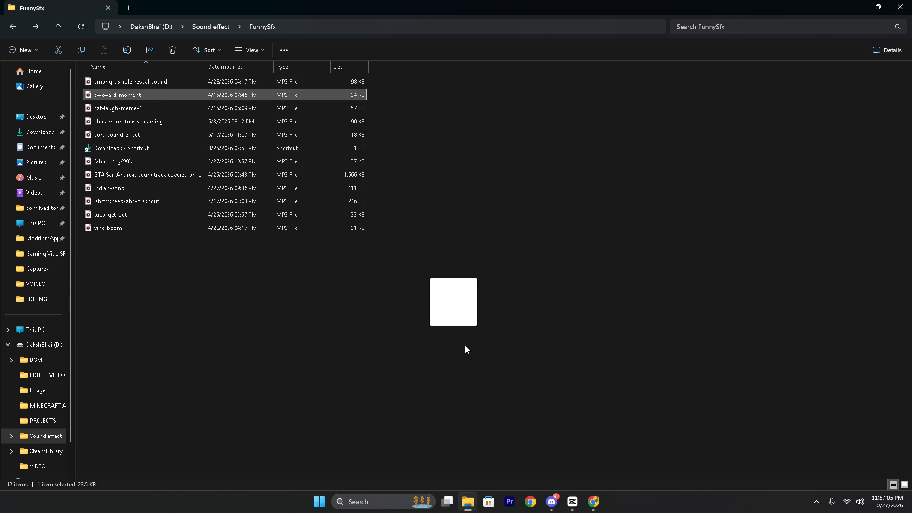
{"action": "left_click_drag", "start_coordinate": [465, 345], "coordinate": [508, 405]}
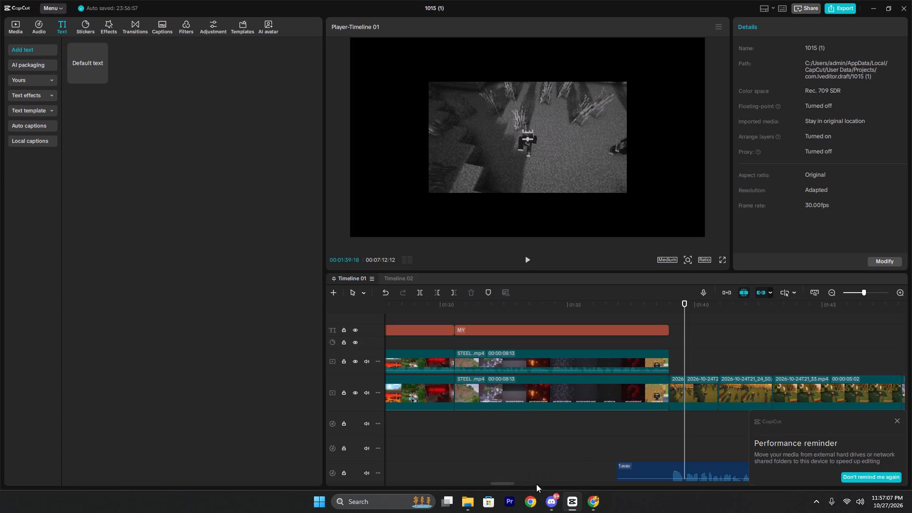
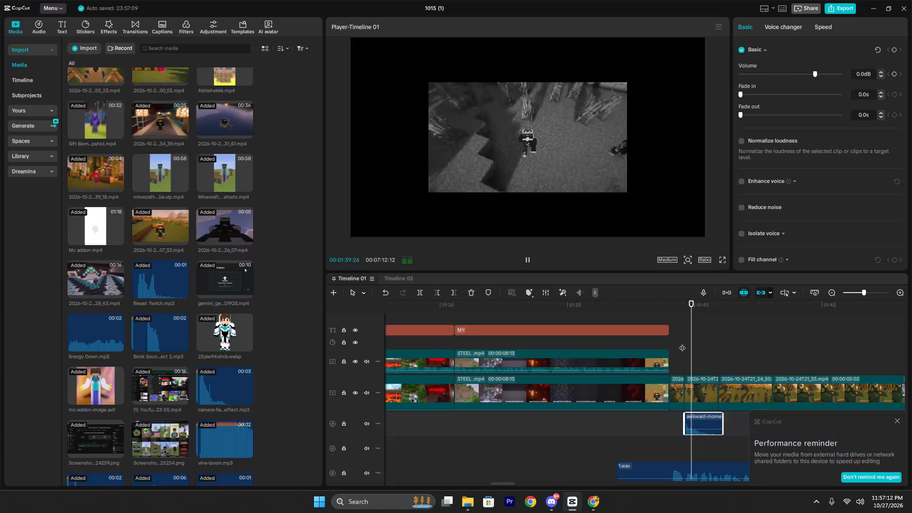
Play through the awkward black-and-white moment and its sound, watching onward to about 00:01:43.
{"action": "key", "text": "space"}
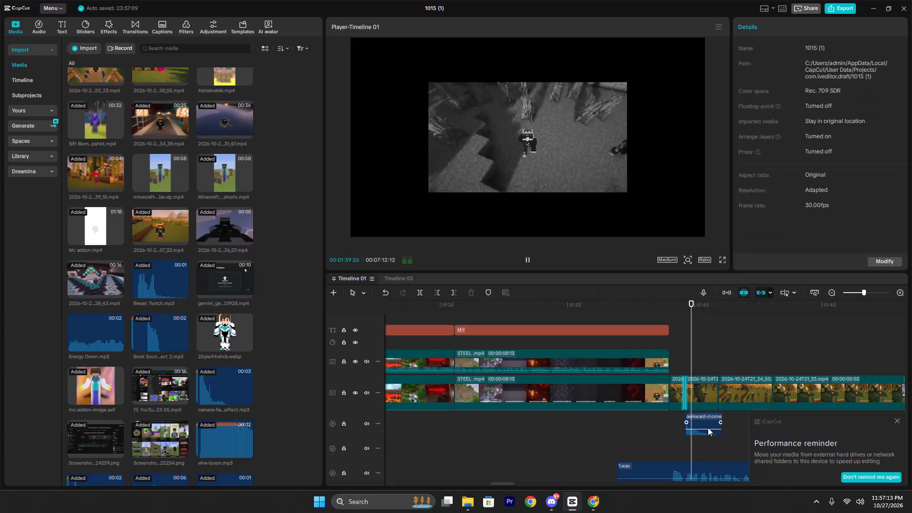
{"action": "left_click", "coordinate": [708, 427]}
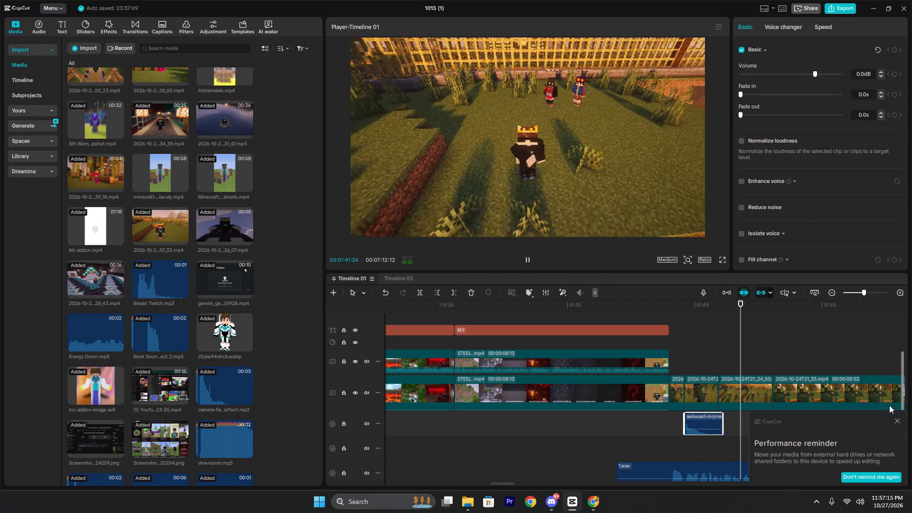
{"action": "left_click", "coordinate": [897, 419]}
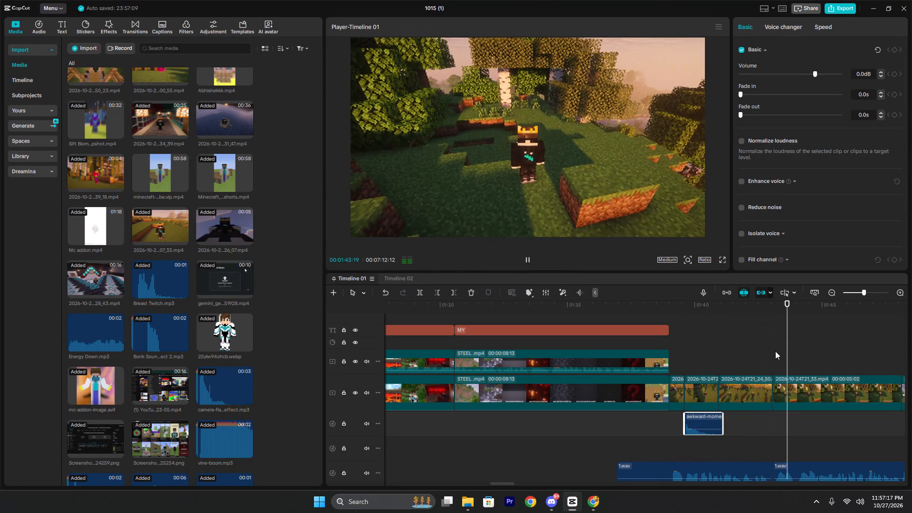
{"action": "key", "text": "space"}
Add the plain black stock clip from the library's Trending media to the timeline at 00:01:43:02.
{"action": "left_click", "coordinate": [773, 348]}
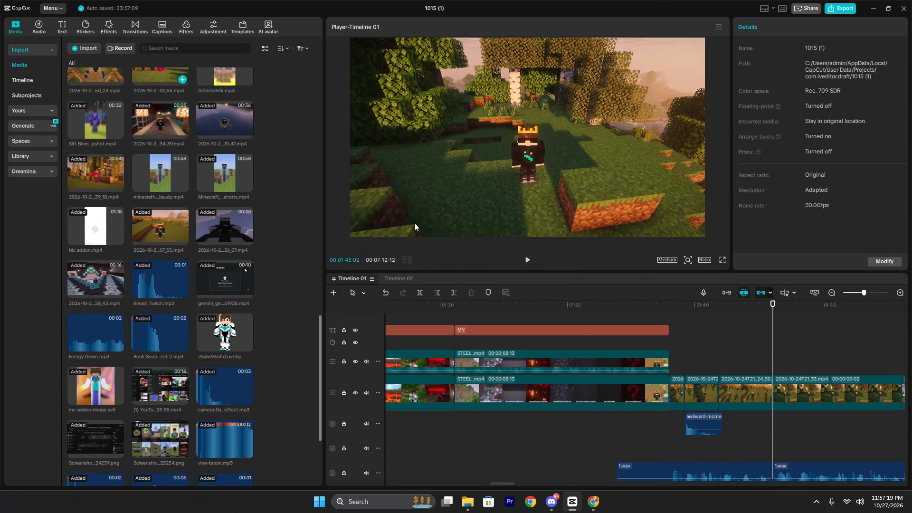
{"action": "scroll", "coordinate": [797, 392], "scroll_direction": "down", "scroll_amount": 11, "text": "ctrl"}
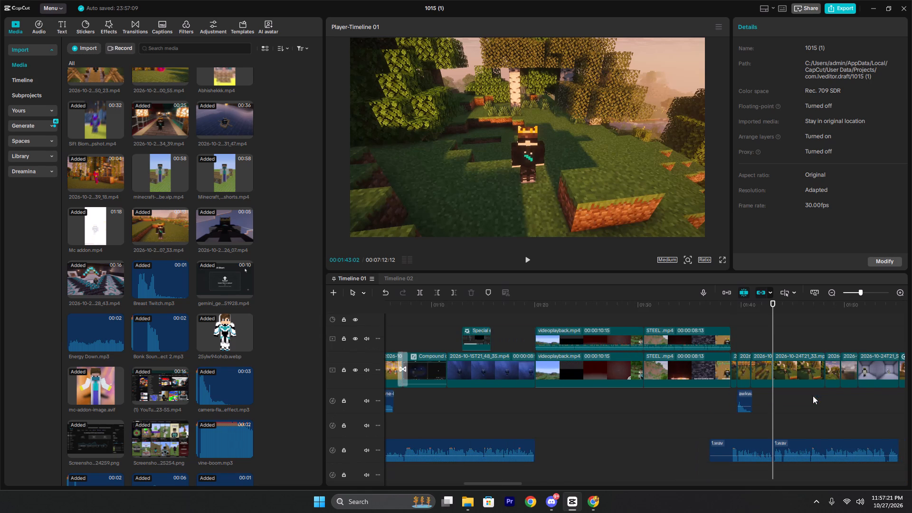
{"action": "scroll", "coordinate": [806, 397], "scroll_direction": "down", "scroll_amount": 4}
{"action": "scroll", "coordinate": [819, 359], "scroll_direction": "down", "scroll_amount": 4}
{"action": "scroll", "coordinate": [715, 360], "scroll_direction": "down", "scroll_amount": 4}
{"action": "left_click_drag", "start_coordinate": [773, 383], "coordinate": [774, 383]}
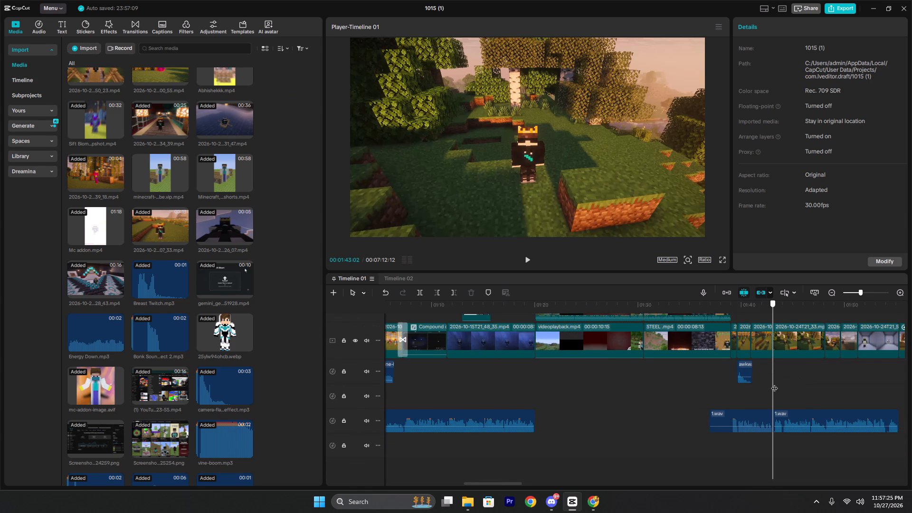
{"action": "left_click_drag", "start_coordinate": [774, 383], "coordinate": [770, 379]}
{"action": "left_click", "coordinate": [40, 159]}
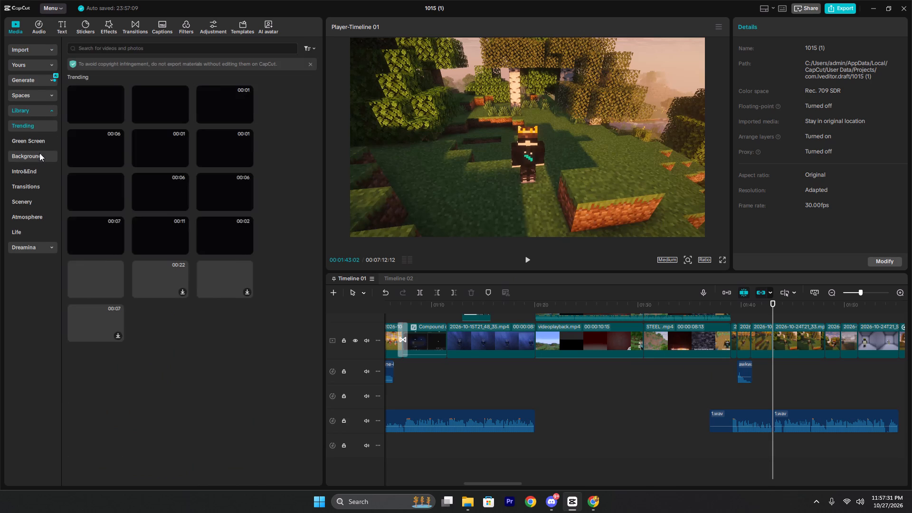
{"action": "left_click", "coordinate": [117, 119]}
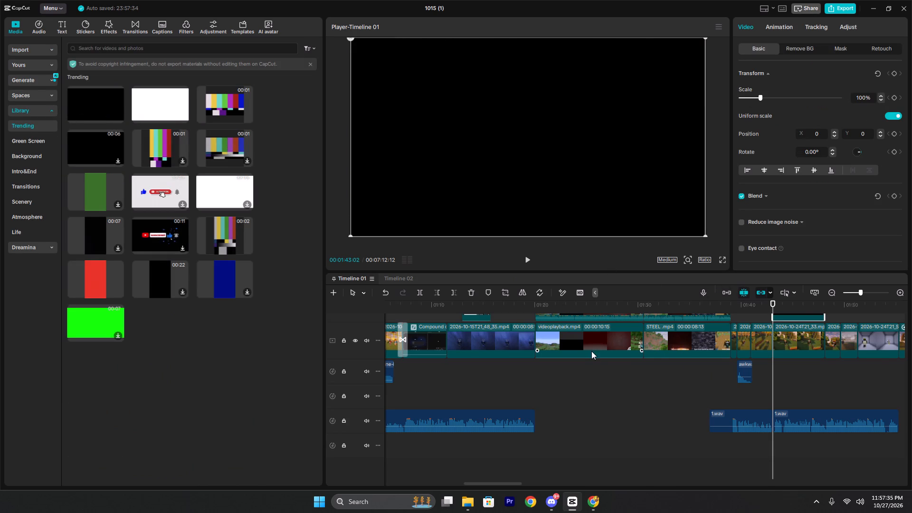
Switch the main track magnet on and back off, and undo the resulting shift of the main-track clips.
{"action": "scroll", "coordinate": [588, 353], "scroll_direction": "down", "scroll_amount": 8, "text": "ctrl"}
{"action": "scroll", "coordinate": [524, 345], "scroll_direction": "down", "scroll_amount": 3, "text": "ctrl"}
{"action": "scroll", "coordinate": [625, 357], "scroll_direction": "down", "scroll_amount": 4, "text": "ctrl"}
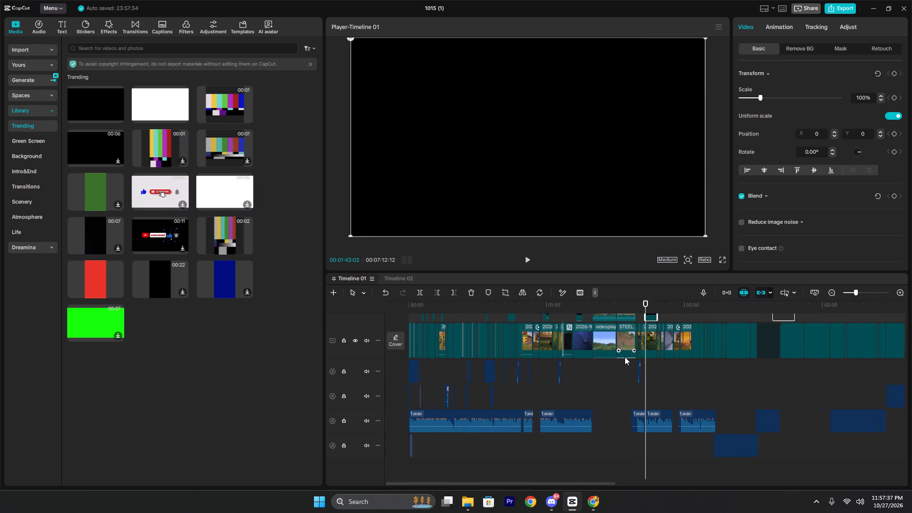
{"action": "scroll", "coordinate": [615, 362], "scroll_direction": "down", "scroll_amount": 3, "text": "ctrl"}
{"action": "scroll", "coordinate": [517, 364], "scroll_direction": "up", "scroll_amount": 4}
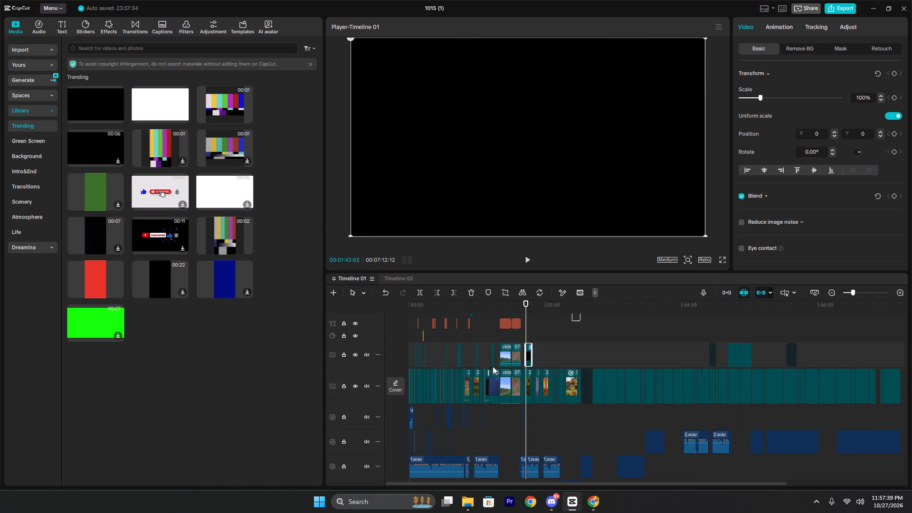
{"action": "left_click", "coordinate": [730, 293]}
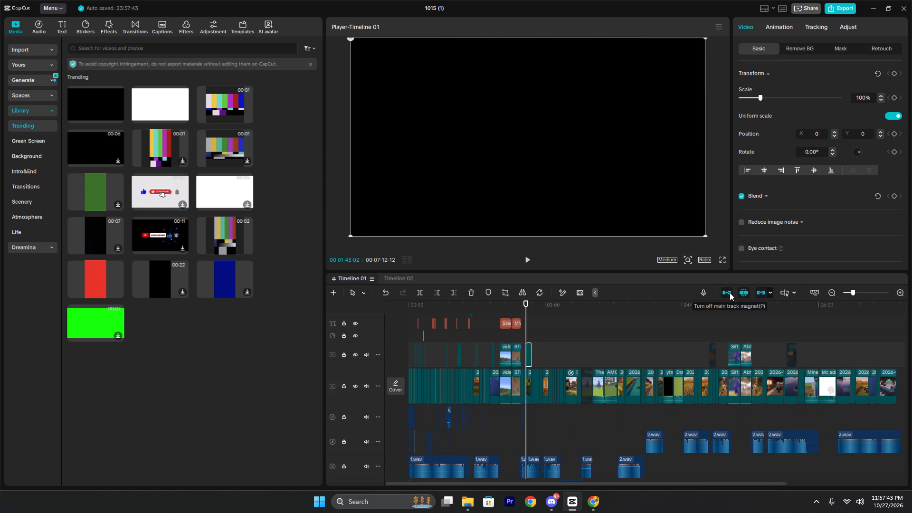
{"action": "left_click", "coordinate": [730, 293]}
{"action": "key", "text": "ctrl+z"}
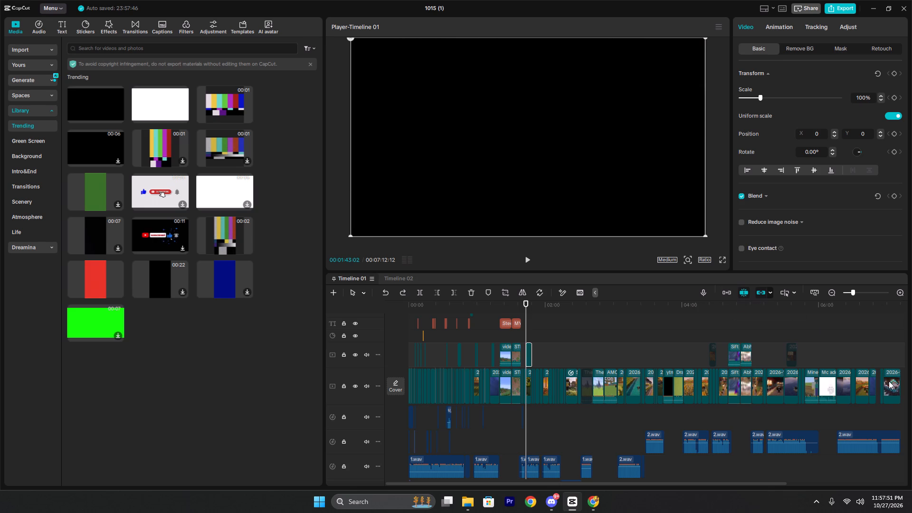
Play the ending around the main-track gap near 00:06:51, and check the section near 00:05:10.
{"action": "left_click", "coordinate": [878, 354]}
{"action": "key", "text": "space"}
{"action": "scroll", "coordinate": [878, 354], "scroll_direction": "up", "scroll_amount": 6, "text": "ctrl"}
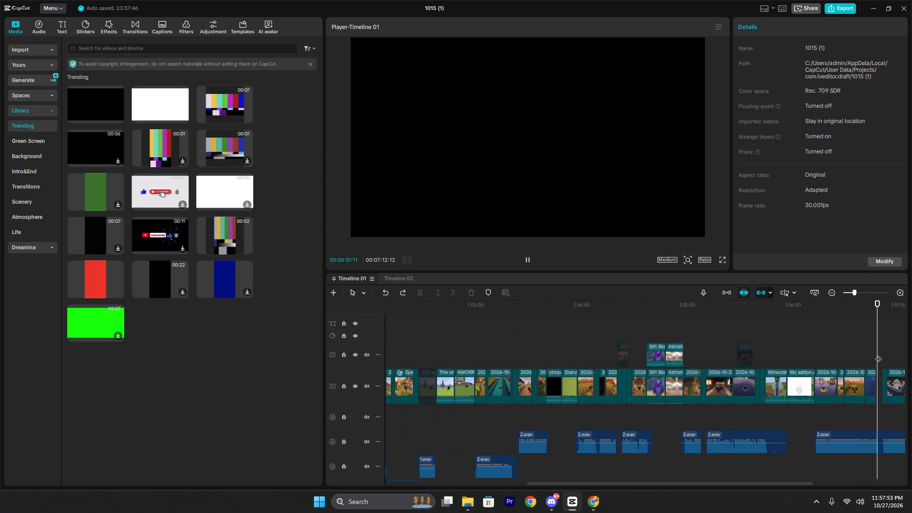
{"action": "scroll", "coordinate": [878, 354], "scroll_direction": "up", "scroll_amount": 6, "text": "ctrl"}
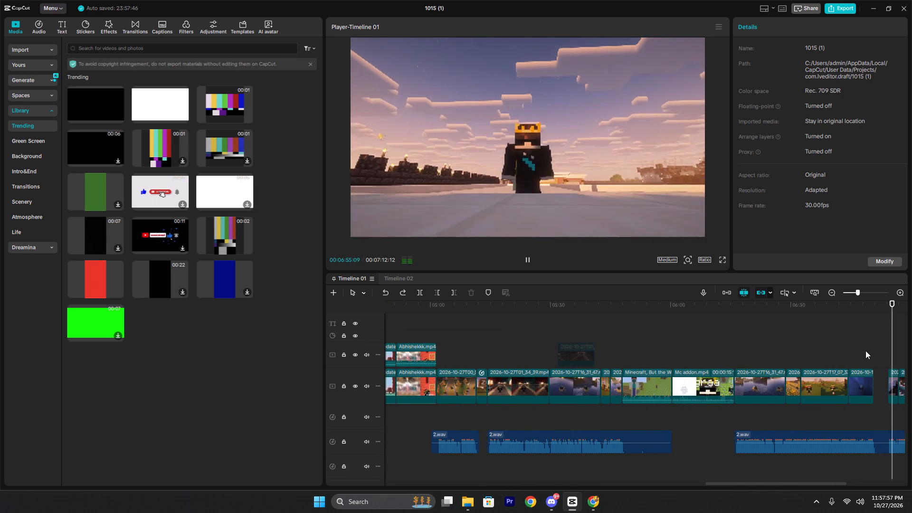
{"action": "left_click", "coordinate": [856, 351]}
{"action": "key", "text": "space"}
{"action": "key", "text": "space"}
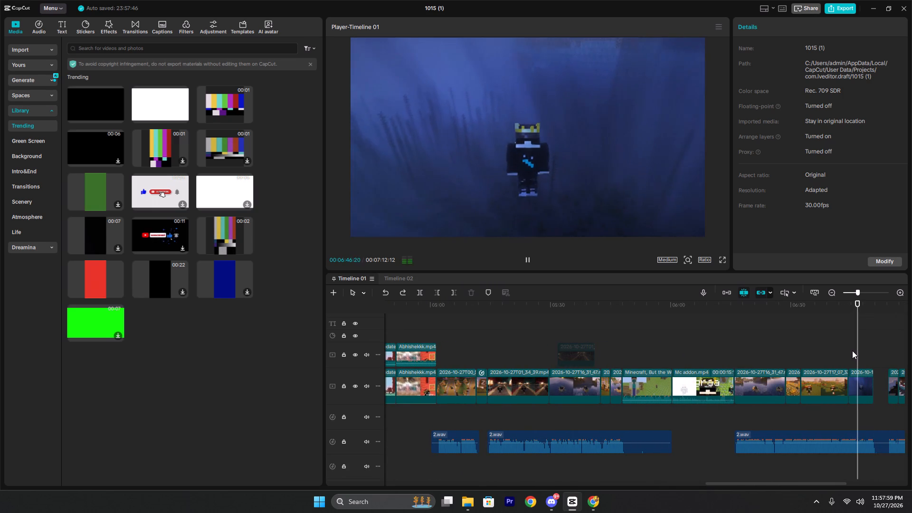
{"action": "left_click", "coordinate": [472, 336]}
{"action": "key", "text": "space"}
Fill the main-track gap at 00:06:52:07 with the plain black stock clip, trimmed to 00:00:03:19.
{"action": "scroll", "coordinate": [498, 341], "scroll_direction": "down", "scroll_amount": 8, "text": "ctrl"}
{"action": "left_click", "coordinate": [733, 355]}
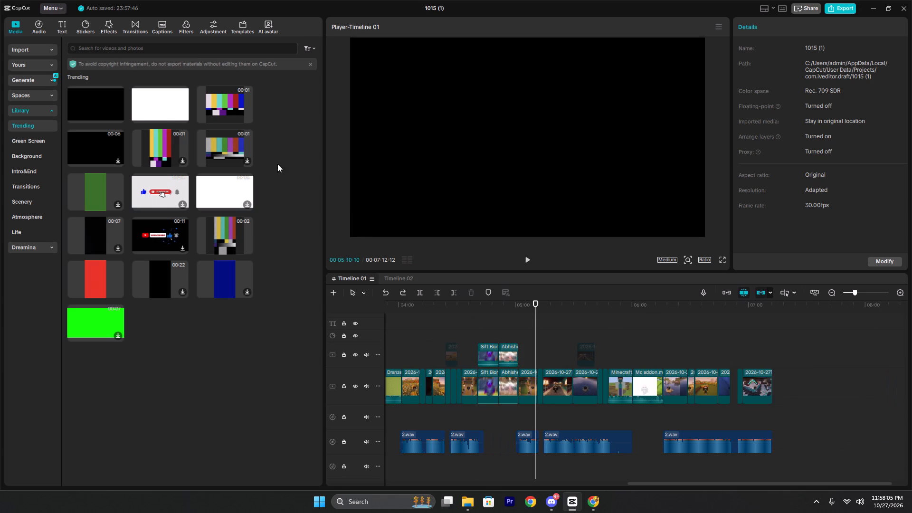
{"action": "left_click_drag", "start_coordinate": [105, 102], "coordinate": [712, 397]}
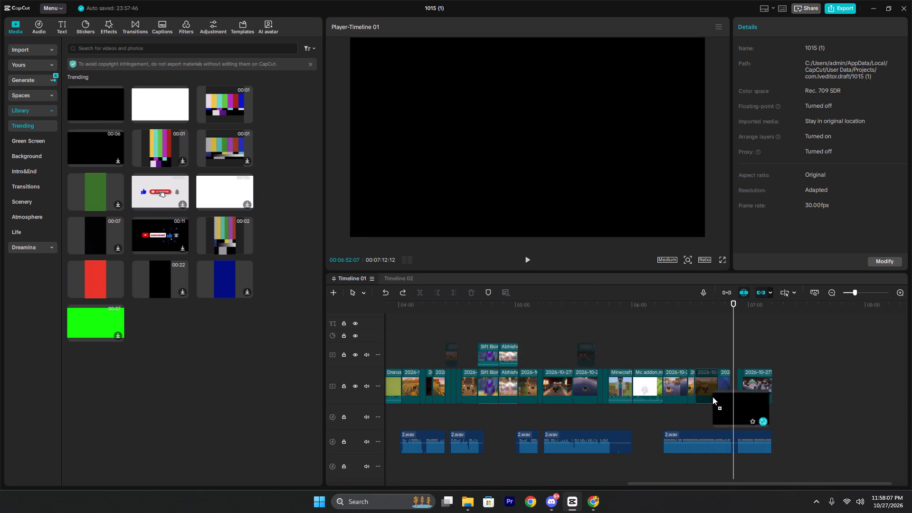
{"action": "left_click_drag", "start_coordinate": [712, 397], "coordinate": [730, 394]}
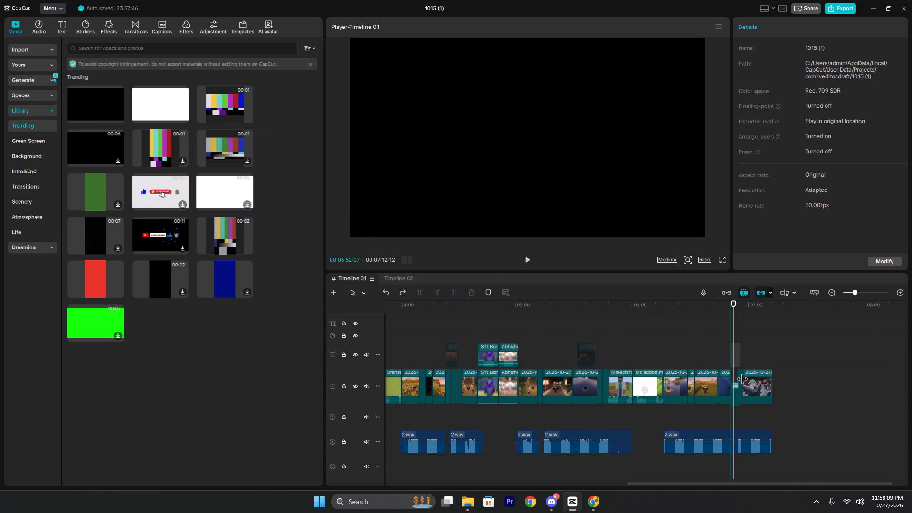
{"action": "left_click_drag", "start_coordinate": [742, 358], "coordinate": [737, 359]}
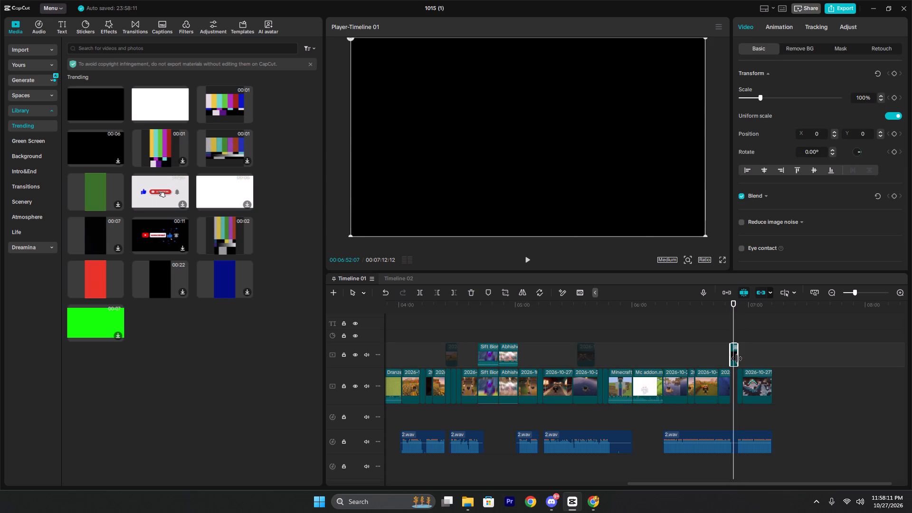
{"action": "scroll", "coordinate": [731, 351], "scroll_direction": "up", "scroll_amount": 10, "text": "ctrl"}
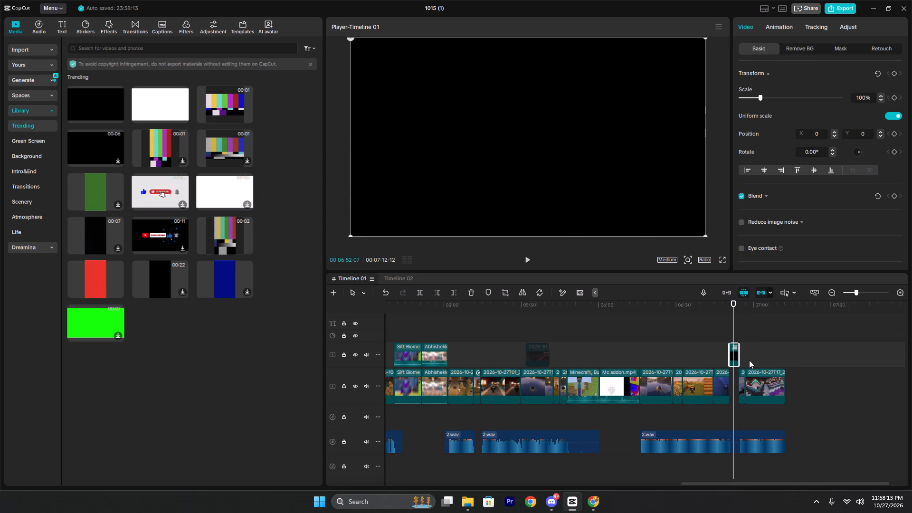
{"action": "scroll", "coordinate": [749, 360], "scroll_direction": "up", "scroll_amount": 9, "text": "ctrl"}
{"action": "left_click_drag", "start_coordinate": [728, 352], "coordinate": [729, 385]}
Scan the timeline backward from the ending to the opening minute, sampling playback at several points.
{"action": "scroll", "coordinate": [710, 373], "scroll_direction": "down", "scroll_amount": 2}
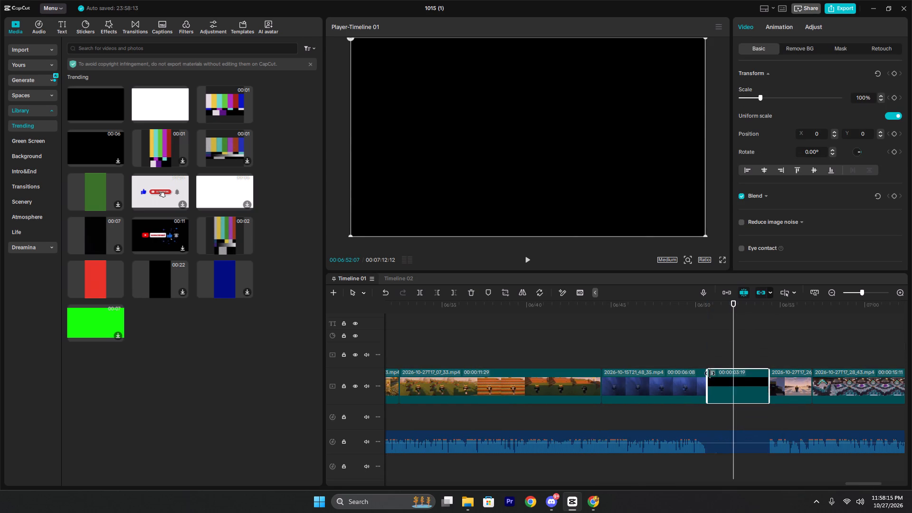
{"action": "scroll", "coordinate": [710, 373], "scroll_direction": "down", "scroll_amount": 2}
{"action": "scroll", "coordinate": [641, 360], "scroll_direction": "down", "scroll_amount": 4}
{"action": "left_click", "coordinate": [515, 309]}
{"action": "left_click_drag", "start_coordinate": [515, 309], "coordinate": [299, 303]}
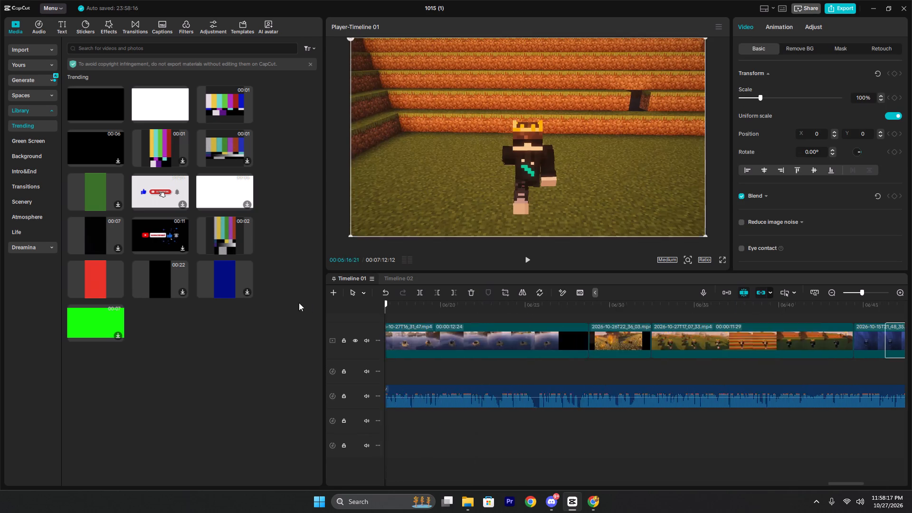
{"action": "left_click_drag", "start_coordinate": [299, 303], "coordinate": [425, 311]}
{"action": "key", "text": "space"}
{"action": "scroll", "coordinate": [548, 332], "scroll_direction": "down", "scroll_amount": 4, "text": "ctrl"}
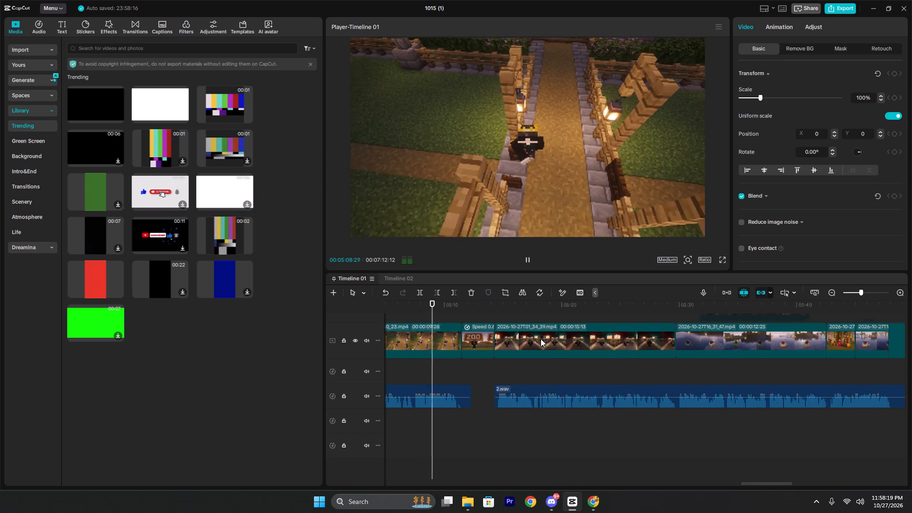
{"action": "scroll", "coordinate": [486, 341], "scroll_direction": "down", "scroll_amount": 4, "text": "ctrl"}
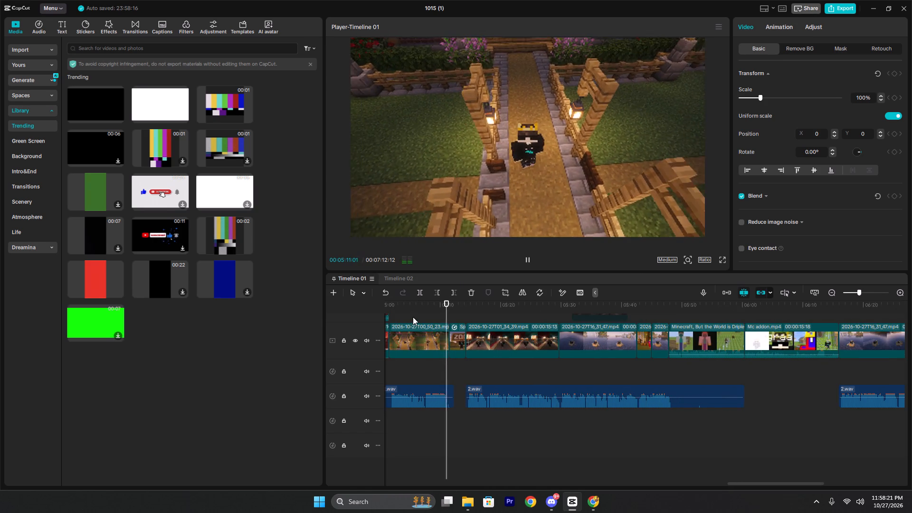
{"action": "left_click", "coordinate": [415, 315]}
{"action": "left_click_drag", "start_coordinate": [415, 315], "coordinate": [383, 324]}
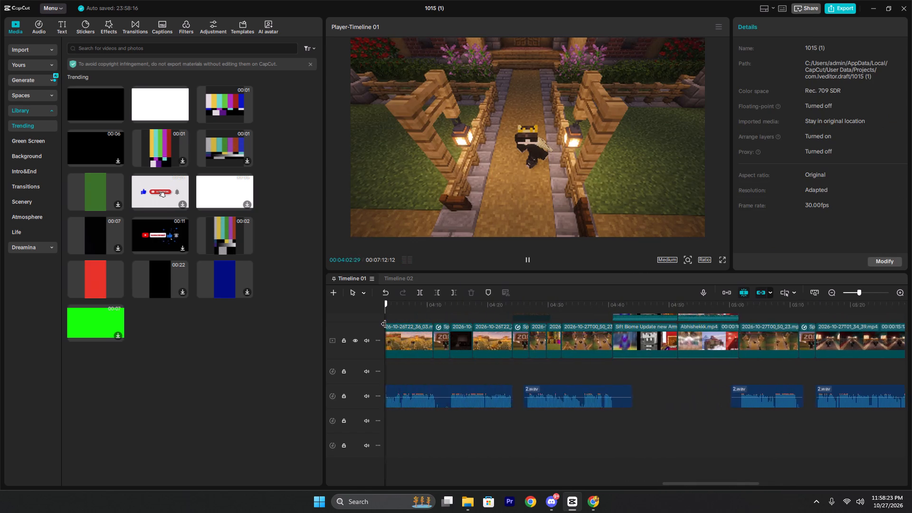
{"action": "left_click_drag", "start_coordinate": [383, 324], "coordinate": [463, 302]}
{"action": "key", "text": "space"}
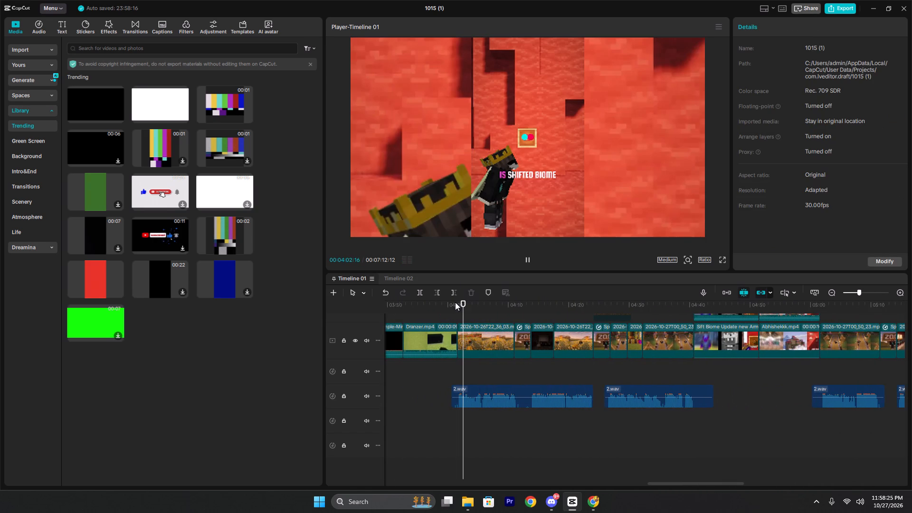
{"action": "left_click", "coordinate": [455, 302]}
{"action": "left_click_drag", "start_coordinate": [455, 302], "coordinate": [325, 323]}
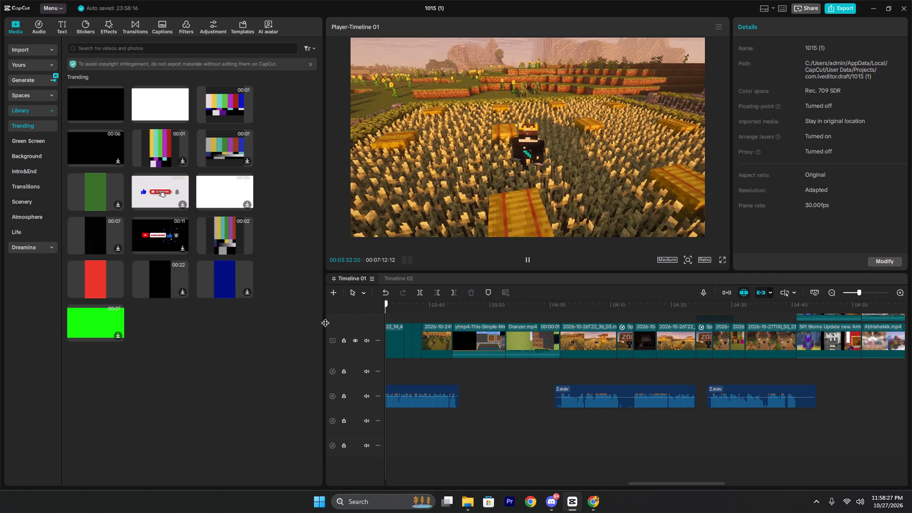
{"action": "left_click_drag", "start_coordinate": [325, 323], "coordinate": [680, 373]}
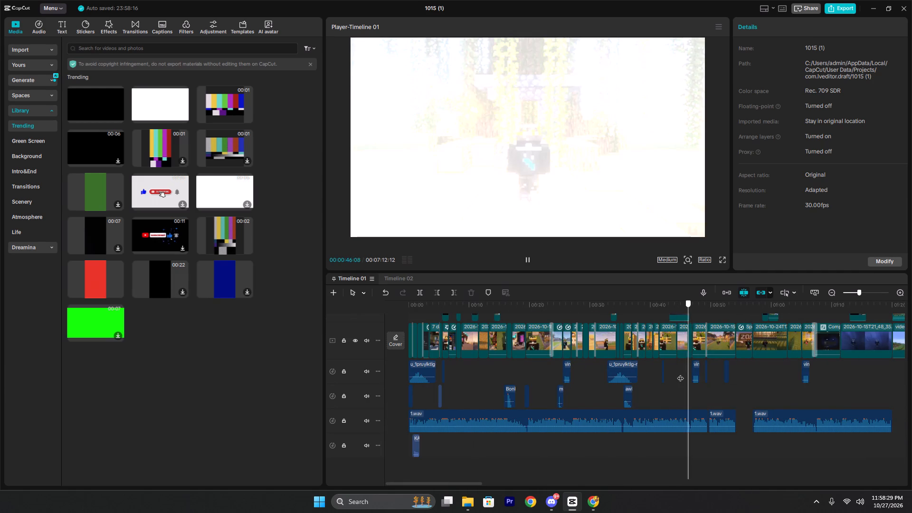
{"action": "left_click_drag", "start_coordinate": [680, 373], "coordinate": [679, 373]}
Play the timeline from about 00:01:06 to 00:01:47, checking the section from the compound clip through the Steelwing credit and the following clips.
{"action": "left_click", "coordinate": [809, 310]}
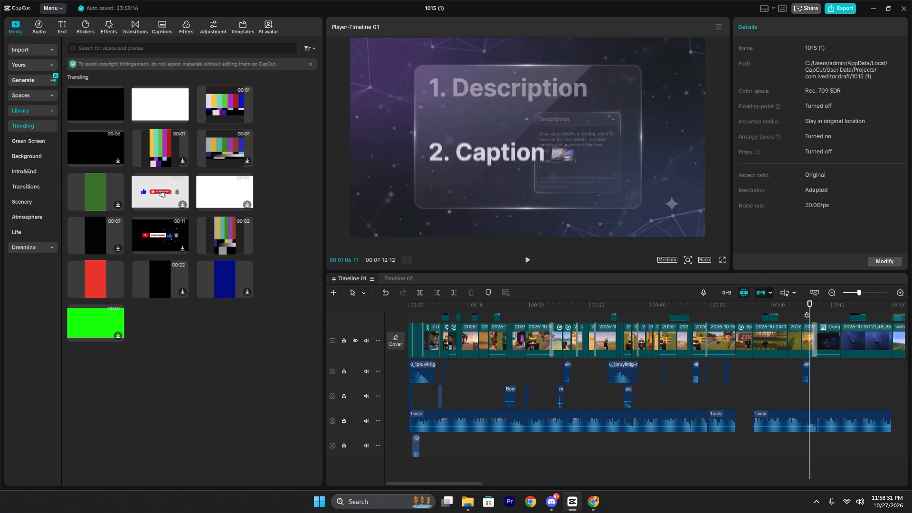
{"action": "left_click", "coordinate": [806, 310]}
{"action": "left_click", "coordinate": [803, 311]}
{"action": "key", "text": "space"}
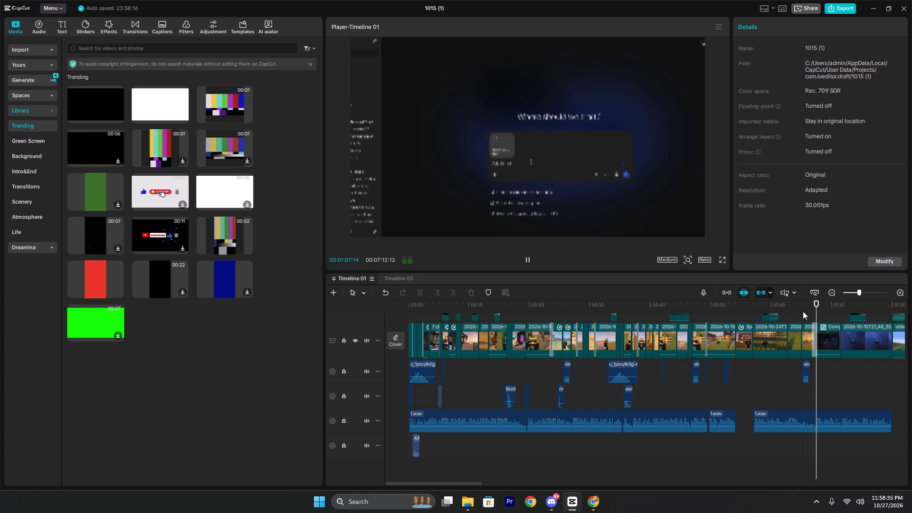
{"action": "scroll", "coordinate": [824, 304], "scroll_direction": "down", "scroll_amount": 4}
{"action": "scroll", "coordinate": [836, 345], "scroll_direction": "down", "scroll_amount": 4, "text": "ctrl"}
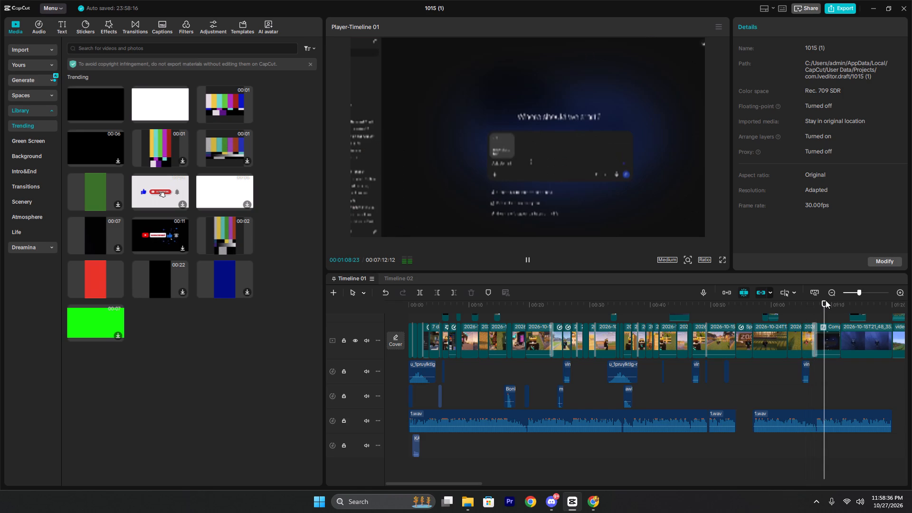
{"action": "scroll", "coordinate": [754, 374], "scroll_direction": "down", "scroll_amount": 3, "text": "ctrl"}
{"action": "scroll", "coordinate": [638, 359], "scroll_direction": "up", "scroll_amount": 14}
{"action": "scroll", "coordinate": [638, 355], "scroll_direction": "up", "scroll_amount": 6, "text": "ctrl"}
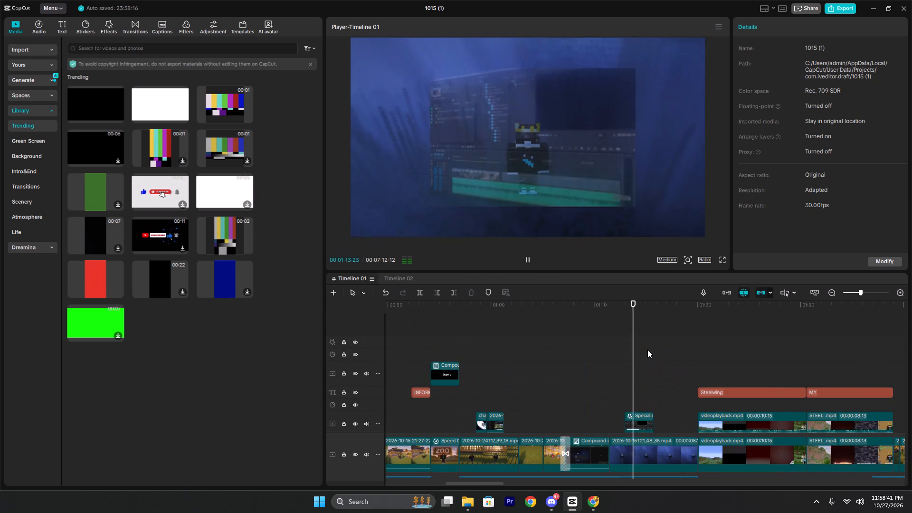
{"action": "scroll", "coordinate": [649, 349], "scroll_direction": "down", "scroll_amount": 4, "text": "ctrl"}
{"action": "scroll", "coordinate": [653, 384], "scroll_direction": "up", "scroll_amount": 9, "text": "ctrl"}
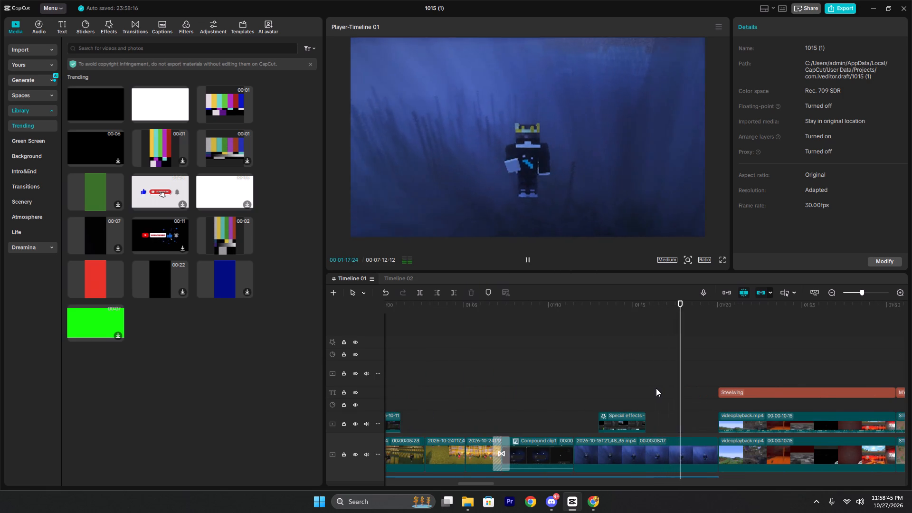
{"action": "scroll", "coordinate": [723, 386], "scroll_direction": "down", "scroll_amount": 4, "text": "ctrl"}
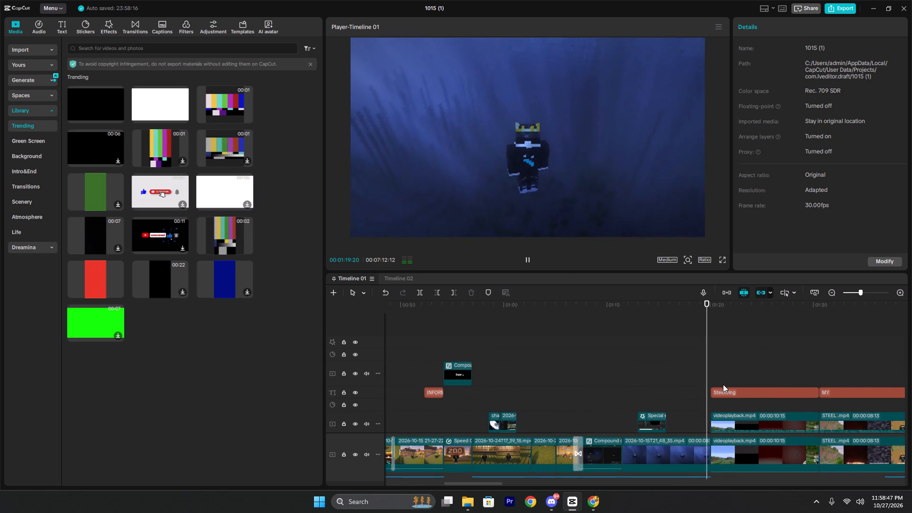
{"action": "scroll", "coordinate": [728, 375], "scroll_direction": "down", "scroll_amount": 4, "text": "ctrl"}
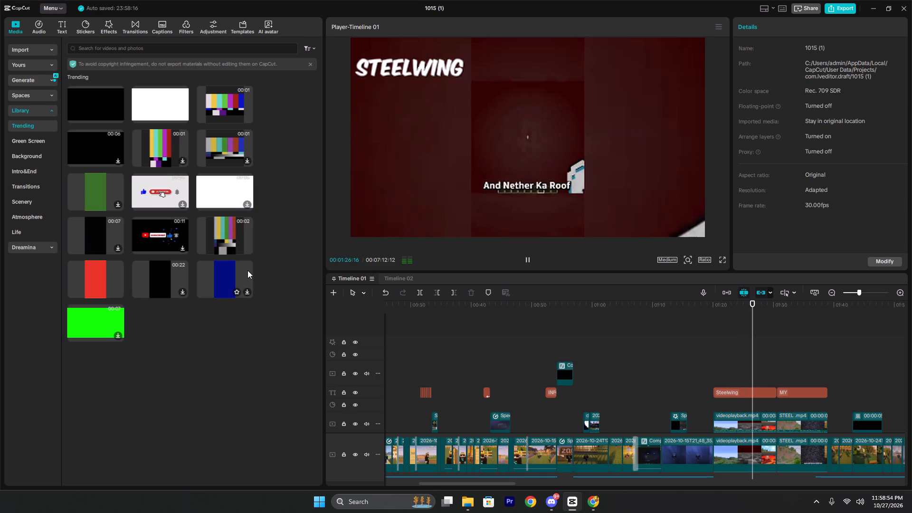
{"action": "key", "text": "space"}
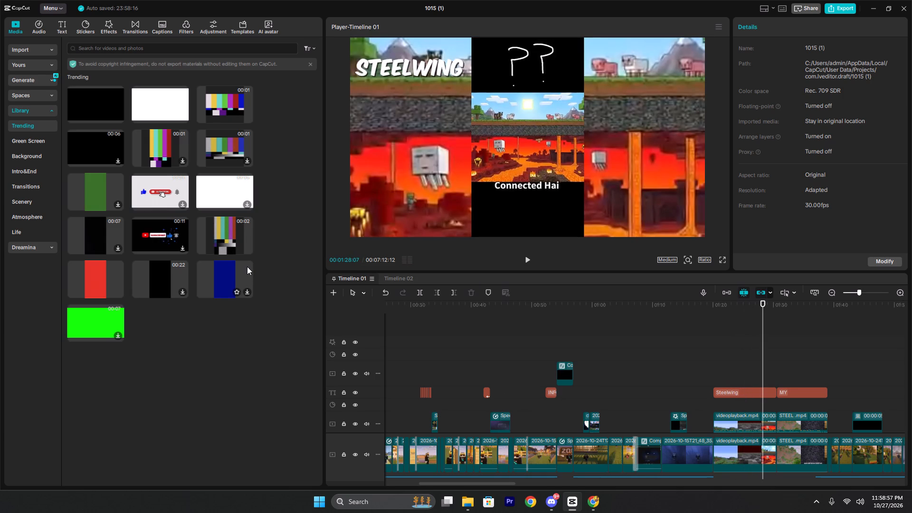
{"action": "key", "text": "space"}
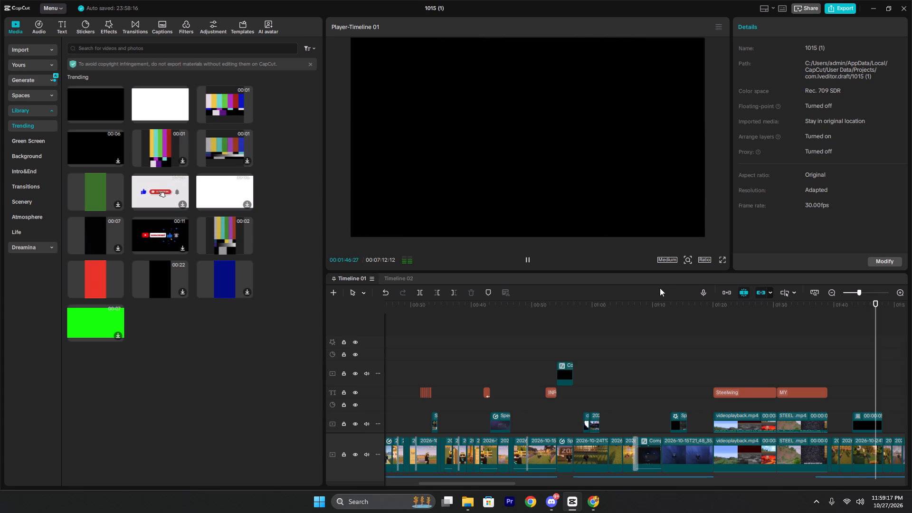
{"action": "key", "text": "space"}
Switch on the main track magnet and insert the black overlay clip into the main track at about 00:01:43.
{"action": "scroll", "coordinate": [820, 327], "scroll_direction": "down", "scroll_amount": 8}
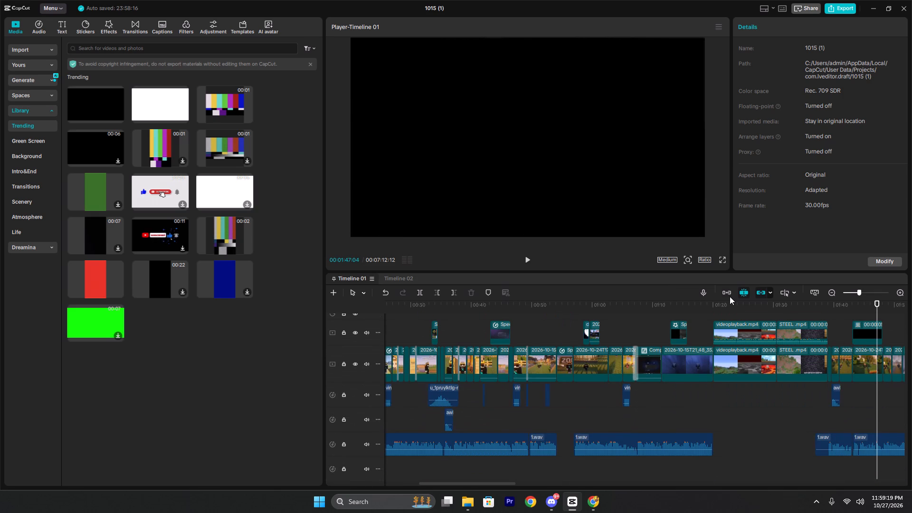
{"action": "left_click", "coordinate": [730, 296]}
{"action": "left_click", "coordinate": [873, 332]}
{"action": "left_click_drag", "start_coordinate": [866, 331], "coordinate": [857, 357]}
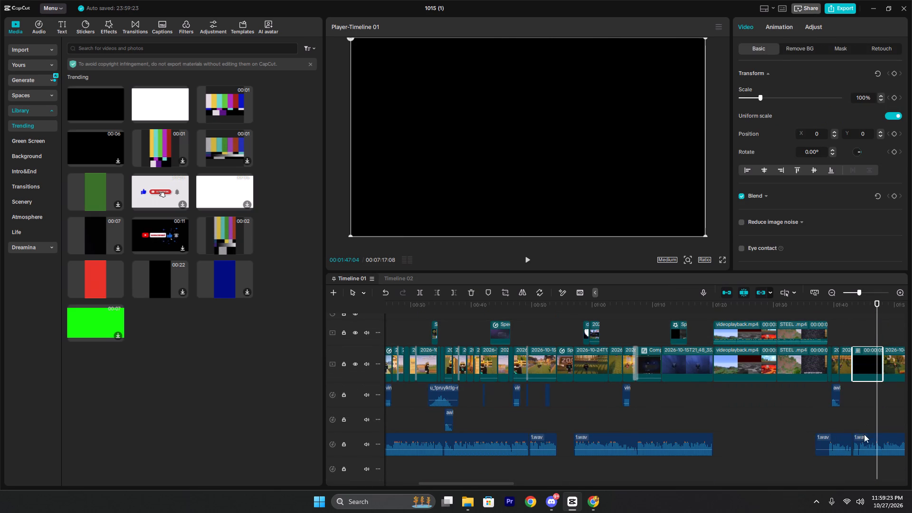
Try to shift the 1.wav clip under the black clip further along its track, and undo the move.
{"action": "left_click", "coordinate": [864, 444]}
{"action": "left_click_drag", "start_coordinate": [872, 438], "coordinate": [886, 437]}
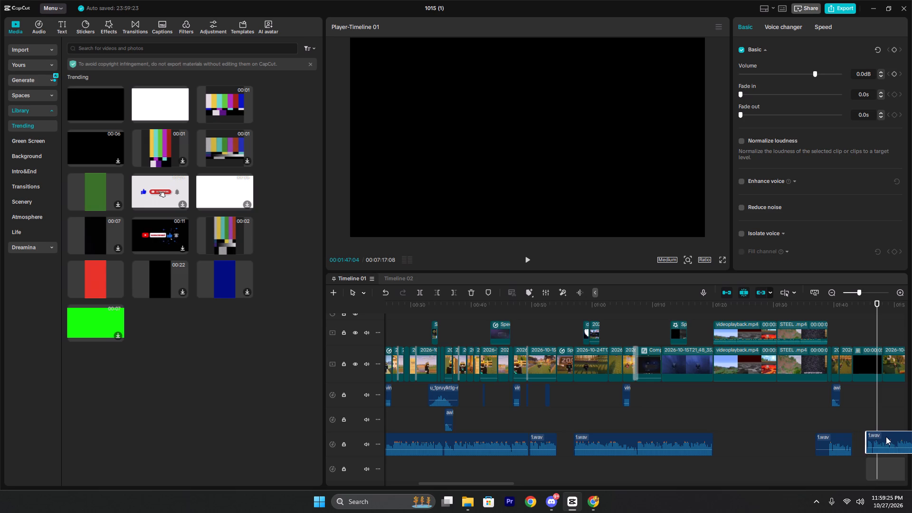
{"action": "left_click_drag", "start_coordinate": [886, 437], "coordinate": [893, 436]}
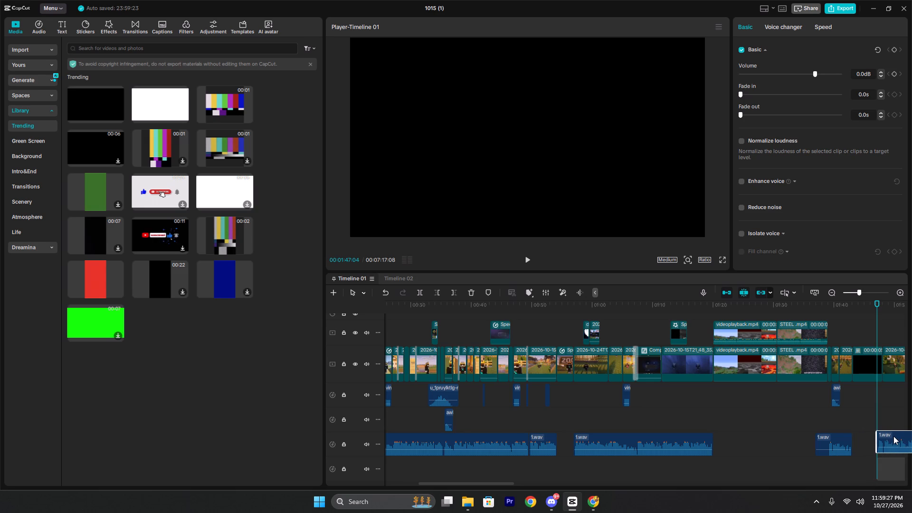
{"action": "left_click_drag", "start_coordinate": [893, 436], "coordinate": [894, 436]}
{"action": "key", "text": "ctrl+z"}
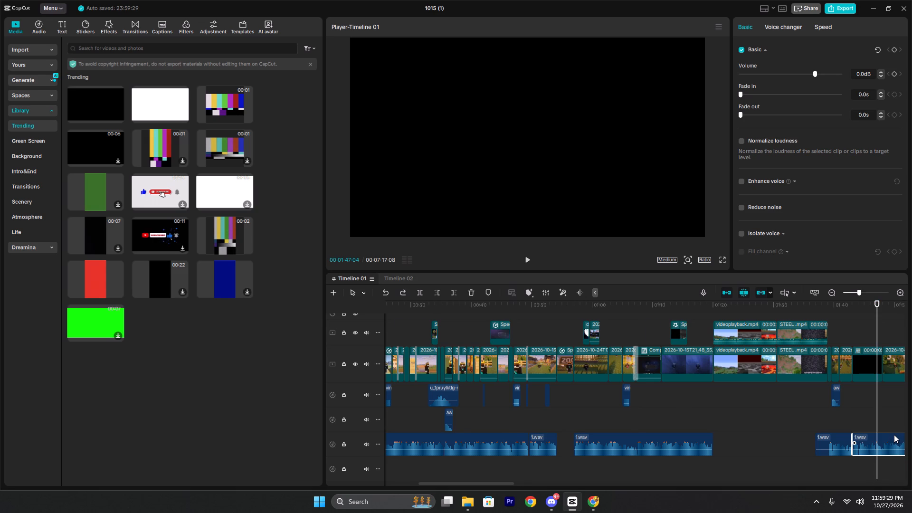
Combine all voice-over audio clips from about 00:01:43 to the end, including the compound audio clip, into one compound clip.
{"action": "scroll", "coordinate": [894, 435], "scroll_direction": "down", "scroll_amount": 11, "text": "ctrl"}
{"action": "scroll", "coordinate": [853, 425], "scroll_direction": "down", "scroll_amount": 10, "text": "ctrl"}
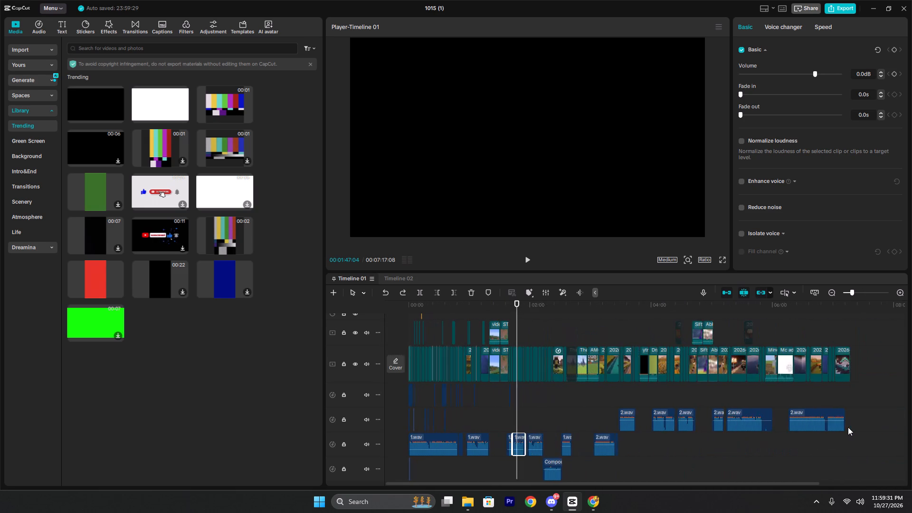
{"action": "scroll", "coordinate": [848, 427], "scroll_direction": "down", "scroll_amount": 5, "text": "ctrl"}
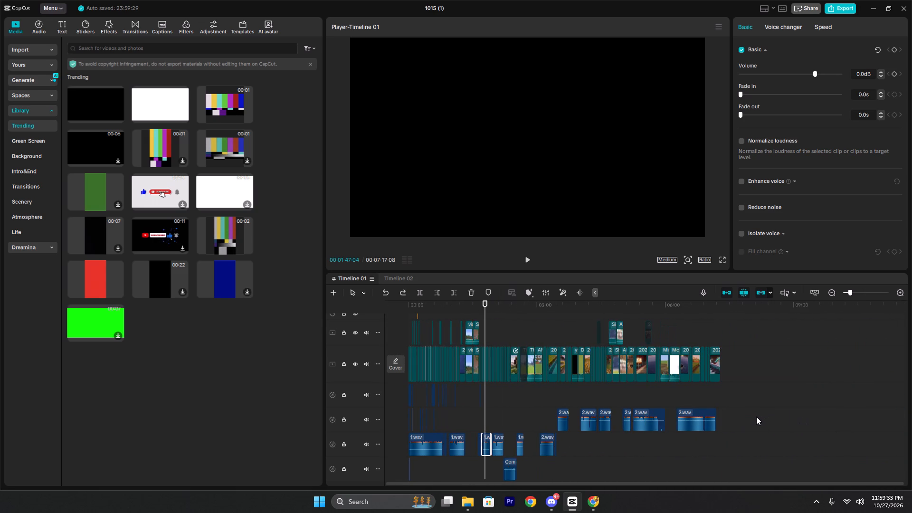
{"action": "left_click_drag", "start_coordinate": [756, 417], "coordinate": [484, 456]}
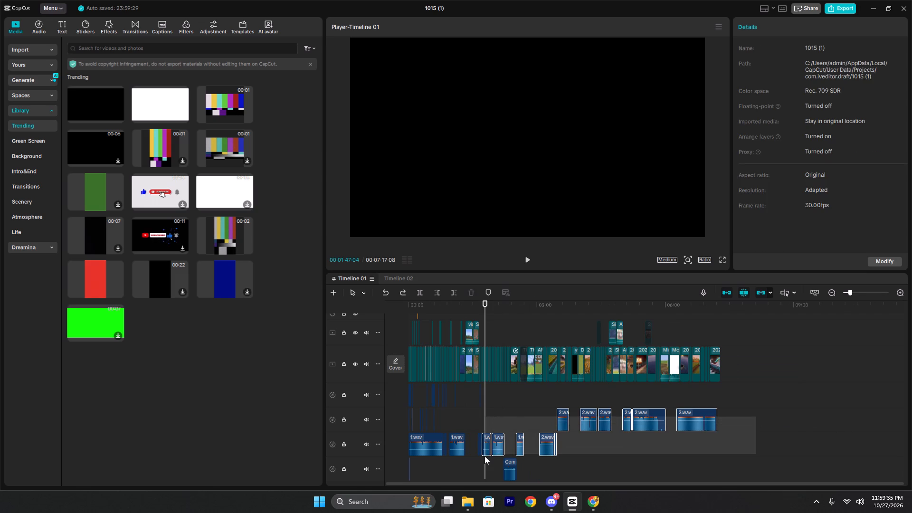
{"action": "left_click_drag", "start_coordinate": [484, 456], "coordinate": [489, 460]}
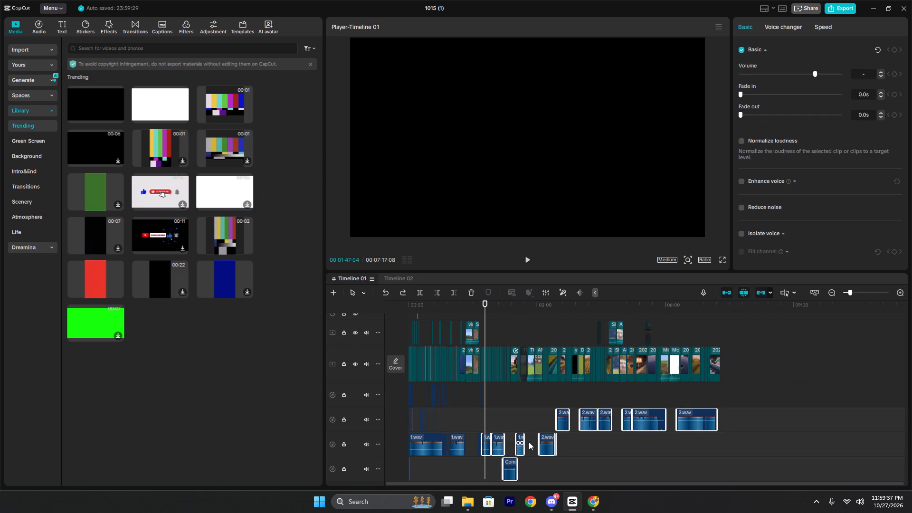
{"action": "scroll", "coordinate": [537, 438], "scroll_direction": "down", "scroll_amount": 6}
{"action": "key", "text": "alt+g"}
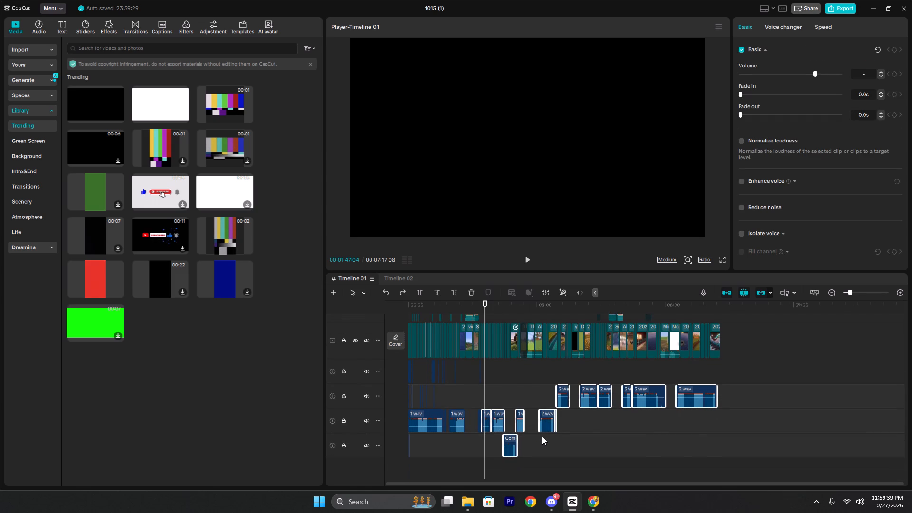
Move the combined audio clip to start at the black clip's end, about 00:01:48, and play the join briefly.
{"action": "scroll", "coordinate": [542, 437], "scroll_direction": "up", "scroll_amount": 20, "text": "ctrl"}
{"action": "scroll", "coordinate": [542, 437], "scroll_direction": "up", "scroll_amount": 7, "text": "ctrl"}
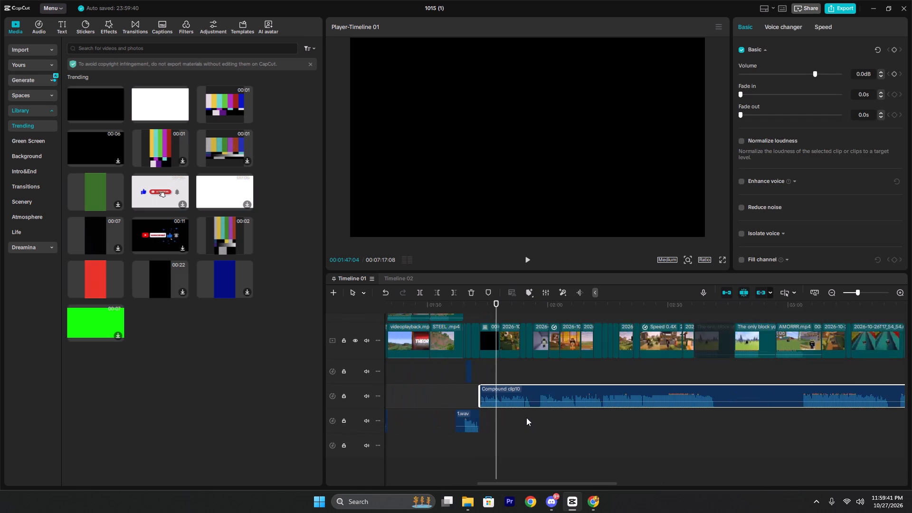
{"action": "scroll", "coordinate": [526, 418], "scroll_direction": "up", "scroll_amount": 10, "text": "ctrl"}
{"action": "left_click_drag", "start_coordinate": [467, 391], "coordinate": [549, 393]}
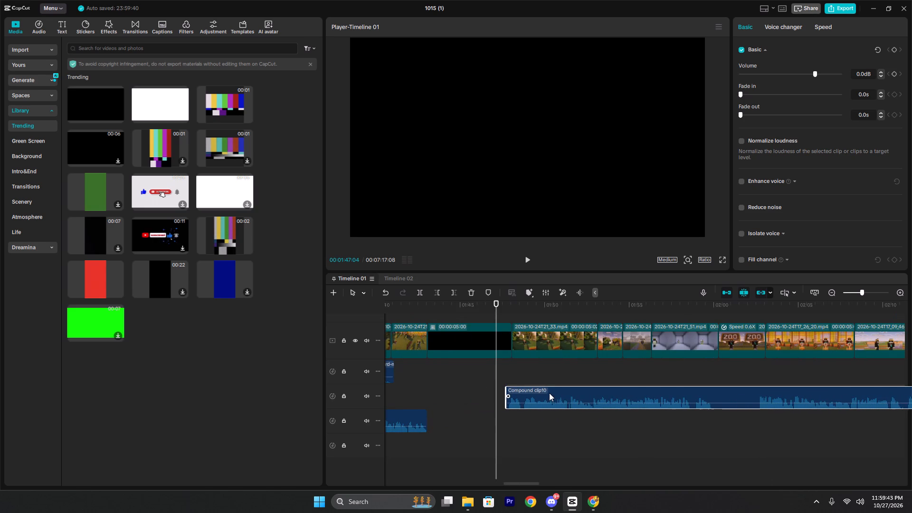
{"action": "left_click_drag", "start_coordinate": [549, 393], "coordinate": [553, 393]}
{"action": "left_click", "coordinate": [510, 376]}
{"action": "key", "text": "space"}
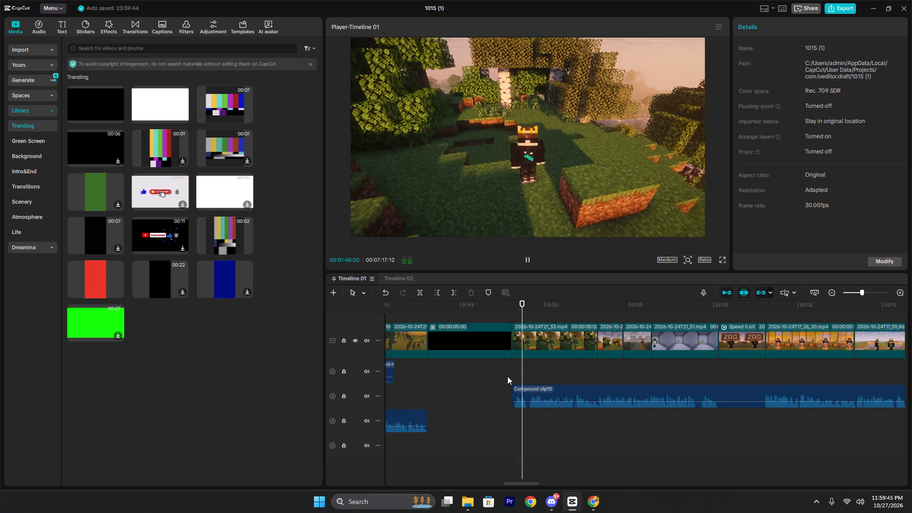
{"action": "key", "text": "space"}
Play from the black clip's start and cut off the rest of the clip after 00:01:44:14.
{"action": "left_click", "coordinate": [426, 370]}
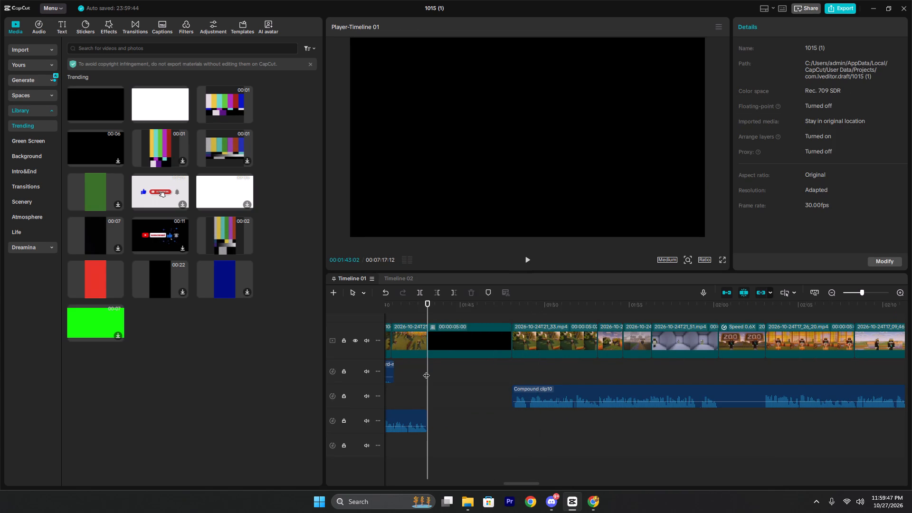
{"action": "key", "text": "space"}
{"action": "key", "text": "space"}
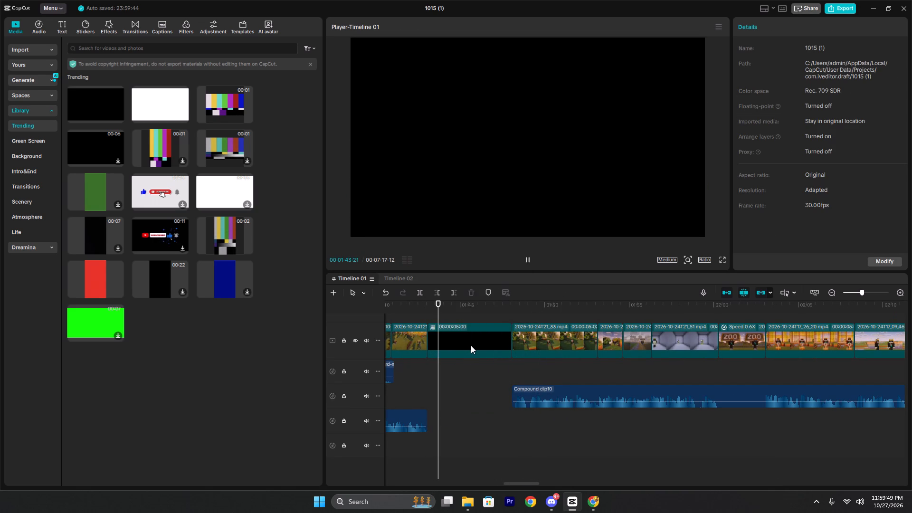
{"action": "left_click", "coordinate": [475, 342]}
{"action": "key", "text": "w"}
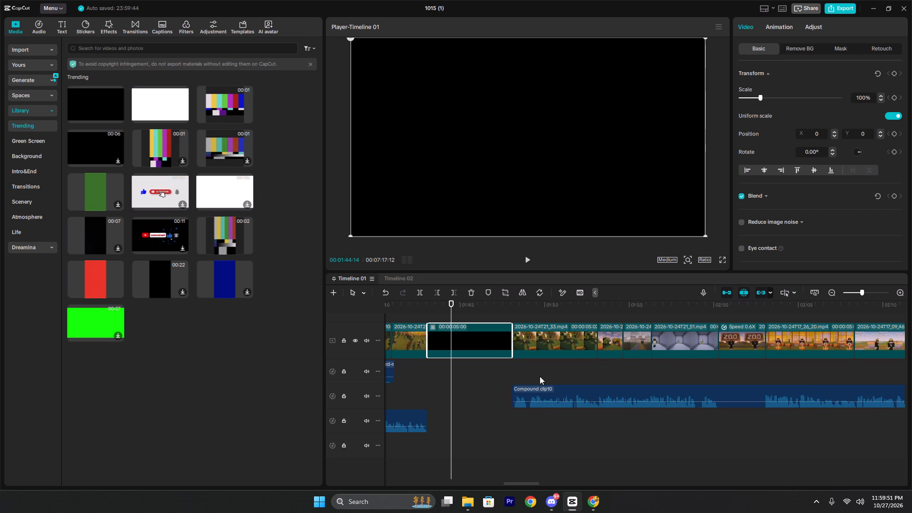
Move the combined audio clip to start at the shortened black clip's end, about 00:01:44:14.
{"action": "left_click", "coordinate": [550, 393]}
{"action": "left_click_drag", "start_coordinate": [547, 393], "coordinate": [500, 389]}
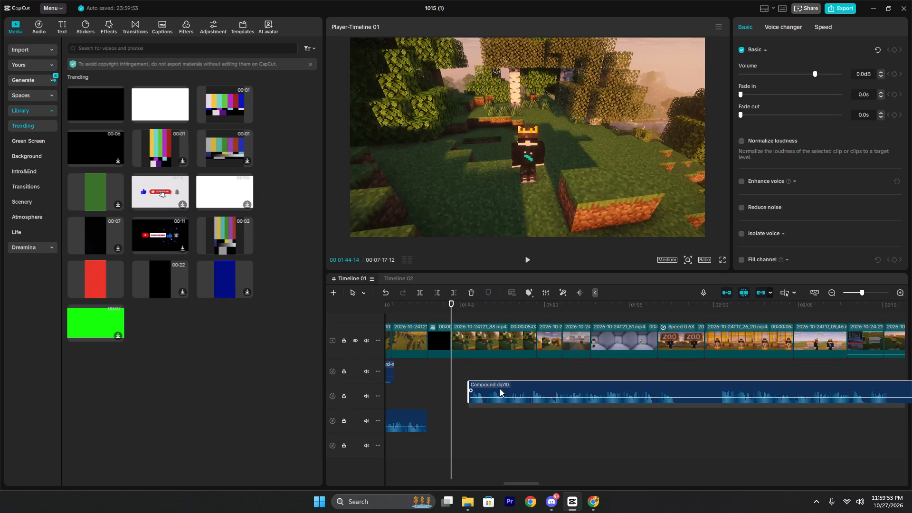
{"action": "left_click_drag", "start_coordinate": [500, 389], "coordinate": [488, 391]}
{"action": "left_click", "coordinate": [427, 379]}
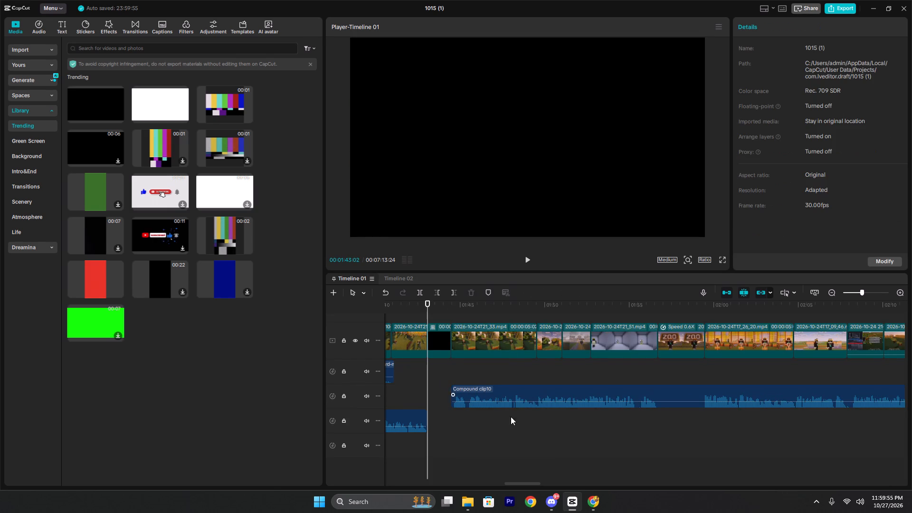
Switch to Chrome and open a new tab ready for a search.
{"action": "left_click", "coordinate": [588, 509]}
{"action": "left_click", "coordinate": [359, 12]}
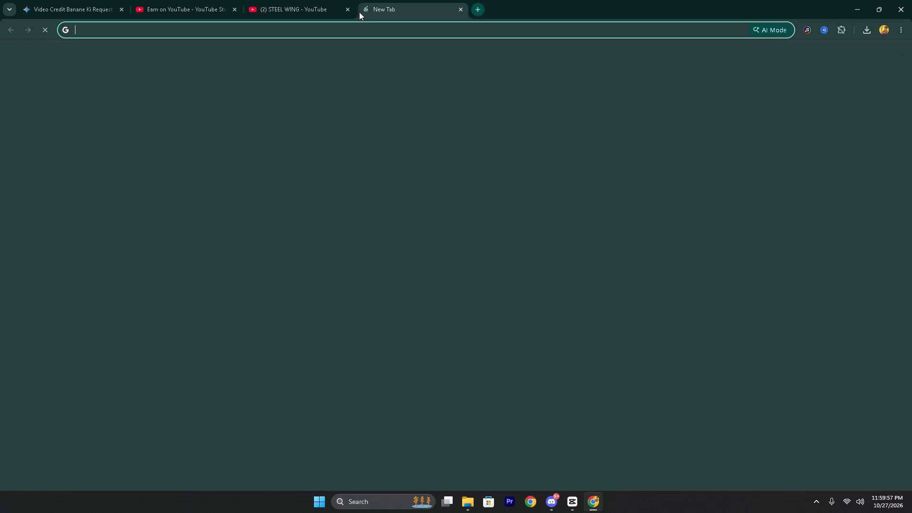
{"action": "left_click", "coordinate": [340, 28]}
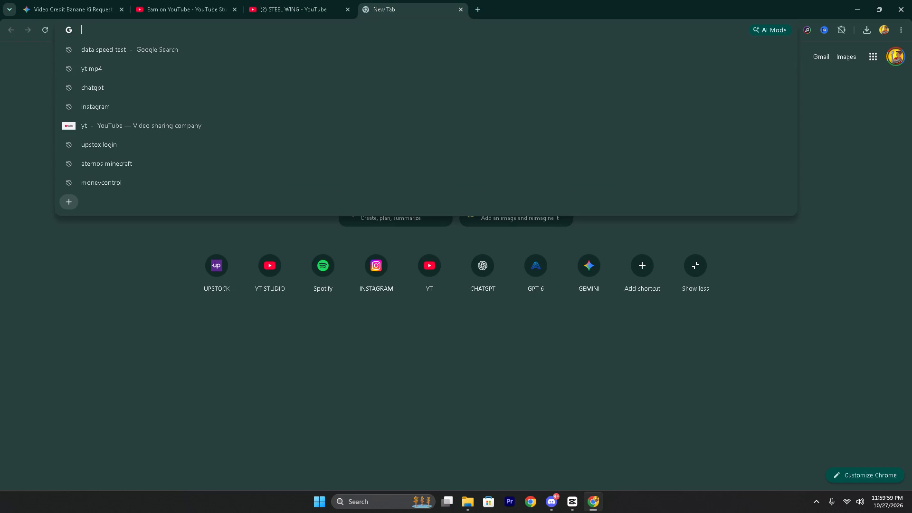
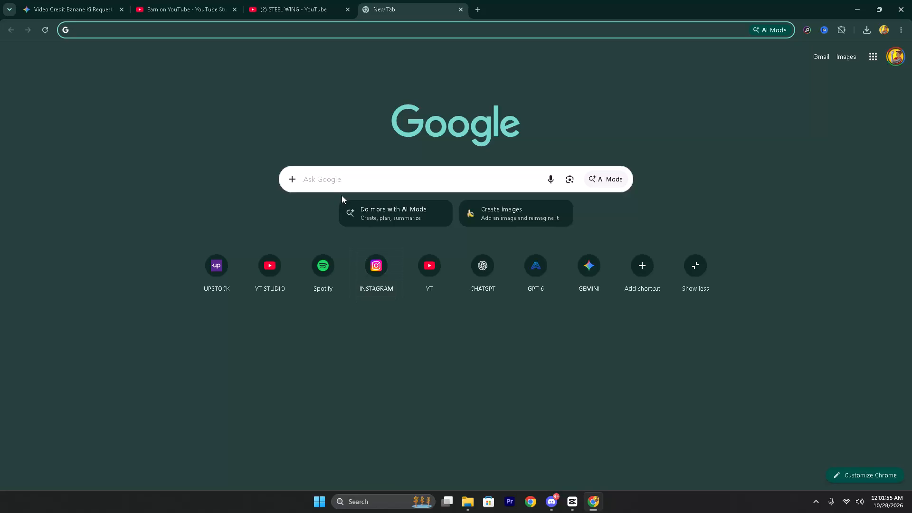
Search Google for "bass drop sound effect" and open Pixabay's Free Bass-Drop Sound Effects Download page.
{"action": "left_click", "coordinate": [342, 179]}
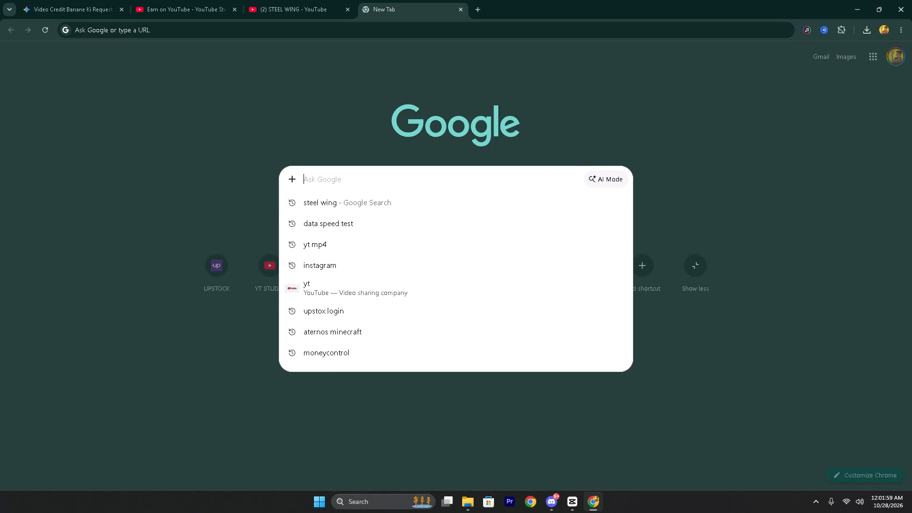
{"action": "type", "text": "bass"}
{"action": "key", "text": "space"}
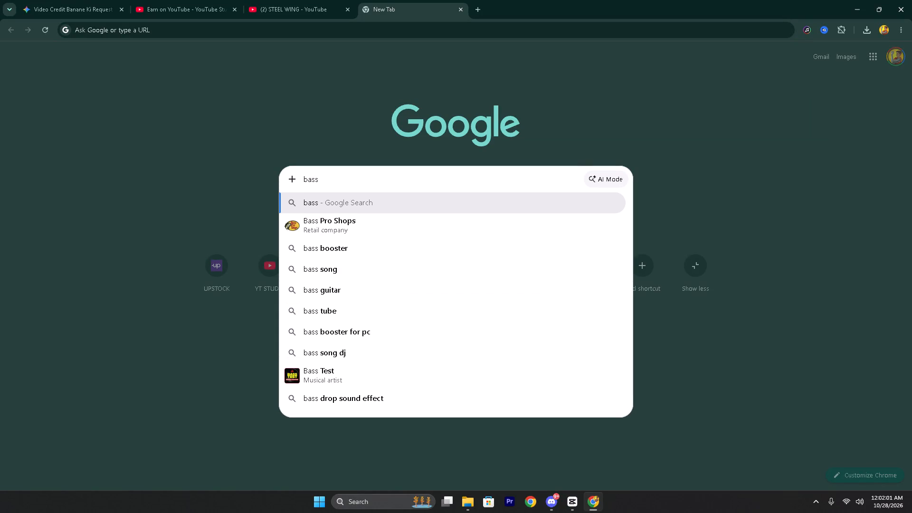
{"action": "type", "text": "drop"}
{"action": "key", "text": "space"}
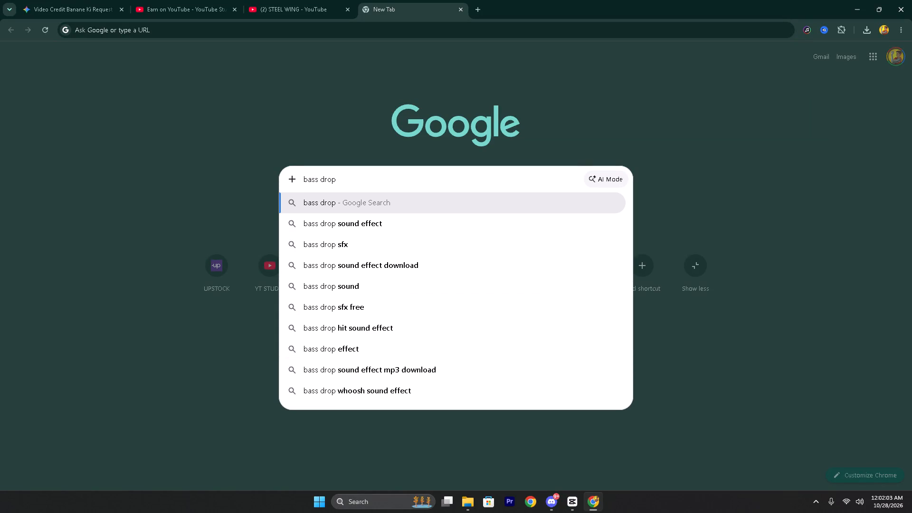
{"action": "left_click", "coordinate": [333, 228]}
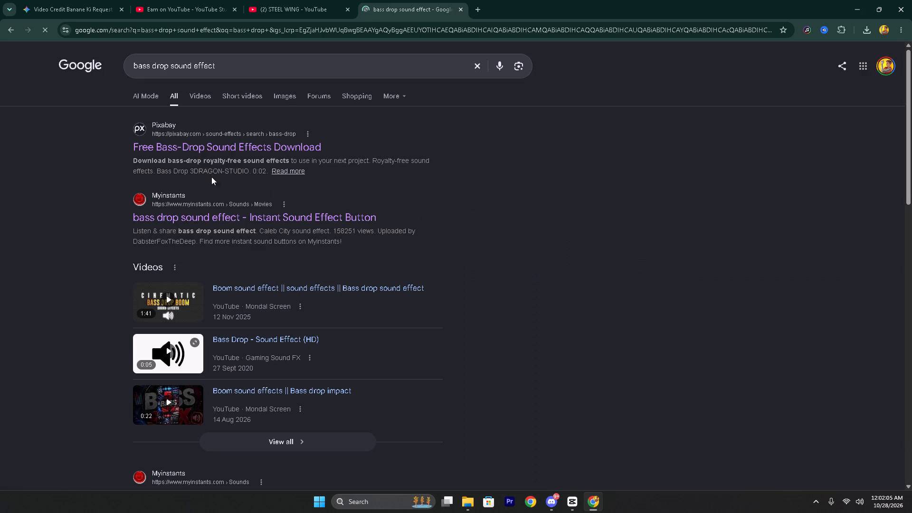
{"action": "left_click", "coordinate": [185, 153]}
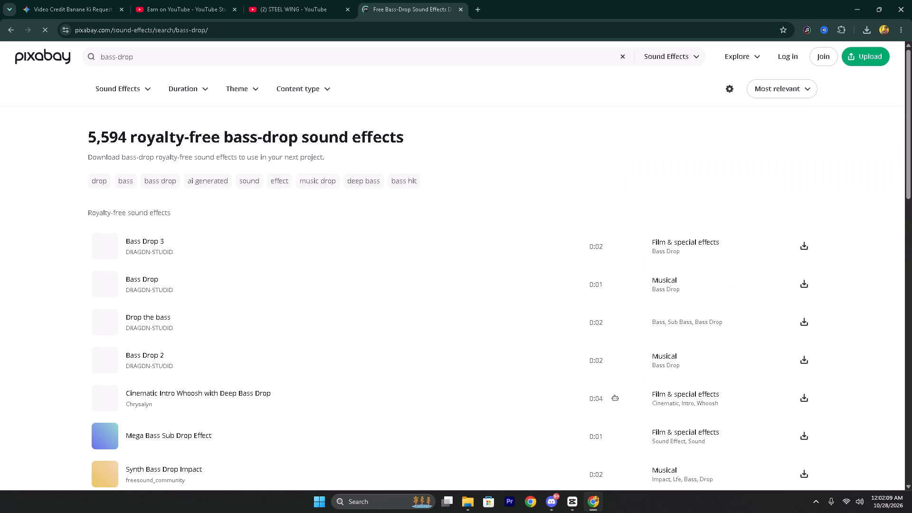
Preview the Bass Drop 3 sound and raise Chrome's volume in the system volume mixer.
{"action": "left_click", "coordinate": [104, 250]}
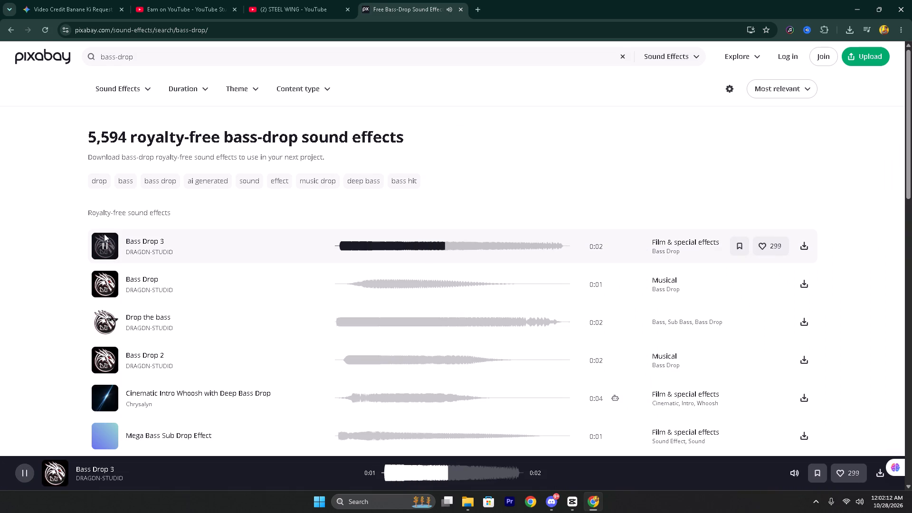
{"action": "left_click", "coordinate": [862, 506]}
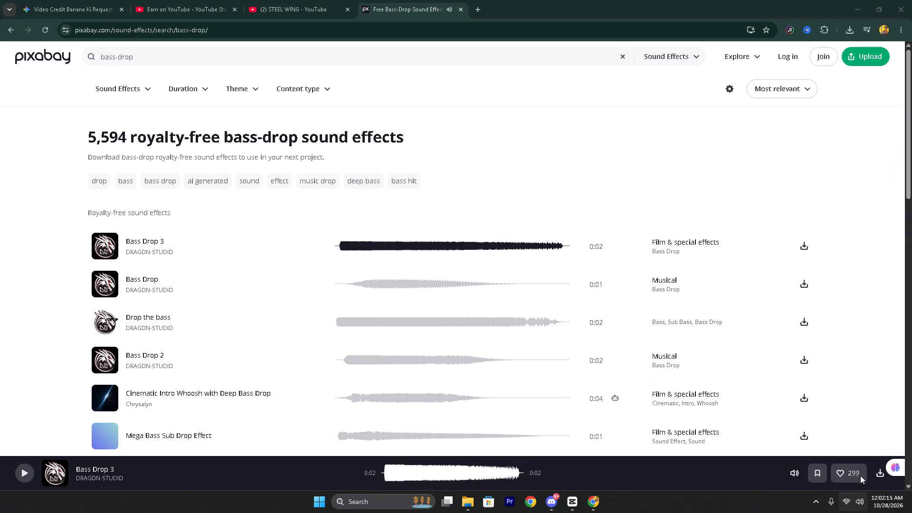
{"action": "left_click", "coordinate": [883, 446]}
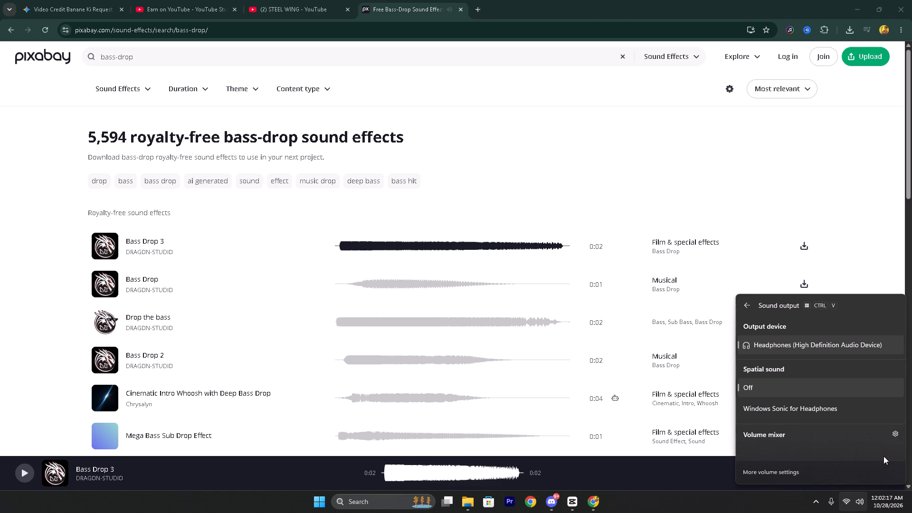
{"action": "scroll", "coordinate": [844, 458], "scroll_direction": "down", "scroll_amount": 5}
{"action": "scroll", "coordinate": [816, 417], "scroll_direction": "down", "scroll_amount": 9}
{"action": "left_click_drag", "start_coordinate": [800, 440], "coordinate": [819, 447]}
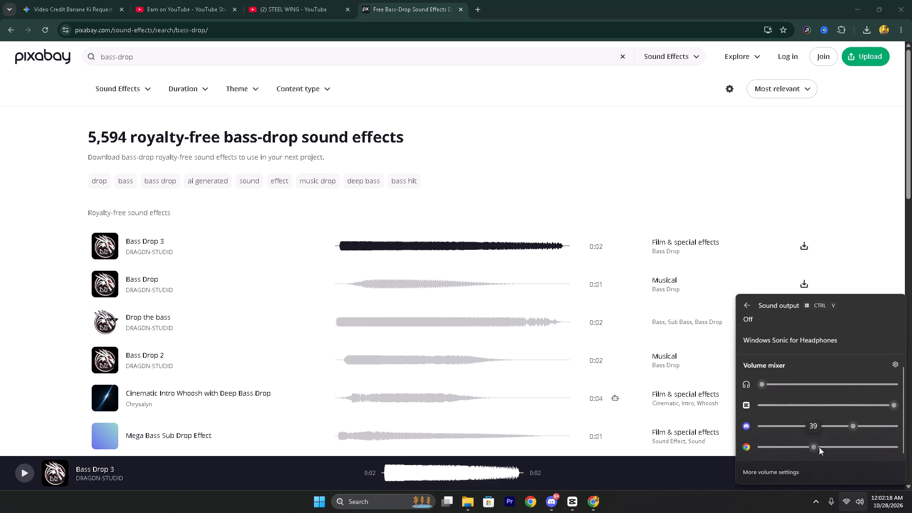
{"action": "left_click_drag", "start_coordinate": [819, 447], "coordinate": [891, 447]}
Audition the first five sounds in the list, from Bass Drop 3 to Cinematic Intro Whoosh with Deep Bass Drop.
{"action": "left_click", "coordinate": [107, 244]}
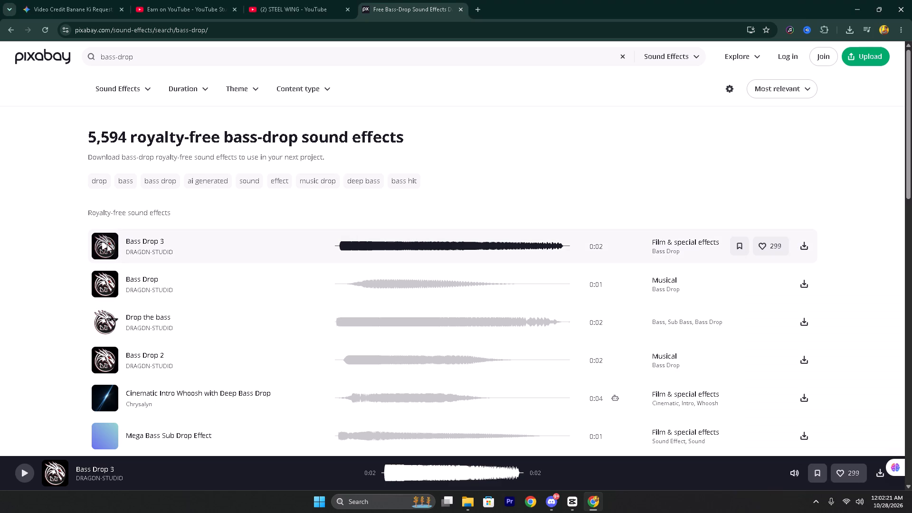
{"action": "left_click", "coordinate": [102, 279]}
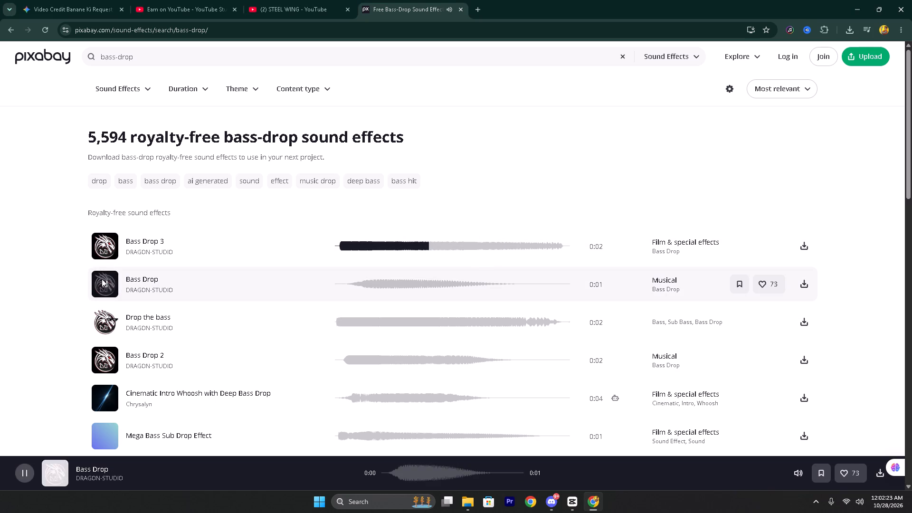
{"action": "left_click", "coordinate": [104, 245]}
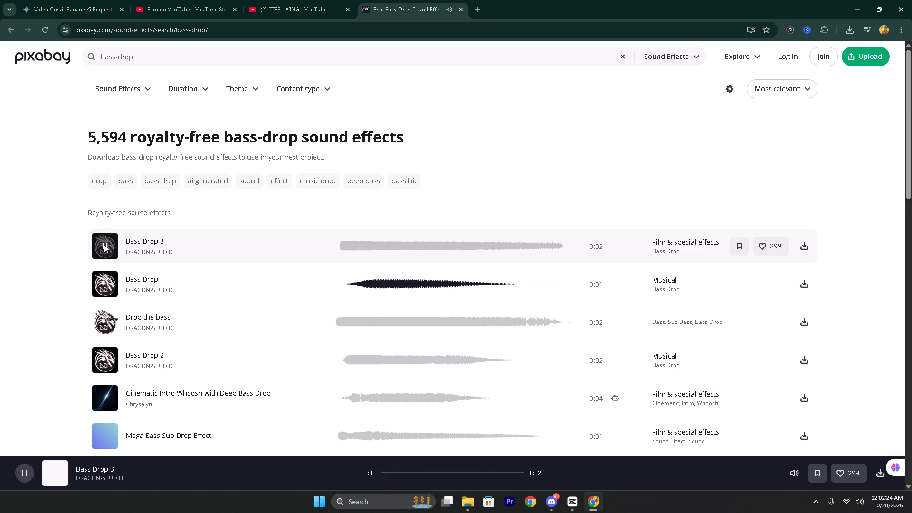
{"action": "left_click", "coordinate": [109, 282]}
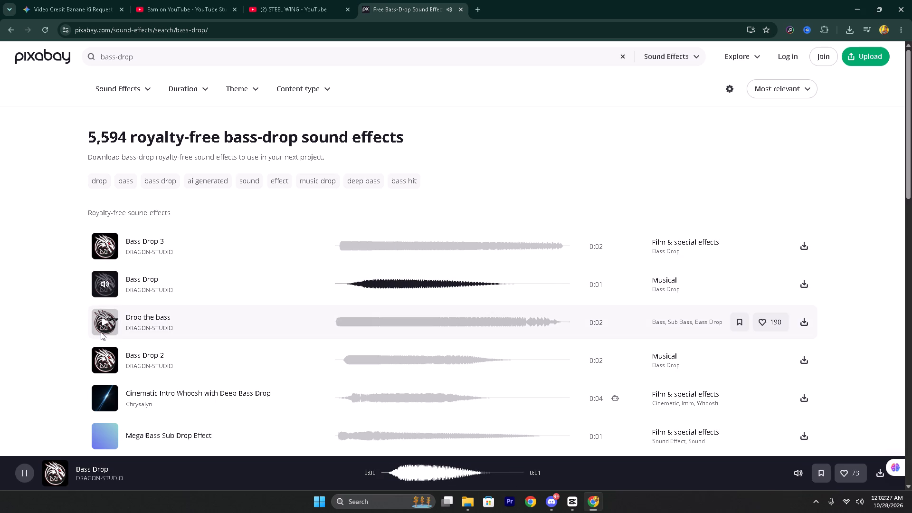
{"action": "left_click", "coordinate": [103, 327]}
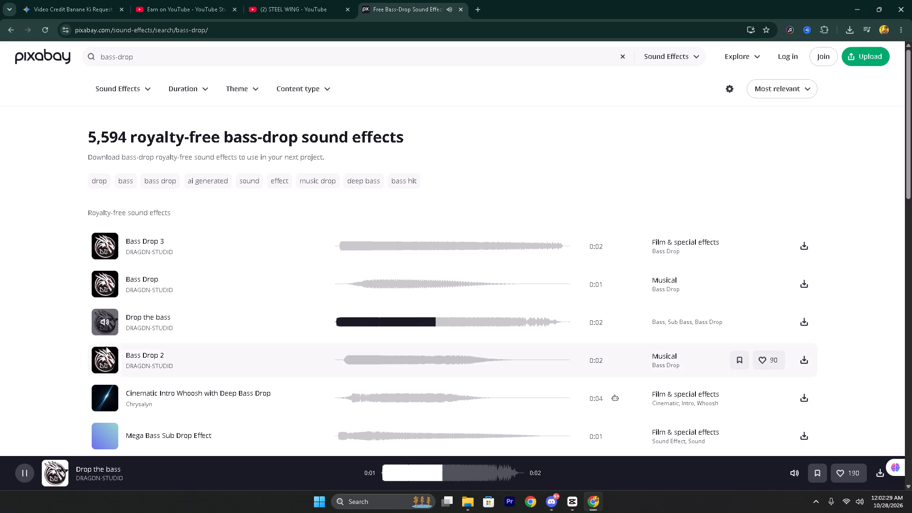
{"action": "left_click", "coordinate": [103, 357]}
{"action": "left_click", "coordinate": [99, 394]}
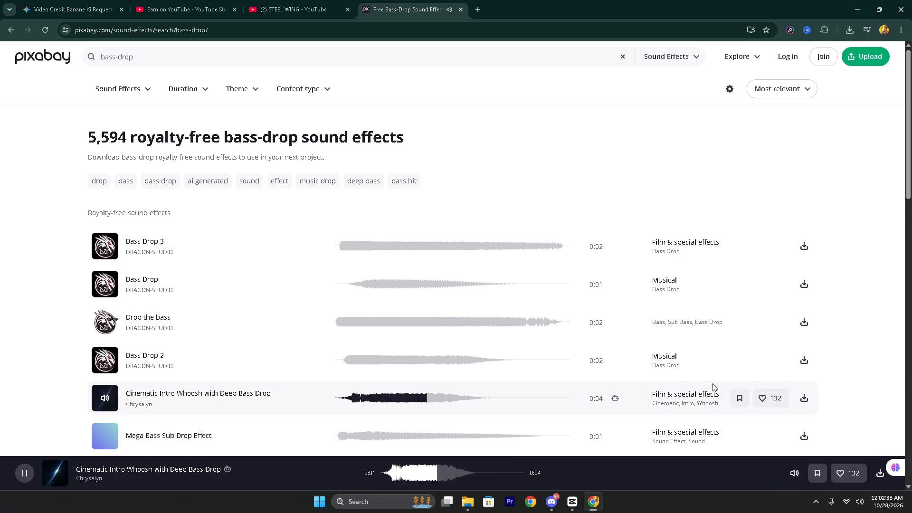
Download the Cinematic Intro Whoosh with Deep Bass Drop sound effect.
{"action": "left_click", "coordinate": [804, 395]}
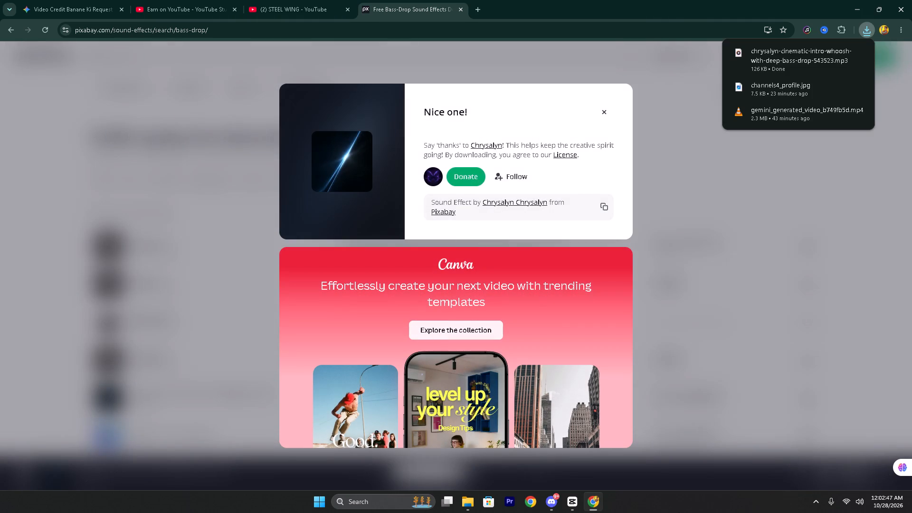
Add the downloaded whoosh MP3 to the upper audio track in CapCut, starting slightly before the black clip.
{"action": "left_click_drag", "start_coordinate": [794, 58], "coordinate": [573, 442]}
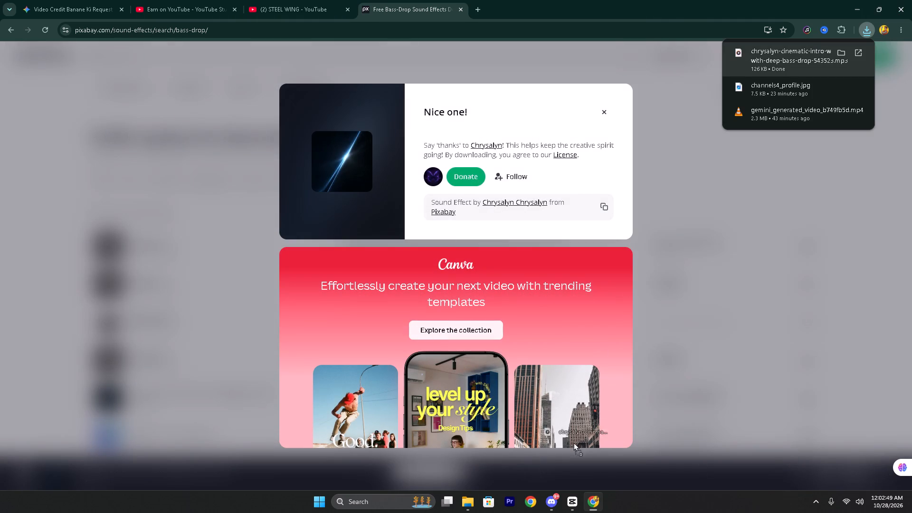
{"action": "left_click_drag", "start_coordinate": [573, 442], "coordinate": [422, 421]}
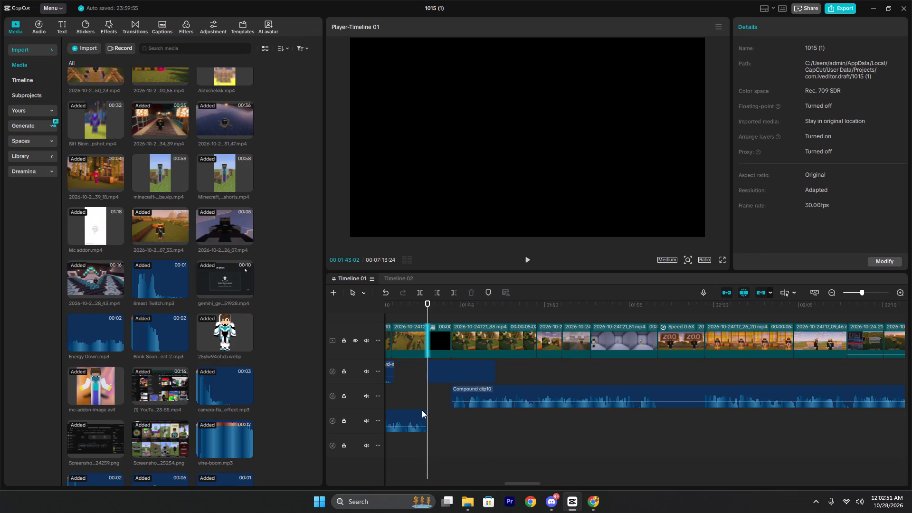
{"action": "scroll", "coordinate": [456, 371], "scroll_direction": "up", "scroll_amount": 12, "text": "ctrl"}
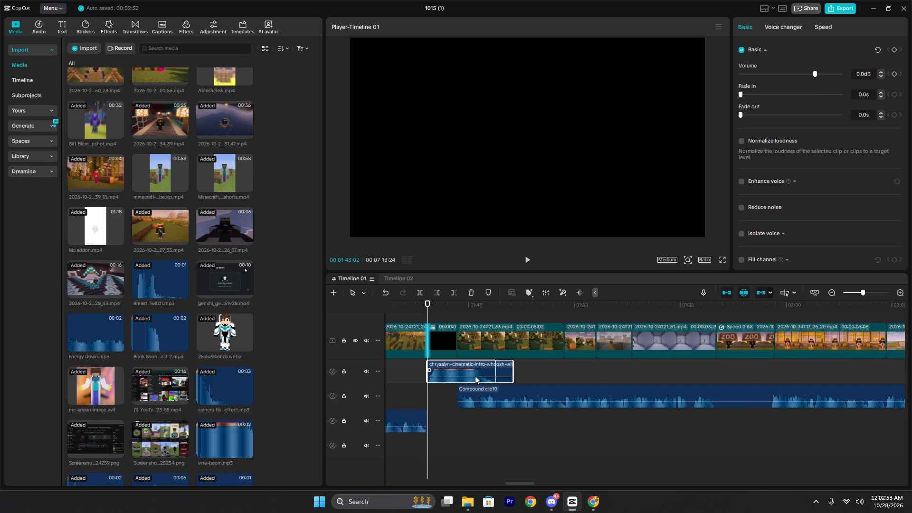
{"action": "scroll", "coordinate": [475, 376], "scroll_direction": "up", "scroll_amount": 20, "text": "ctrl"}
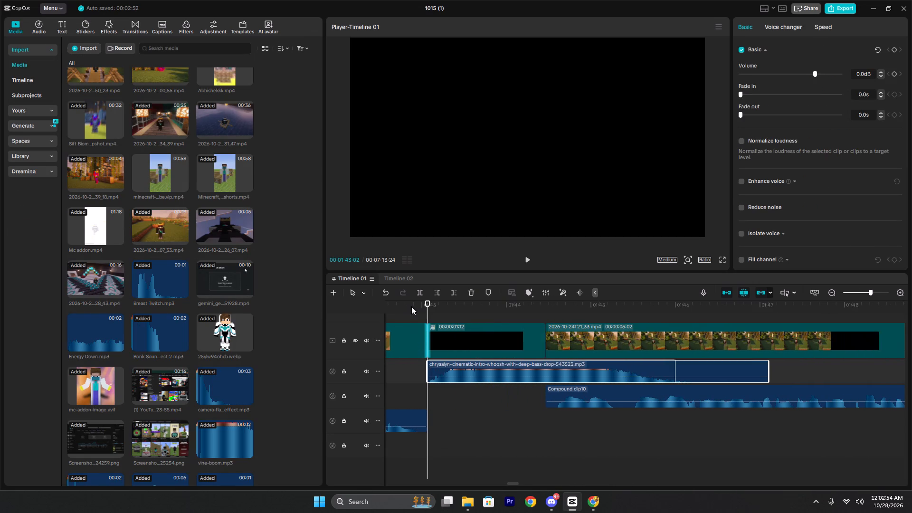
{"action": "left_click_drag", "start_coordinate": [505, 368], "coordinate": [482, 375]}
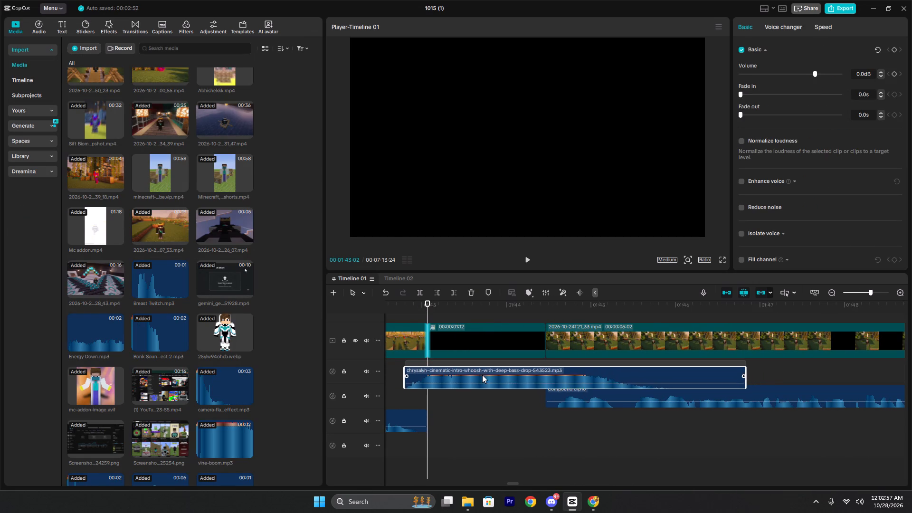
{"action": "left_click_drag", "start_coordinate": [482, 375], "coordinate": [482, 375]}
Play back the section around the black clip to check the timing of the added whoosh sound.
{"action": "left_click", "coordinate": [408, 311]}
{"action": "key", "text": "space"}
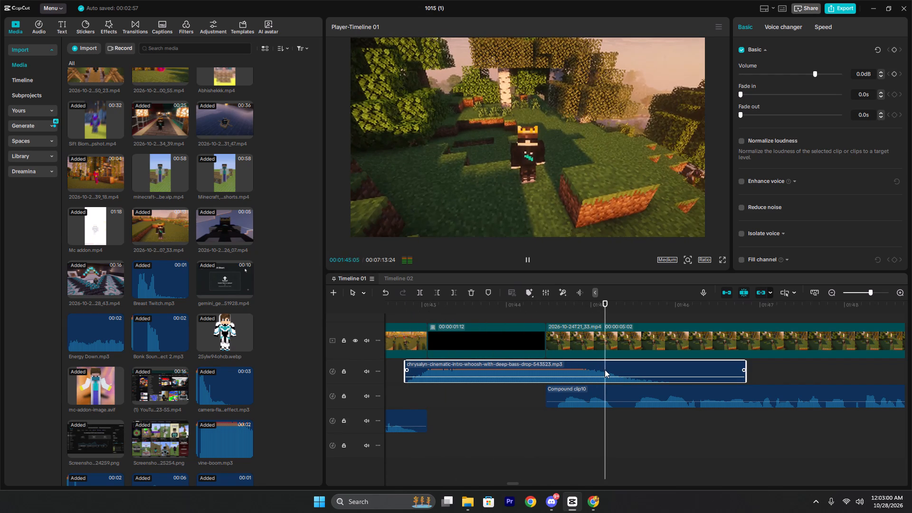
{"action": "key", "text": "space"}
{"action": "left_click", "coordinate": [423, 311]}
{"action": "key", "text": "space"}
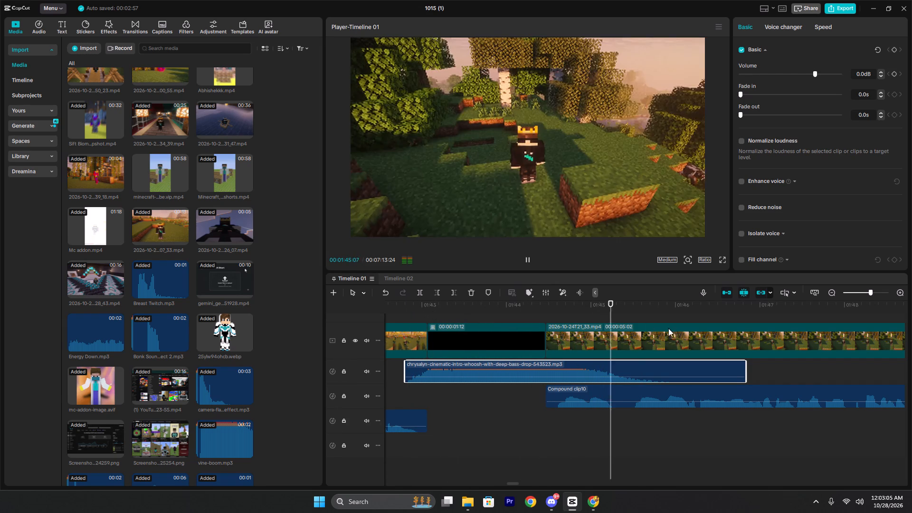
{"action": "scroll", "coordinate": [722, 347], "scroll_direction": "down", "scroll_amount": 9, "text": "ctrl"}
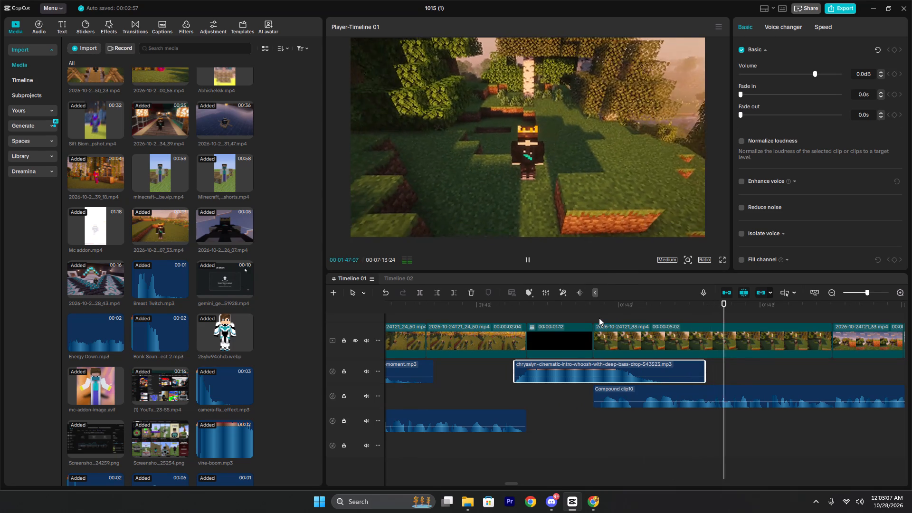
{"action": "key", "text": "space"}
Find the cut point in the gameplay clip following the black clip and split it at 00:01:48:06.
{"action": "left_click", "coordinate": [766, 311]}
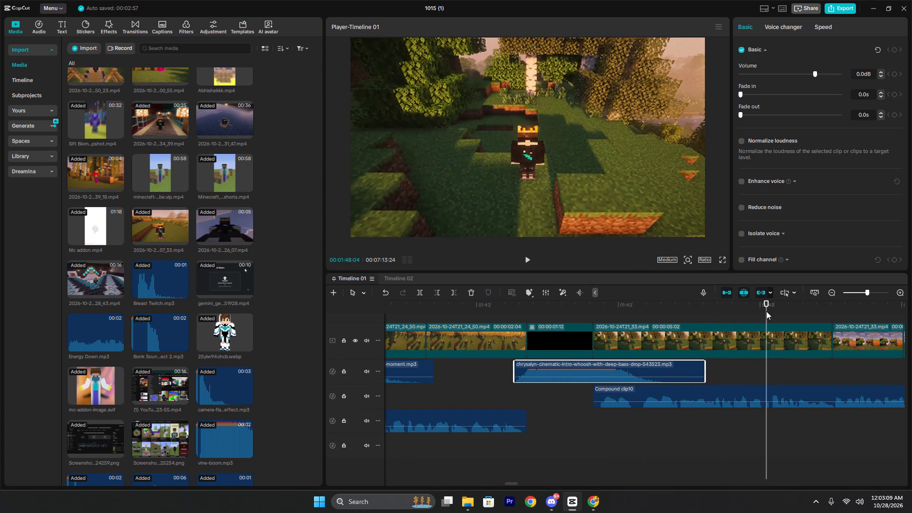
{"action": "left_click_drag", "start_coordinate": [766, 311], "coordinate": [668, 316]}
{"action": "key", "text": "space"}
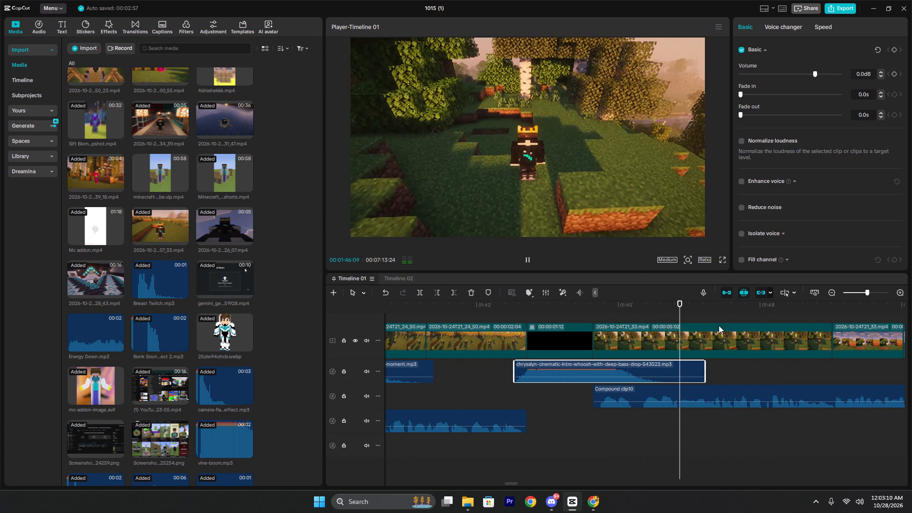
{"action": "key", "text": "space"}
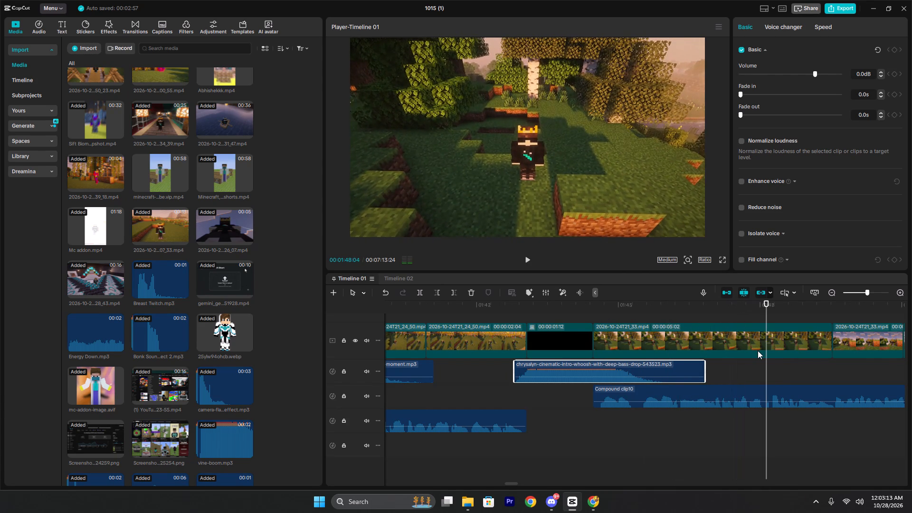
{"action": "key", "text": "space"}
{"action": "key", "text": "space"}
{"action": "left_click_drag", "start_coordinate": [777, 317], "coordinate": [769, 317]}
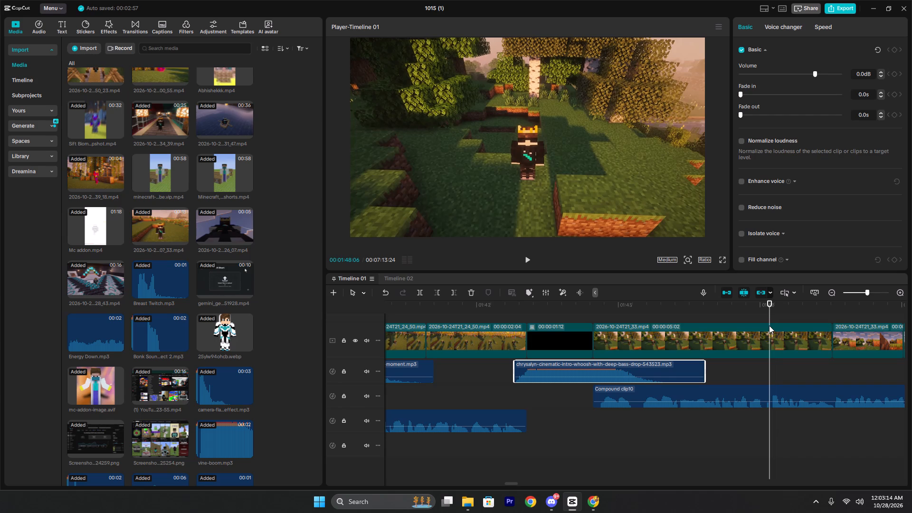
{"action": "left_click", "coordinate": [770, 337]}
{"action": "key", "text": "ctrl+b"}
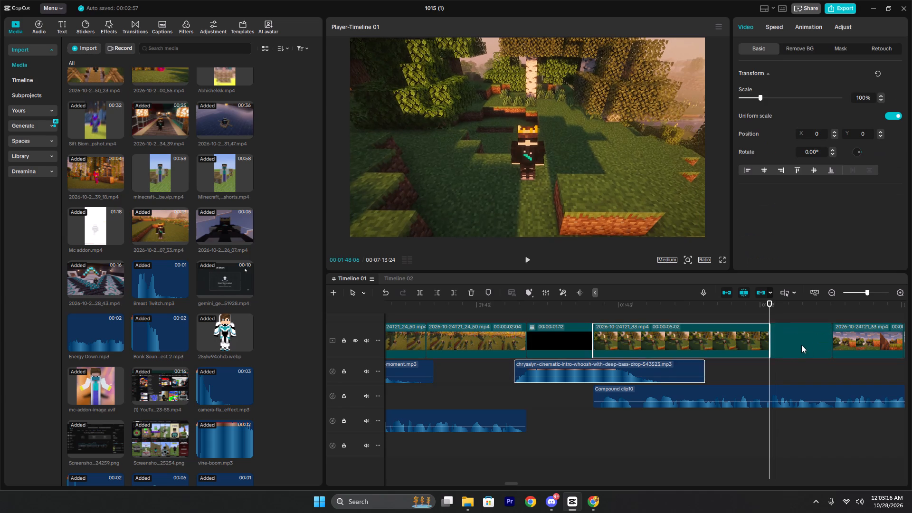
Turn off uniform scale for the short segment after the split and set its scale width to 292%.
{"action": "left_click_drag", "start_coordinate": [769, 308], "coordinate": [782, 311]}
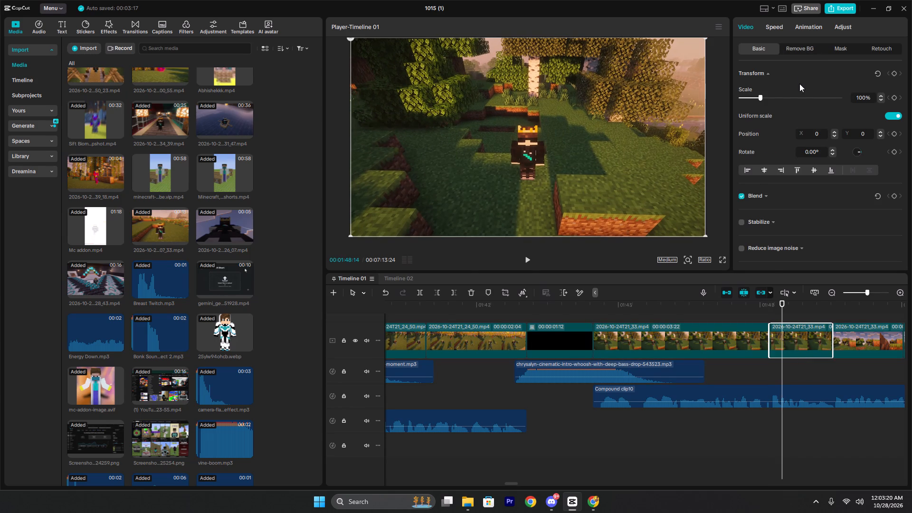
{"action": "left_click", "coordinate": [892, 112]}
{"action": "left_click", "coordinate": [893, 117]}
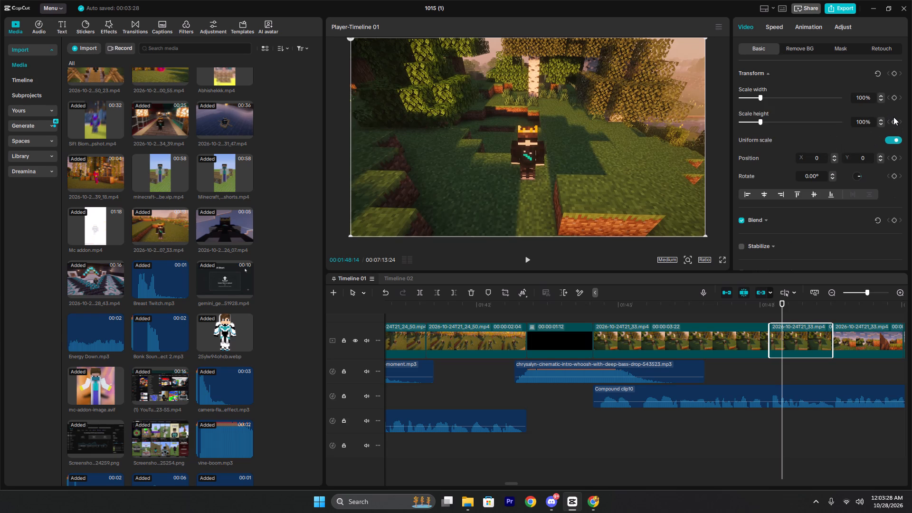
{"action": "left_click_drag", "start_coordinate": [762, 95], "coordinate": [797, 106]}
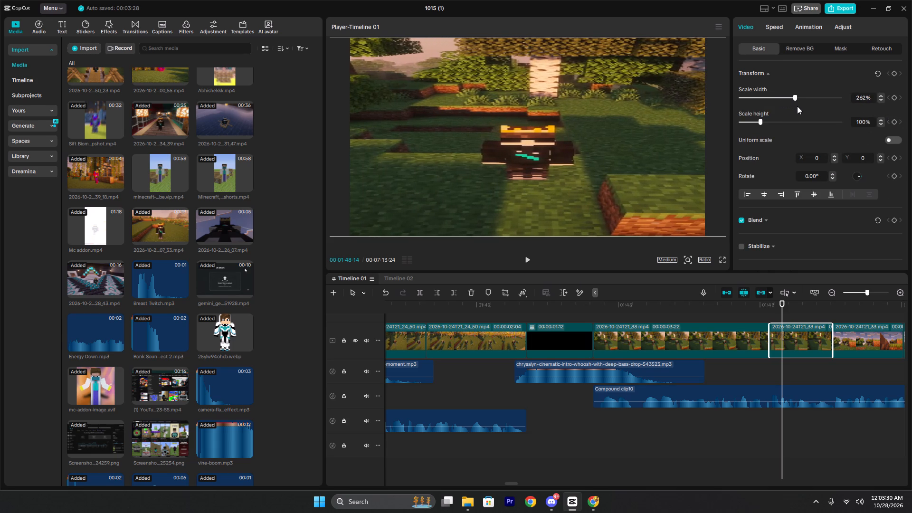
{"action": "left_click_drag", "start_coordinate": [797, 106], "coordinate": [800, 108]}
Return the playhead to the start of the stretched segment at 00:01:48:06.
{"action": "left_click", "coordinate": [766, 310]}
{"action": "left_click", "coordinate": [767, 310]}
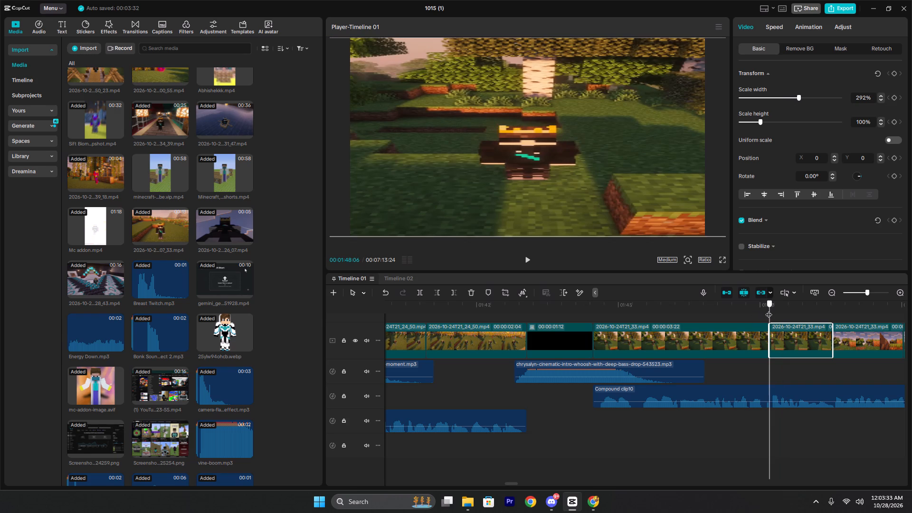
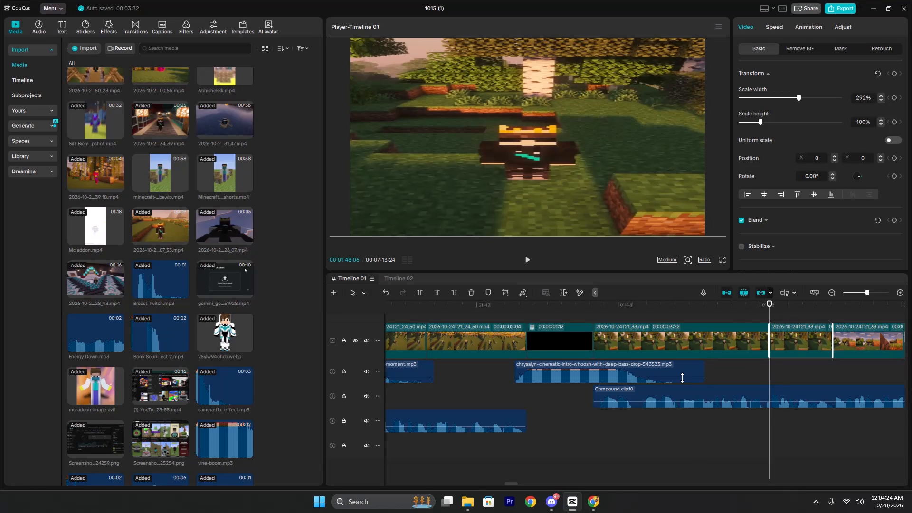
Browse the imported media and preview awkward-moment.mp3 as a sound candidate for the stretched segment.
{"action": "scroll", "coordinate": [215, 353], "scroll_direction": "down", "scroll_amount": 6}
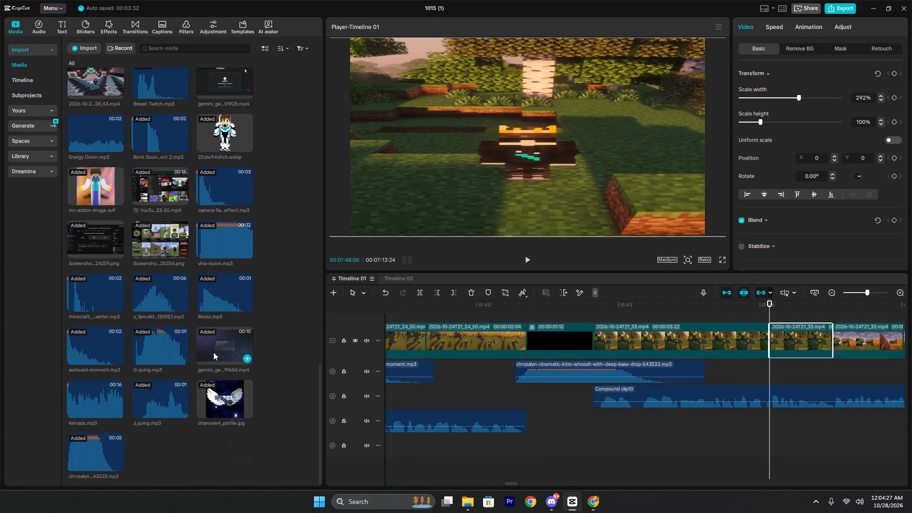
{"action": "left_click", "coordinate": [104, 339]}
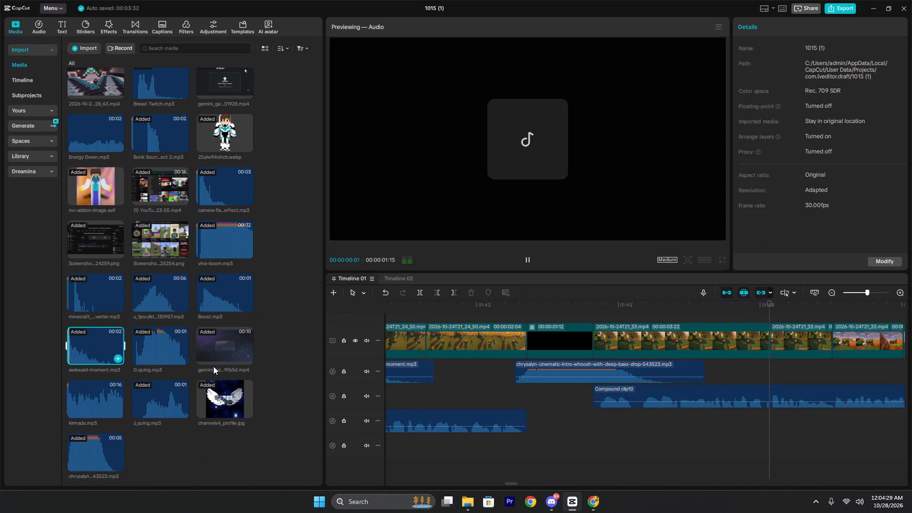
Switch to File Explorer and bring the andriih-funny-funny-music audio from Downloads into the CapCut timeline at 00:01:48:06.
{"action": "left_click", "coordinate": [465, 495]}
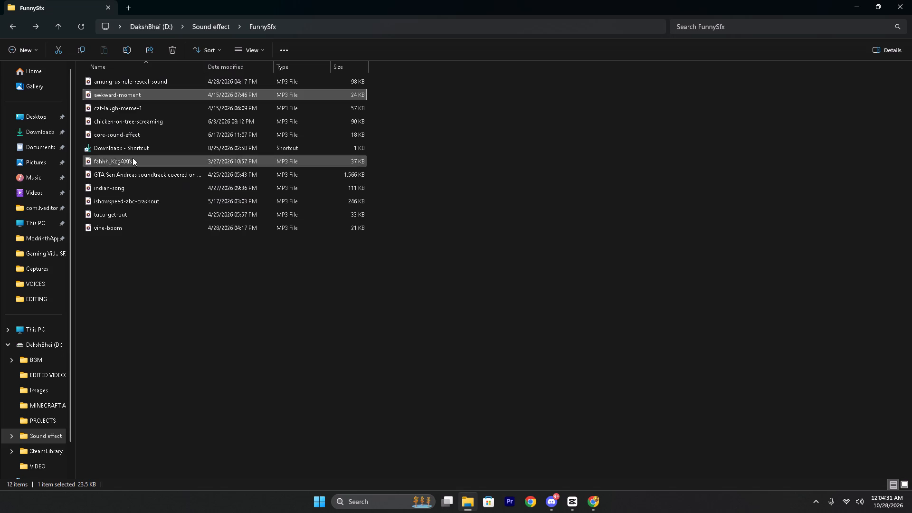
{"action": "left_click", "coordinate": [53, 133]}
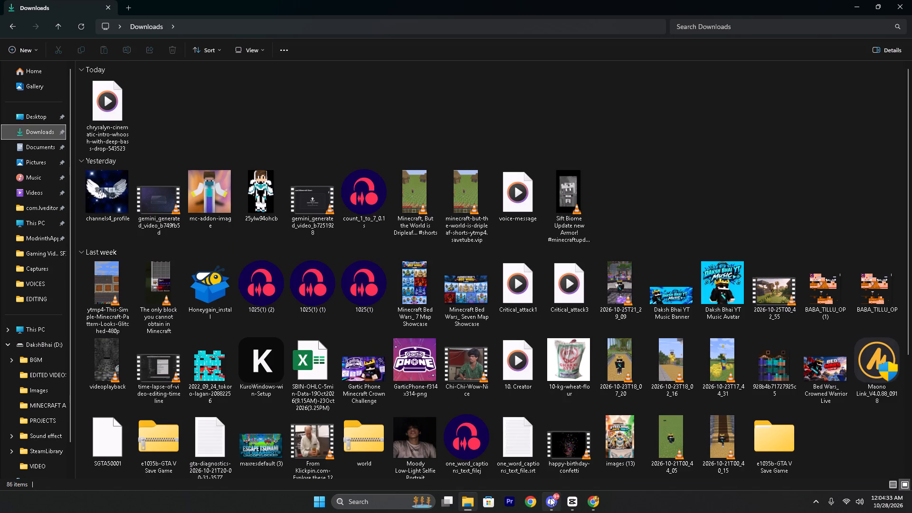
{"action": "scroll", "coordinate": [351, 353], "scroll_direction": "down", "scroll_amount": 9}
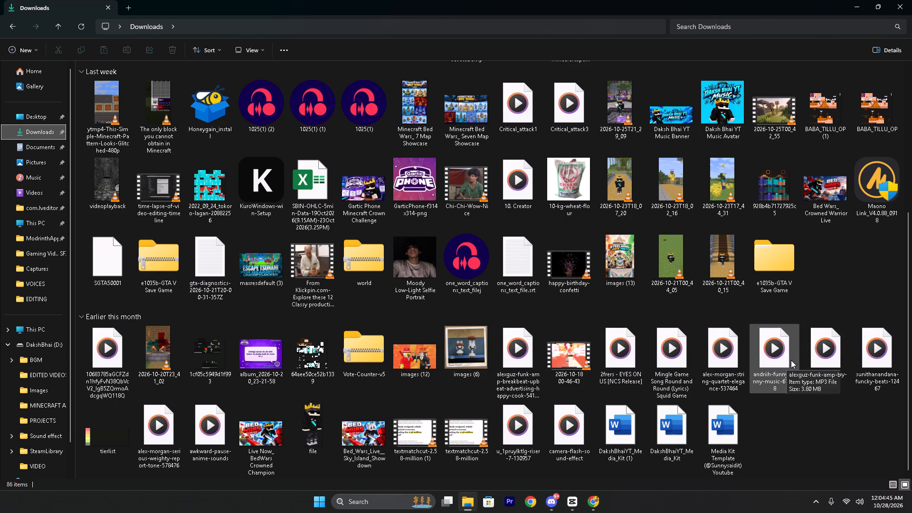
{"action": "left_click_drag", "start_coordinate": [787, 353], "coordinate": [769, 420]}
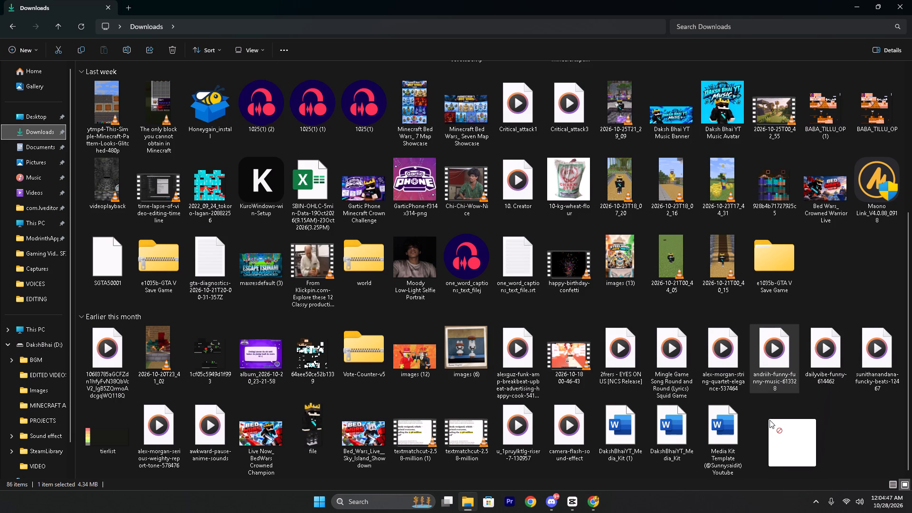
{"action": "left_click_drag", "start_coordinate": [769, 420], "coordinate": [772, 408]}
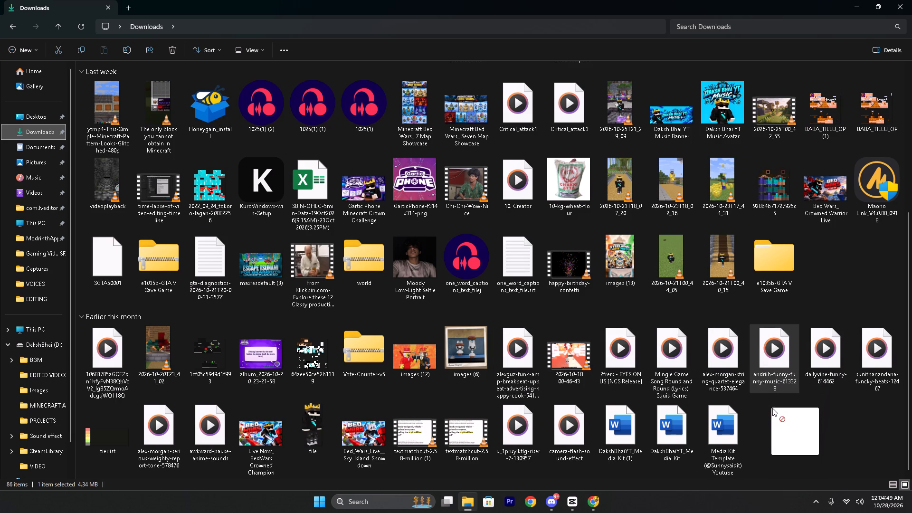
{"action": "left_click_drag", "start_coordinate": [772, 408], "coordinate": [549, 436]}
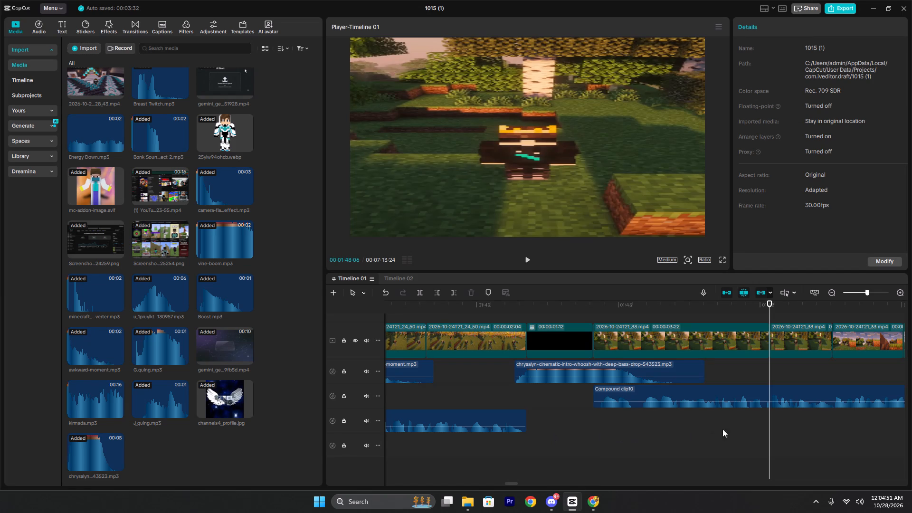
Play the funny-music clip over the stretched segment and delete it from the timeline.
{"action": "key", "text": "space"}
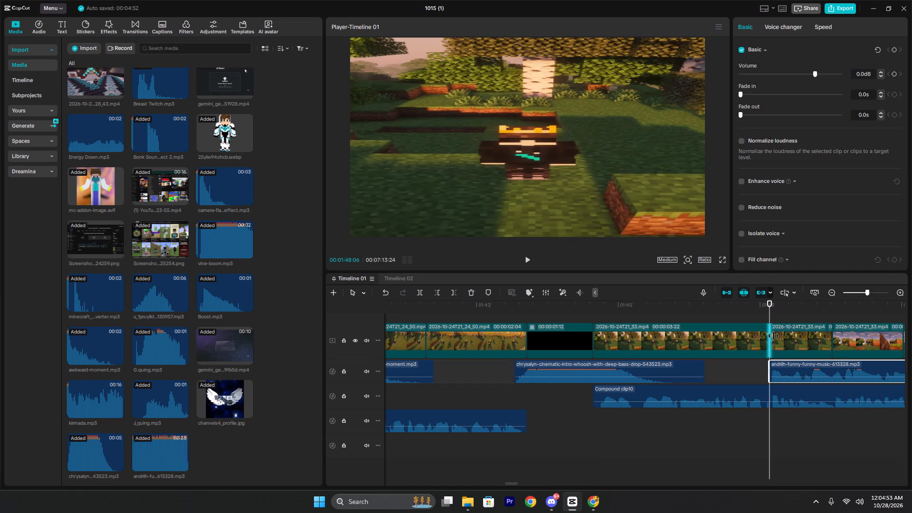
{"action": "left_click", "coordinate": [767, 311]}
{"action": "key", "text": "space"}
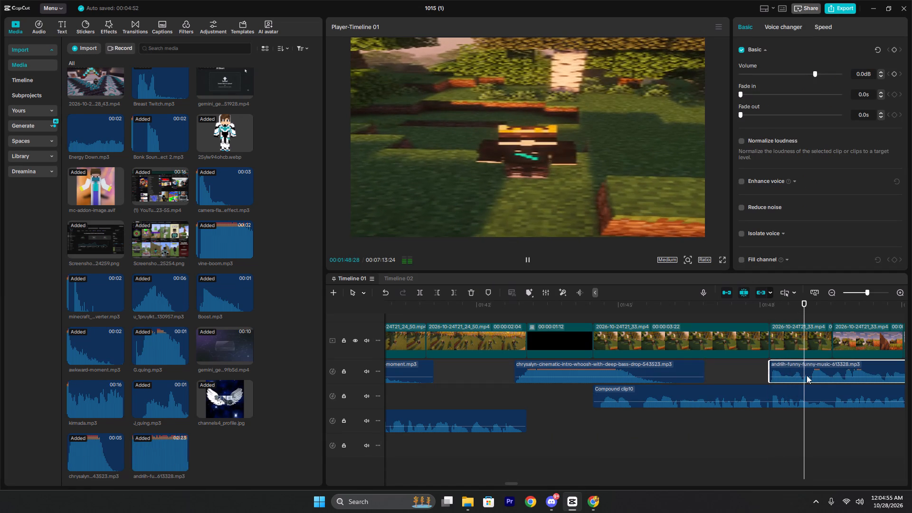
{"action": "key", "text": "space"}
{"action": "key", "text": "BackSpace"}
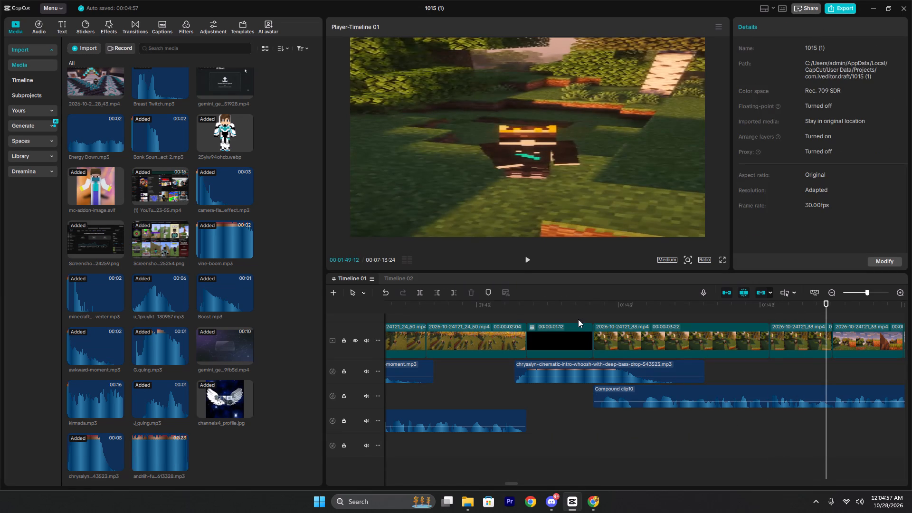
Find awkward-pause-anime-sounds in the Downloads folder by searching "a" and add it to the CapCut audio track at 00:01:48:04.
{"action": "left_click", "coordinate": [596, 310]}
{"action": "left_click_drag", "start_coordinate": [596, 310], "coordinate": [766, 338]}
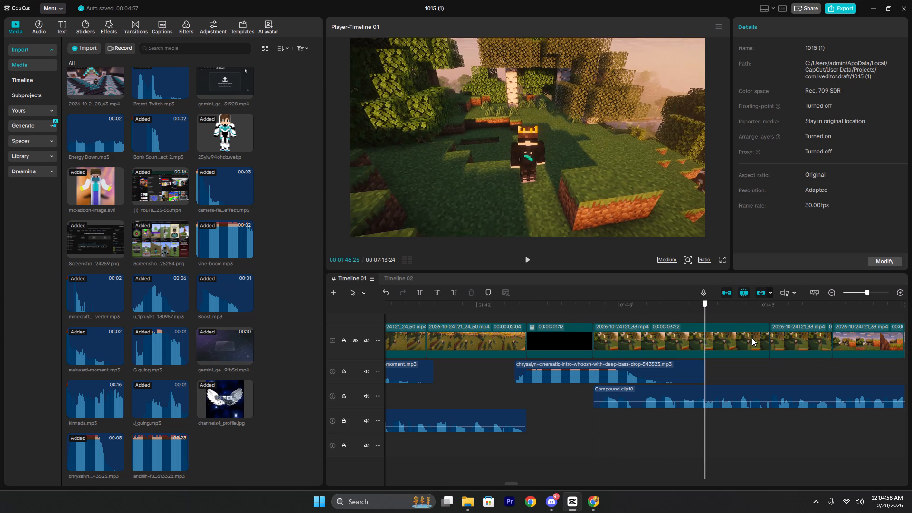
{"action": "left_click", "coordinate": [470, 491]}
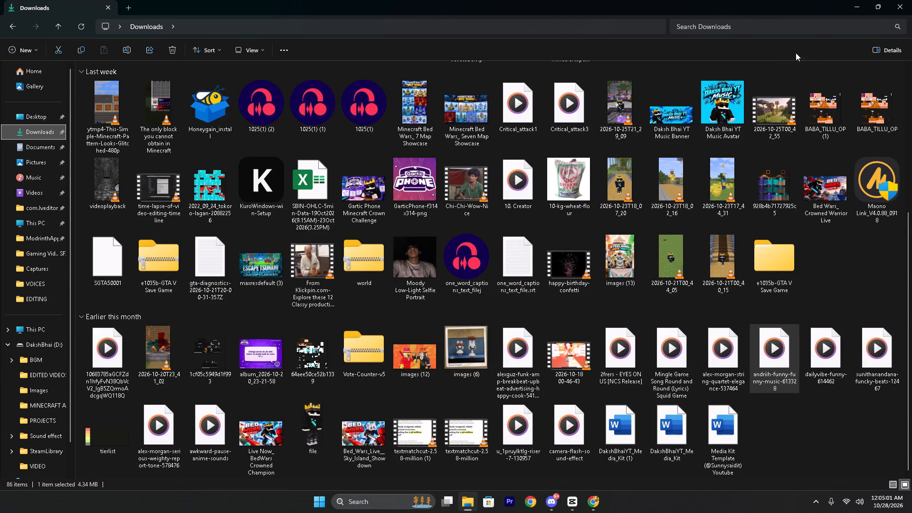
{"action": "left_click", "coordinate": [791, 22]}
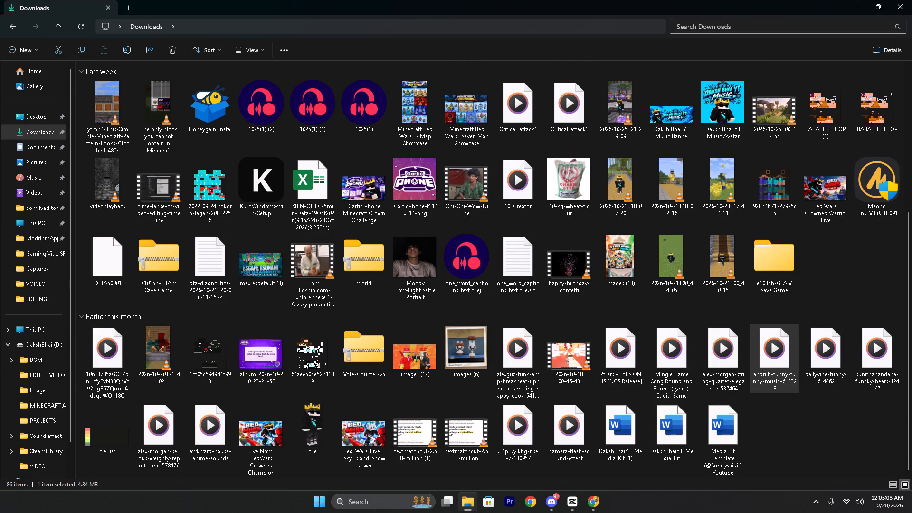
{"action": "type", "text": "ak"}
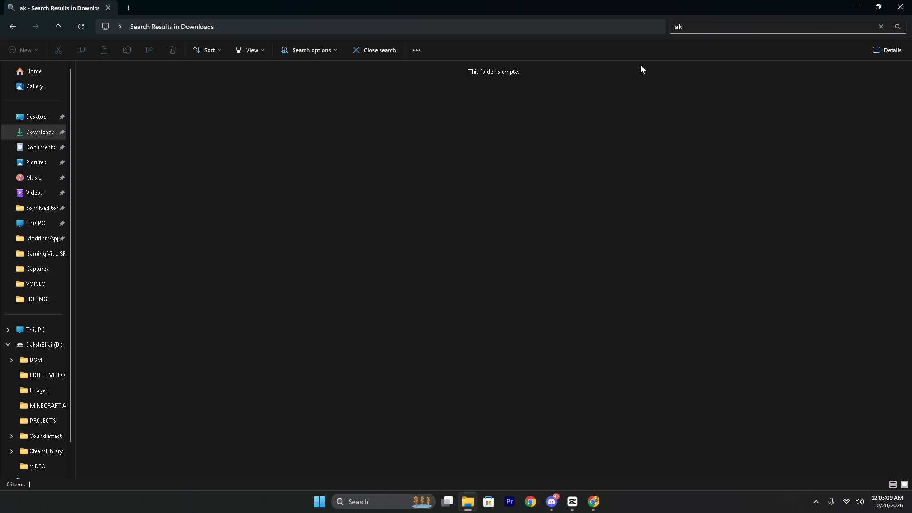
{"action": "key", "text": "BackSpace"}
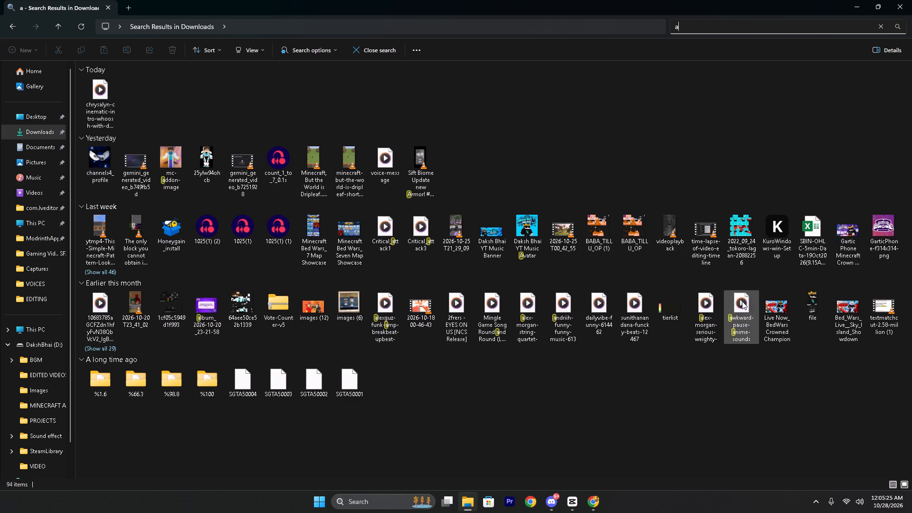
{"action": "left_click_drag", "start_coordinate": [742, 301], "coordinate": [566, 490]}
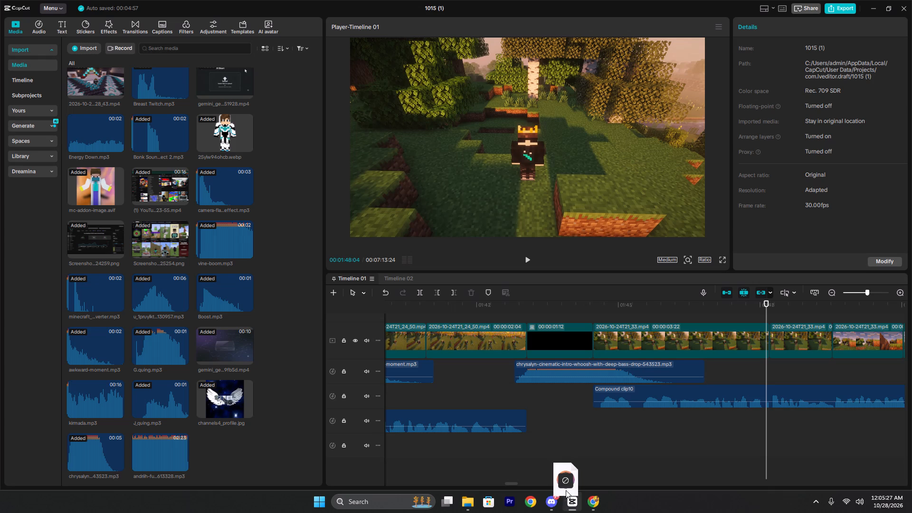
{"action": "left_click_drag", "start_coordinate": [566, 490], "coordinate": [542, 436]}
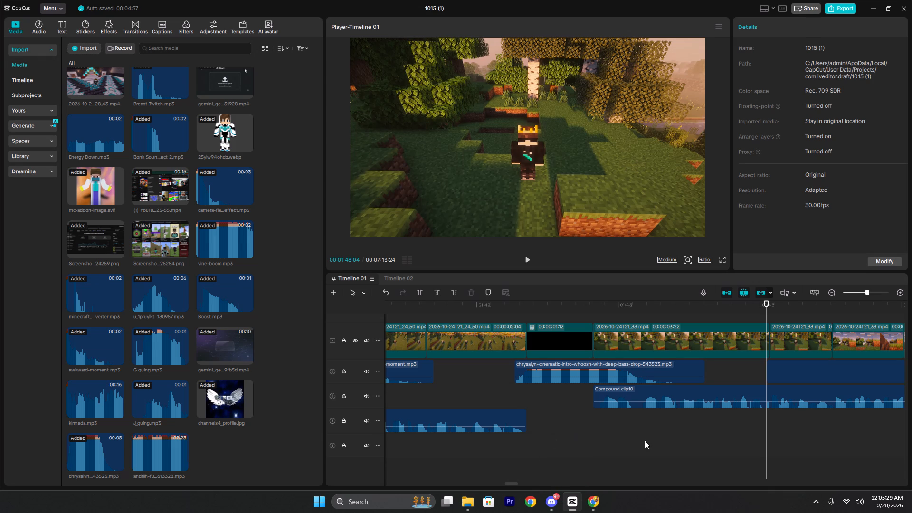
Play back the awkward-pause sound over the stretched segment and the following clips to check its timing.
{"action": "left_click", "coordinate": [766, 307]}
{"action": "key", "text": "space"}
{"action": "key", "text": "space"}
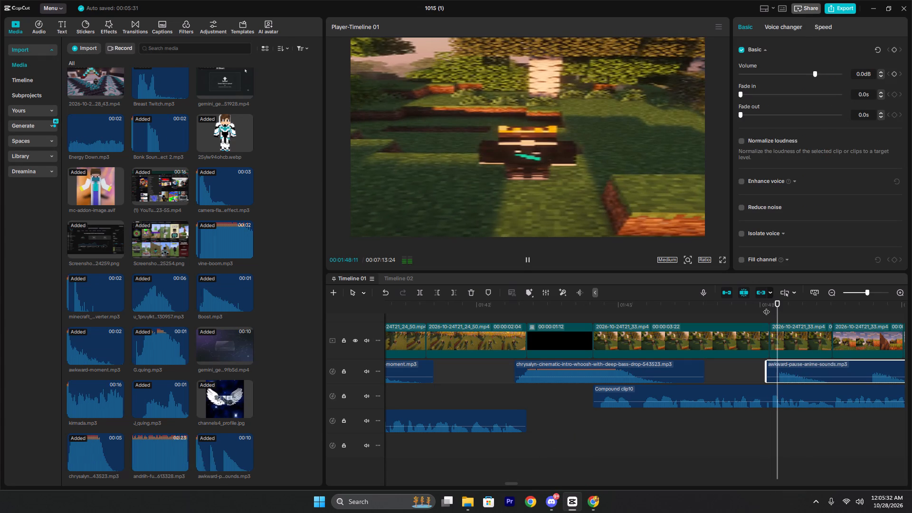
{"action": "left_click", "coordinate": [868, 315]}
{"action": "key", "text": "space"}
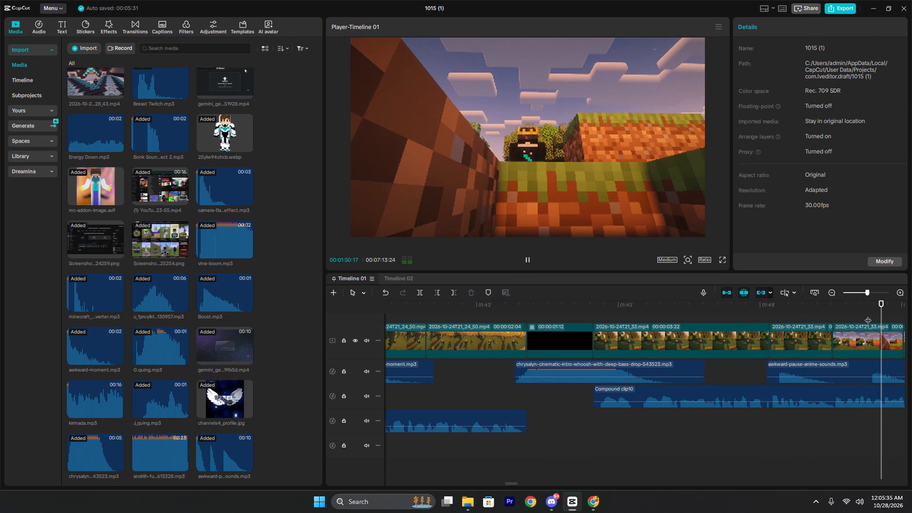
{"action": "key", "text": "space"}
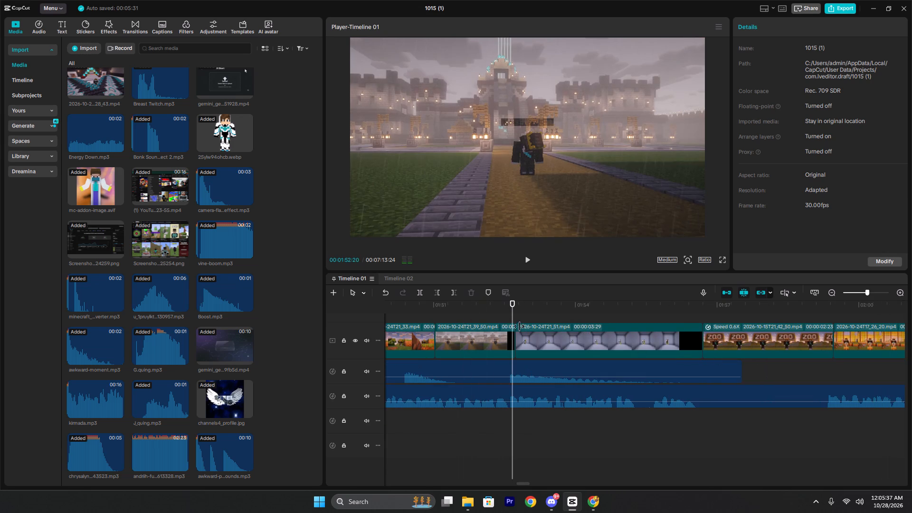
{"action": "left_click_drag", "start_coordinate": [514, 310], "coordinate": [627, 311]}
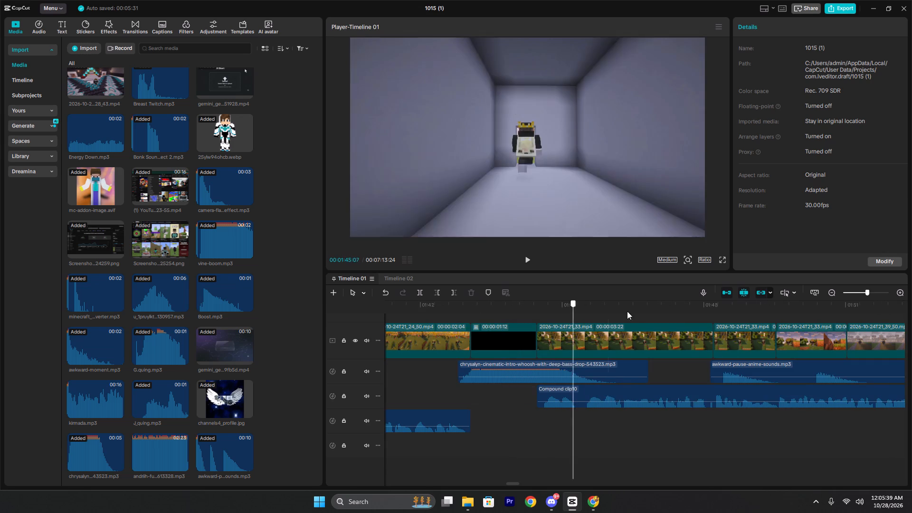
{"action": "left_click_drag", "start_coordinate": [627, 311], "coordinate": [703, 309]}
Move the awkward-pause-anime-sounds clip slightly earlier, starting at about 00:01:47:27, just before the stretched segment.
{"action": "left_click", "coordinate": [735, 360]}
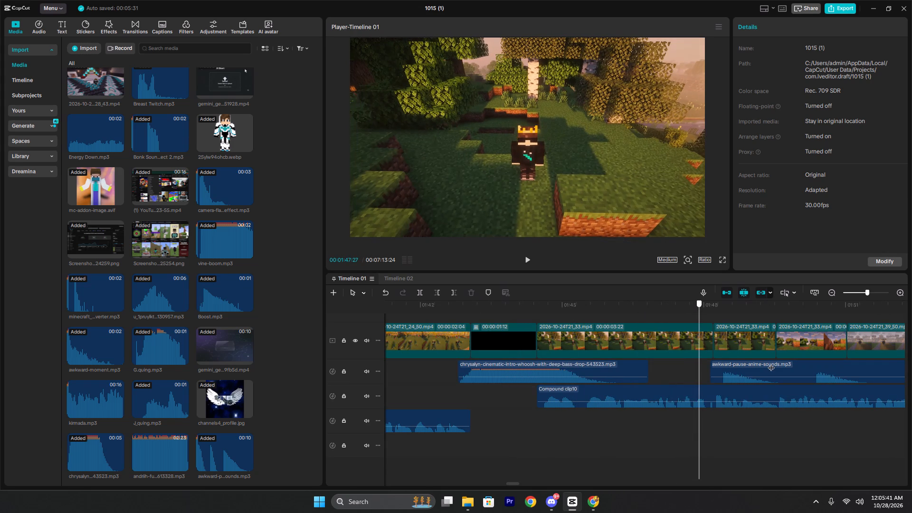
{"action": "left_click", "coordinate": [765, 371]}
{"action": "left_click_drag", "start_coordinate": [777, 370], "coordinate": [775, 370]}
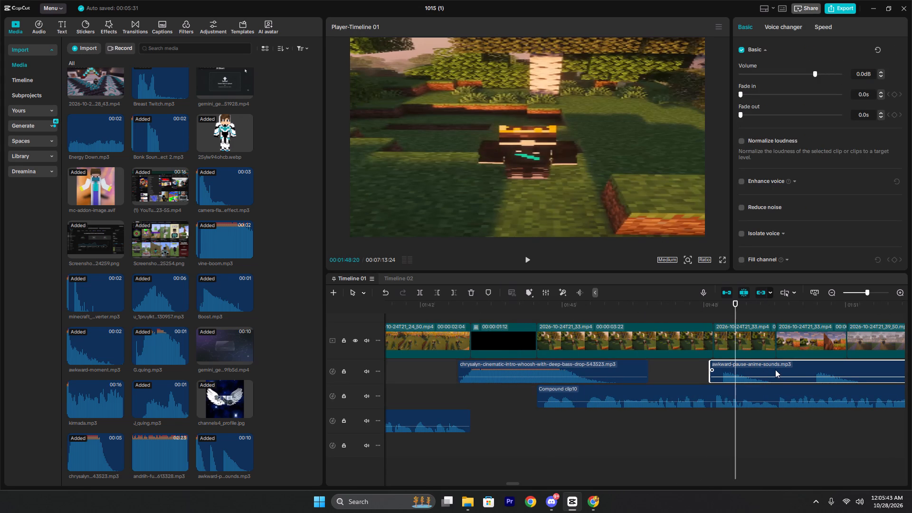
{"action": "left_click_drag", "start_coordinate": [775, 370], "coordinate": [766, 370]}
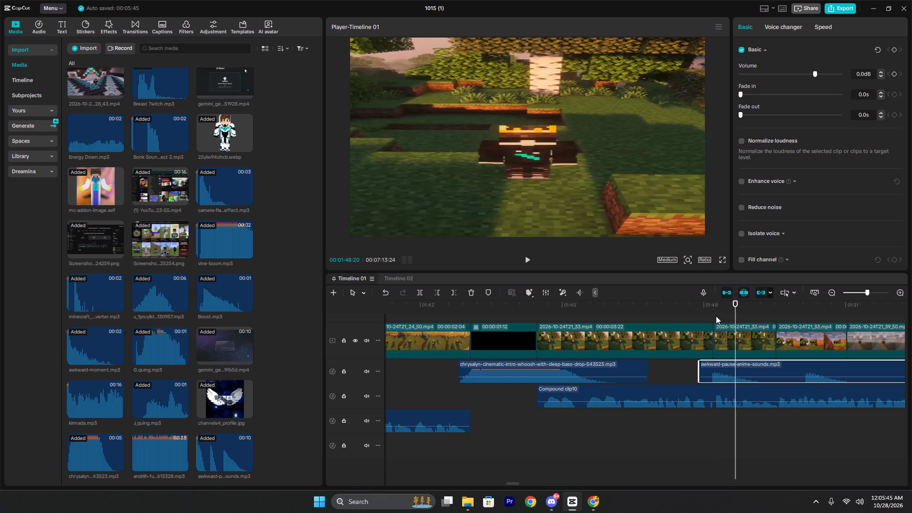
Play the shifted awkward-pause sound and trim off everything after 00:01:49:09.
{"action": "left_click", "coordinate": [712, 310]}
{"action": "key", "text": "space"}
{"action": "key", "text": "space"}
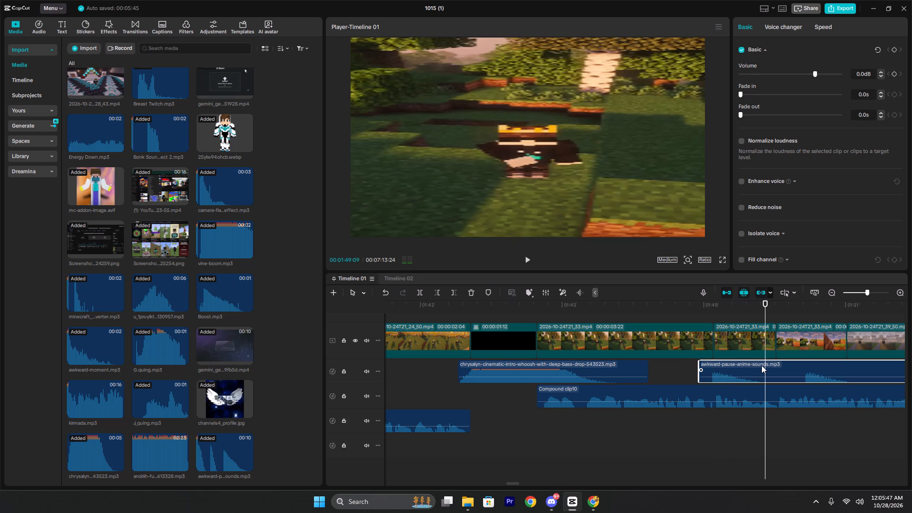
{"action": "type", "text": "w"}
Play back from before the stretched segment through the white-room clip to review the trimmed sound and following gameplay.
{"action": "left_click", "coordinate": [671, 307]}
{"action": "key", "text": "space"}
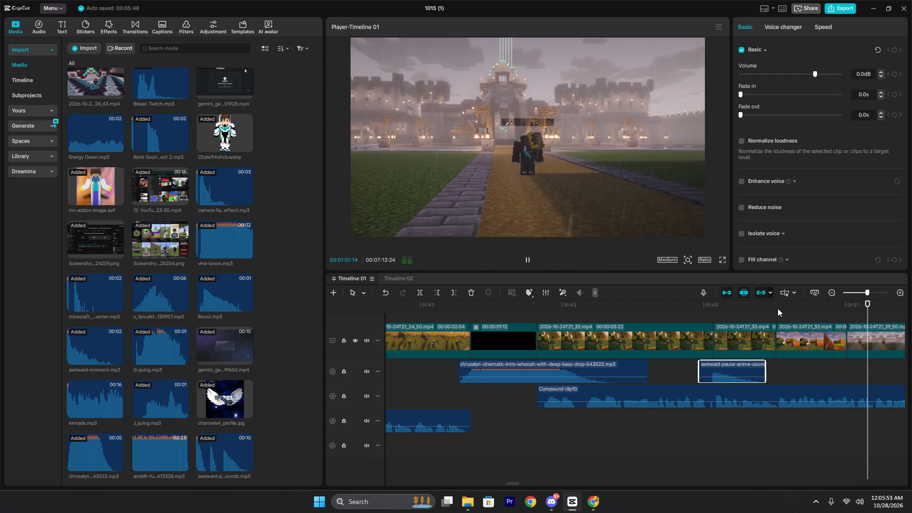
{"action": "key", "text": "space"}
{"action": "left_click", "coordinate": [765, 306]}
{"action": "key", "text": "space"}
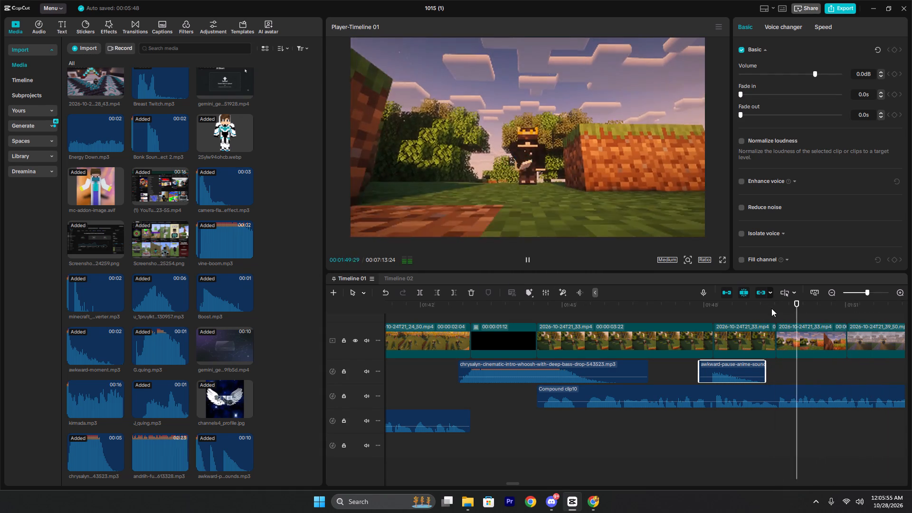
{"action": "key", "text": "space"}
{"action": "key", "text": "space"}
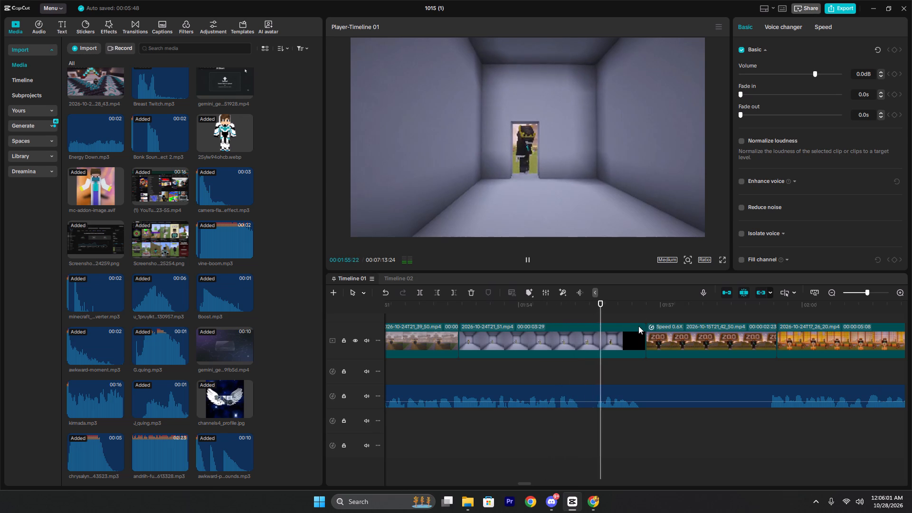
{"action": "key", "text": "space"}
Place the playhead near the start of the 0.6X ZOO clip at 00:01:56:23.
{"action": "double_click", "coordinate": [650, 312]}
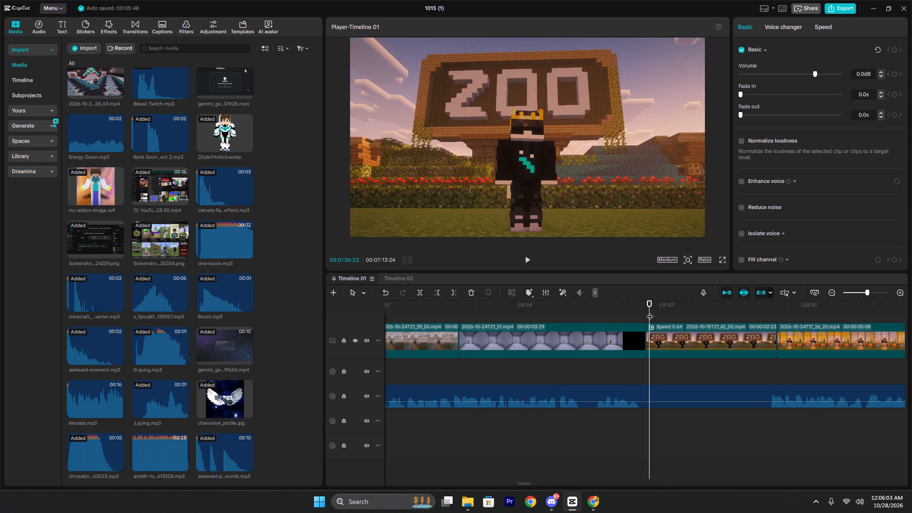
{"action": "scroll", "coordinate": [646, 313], "scroll_direction": "down", "scroll_amount": 5, "text": "ctrl"}
{"action": "scroll", "coordinate": [629, 319], "scroll_direction": "up", "scroll_amount": 1, "text": "ctrl"}
{"action": "scroll", "coordinate": [629, 319], "scroll_direction": "down", "scroll_amount": 8, "text": "ctrl"}
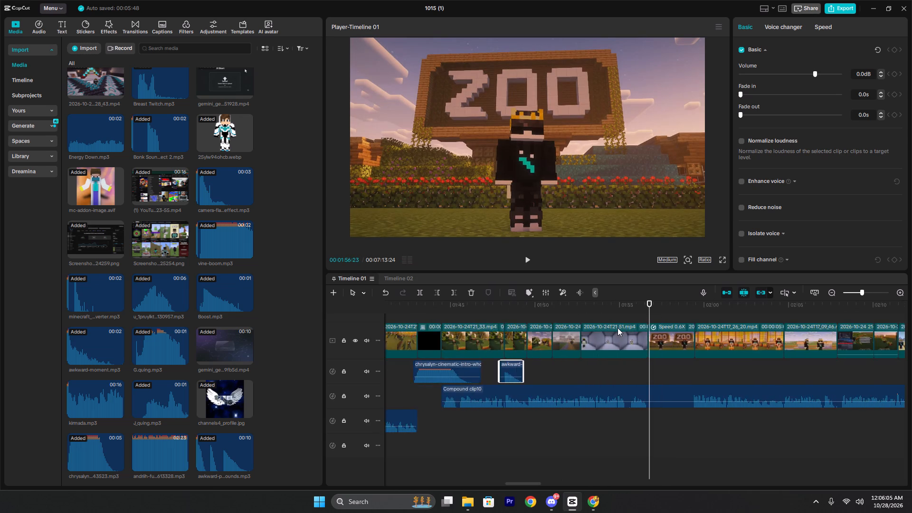
{"action": "scroll", "coordinate": [617, 328], "scroll_direction": "down", "scroll_amount": 4, "text": "ctrl"}
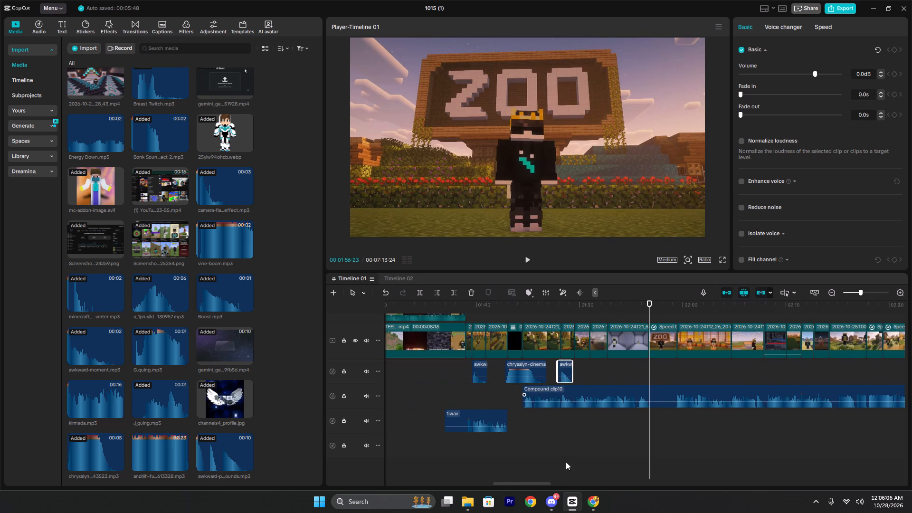
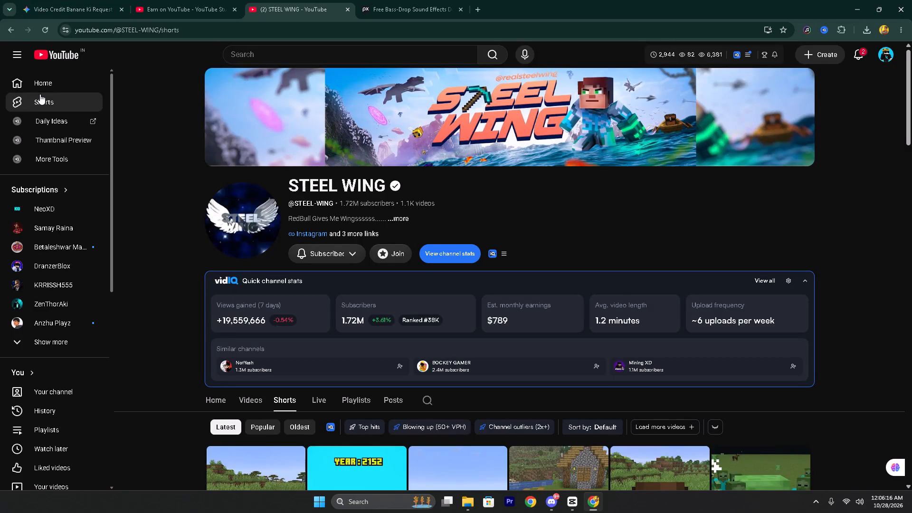
Open the YouTube home feed and browse its recommended videos and Shorts, unmuting the previews of interest.
{"action": "left_click", "coordinate": [35, 76]}
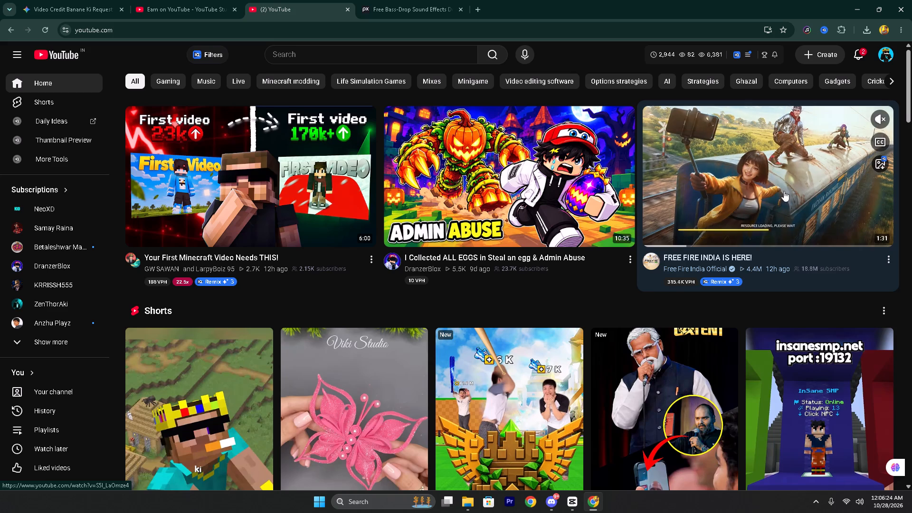
{"action": "left_click", "coordinate": [879, 120]}
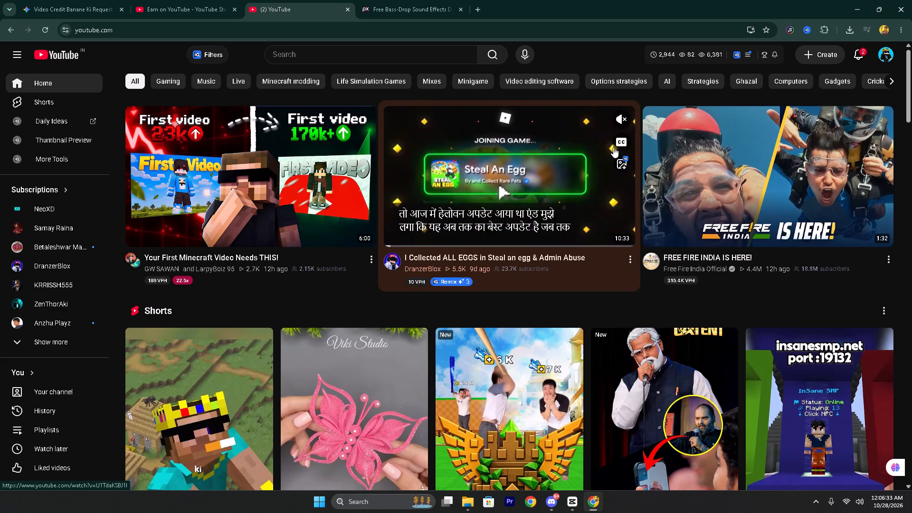
{"action": "left_click", "coordinate": [626, 120]}
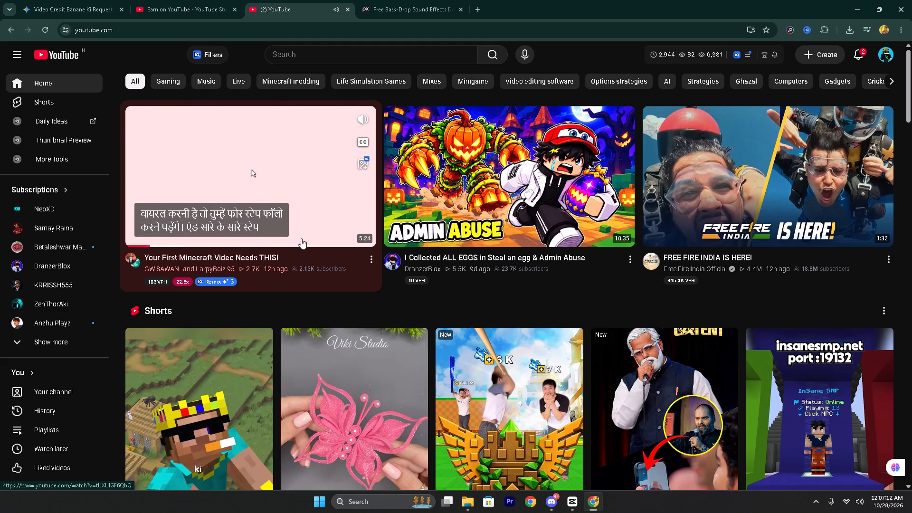
{"action": "scroll", "coordinate": [271, 389], "scroll_direction": "down", "scroll_amount": 2}
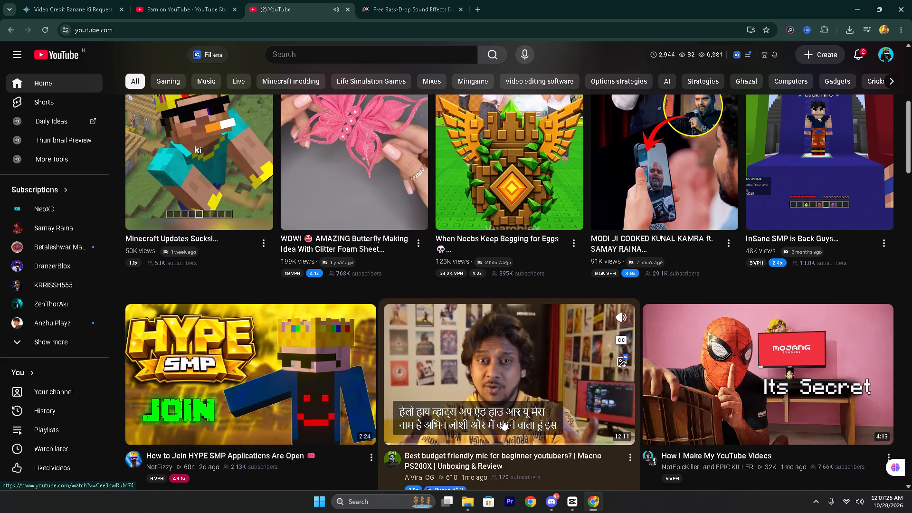
{"action": "scroll", "coordinate": [469, 426], "scroll_direction": "down", "scroll_amount": 2}
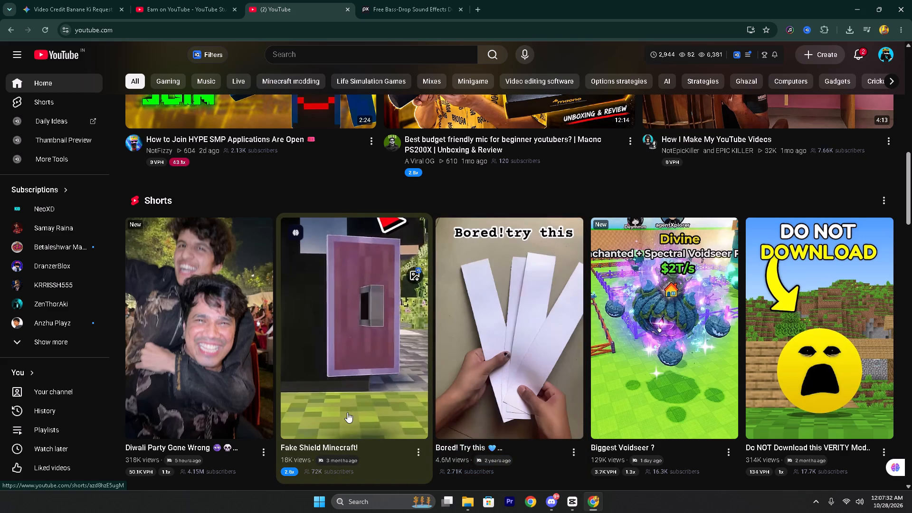
{"action": "scroll", "coordinate": [347, 412], "scroll_direction": "down", "scroll_amount": 2}
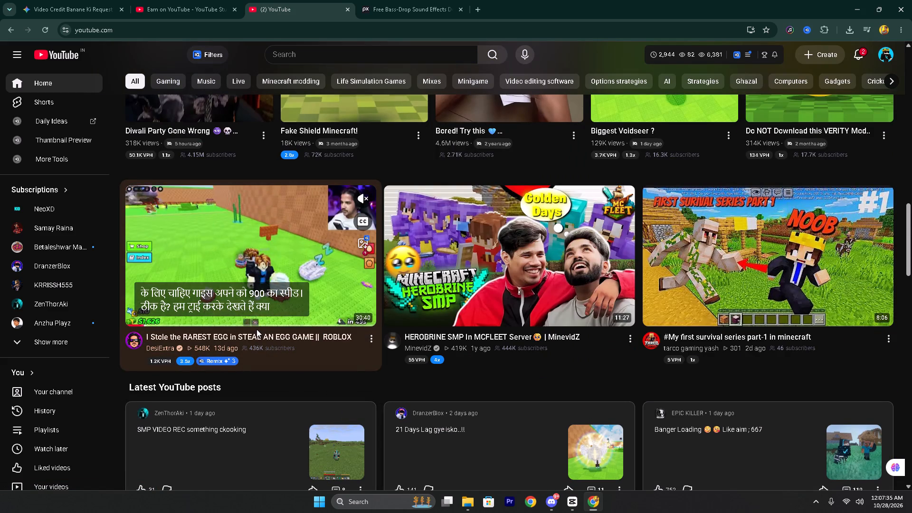
{"action": "scroll", "coordinate": [256, 329], "scroll_direction": "down", "scroll_amount": 2}
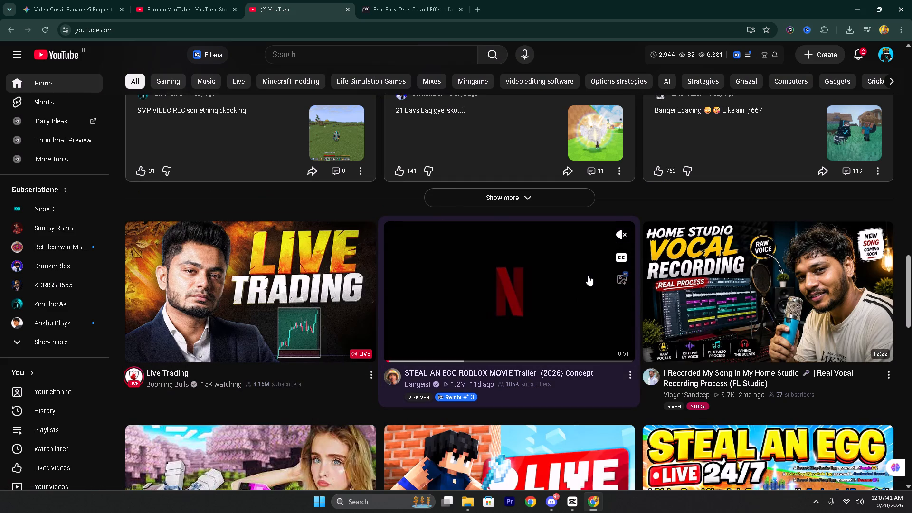
Preview the STEAL AN EGG ROBLOX MOVIE Trailer with sound, skipping ahead twice through it.
{"action": "left_click", "coordinate": [620, 234]}
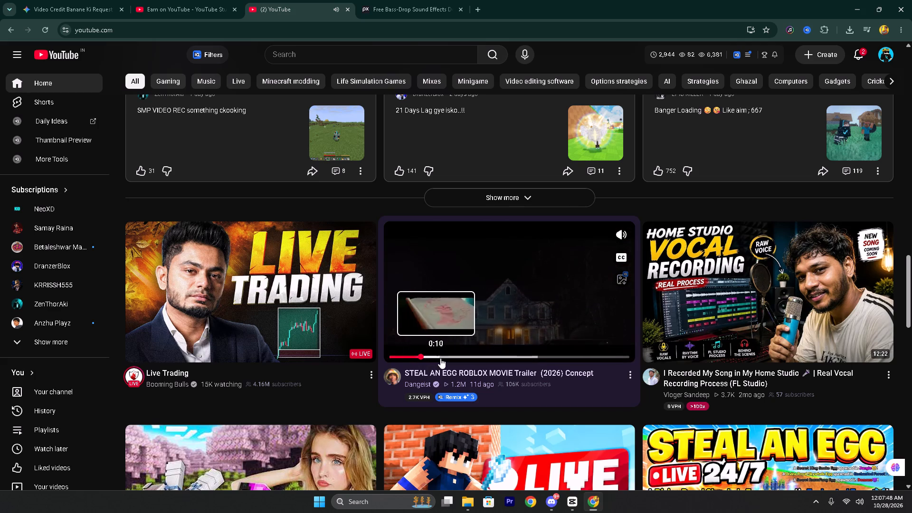
{"action": "left_click", "coordinate": [484, 361]}
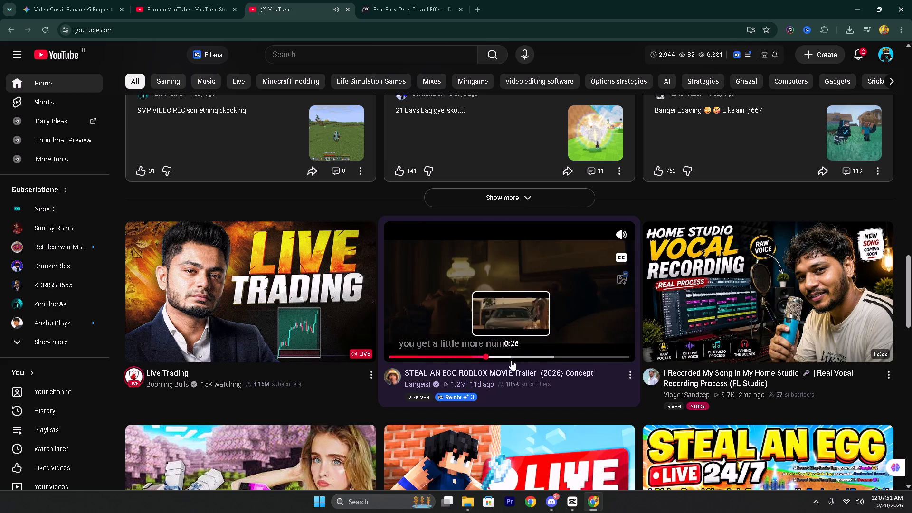
{"action": "left_click", "coordinate": [536, 357]}
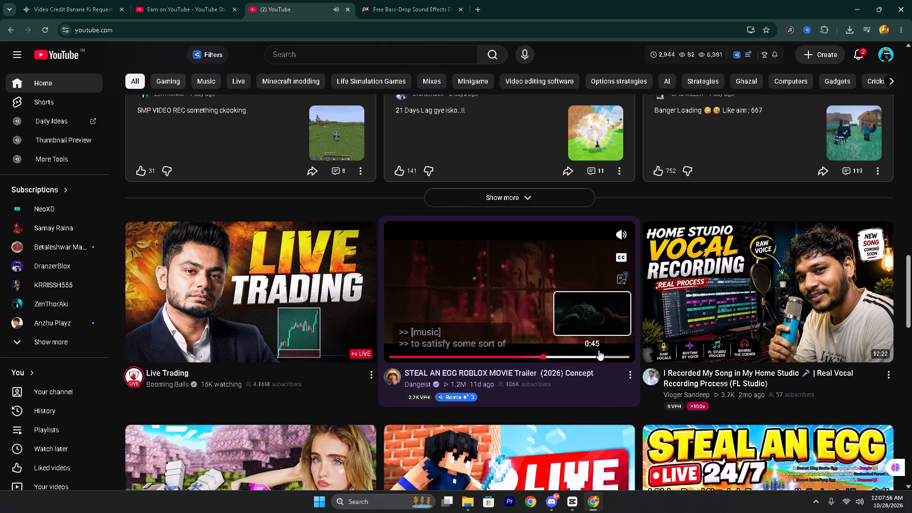
Browse further through the home feed recommendations, previewing Netflix India's EPIC Roast Battle video with sound.
{"action": "scroll", "coordinate": [537, 472], "scroll_direction": "down", "scroll_amount": 1}
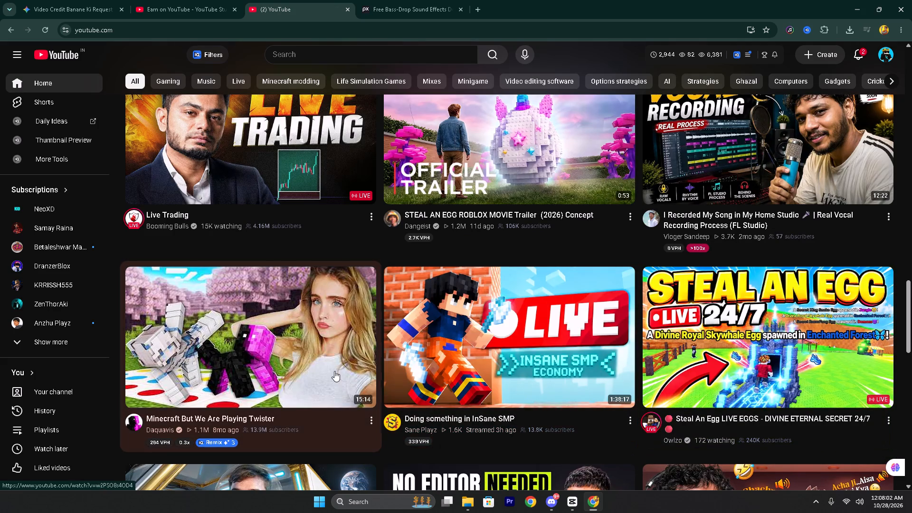
{"action": "scroll", "coordinate": [339, 390], "scroll_direction": "down", "scroll_amount": 2}
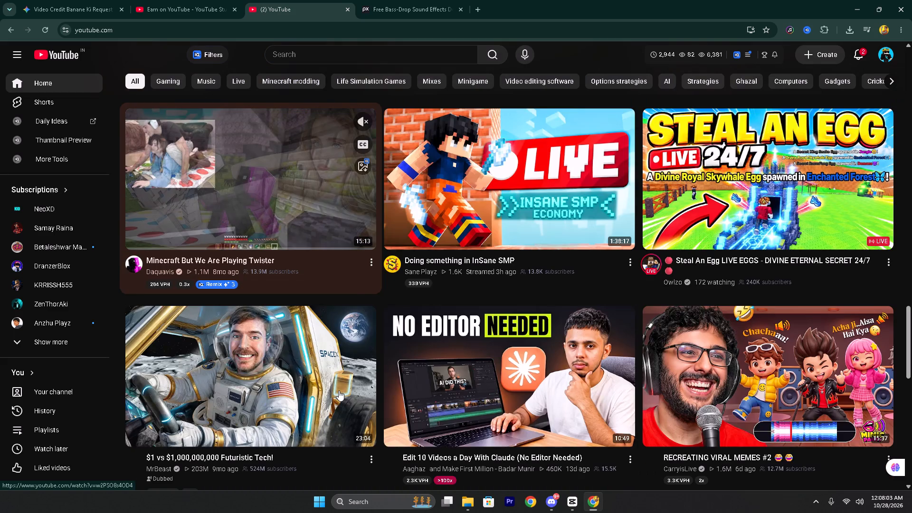
{"action": "scroll", "coordinate": [340, 389], "scroll_direction": "down", "scroll_amount": 1}
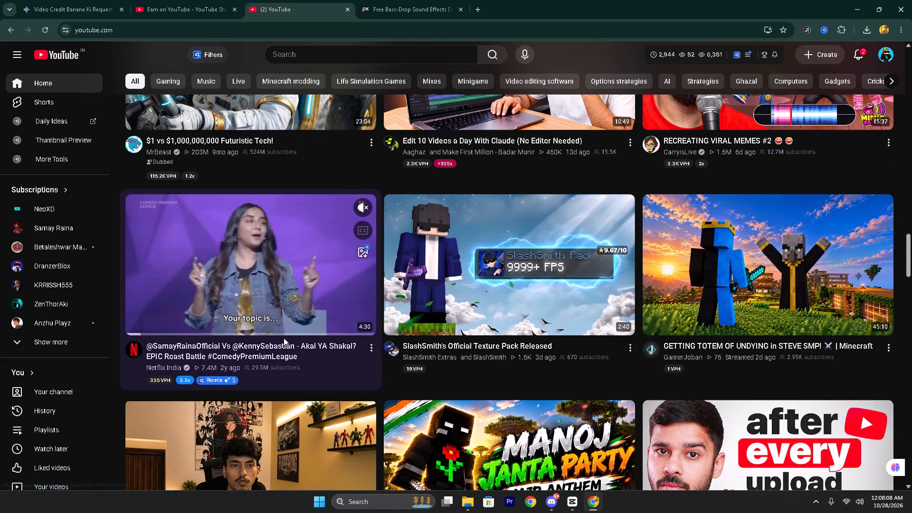
{"action": "left_click", "coordinate": [368, 211]}
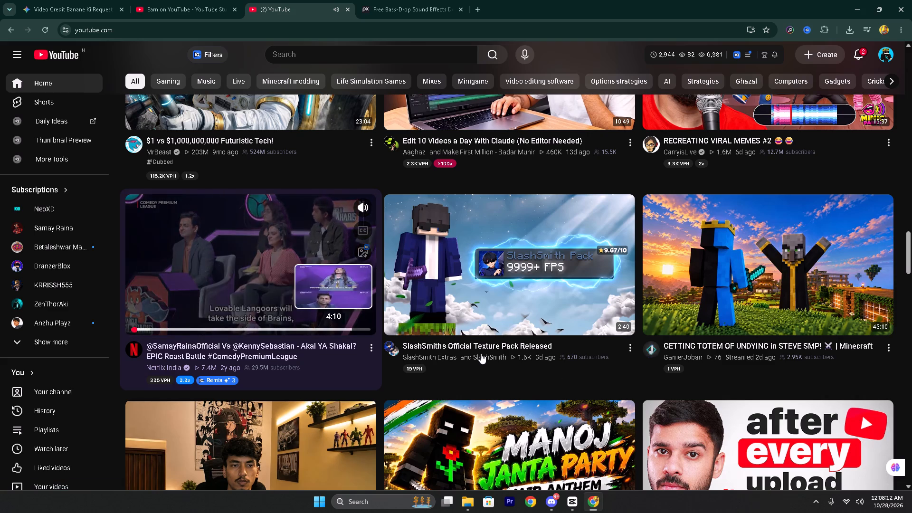
{"action": "scroll", "coordinate": [575, 383], "scroll_direction": "down", "scroll_amount": 1}
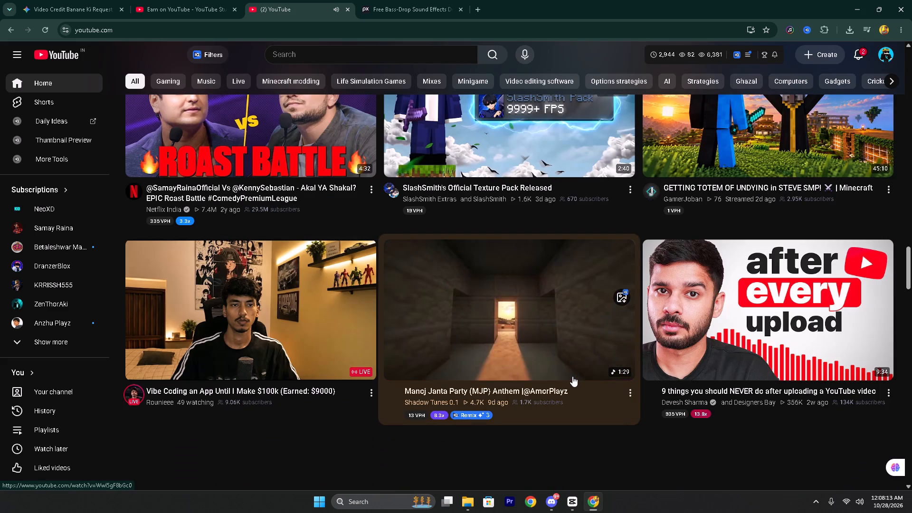
{"action": "scroll", "coordinate": [505, 438], "scroll_direction": "down", "scroll_amount": 1}
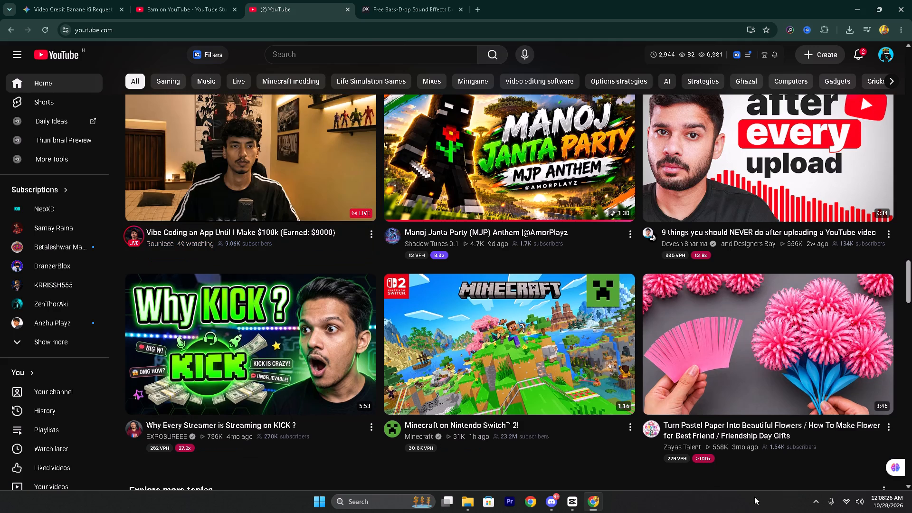
Show the hidden system tray icons.
{"action": "left_click", "coordinate": [817, 506]}
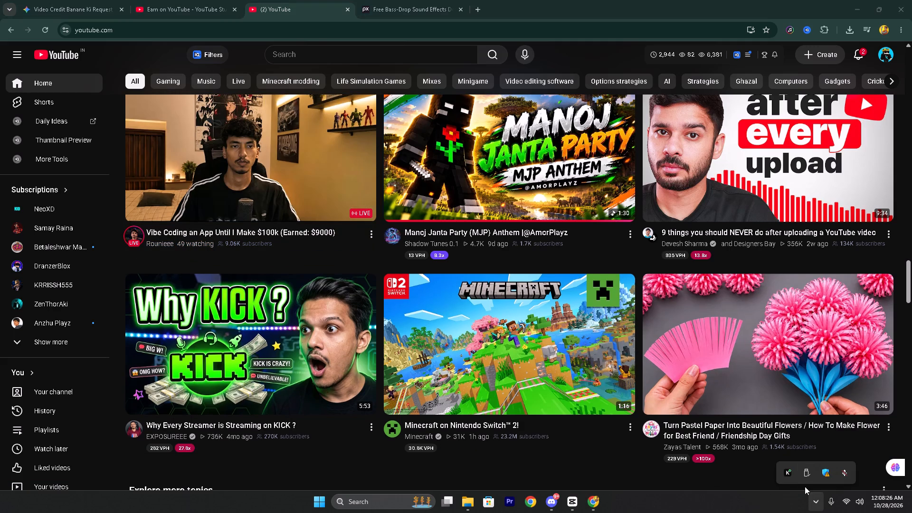
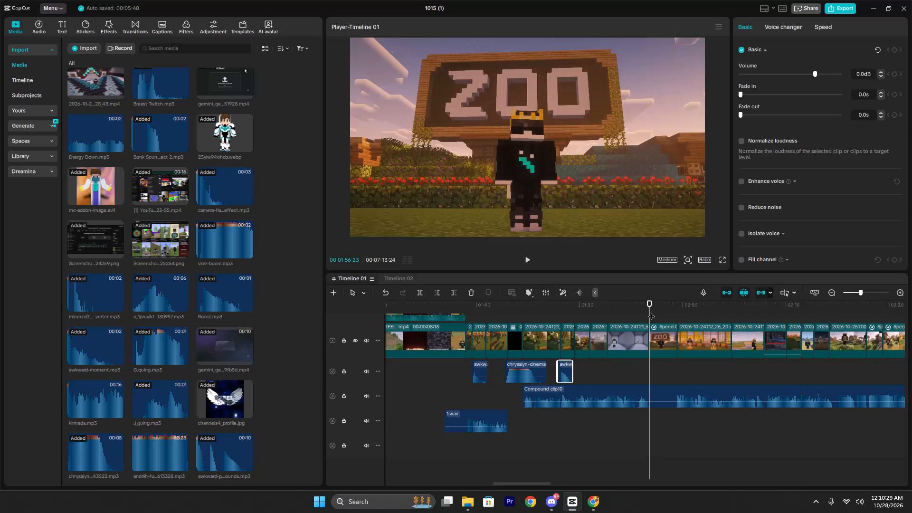
Play back the edit from about 00:01:43 to review the clips and sound effects after the black clip.
{"action": "scroll", "coordinate": [555, 372], "scroll_direction": "down", "scroll_amount": 7, "text": "ctrl"}
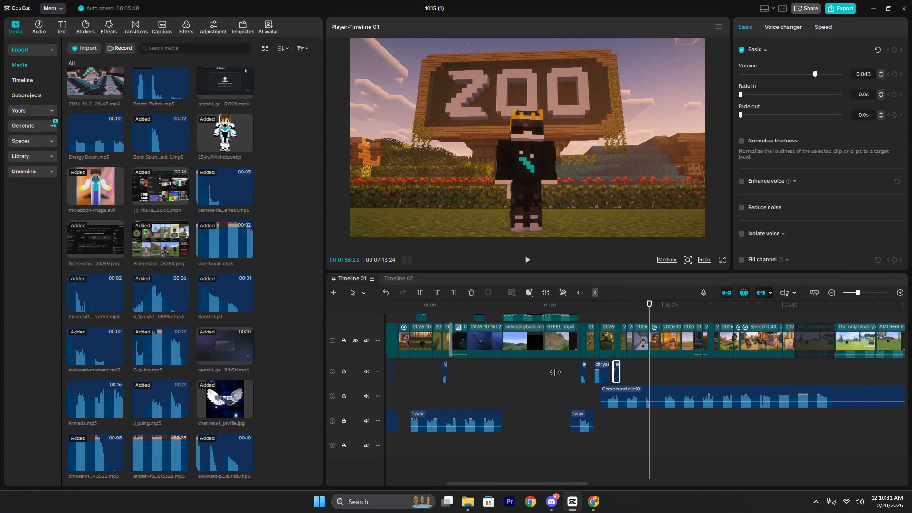
{"action": "scroll", "coordinate": [555, 372], "scroll_direction": "up", "scroll_amount": 3, "text": "ctrl"}
{"action": "double_click", "coordinate": [580, 317]}
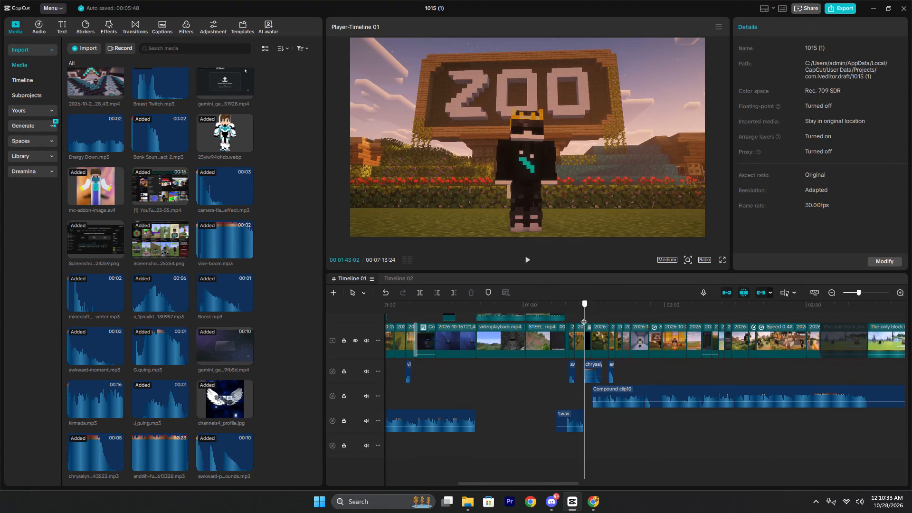
{"action": "key", "text": "space"}
{"action": "scroll", "coordinate": [581, 327], "scroll_direction": "up", "scroll_amount": 10, "text": "ctrl"}
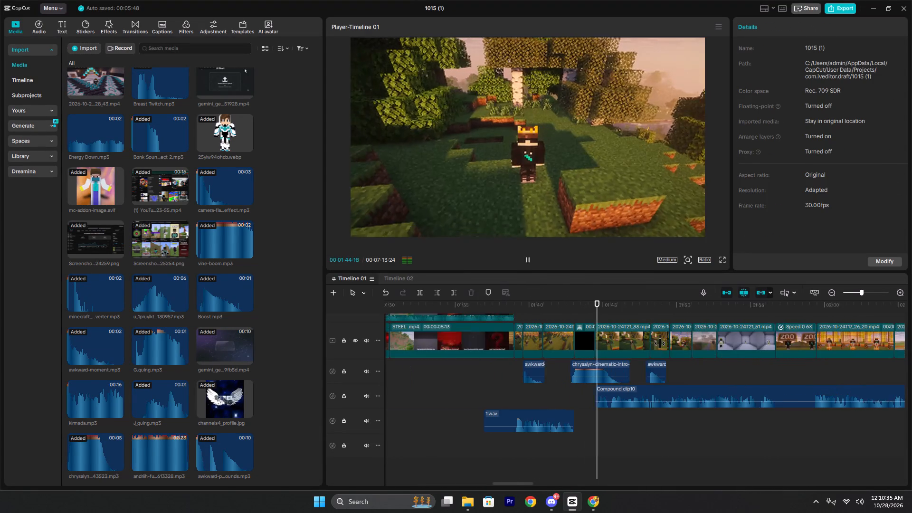
{"action": "scroll", "coordinate": [660, 343], "scroll_direction": "up", "scroll_amount": 1, "text": "ctrl"}
{"action": "scroll", "coordinate": [653, 354], "scroll_direction": "down", "scroll_amount": 10, "text": "ctrl"}
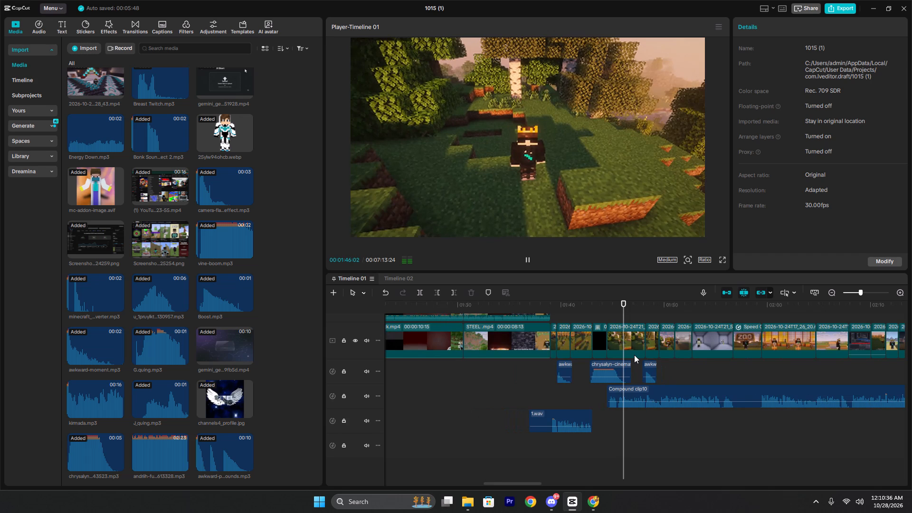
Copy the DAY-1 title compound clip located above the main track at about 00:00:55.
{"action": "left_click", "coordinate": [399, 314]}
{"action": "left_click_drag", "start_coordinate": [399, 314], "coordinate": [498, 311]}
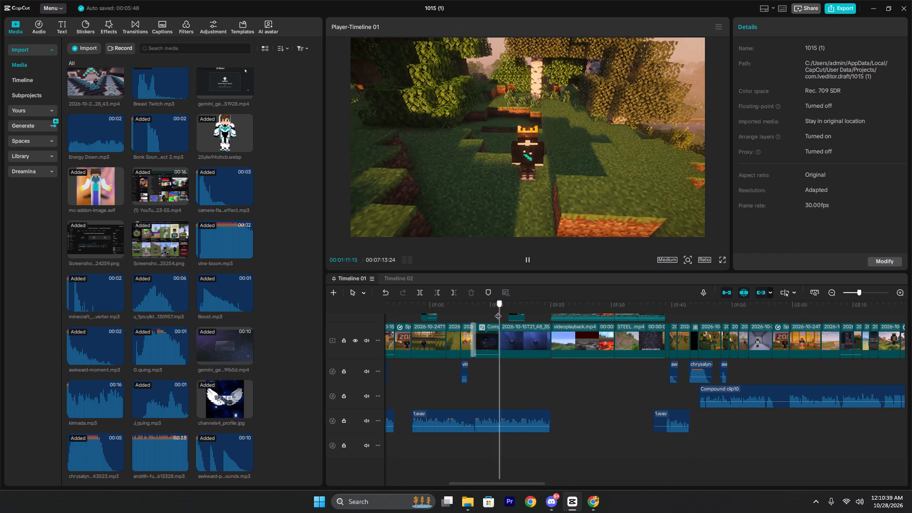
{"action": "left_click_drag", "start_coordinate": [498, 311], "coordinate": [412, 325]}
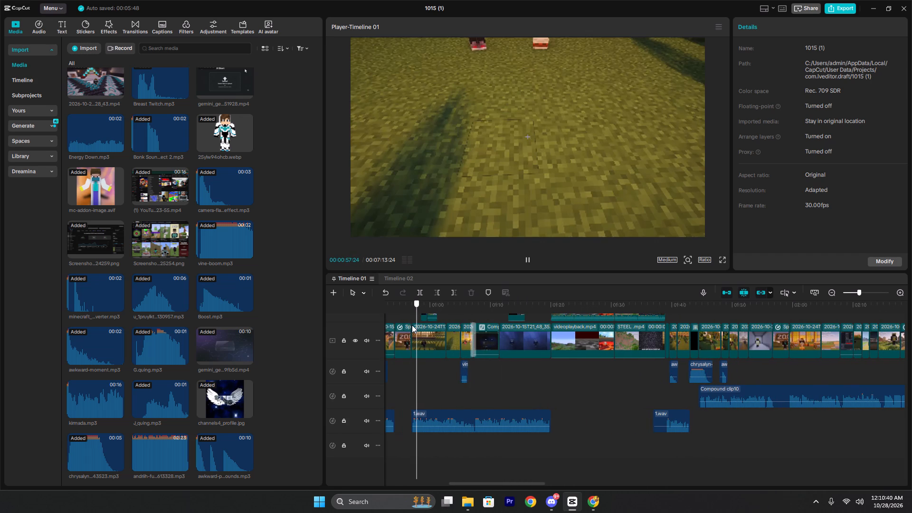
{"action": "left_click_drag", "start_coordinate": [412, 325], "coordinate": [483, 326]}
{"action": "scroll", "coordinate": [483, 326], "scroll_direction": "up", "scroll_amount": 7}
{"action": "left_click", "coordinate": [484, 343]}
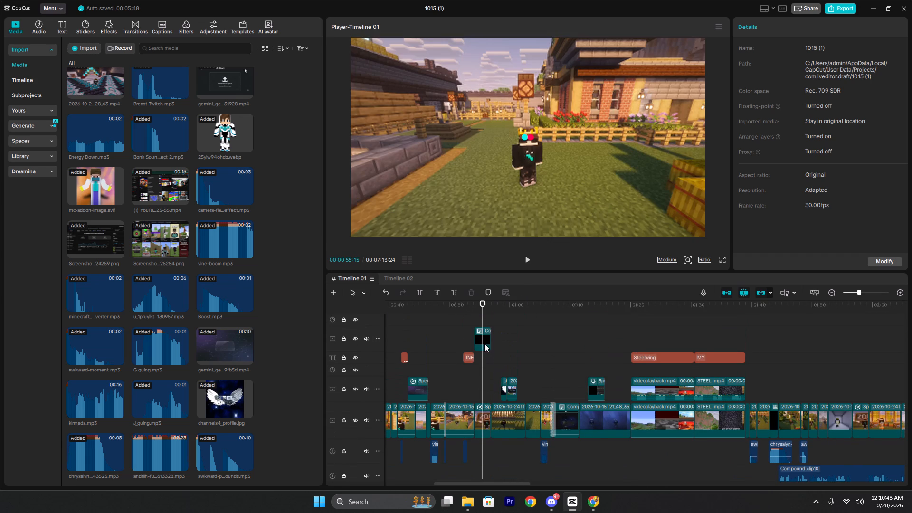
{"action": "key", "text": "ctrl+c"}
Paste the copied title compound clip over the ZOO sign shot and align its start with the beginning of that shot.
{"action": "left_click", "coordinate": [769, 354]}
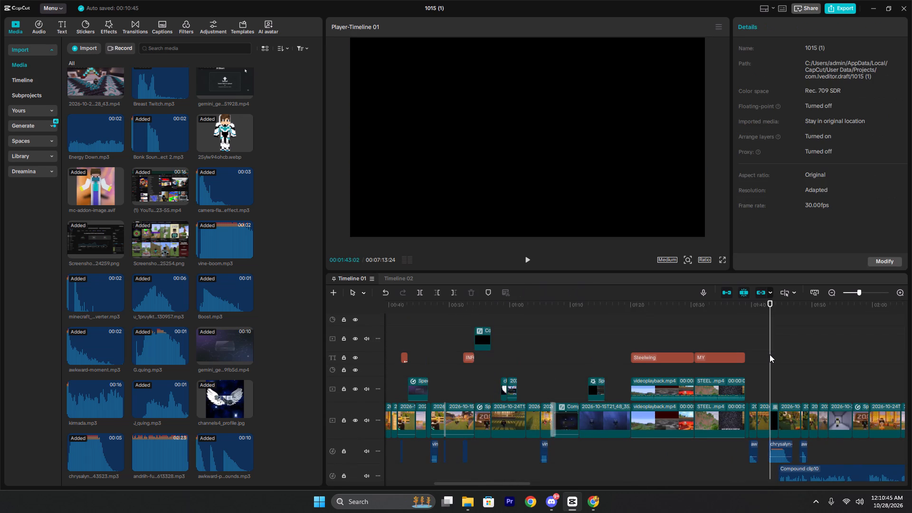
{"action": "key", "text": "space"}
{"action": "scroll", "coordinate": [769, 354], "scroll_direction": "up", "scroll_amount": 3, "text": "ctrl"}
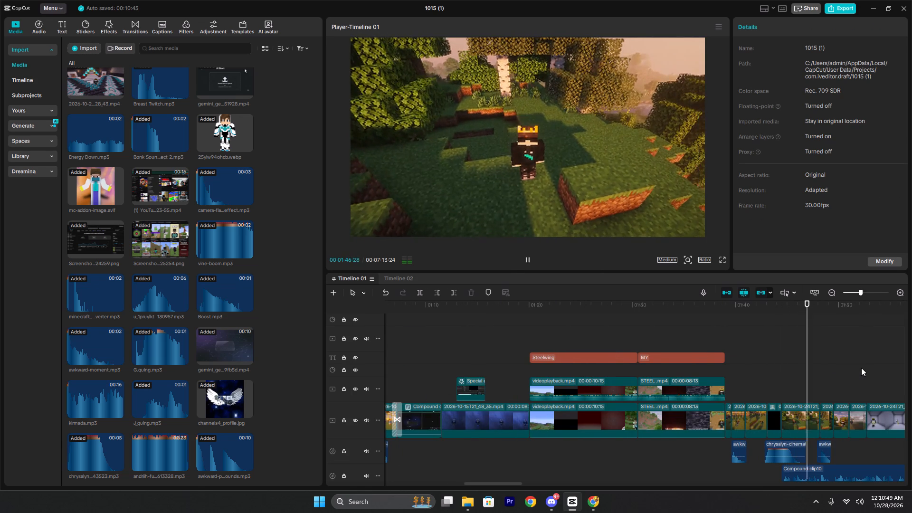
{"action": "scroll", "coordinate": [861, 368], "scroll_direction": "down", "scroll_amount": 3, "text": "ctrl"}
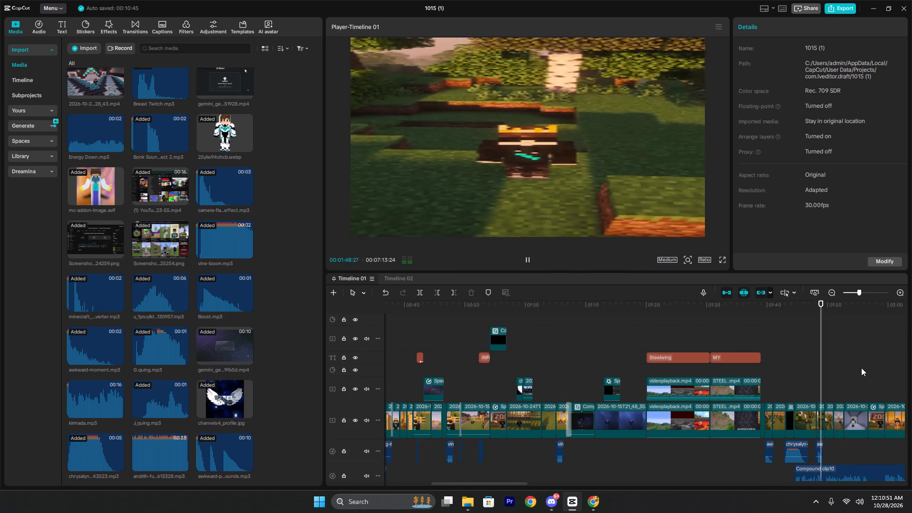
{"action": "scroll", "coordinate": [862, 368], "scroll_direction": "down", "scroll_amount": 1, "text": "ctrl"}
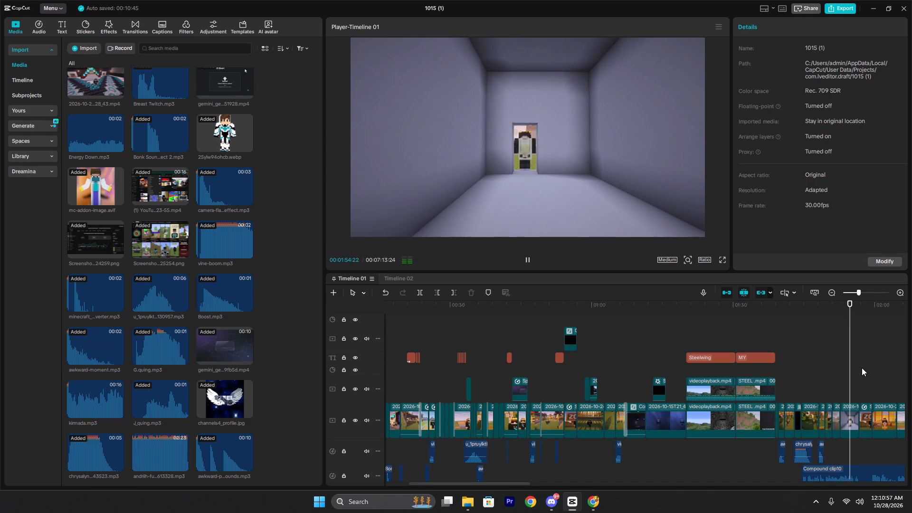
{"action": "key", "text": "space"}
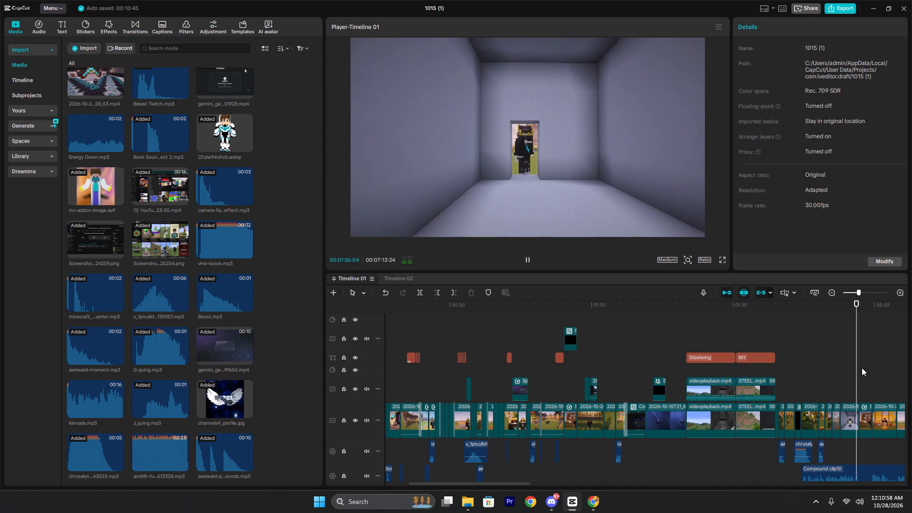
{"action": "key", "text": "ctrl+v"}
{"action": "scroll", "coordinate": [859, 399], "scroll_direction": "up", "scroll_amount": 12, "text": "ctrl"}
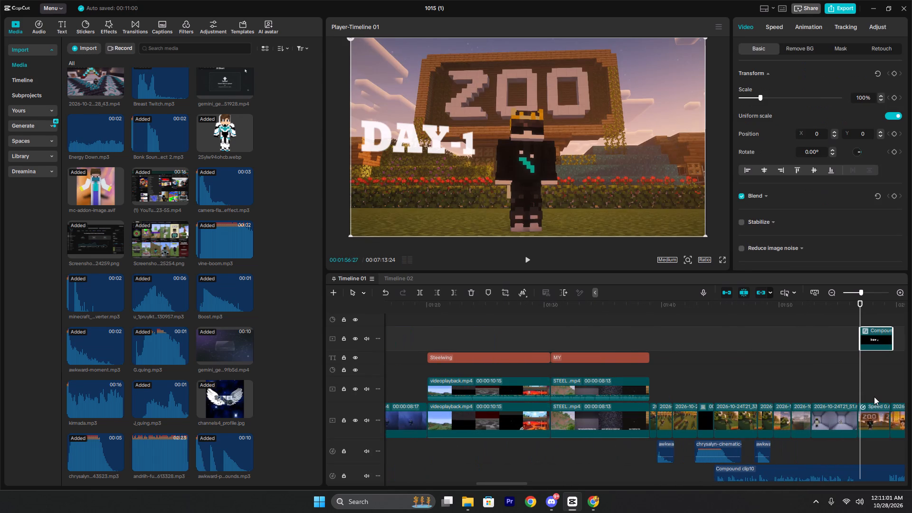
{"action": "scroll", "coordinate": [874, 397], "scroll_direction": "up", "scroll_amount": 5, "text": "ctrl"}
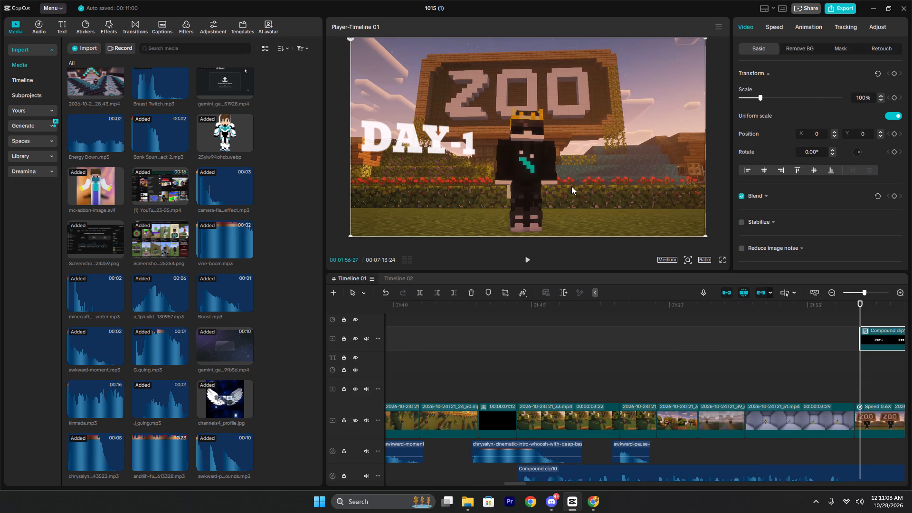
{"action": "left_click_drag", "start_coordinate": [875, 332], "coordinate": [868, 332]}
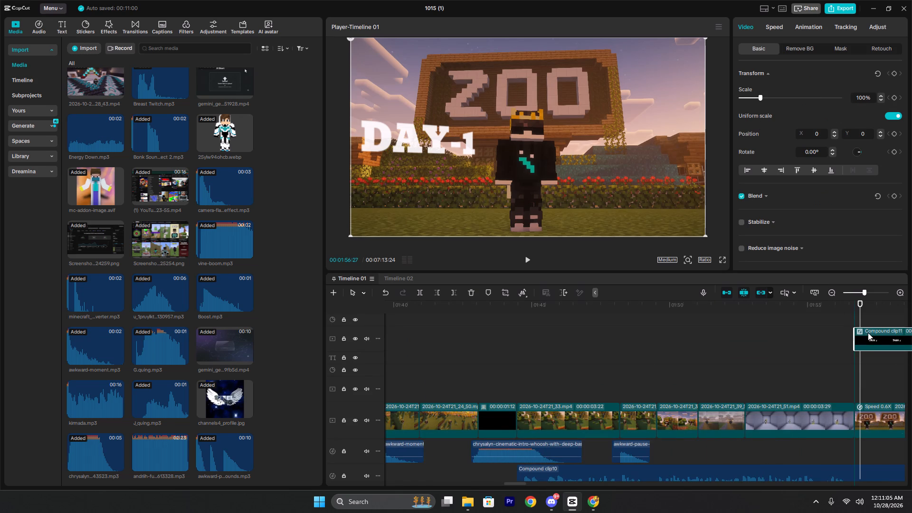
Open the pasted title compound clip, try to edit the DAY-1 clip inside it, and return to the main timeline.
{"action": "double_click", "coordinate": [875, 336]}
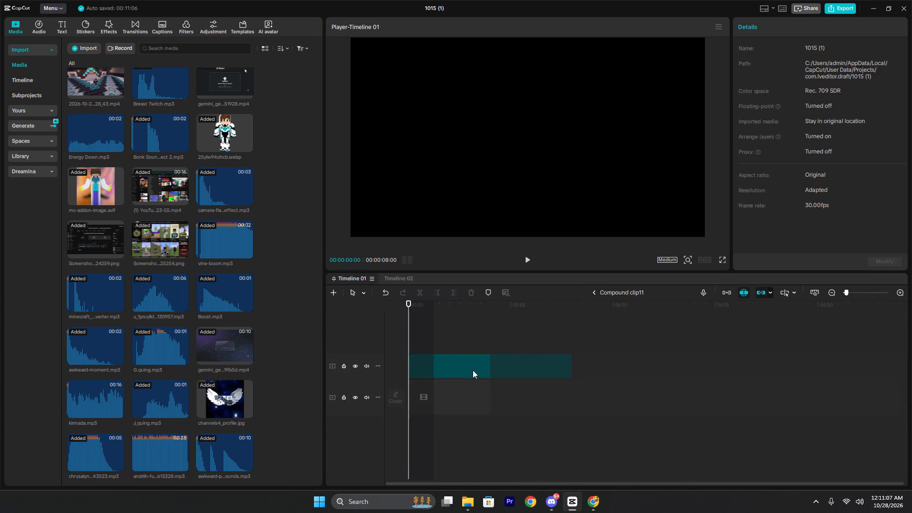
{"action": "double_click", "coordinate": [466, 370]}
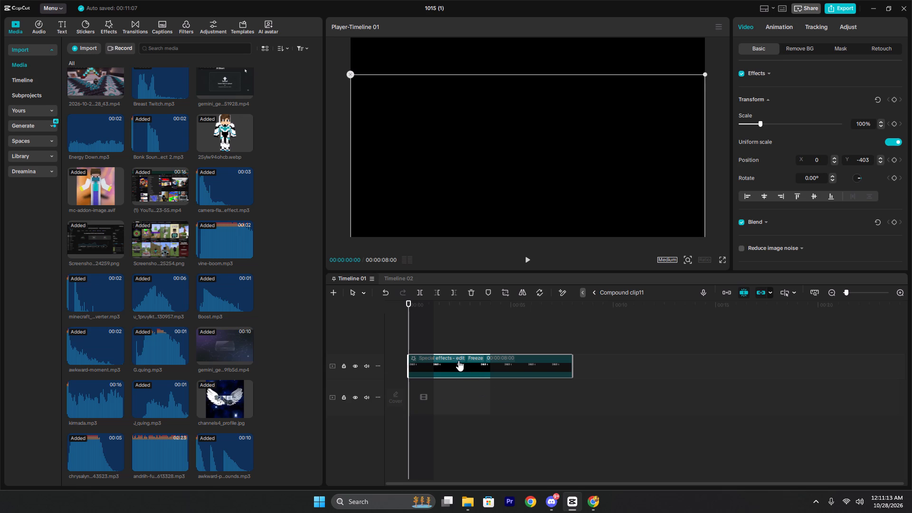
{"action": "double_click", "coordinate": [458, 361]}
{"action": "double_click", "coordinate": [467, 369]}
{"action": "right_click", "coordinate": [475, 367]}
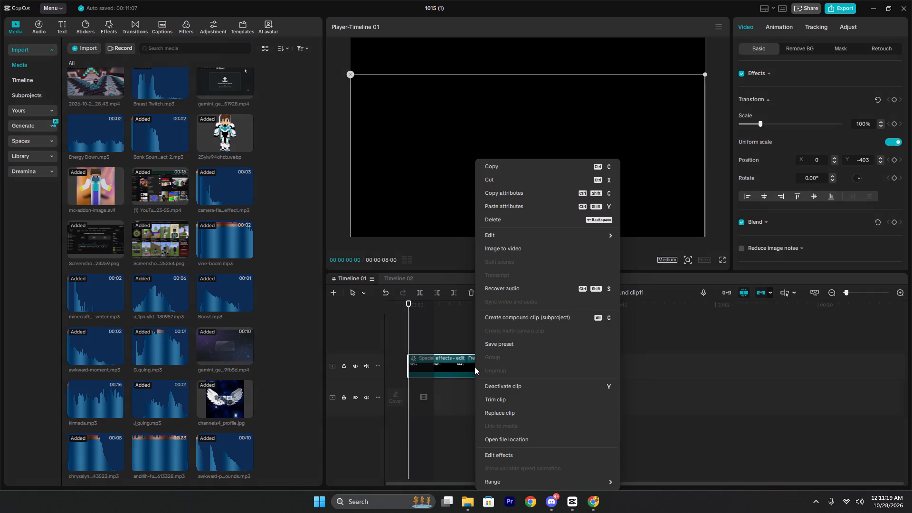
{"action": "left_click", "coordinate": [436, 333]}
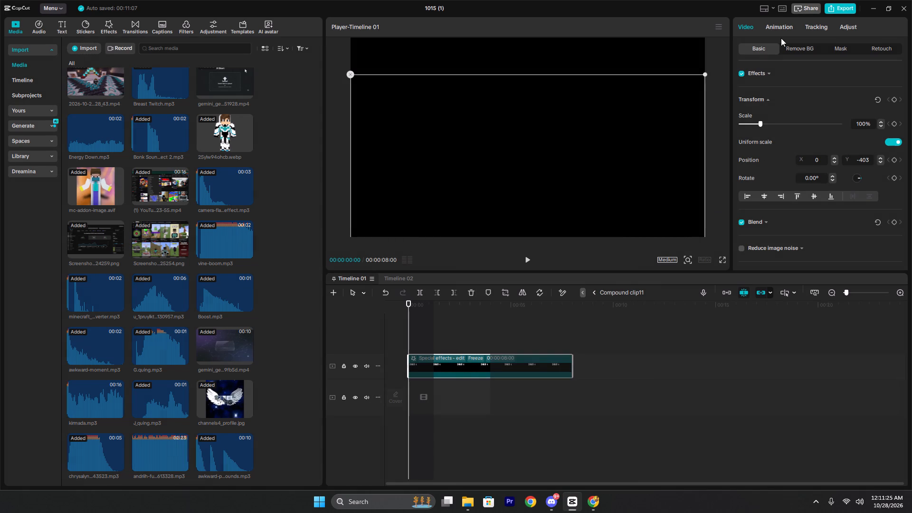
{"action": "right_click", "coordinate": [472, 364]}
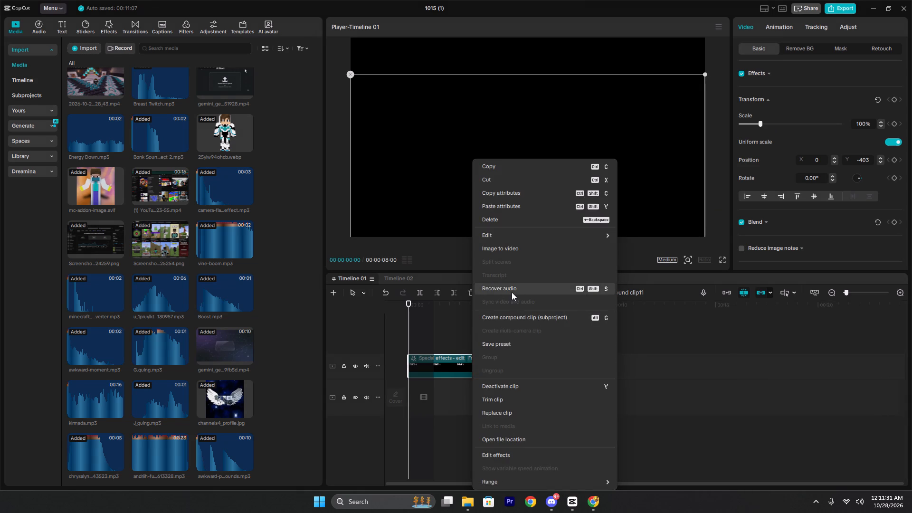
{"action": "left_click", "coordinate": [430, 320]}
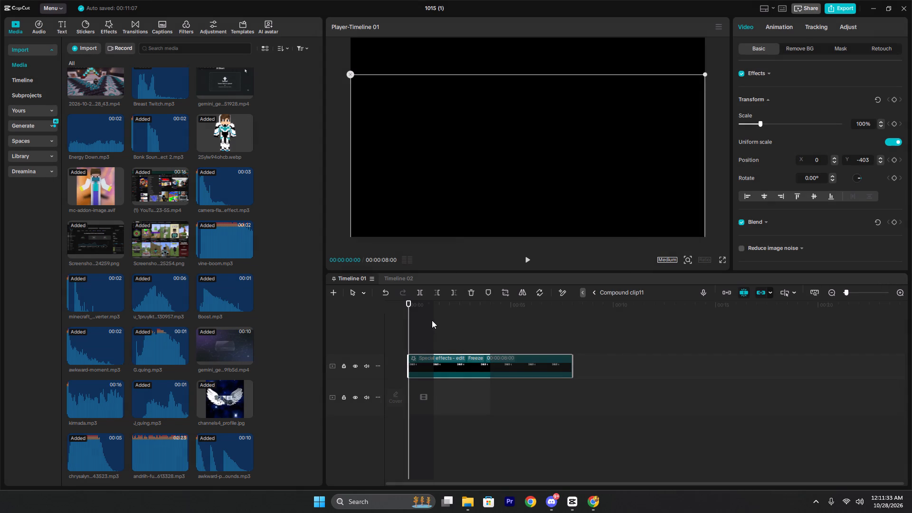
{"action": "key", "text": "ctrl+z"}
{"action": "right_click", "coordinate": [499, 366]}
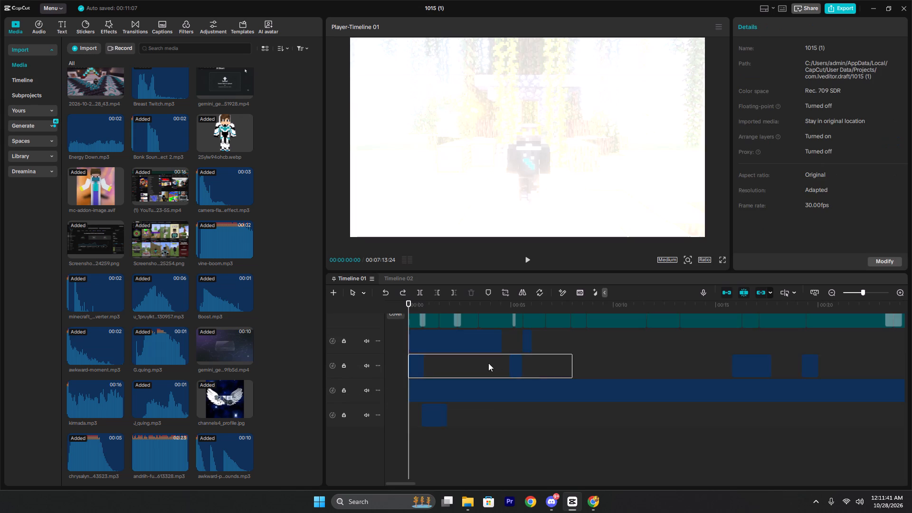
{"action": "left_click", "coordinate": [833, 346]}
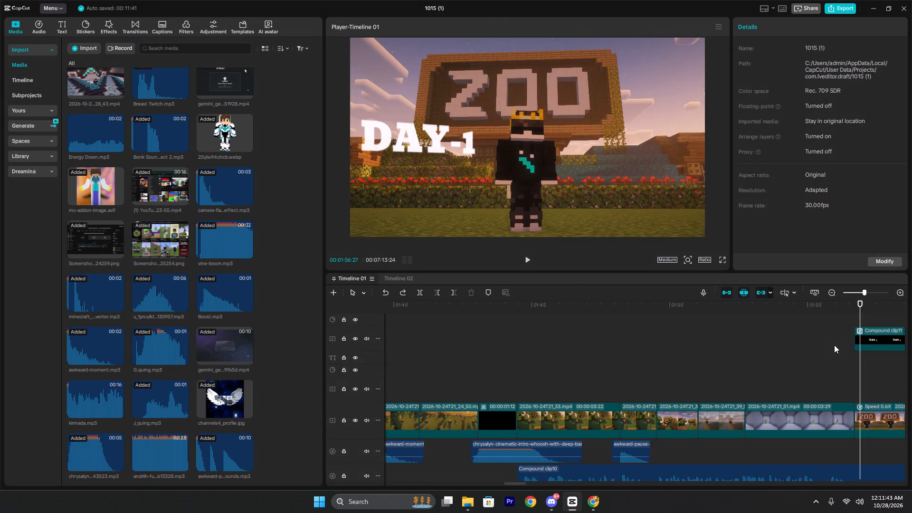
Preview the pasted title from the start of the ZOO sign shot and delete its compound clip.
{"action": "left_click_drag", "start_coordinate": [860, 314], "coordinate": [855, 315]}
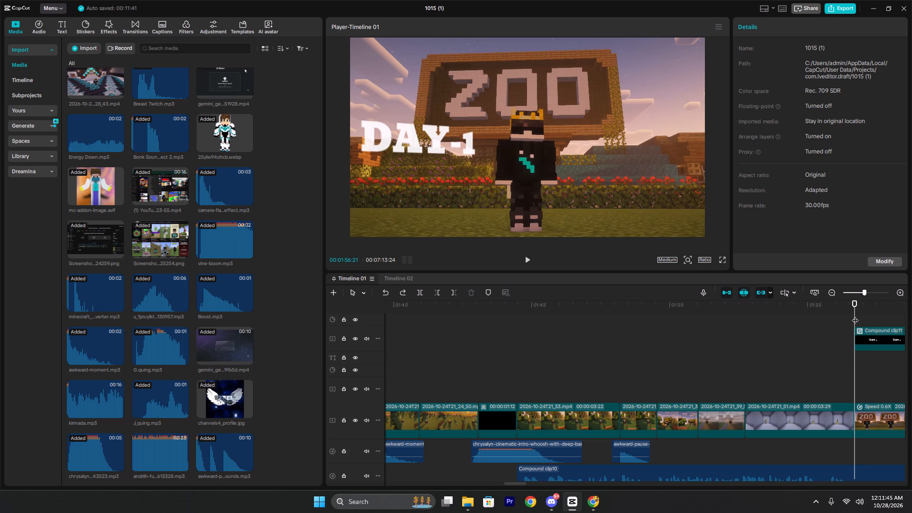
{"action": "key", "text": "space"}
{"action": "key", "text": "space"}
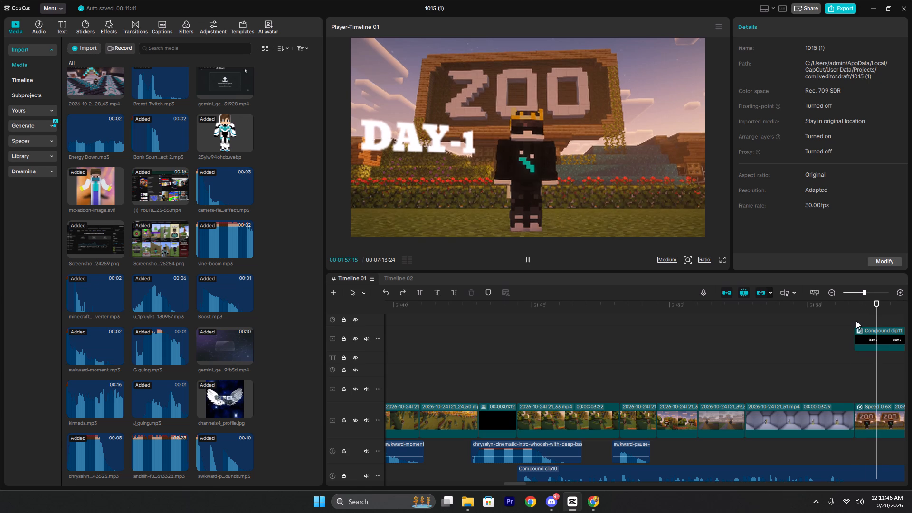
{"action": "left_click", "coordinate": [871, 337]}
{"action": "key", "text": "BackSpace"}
Add a default text at the start of the ZOO sign shot, 00:01:56:21, and change its wording to DAY-2.
{"action": "left_click", "coordinate": [840, 357]}
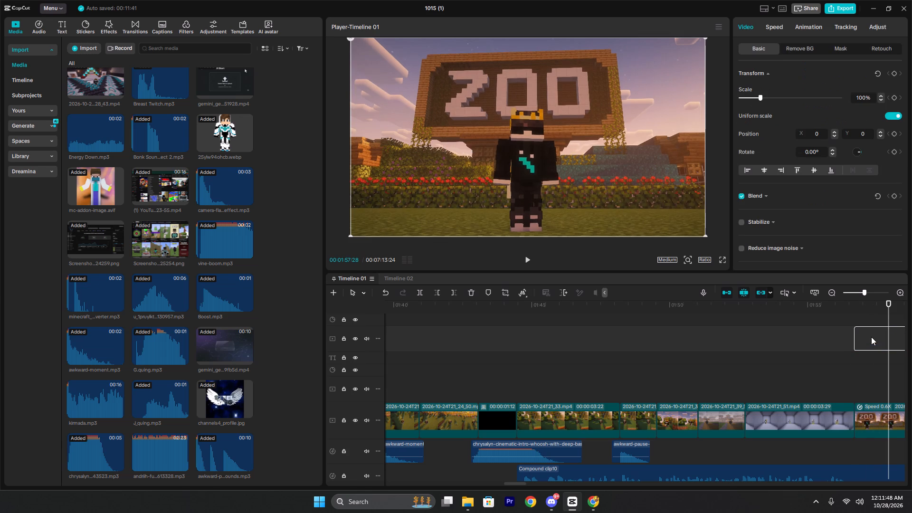
{"action": "left_click_drag", "start_coordinate": [840, 357], "coordinate": [853, 358]}
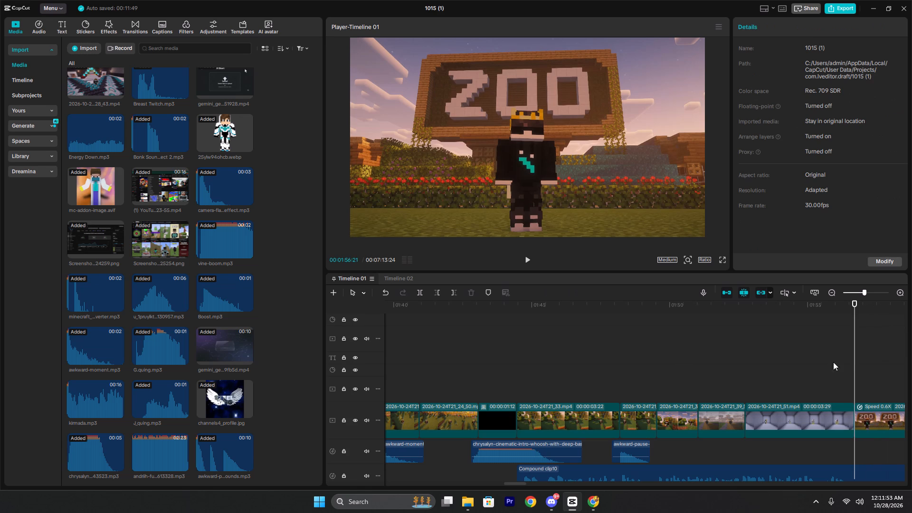
{"action": "left_click", "coordinate": [63, 28]}
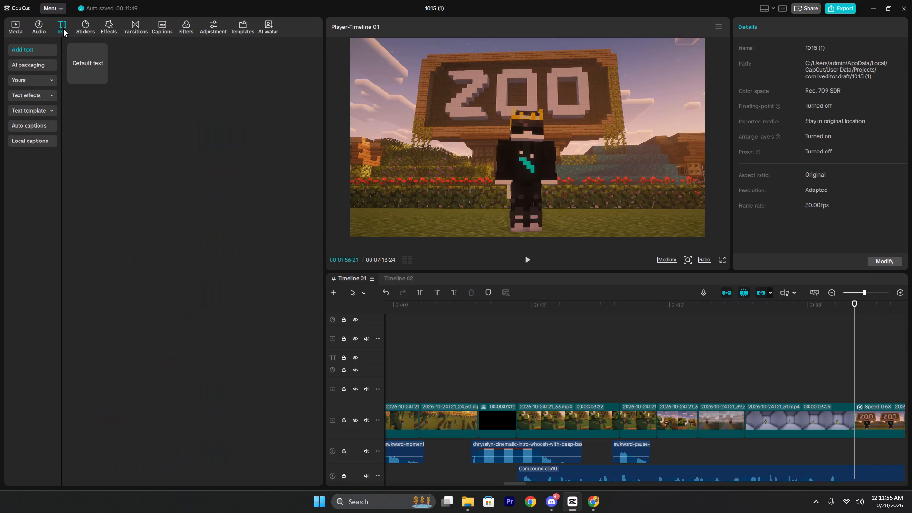
{"action": "left_click", "coordinate": [104, 80]}
{"action": "left_click_drag", "start_coordinate": [801, 76], "coordinate": [725, 10]}
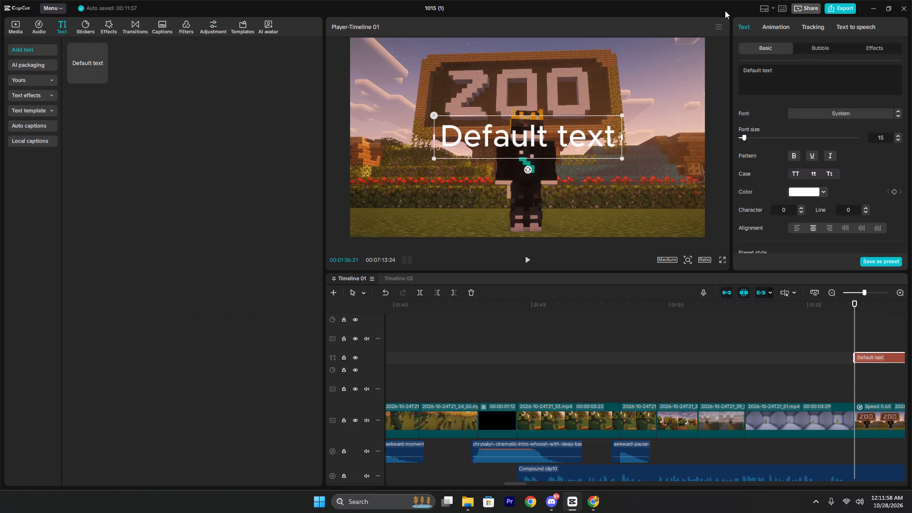
{"action": "left_click_drag", "start_coordinate": [725, 10], "coordinate": [572, 74]}
{"action": "left_click_drag", "start_coordinate": [786, 73], "coordinate": [785, 61]}
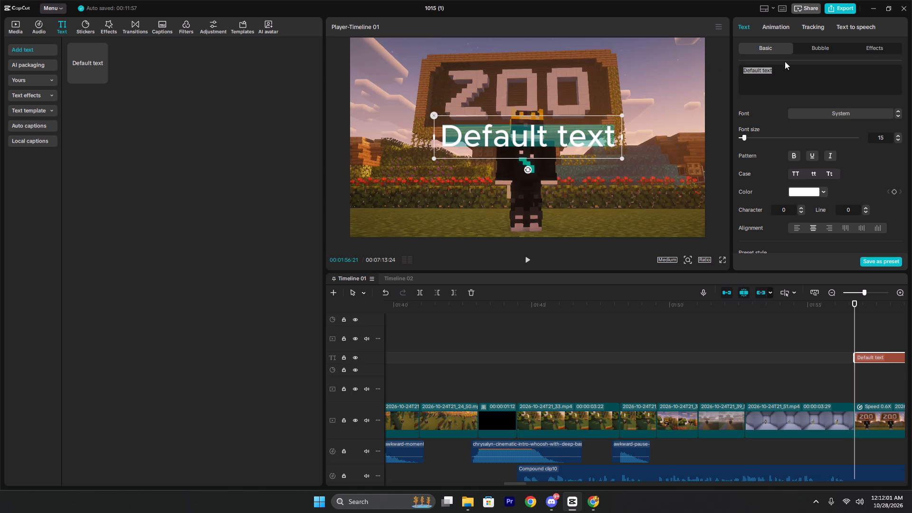
{"action": "left_click_drag", "start_coordinate": [785, 61], "coordinate": [740, 64]}
{"action": "type", "text": "DAY"}
{"action": "type", "text": "-2"}
{"action": "left_click", "coordinate": [853, 338]}
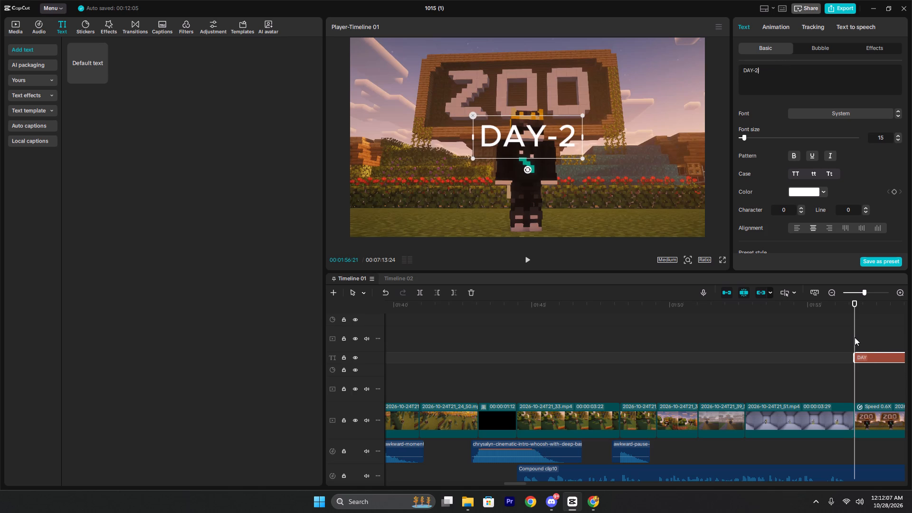
Preview the DAY-2 text and trim its end to line up with the end of the ZOO sign shot.
{"action": "left_click", "coordinate": [855, 337]}
{"action": "key", "text": "space"}
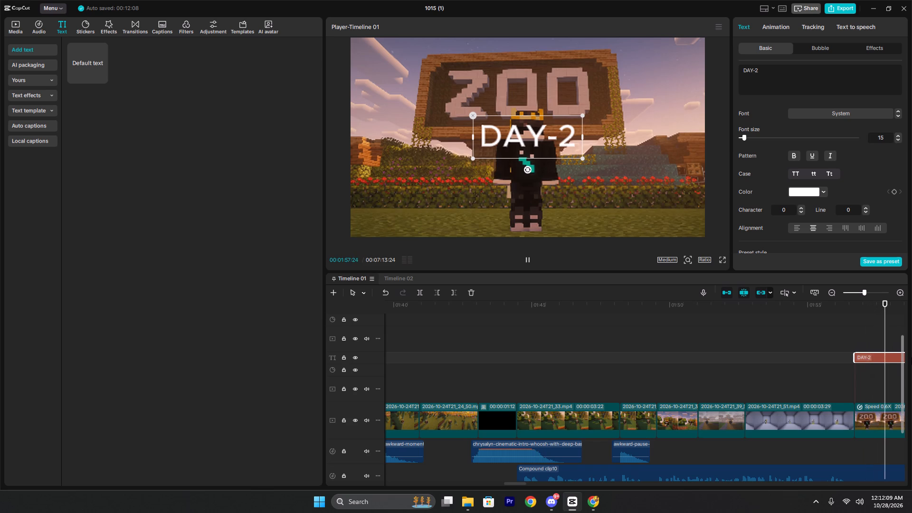
{"action": "key", "text": "space"}
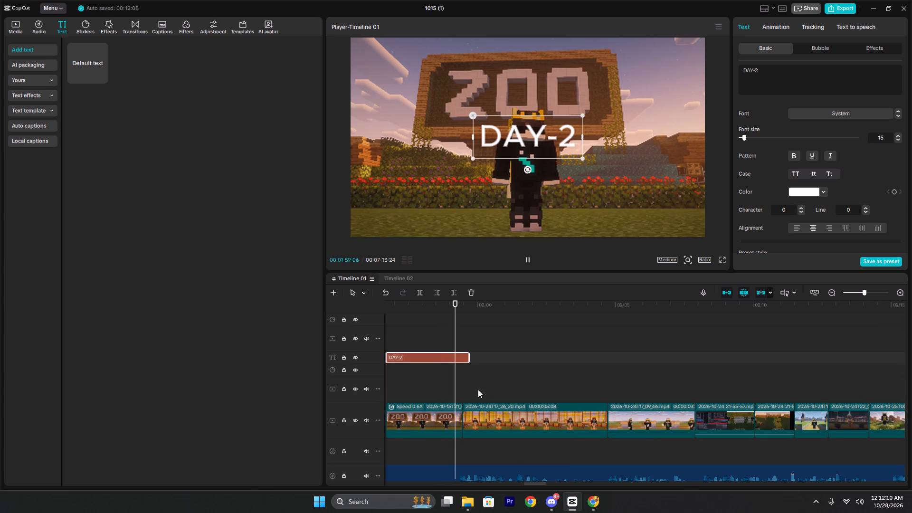
{"action": "left_click_drag", "start_coordinate": [471, 360], "coordinate": [463, 358]}
{"action": "left_click", "coordinate": [440, 335]}
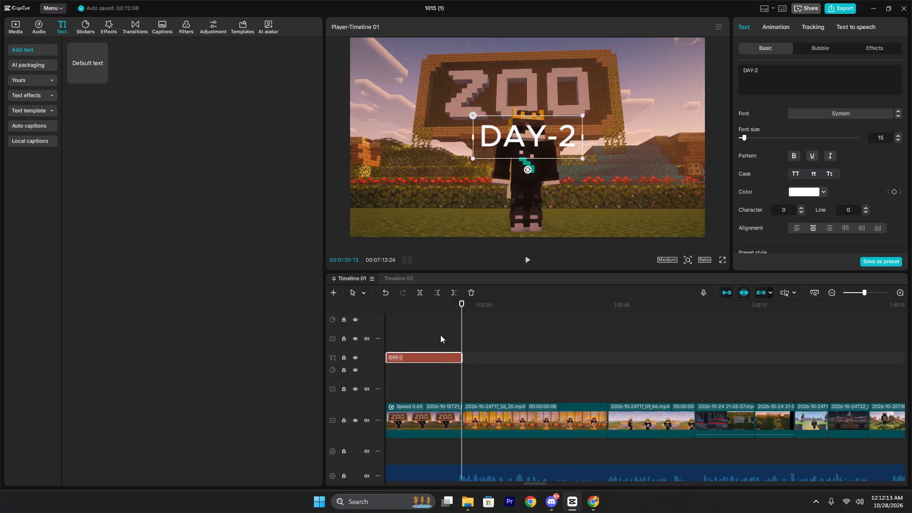
Move the DAY-2 title in the frame to the open area on the left of the character.
{"action": "left_click_drag", "start_coordinate": [440, 335], "coordinate": [482, 337]}
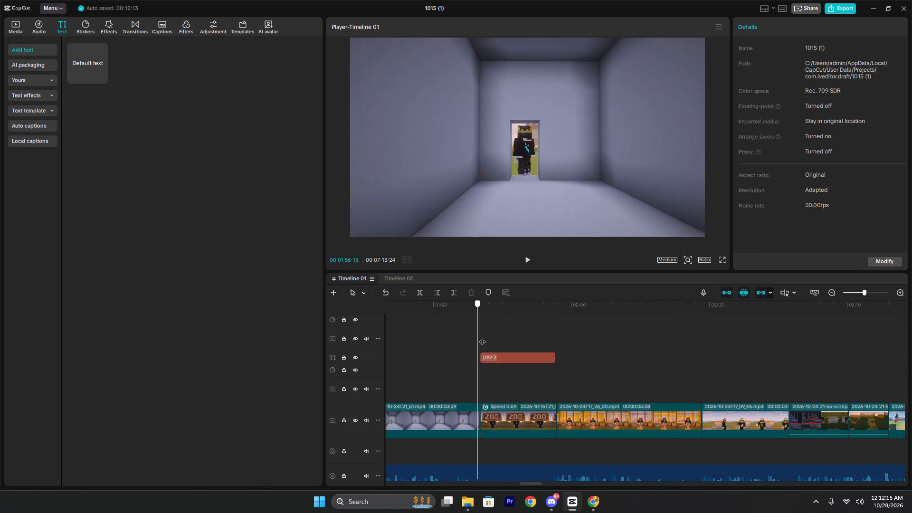
{"action": "left_click_drag", "start_coordinate": [482, 337], "coordinate": [483, 337]}
{"action": "key", "text": "space"}
{"action": "key", "text": "space"}
{"action": "left_click", "coordinate": [497, 356]}
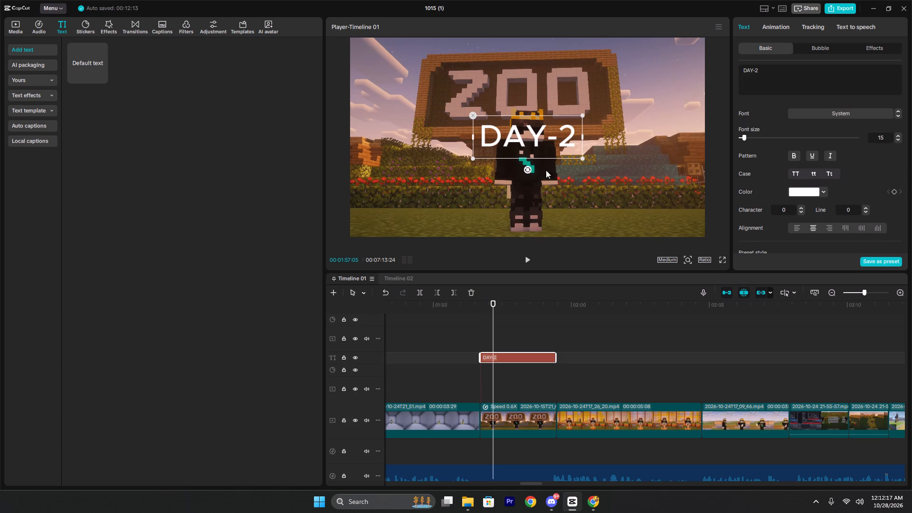
{"action": "left_click_drag", "start_coordinate": [551, 151], "coordinate": [453, 188]}
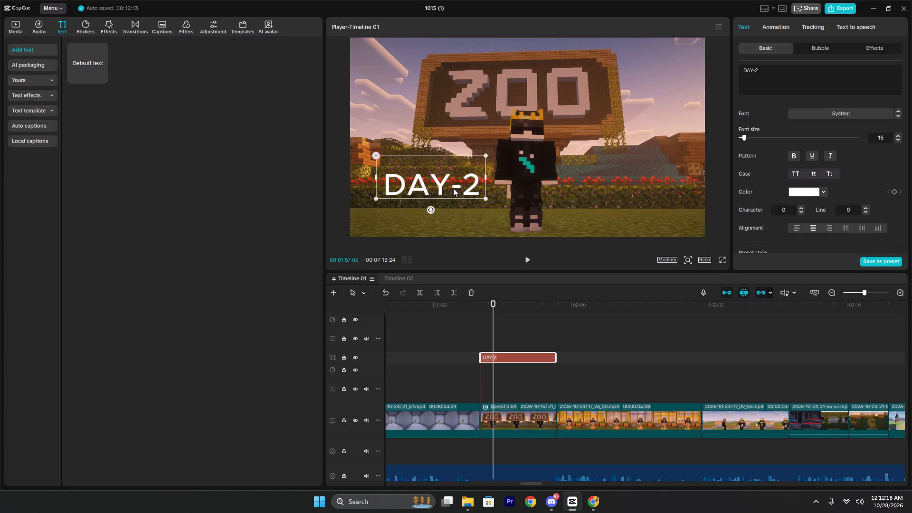
{"action": "left_click_drag", "start_coordinate": [453, 188], "coordinate": [447, 163]}
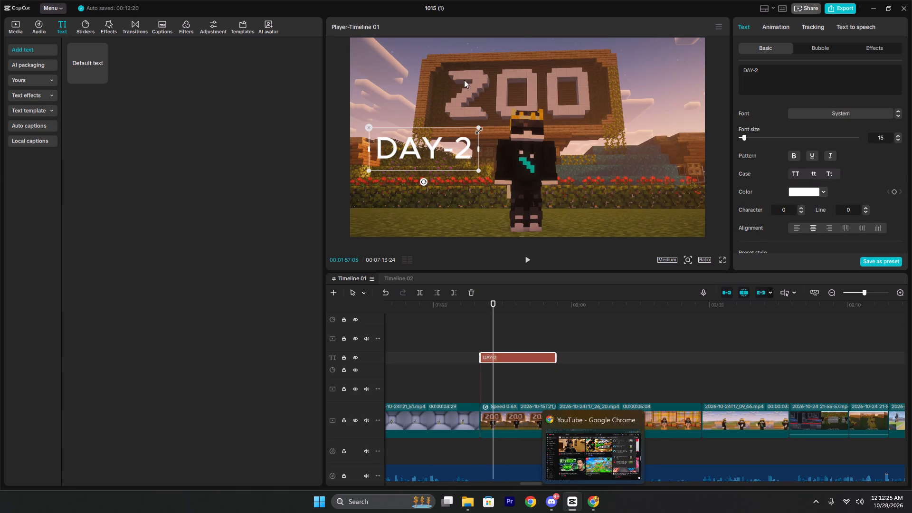
{"action": "left_click_drag", "start_coordinate": [444, 174], "coordinate": [440, 155]}
{"action": "key", "text": "ctrl+z"}
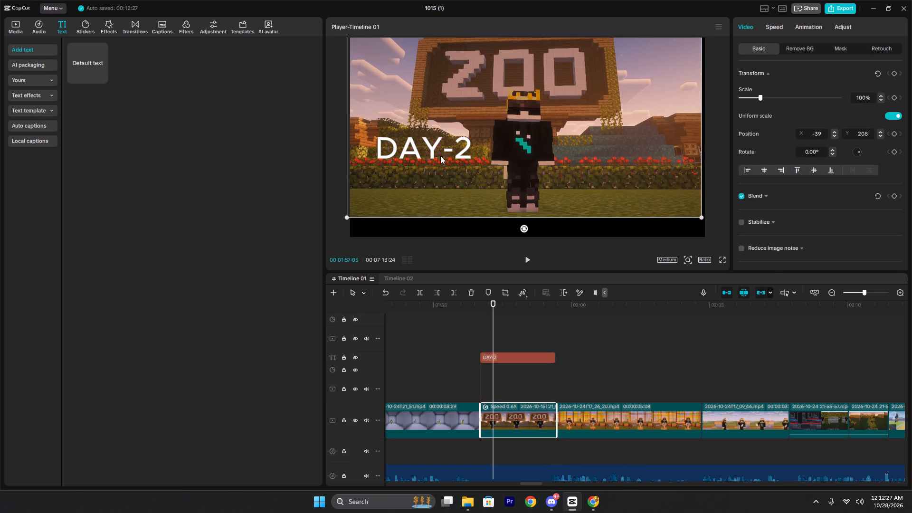
Change the DAY-2 title's font to Bevan.
{"action": "left_click", "coordinate": [440, 156]}
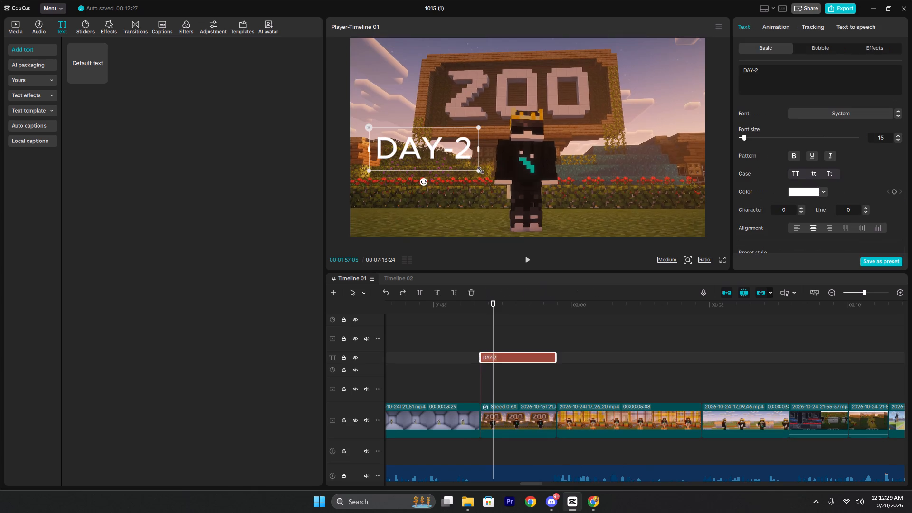
{"action": "left_click", "coordinate": [902, 116]}
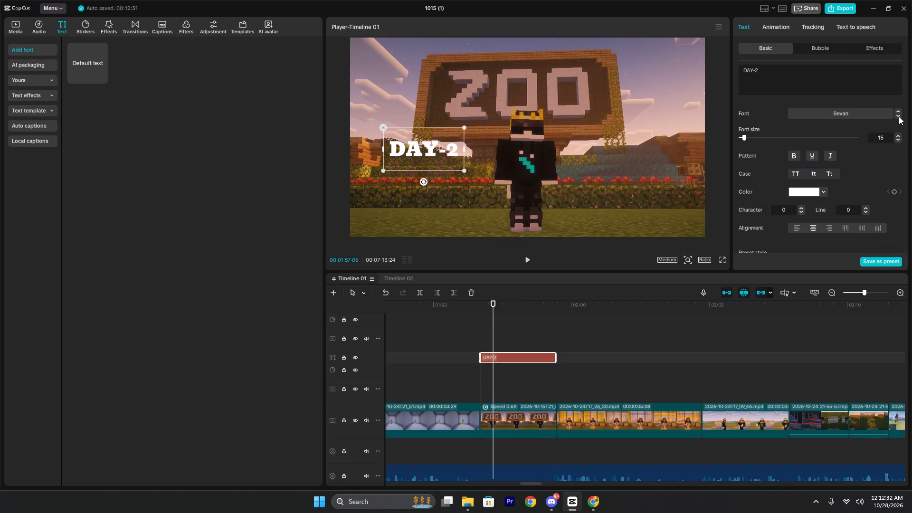
Enlarge the DAY-2 title and move it slightly higher beside the character.
{"action": "left_click_drag", "start_coordinate": [466, 169], "coordinate": [491, 214]}
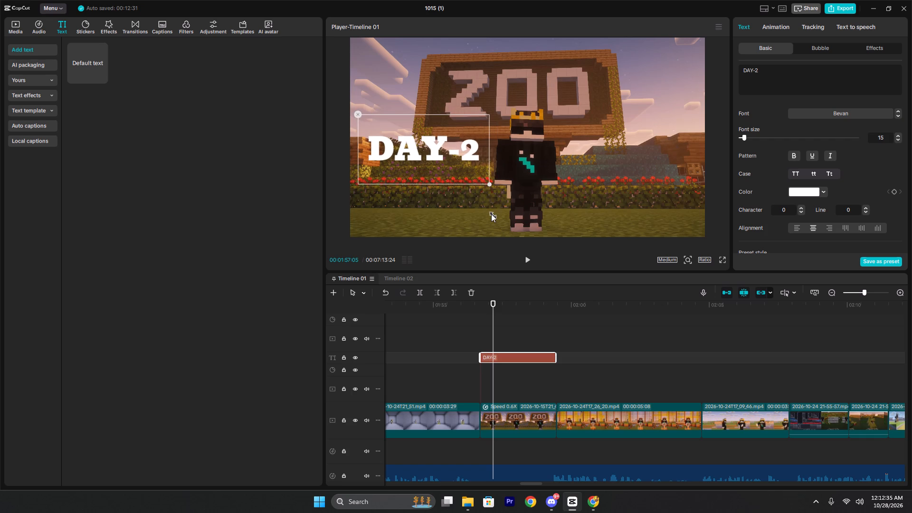
{"action": "left_click_drag", "start_coordinate": [439, 162], "coordinate": [499, 361]}
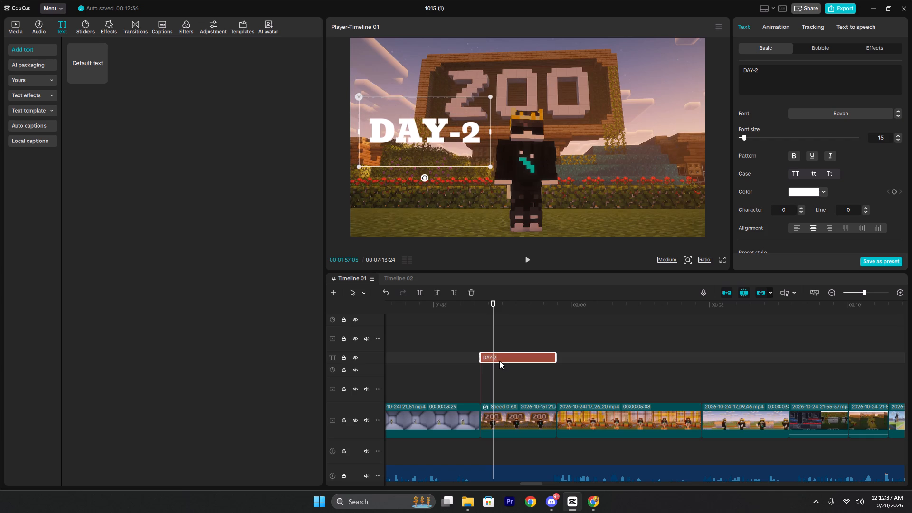
{"action": "left_click_drag", "start_coordinate": [499, 361], "coordinate": [440, 145]}
Preview the DAY-2 title over the ZOO shot and replay the beginning of the following cage shot.
{"action": "left_click", "coordinate": [480, 344]}
{"action": "key", "text": "space"}
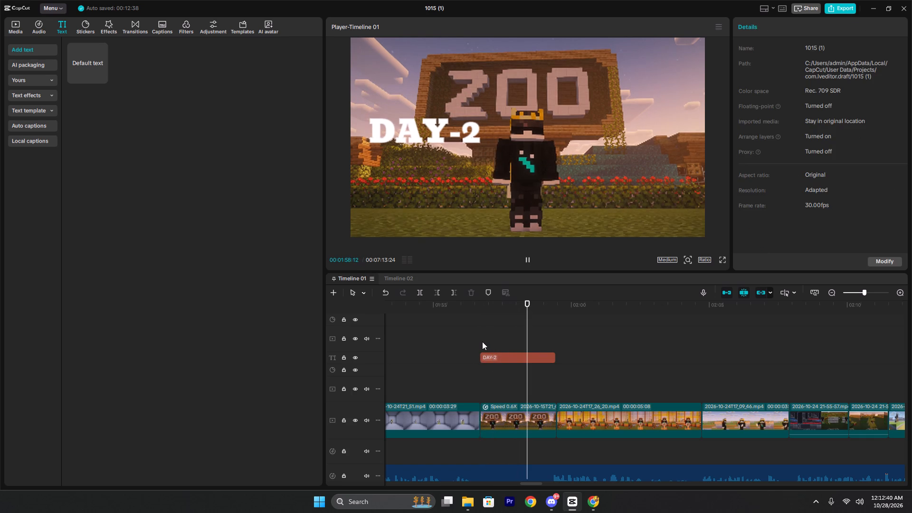
{"action": "scroll", "coordinate": [669, 348], "scroll_direction": "down", "scroll_amount": 3, "text": "ctrl"}
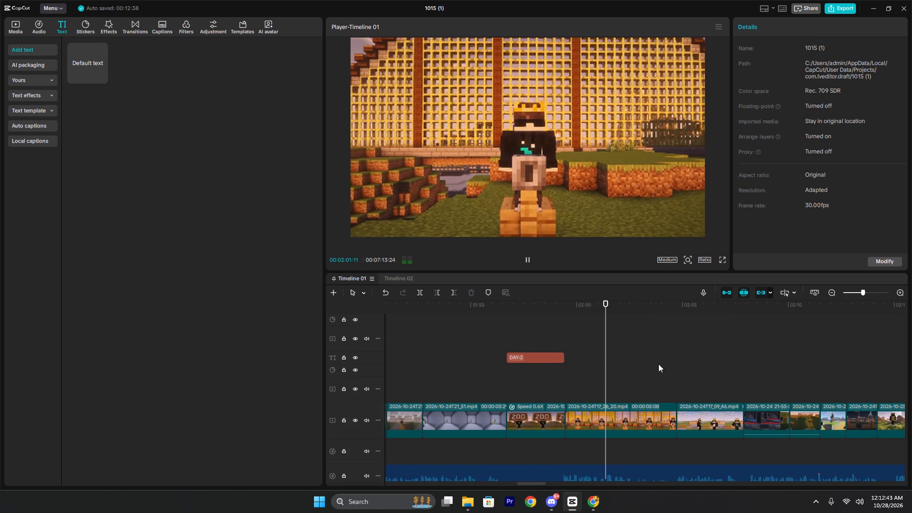
{"action": "key", "text": "space"}
{"action": "left_click", "coordinate": [564, 382]}
{"action": "key", "text": "space"}
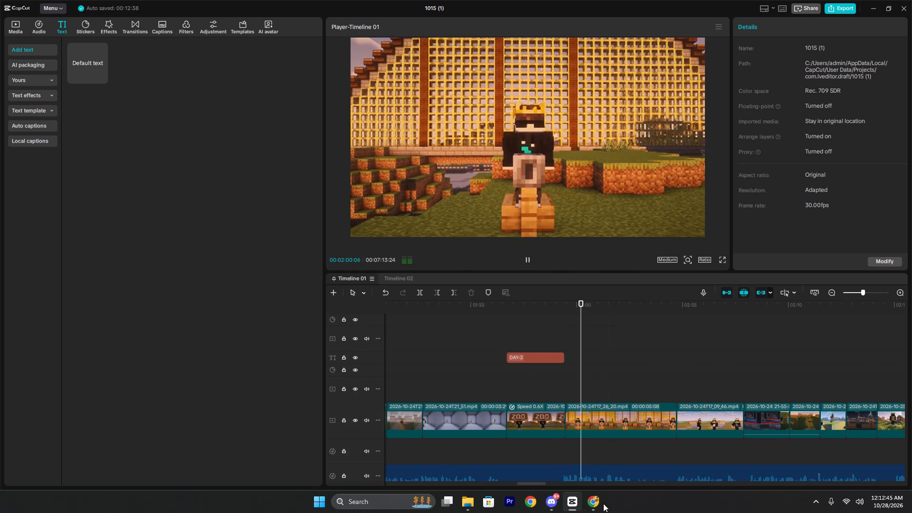
{"action": "key", "text": "space"}
{"action": "left_click", "coordinate": [569, 385]}
{"action": "key", "text": "space"}
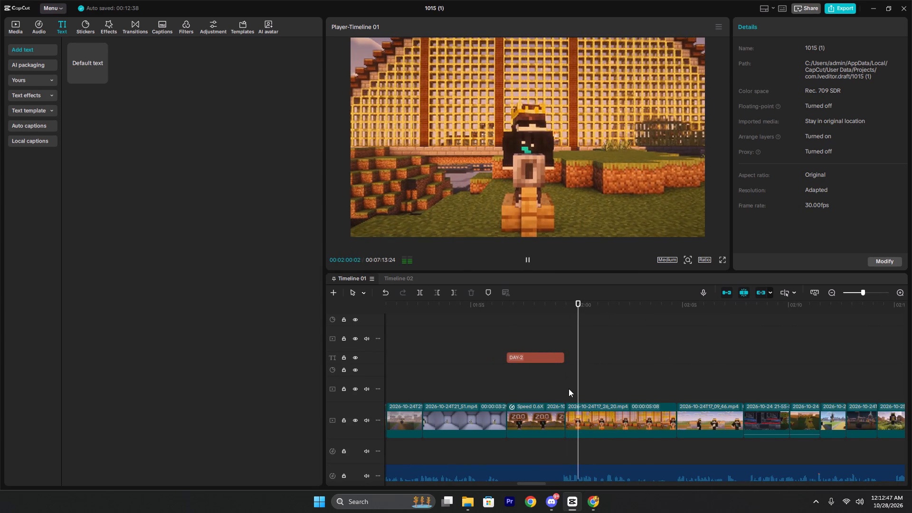
{"action": "key", "text": "space"}
{"action": "key", "text": "space"}
{"action": "key", "text": "space"}
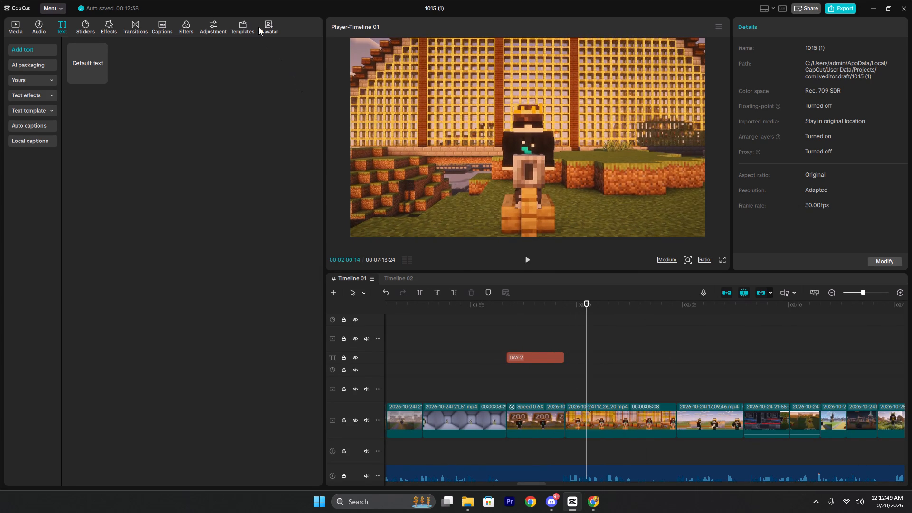
Look through the AI avatar and adjustment options and preview the saved brand adjustment preset.
{"action": "left_click", "coordinate": [270, 29]}
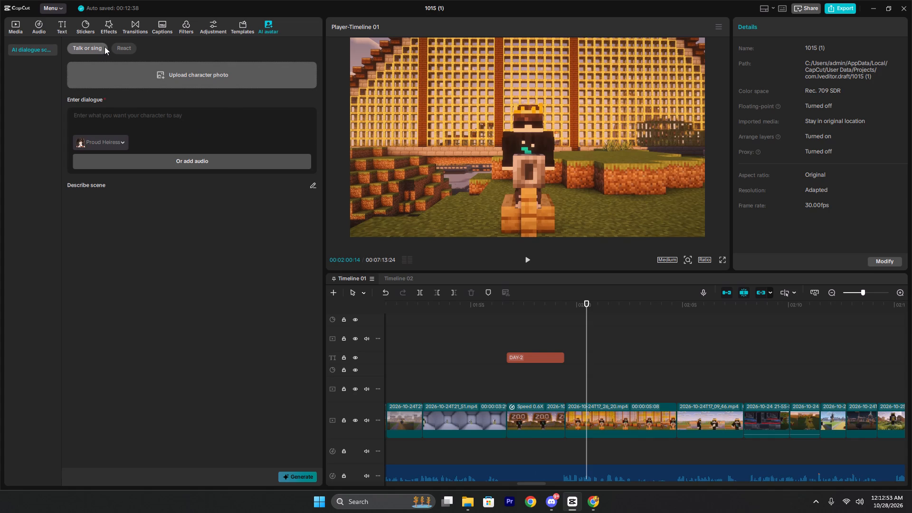
{"action": "left_click", "coordinate": [125, 53]}
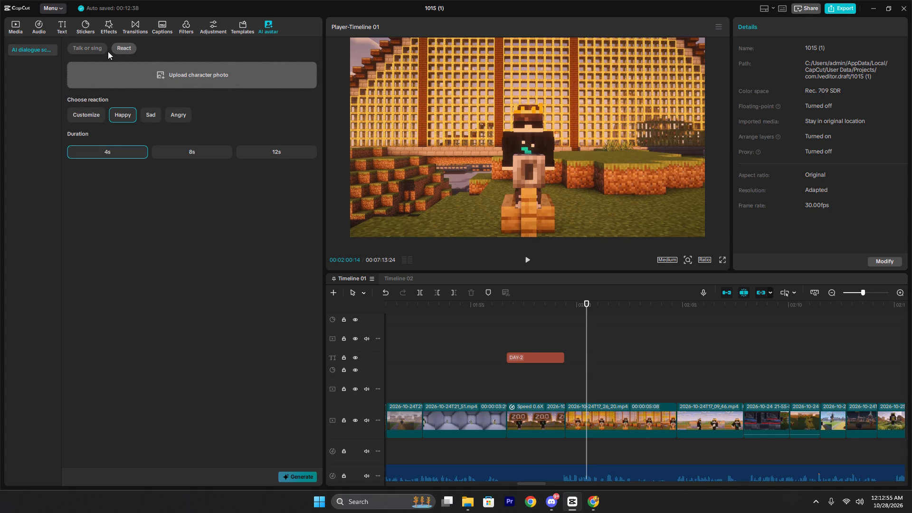
{"action": "left_click", "coordinate": [103, 51]}
{"action": "left_click", "coordinate": [239, 21]}
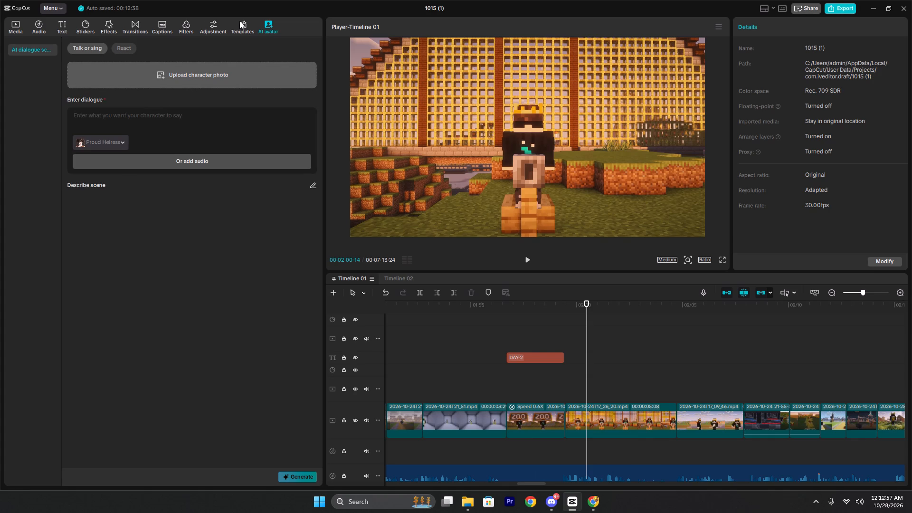
{"action": "left_click", "coordinate": [224, 28]}
{"action": "left_click", "coordinate": [219, 28]}
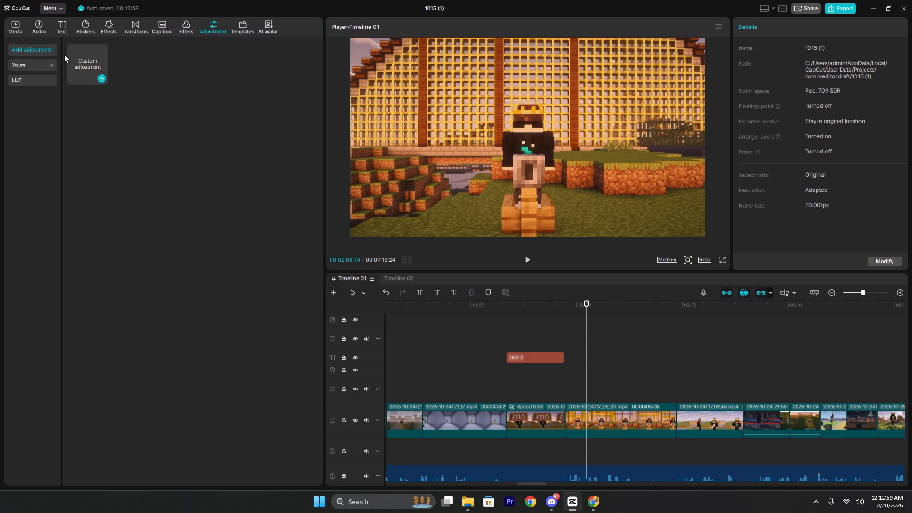
{"action": "left_click", "coordinate": [33, 68]}
{"action": "left_click", "coordinate": [78, 88]}
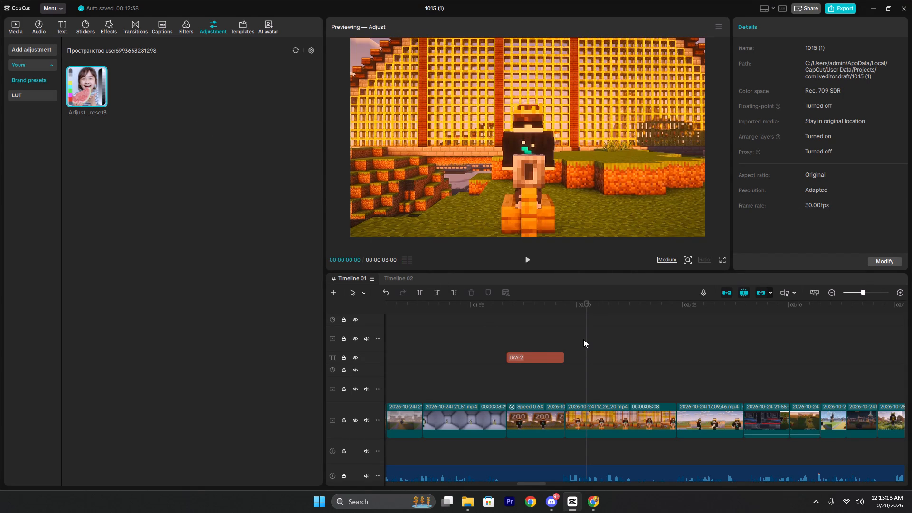
{"action": "left_click", "coordinate": [583, 339]}
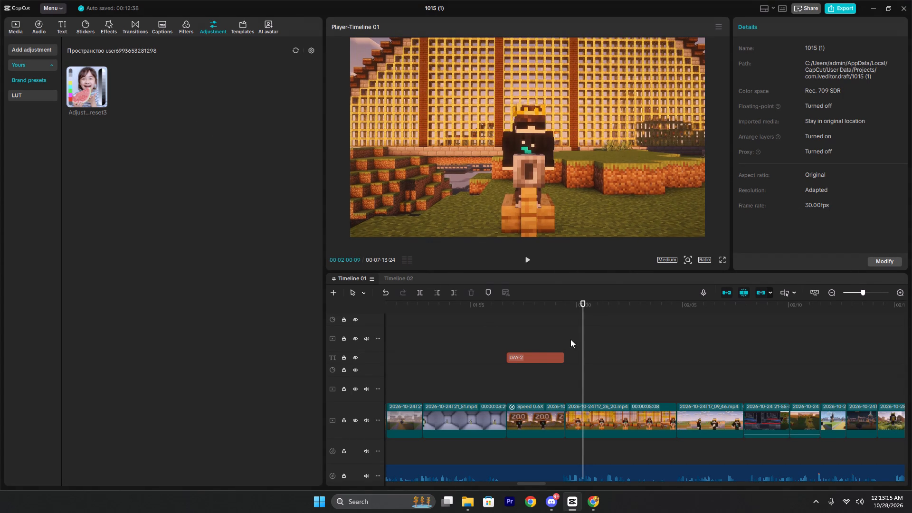
Replay the beginning of the cage shot after the DAY-2 title.
{"action": "left_click", "coordinate": [570, 339]}
{"action": "left_click", "coordinate": [565, 335]}
{"action": "key", "text": "space"}
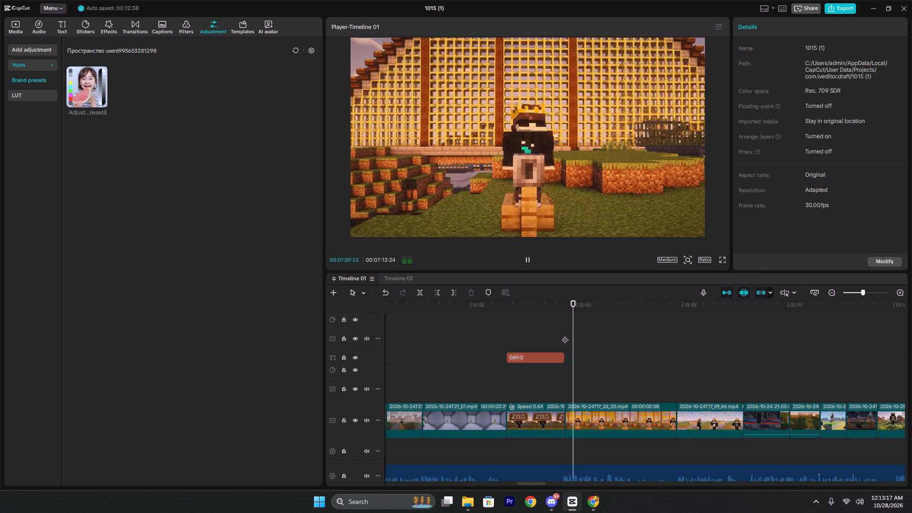
{"action": "key", "text": "space"}
Switch to Google Chrome, replace the bass-drop sound effects tab with a new one, and search Google Images for amor playz.
{"action": "left_click", "coordinate": [594, 508]}
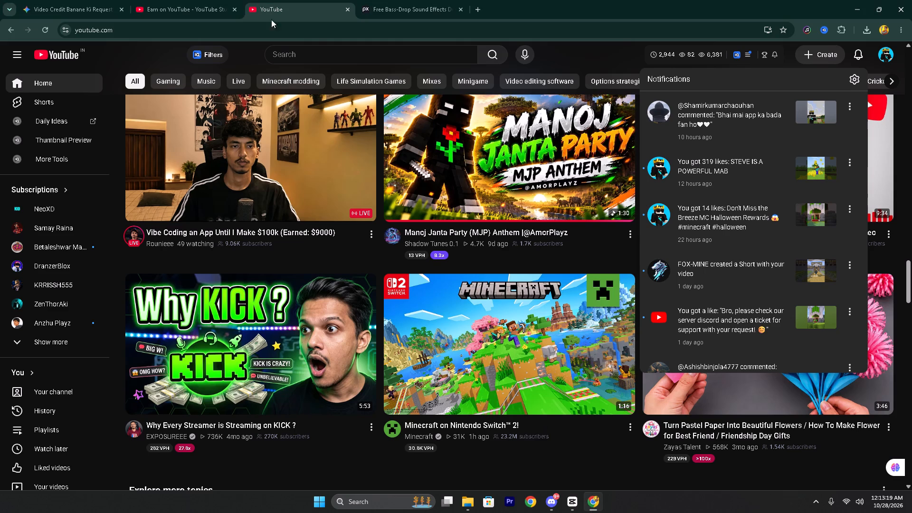
{"action": "left_click", "coordinate": [390, 0]}
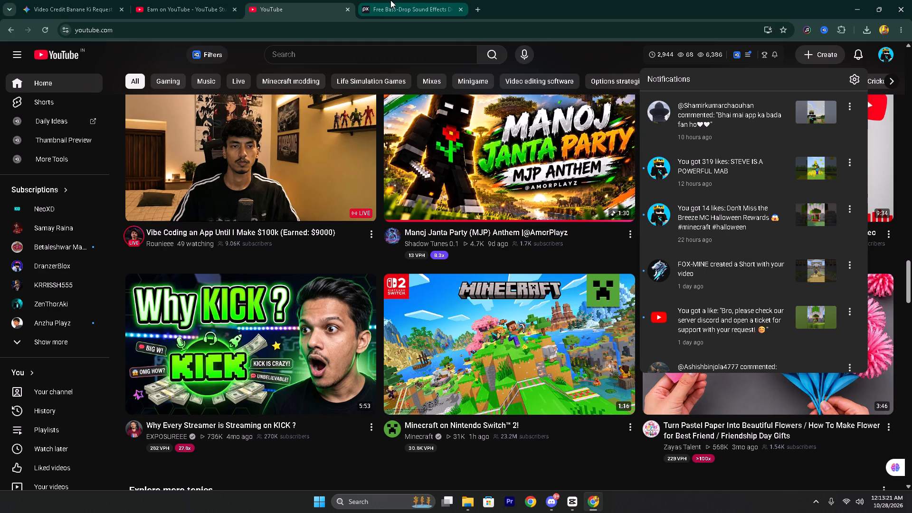
{"action": "left_click", "coordinate": [479, 5]}
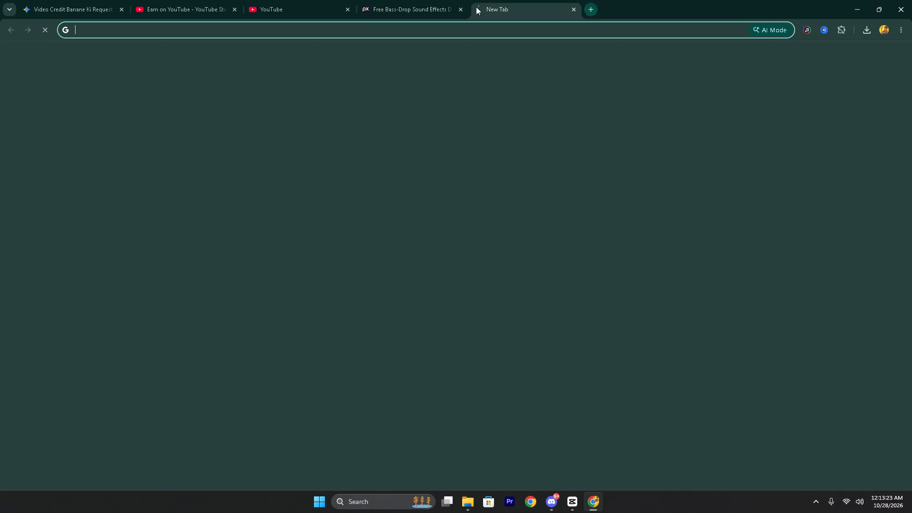
{"action": "left_click", "coordinate": [459, 12]}
{"action": "left_click", "coordinate": [429, 170]}
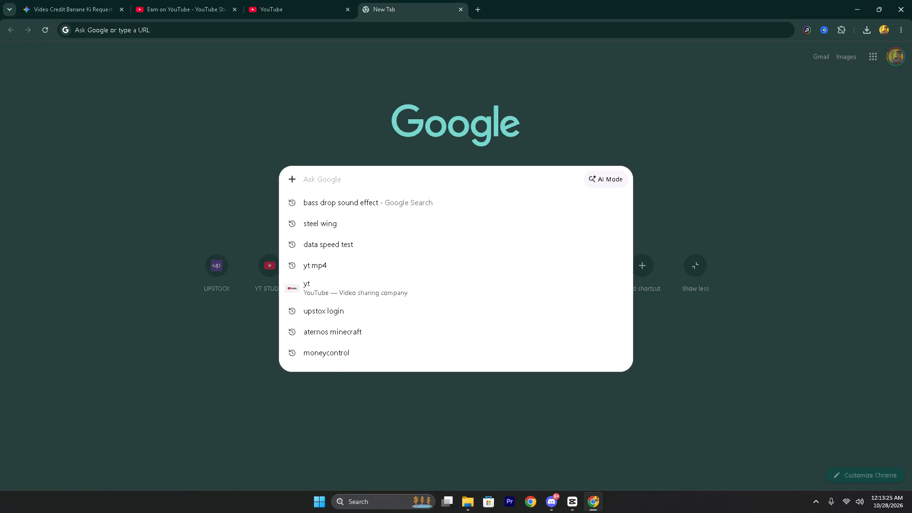
{"action": "type", "text": "amor play"}
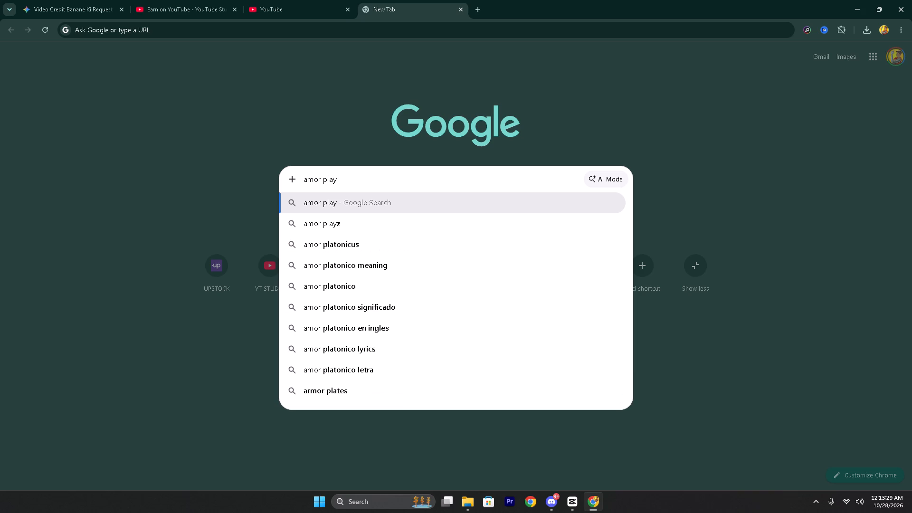
{"action": "key", "text": "z"}
{"action": "key", "text": "Return"}
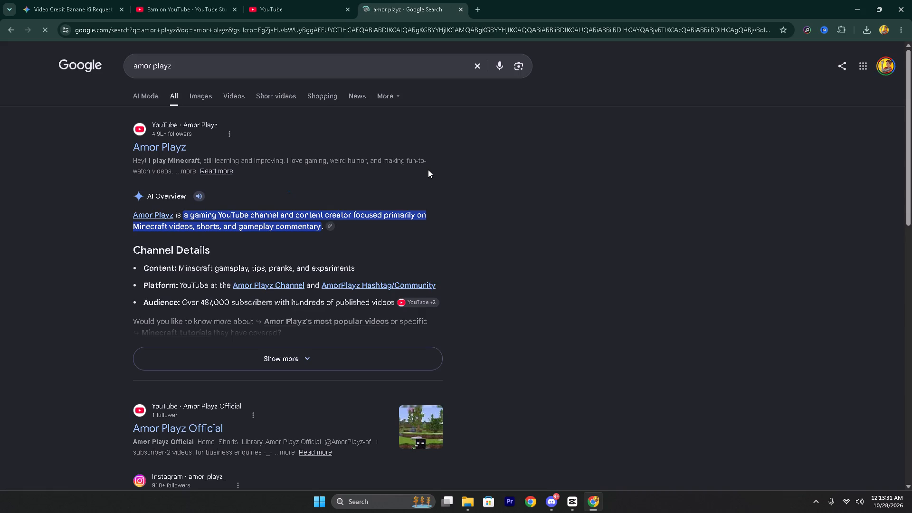
{"action": "left_click", "coordinate": [198, 94]}
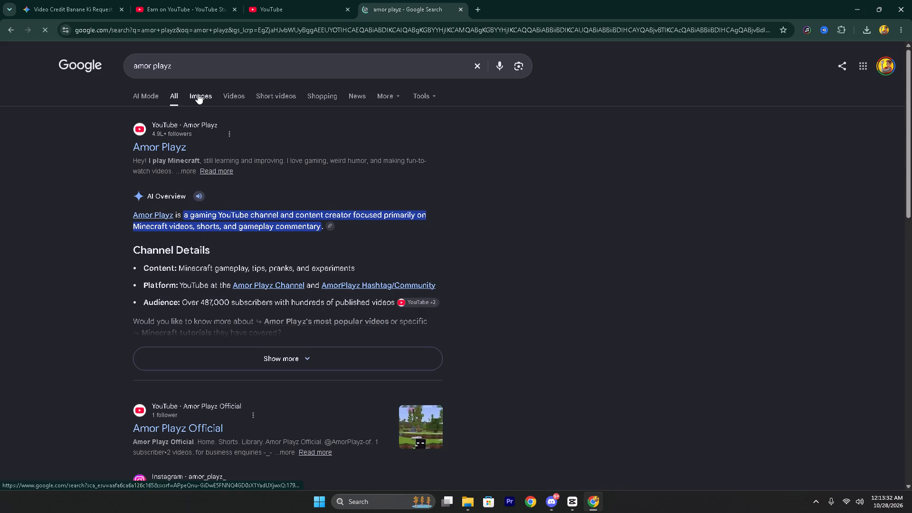
Open the white-on-black Amor Playz logo result and save it to Downloads as the JPEG channels4_profile (1).
{"action": "left_click", "coordinate": [96, 212]}
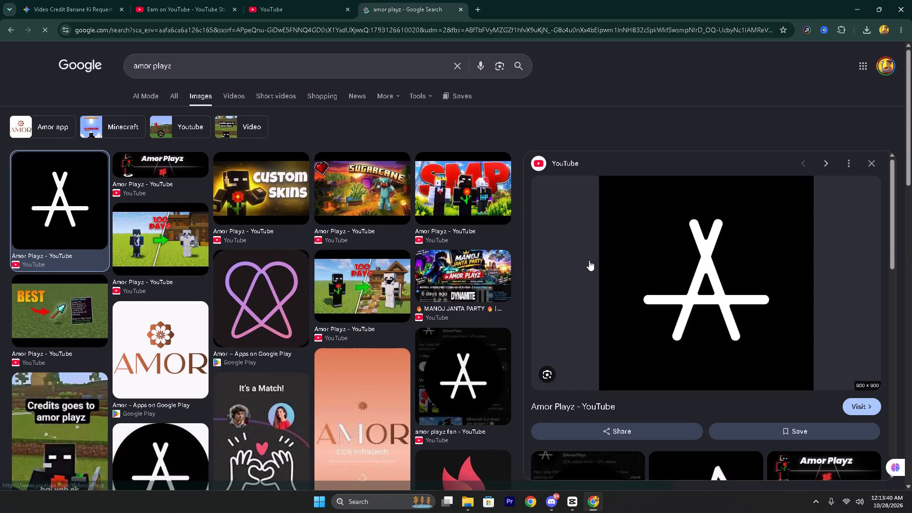
{"action": "right_click", "coordinate": [675, 264]}
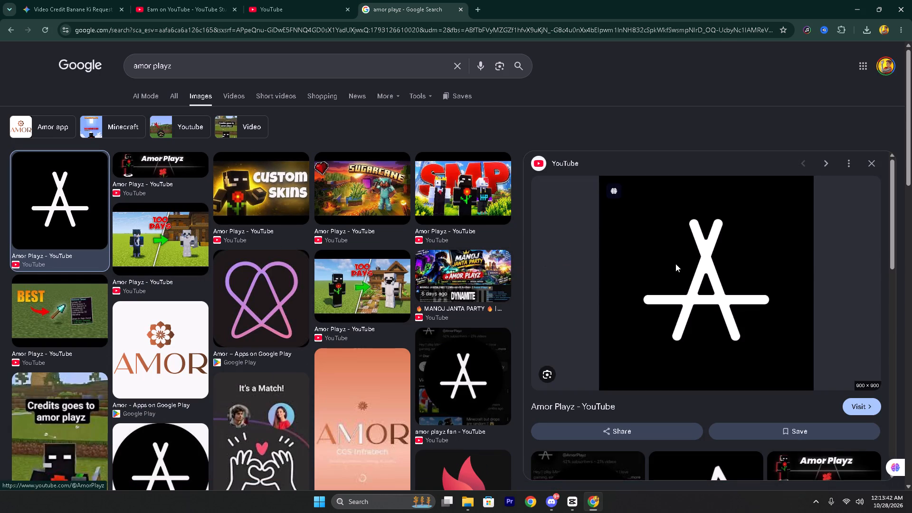
{"action": "left_click", "coordinate": [720, 157]}
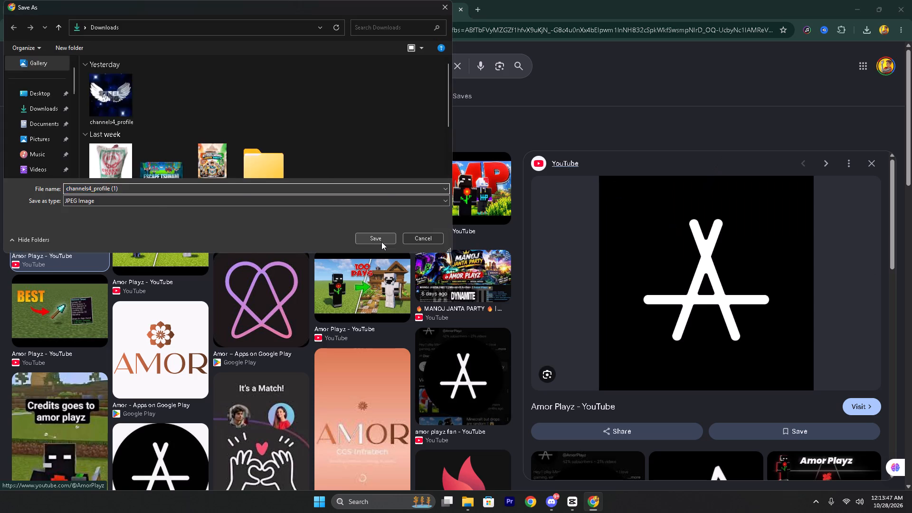
{"action": "left_click", "coordinate": [381, 242]}
Bring the downloaded channels4_profile (1).jpg into CapCut, placing it above the cage shot at about 00:02:00:28.
{"action": "left_click_drag", "start_coordinate": [802, 61], "coordinate": [789, 68]}
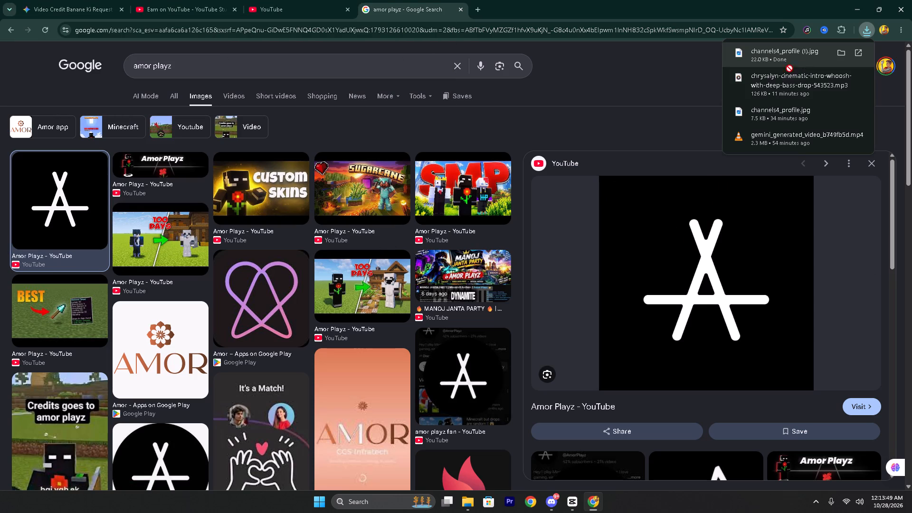
{"action": "left_click_drag", "start_coordinate": [789, 68], "coordinate": [575, 503]}
{"action": "left_click_drag", "start_coordinate": [575, 503], "coordinate": [573, 425]}
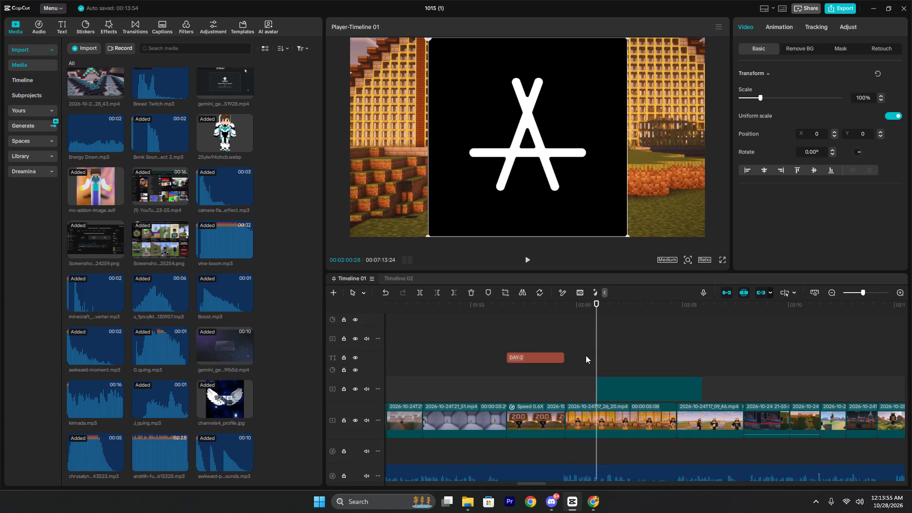
Play through the start of the cage shot and shift the logo clip earlier to begin at about 00:02:00:10.
{"action": "left_click", "coordinate": [586, 355]}
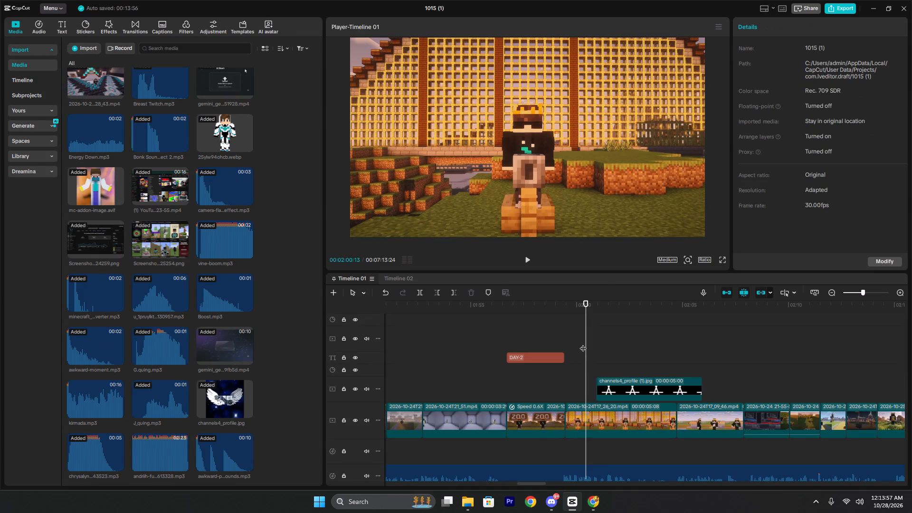
{"action": "key", "text": "space"}
{"action": "key", "text": "space"}
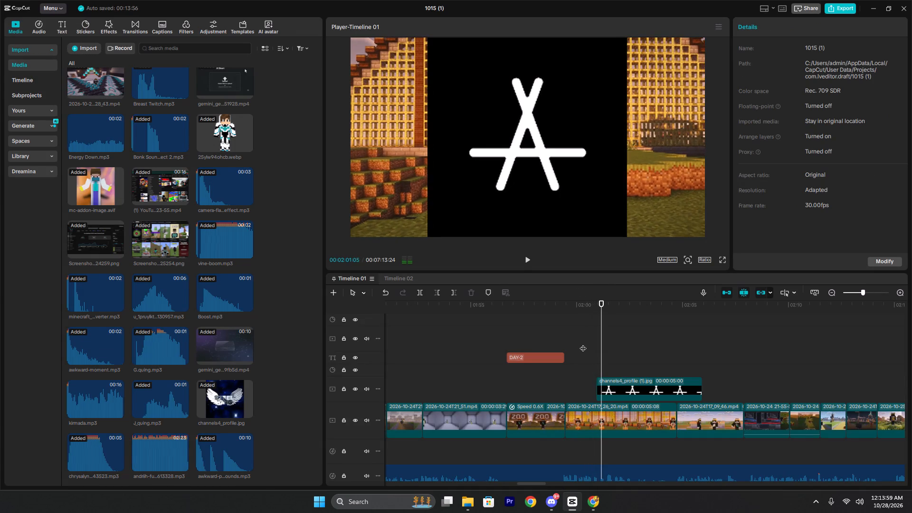
{"action": "left_click", "coordinate": [570, 367]}
{"action": "key", "text": "space"}
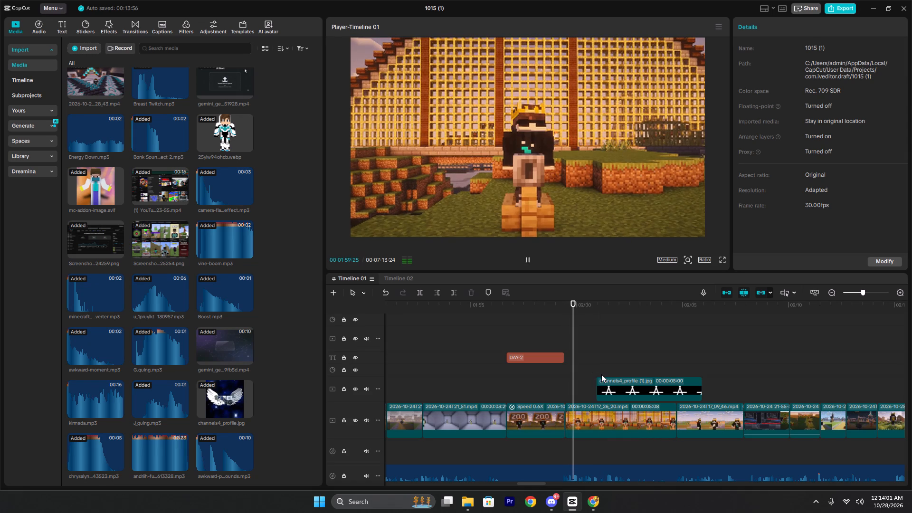
{"action": "key", "text": "space"}
{"action": "left_click_drag", "start_coordinate": [623, 383], "coordinate": [611, 384]}
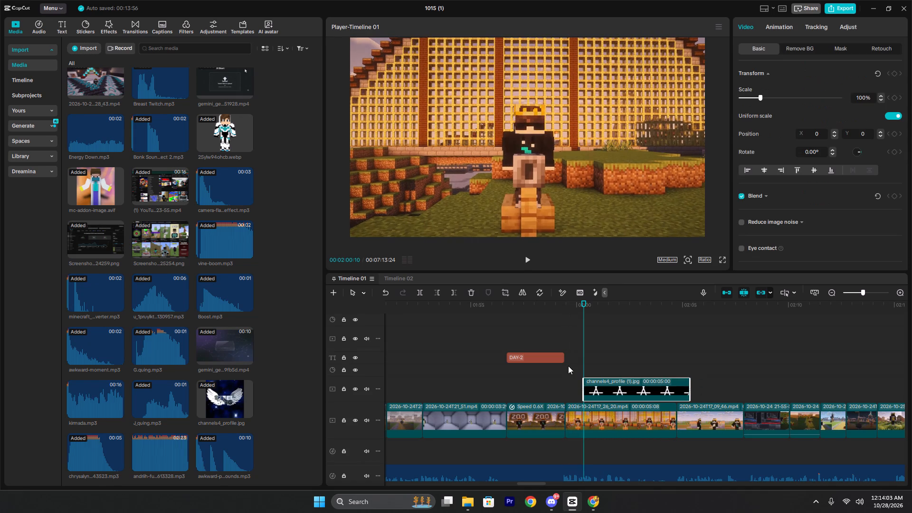
Play the logo section and trim off the end of the logo clip after about 00:02:01:05.
{"action": "left_click", "coordinate": [584, 365]}
{"action": "key", "text": "space"}
{"action": "key", "text": "space"}
{"action": "type", "text": "w"}
{"action": "left_click", "coordinate": [586, 360]}
{"action": "key", "text": "space"}
{"action": "key", "text": "space"}
{"action": "left_click", "coordinate": [598, 396]}
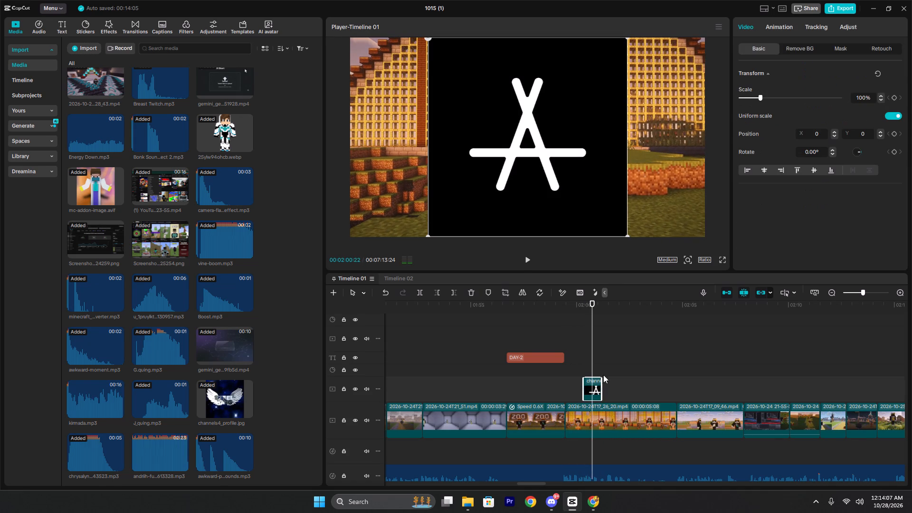
Add a Circle mask to the logo clip and enlarge it until the whole white symbol fits inside.
{"action": "left_click", "coordinate": [846, 28]}
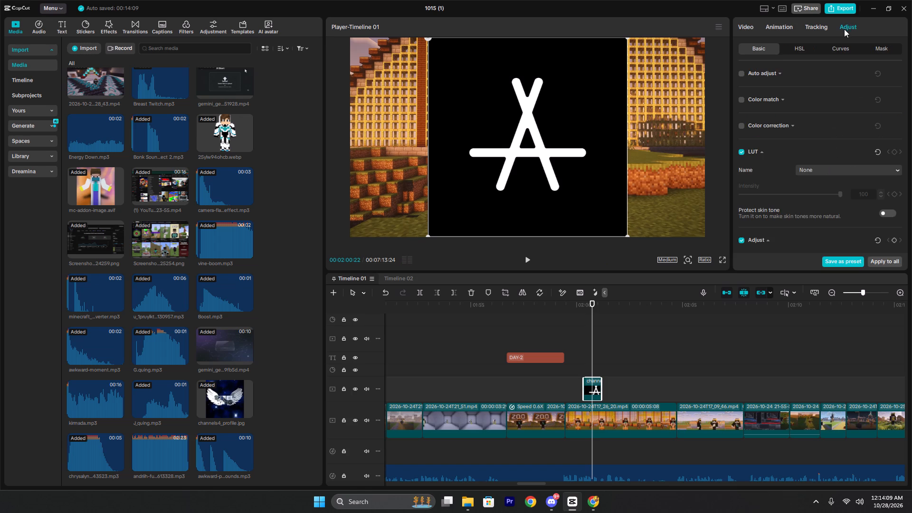
{"action": "left_click", "coordinate": [743, 25]}
{"action": "left_click", "coordinate": [836, 49]}
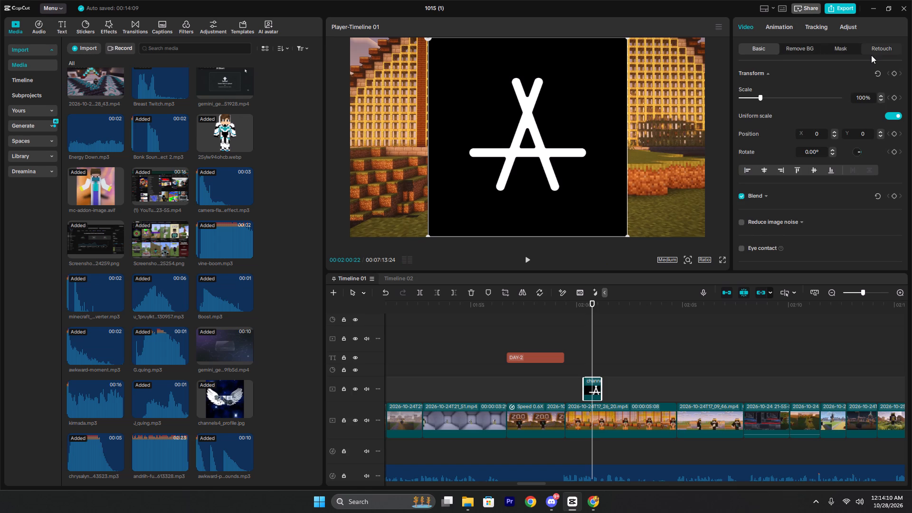
{"action": "left_click", "coordinate": [760, 90]}
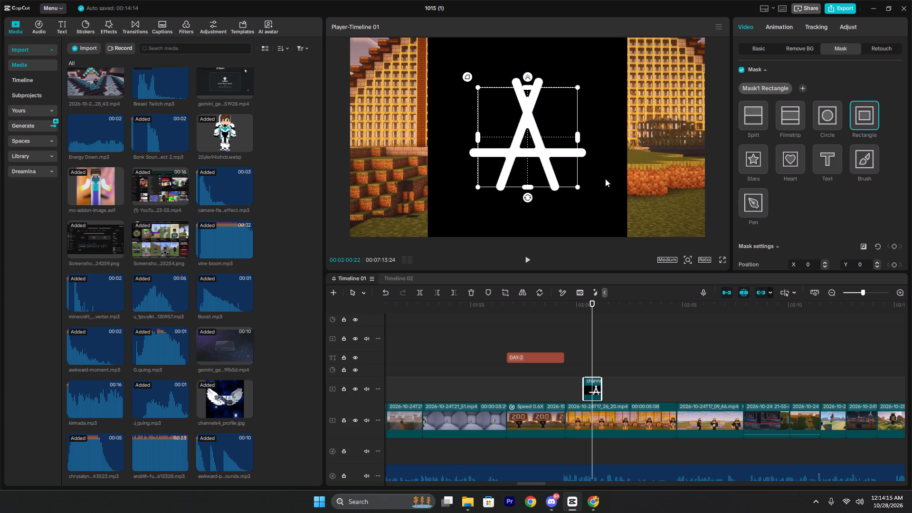
{"action": "left_click", "coordinate": [824, 114]}
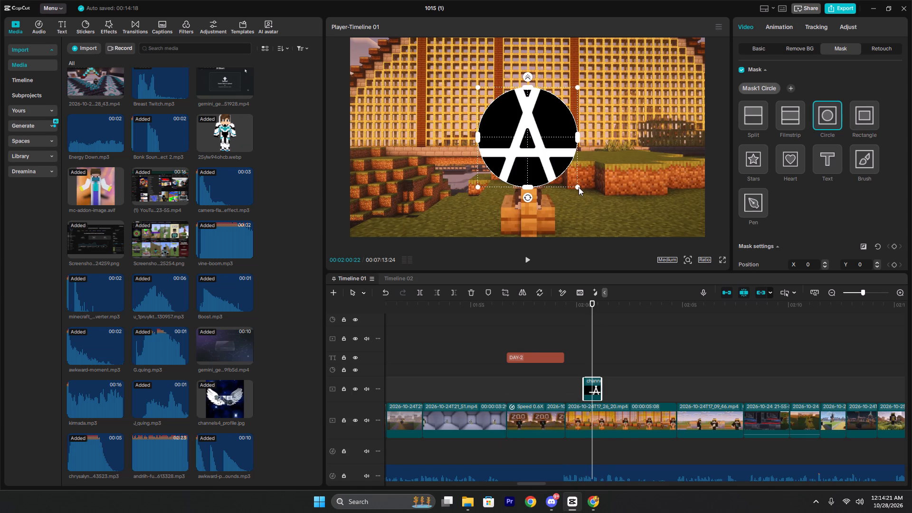
{"action": "left_click_drag", "start_coordinate": [579, 187], "coordinate": [589, 196]}
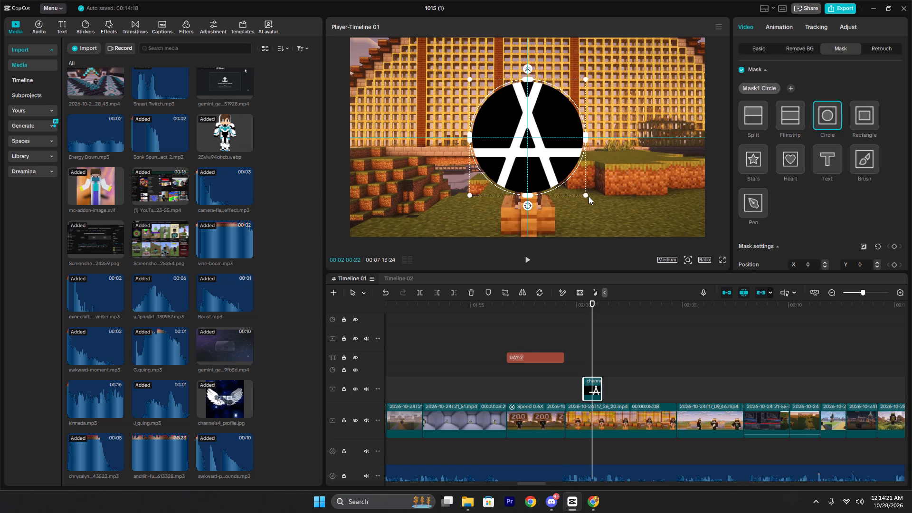
{"action": "left_click_drag", "start_coordinate": [589, 196], "coordinate": [612, 227]}
Scale the circular logo down to 38%.
{"action": "left_click", "coordinate": [769, 47]}
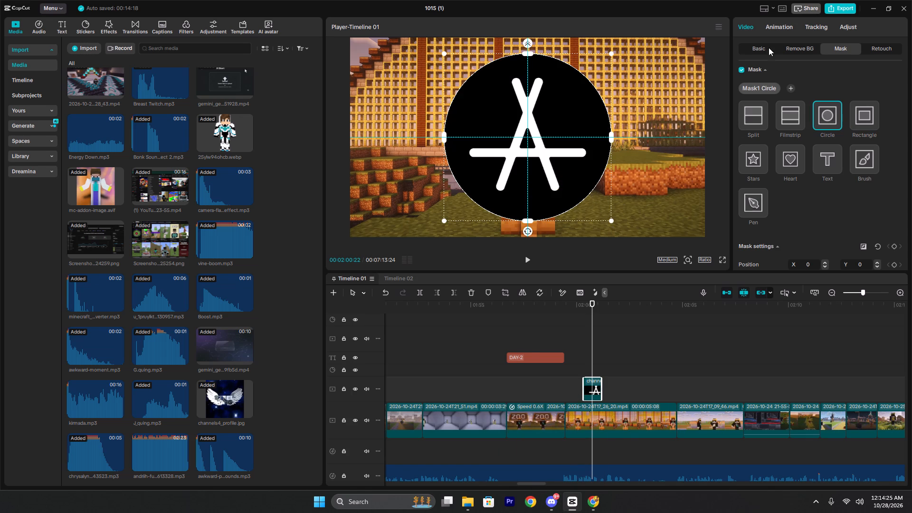
{"action": "left_click_drag", "start_coordinate": [760, 100], "coordinate": [748, 96]}
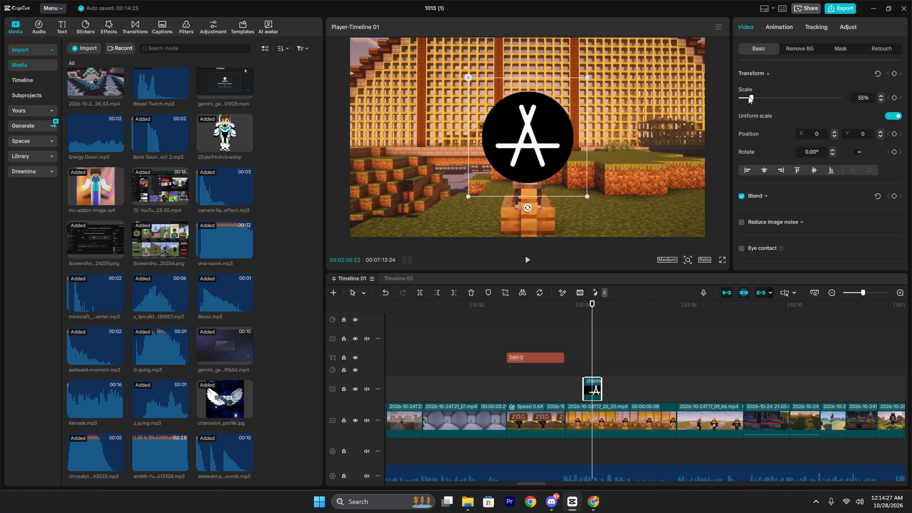
{"action": "left_click_drag", "start_coordinate": [748, 96], "coordinate": [747, 96]}
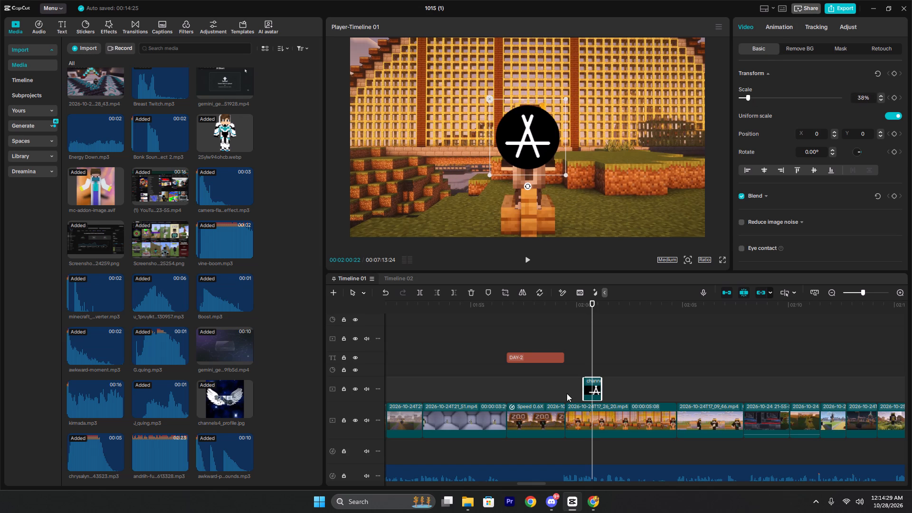
Replay the logo's appearance and extend the start of its clip back to about 00:02:00:08.
{"action": "left_click", "coordinate": [586, 363]}
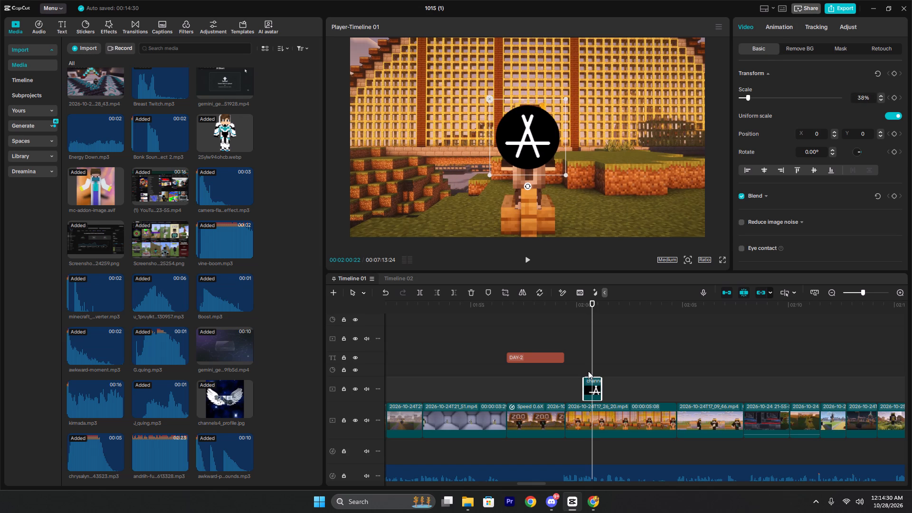
{"action": "left_click", "coordinate": [583, 363]}
{"action": "key", "text": "space"}
{"action": "key", "text": "space"}
{"action": "scroll", "coordinate": [604, 368], "scroll_direction": "up", "scroll_amount": 14}
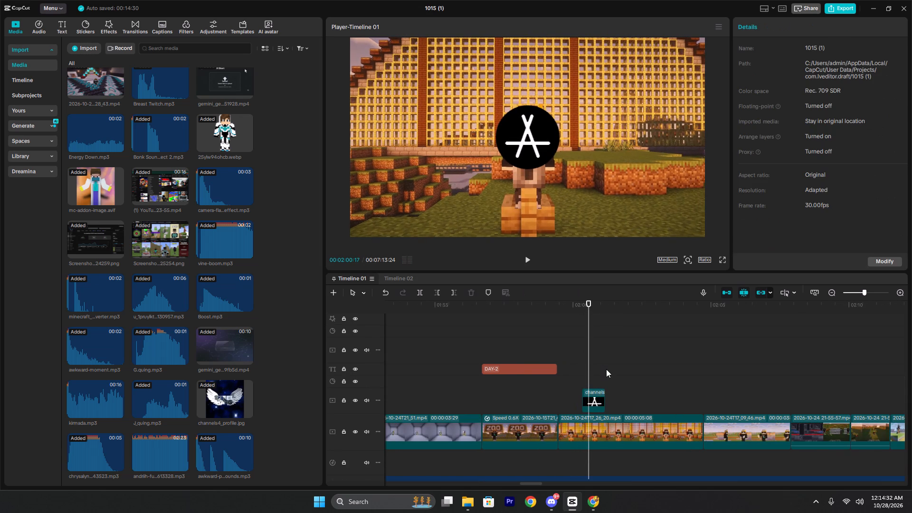
{"action": "left_click", "coordinate": [593, 403]}
{"action": "left_click_drag", "start_coordinate": [575, 392], "coordinate": [570, 392]}
Keyframe the logo to rise from below the frame at 00:02:00:08, Y -1427, to its centred position at 00:02:00:12.
{"action": "left_click", "coordinate": [570, 366]}
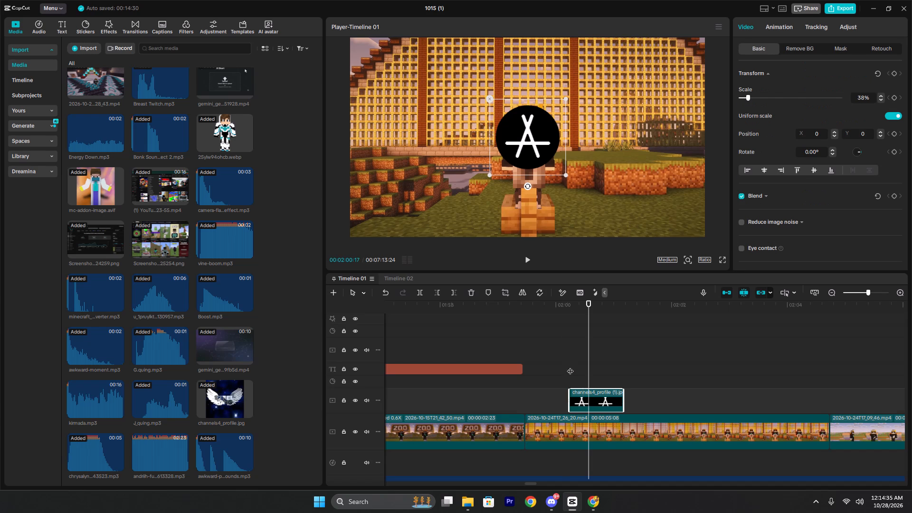
{"action": "left_click_drag", "start_coordinate": [573, 366], "coordinate": [578, 365]}
{"action": "left_click", "coordinate": [592, 392]}
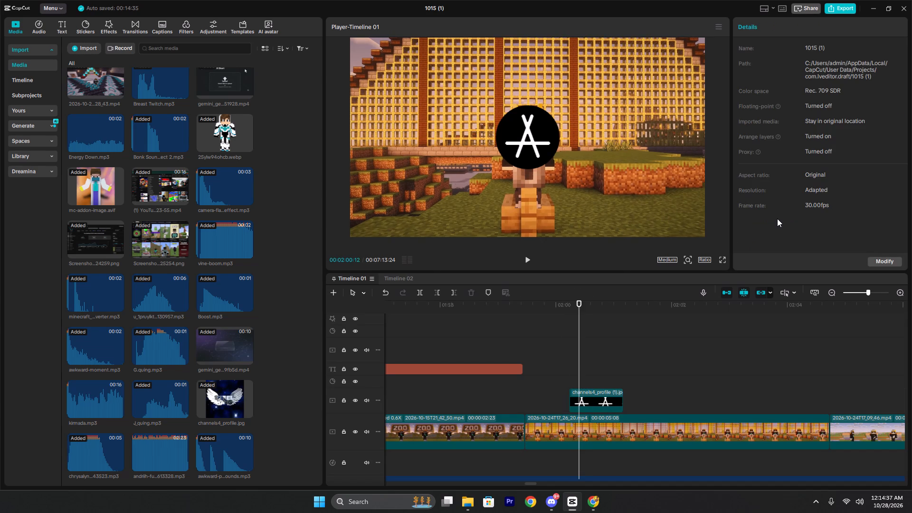
{"action": "left_click", "coordinate": [892, 73]}
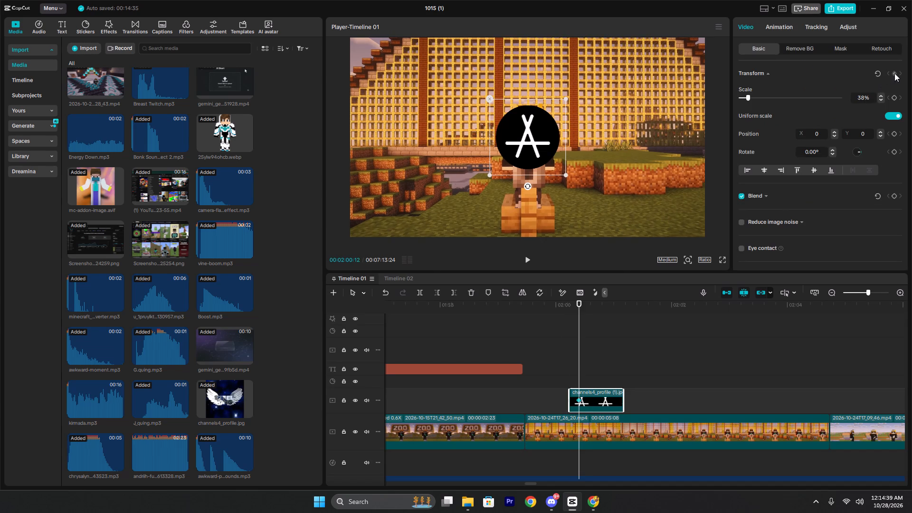
{"action": "key", "text": "Left"}
{"action": "key", "text": "Left"}
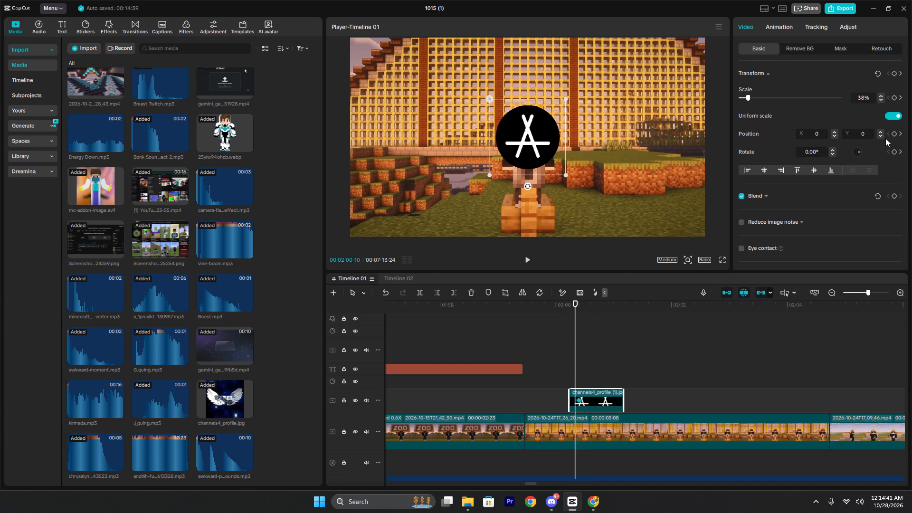
{"action": "key", "text": "Left"}
{"action": "key", "text": "Left"}
{"action": "left_click_drag", "start_coordinate": [541, 149], "coordinate": [538, 194]}
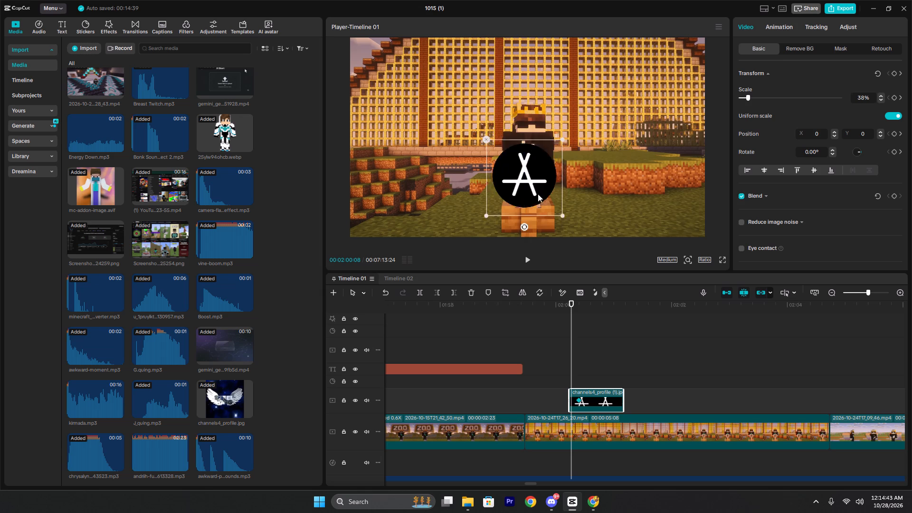
{"action": "left_click_drag", "start_coordinate": [538, 194], "coordinate": [542, 281]}
Apply the Cubic Out preset curve to the logo's rising keyframe animation.
{"action": "right_click", "coordinate": [578, 400]}
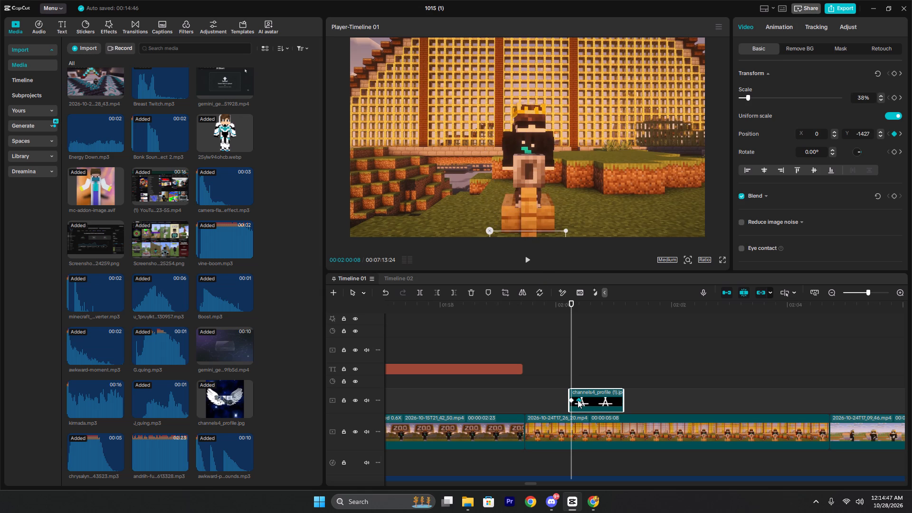
{"action": "left_click", "coordinate": [600, 434]}
{"action": "left_click", "coordinate": [686, 410]}
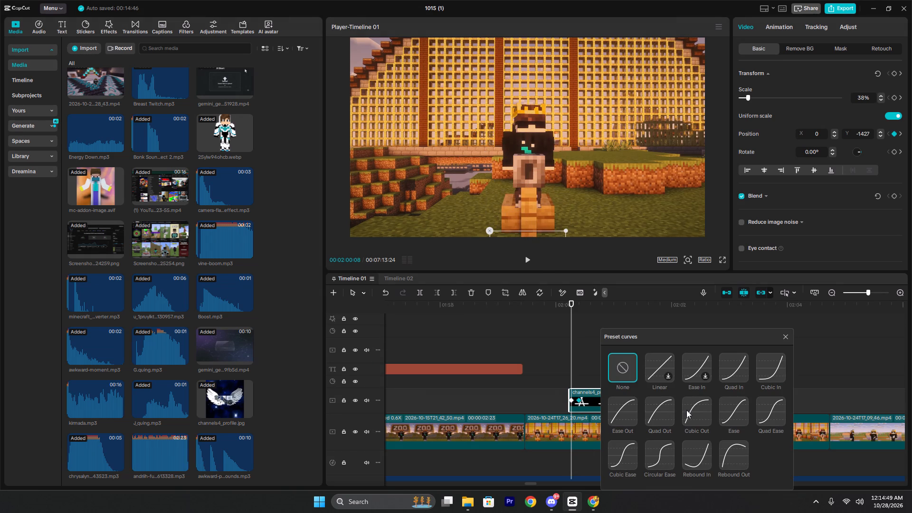
{"action": "left_click", "coordinate": [783, 338]}
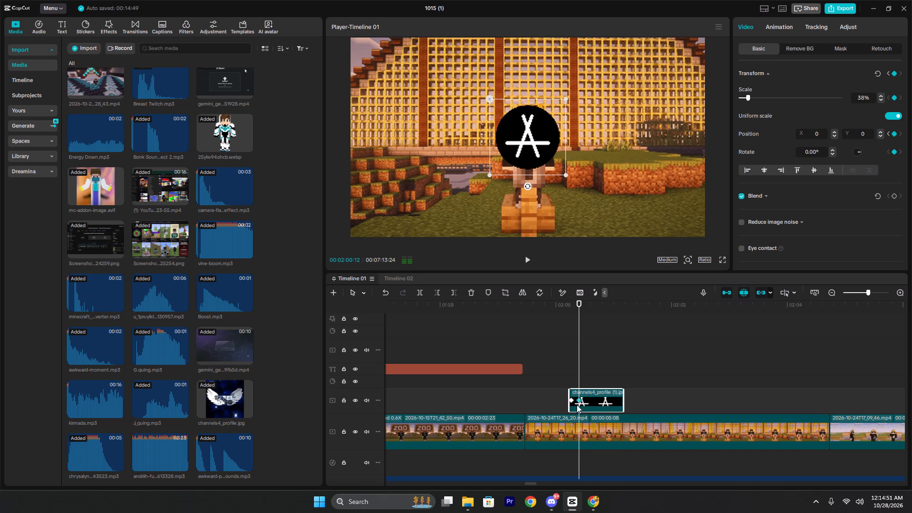
Scrub and replay the logo's rise into the cage shot to check the animation.
{"action": "left_click_drag", "start_coordinate": [573, 402], "coordinate": [513, 401]}
{"action": "left_click", "coordinate": [566, 364]}
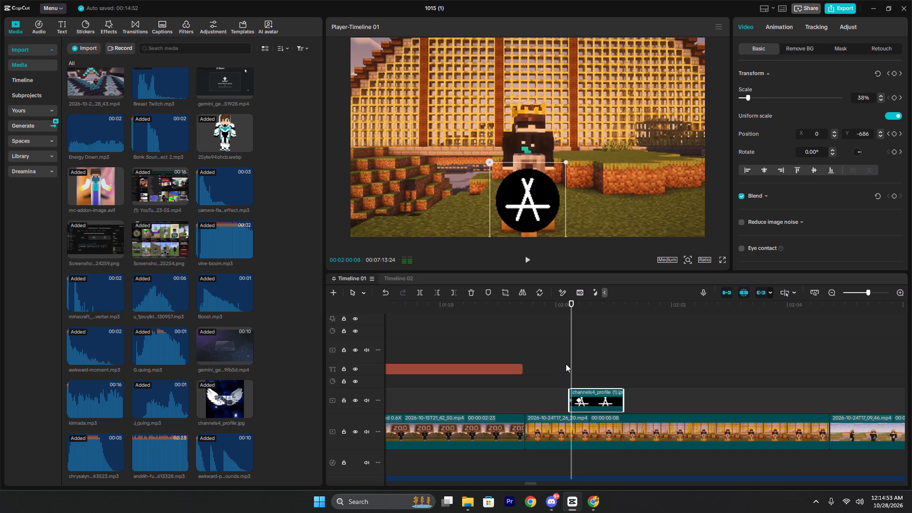
{"action": "key", "text": "space"}
{"action": "key", "text": "space"}
{"action": "left_click", "coordinate": [573, 358]}
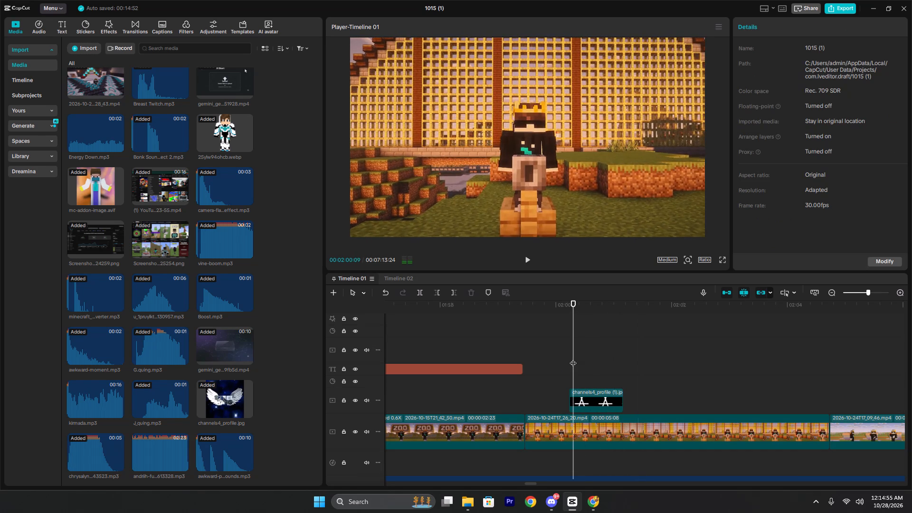
{"action": "key", "text": "space"}
{"action": "key", "text": "space"}
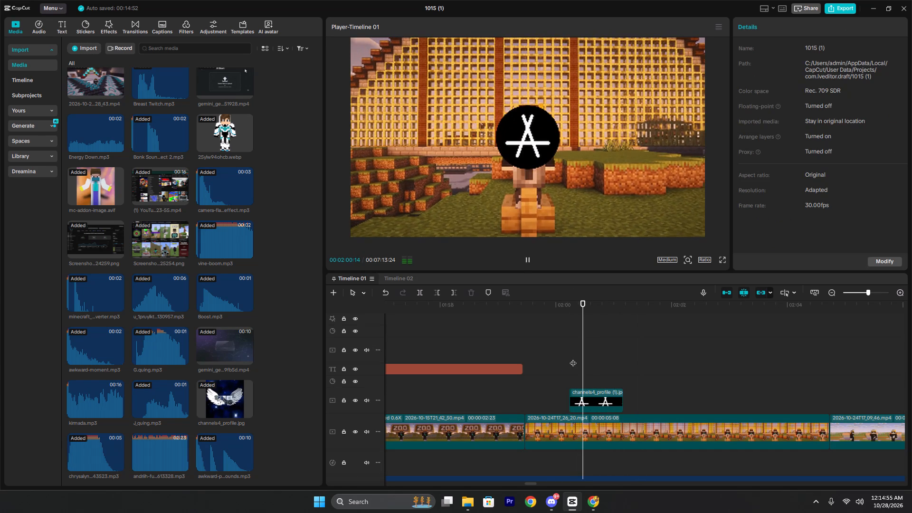